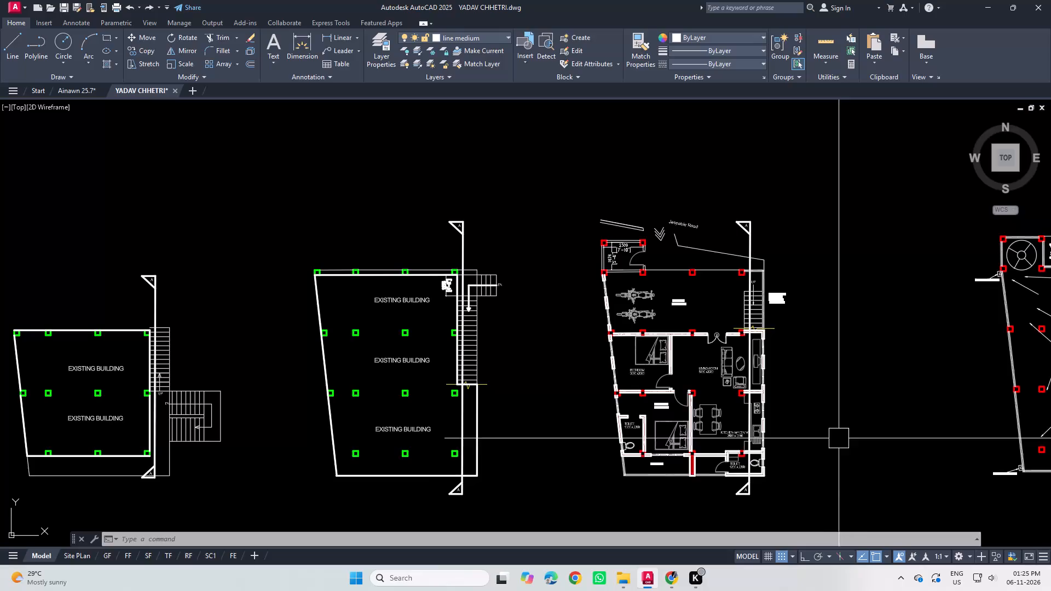
# Switch to the OBPAS portal in Chrome and open the approved application for the Tuivamit site from the approved applications list.
pyautogui.click(669, 580)
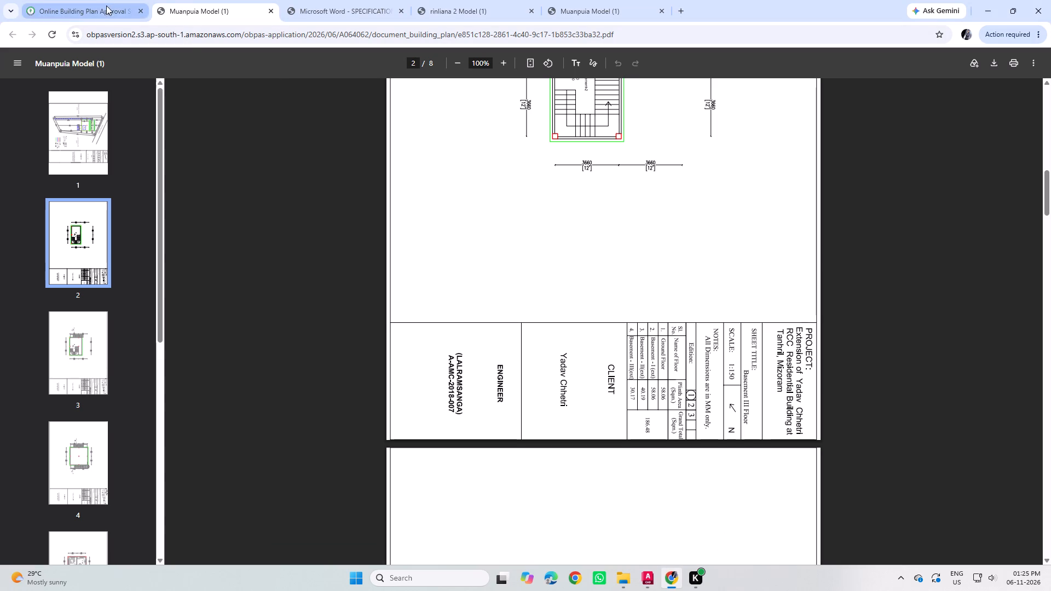
pyautogui.click(101, 10)
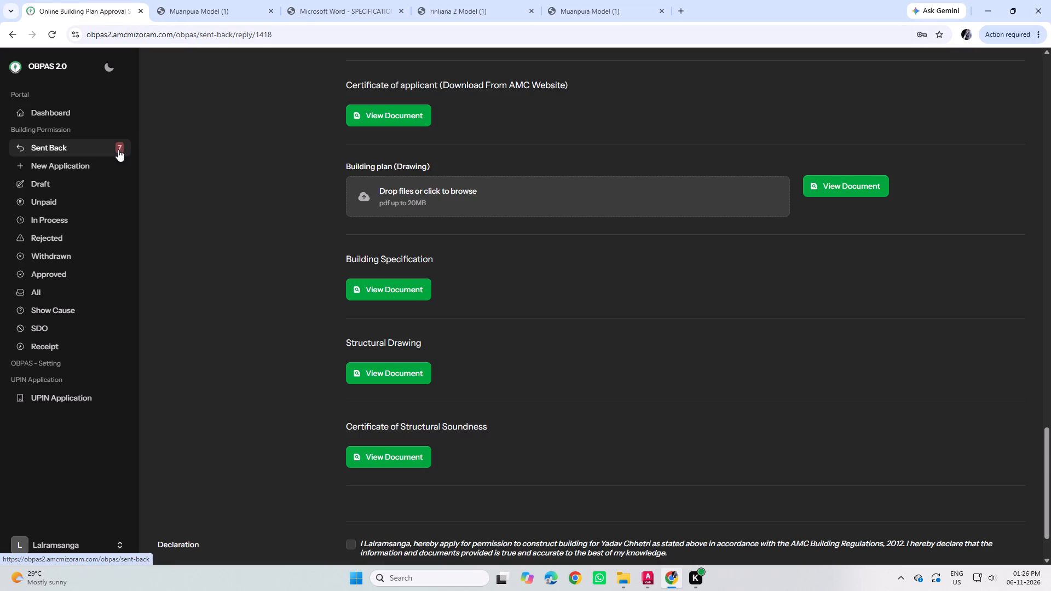
pyautogui.click(63, 280)
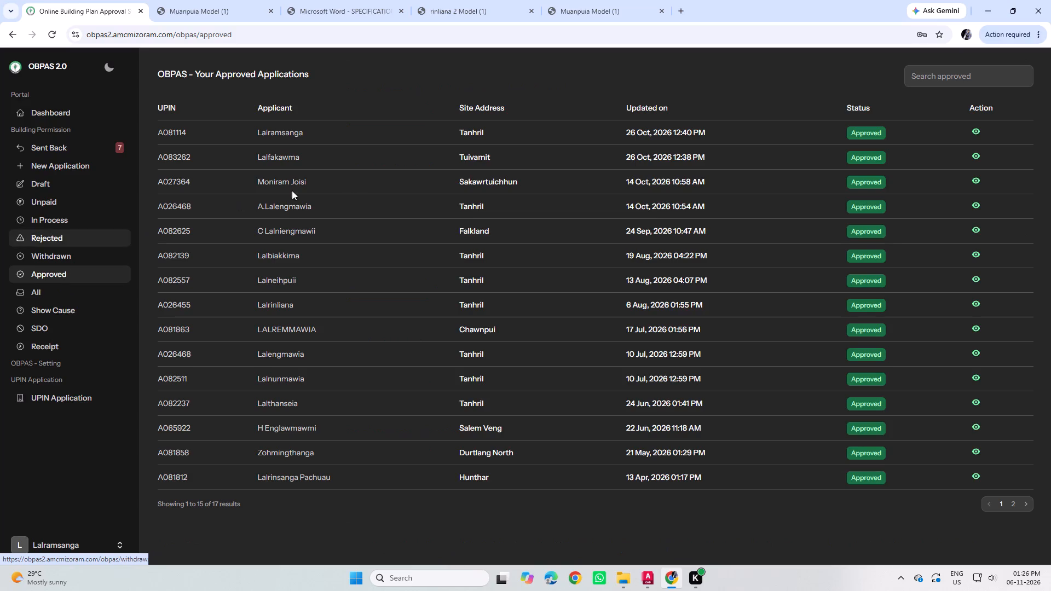
pyautogui.click(979, 154)
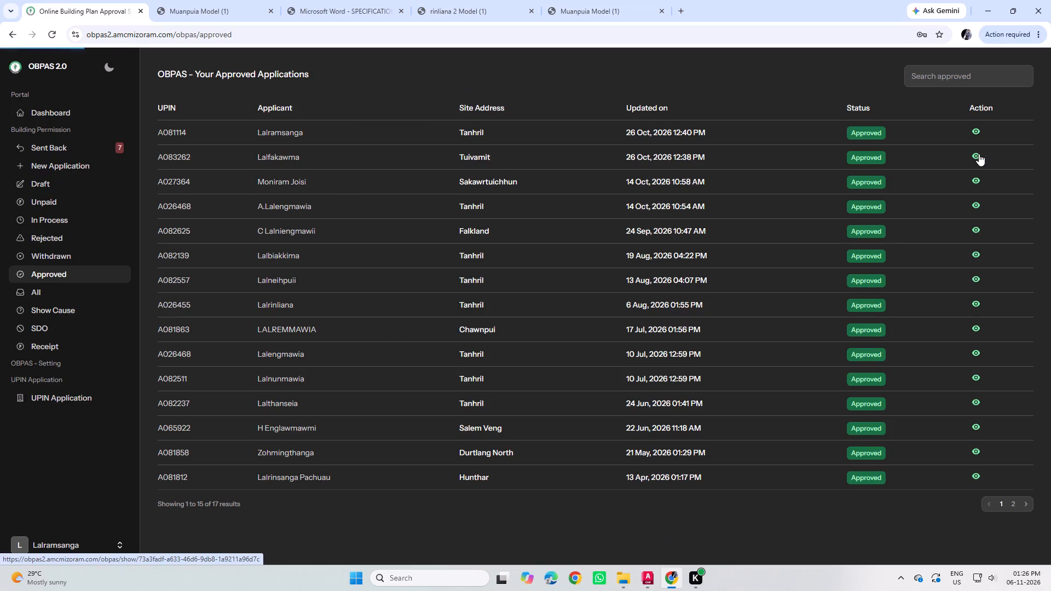
pyautogui.click(974, 155)
pyautogui.click(974, 155)
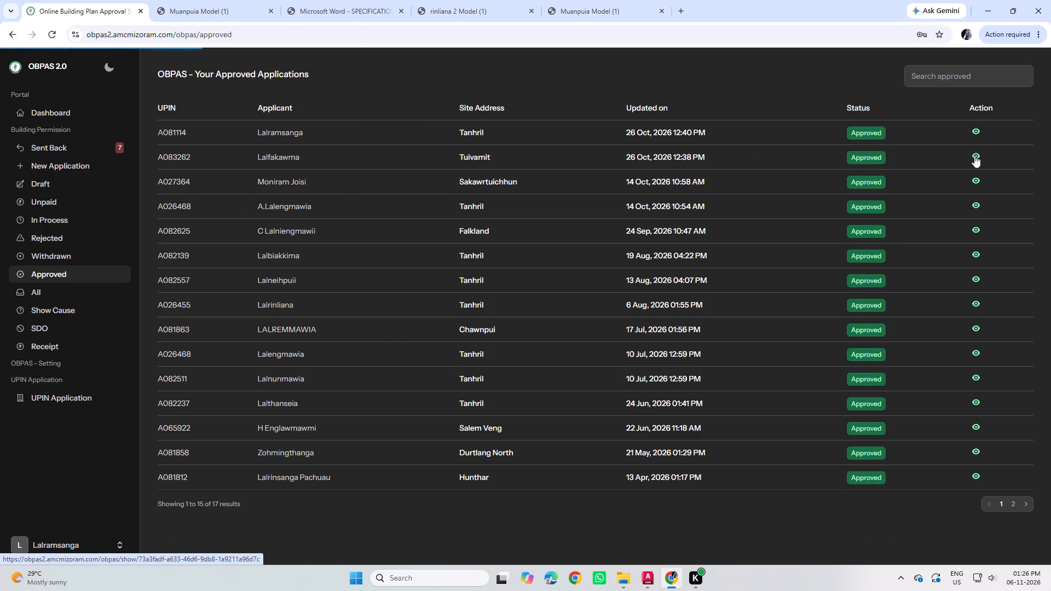
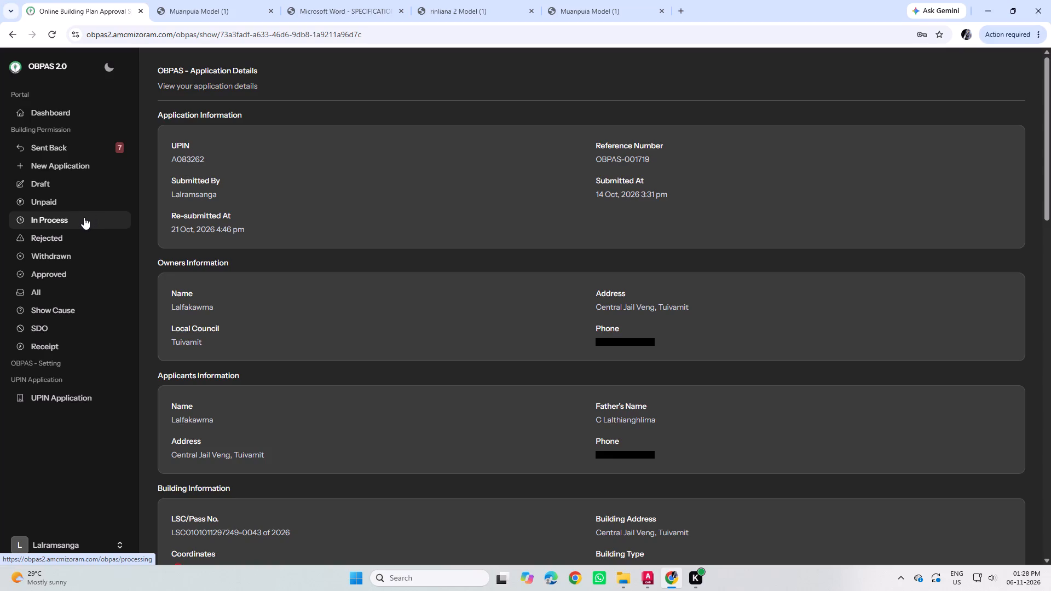
pyautogui.scroll(-6, 617, 239)
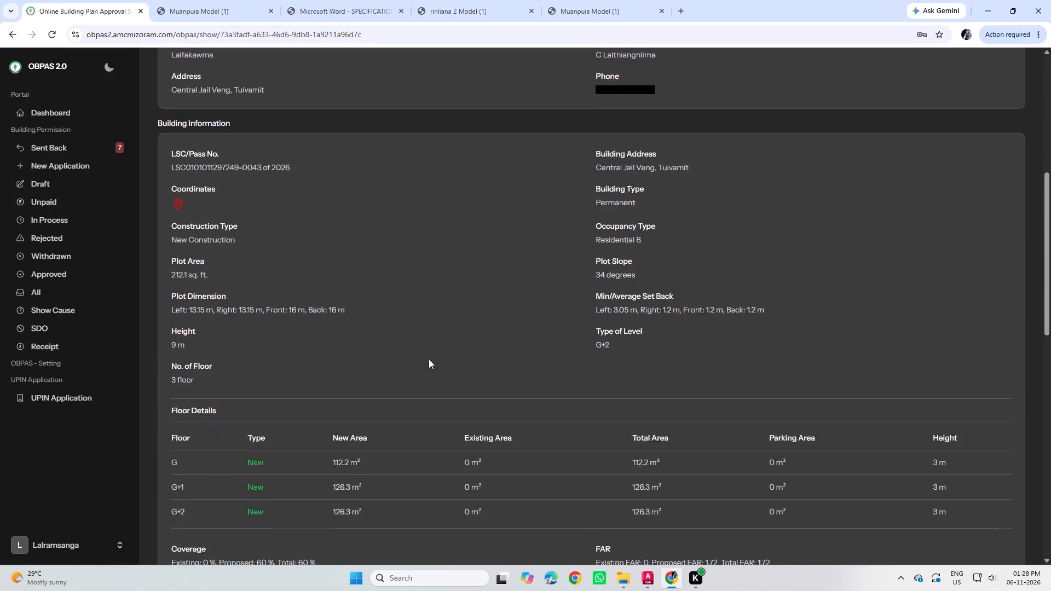
pyautogui.scroll(-9, 429, 359)
pyautogui.scroll(1, 275, 298)
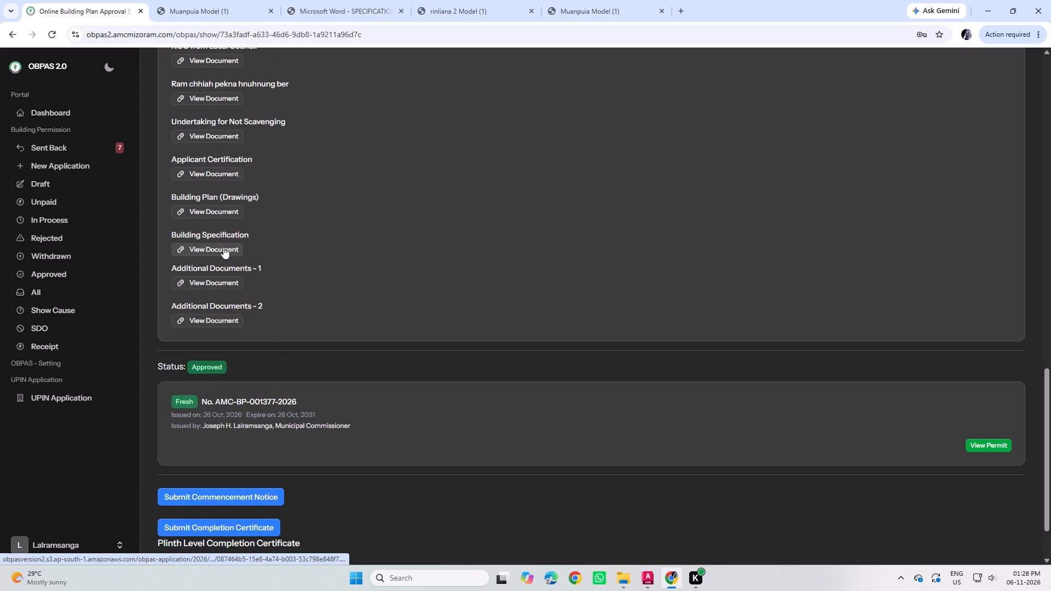
pyautogui.scroll(1, 216, 294)
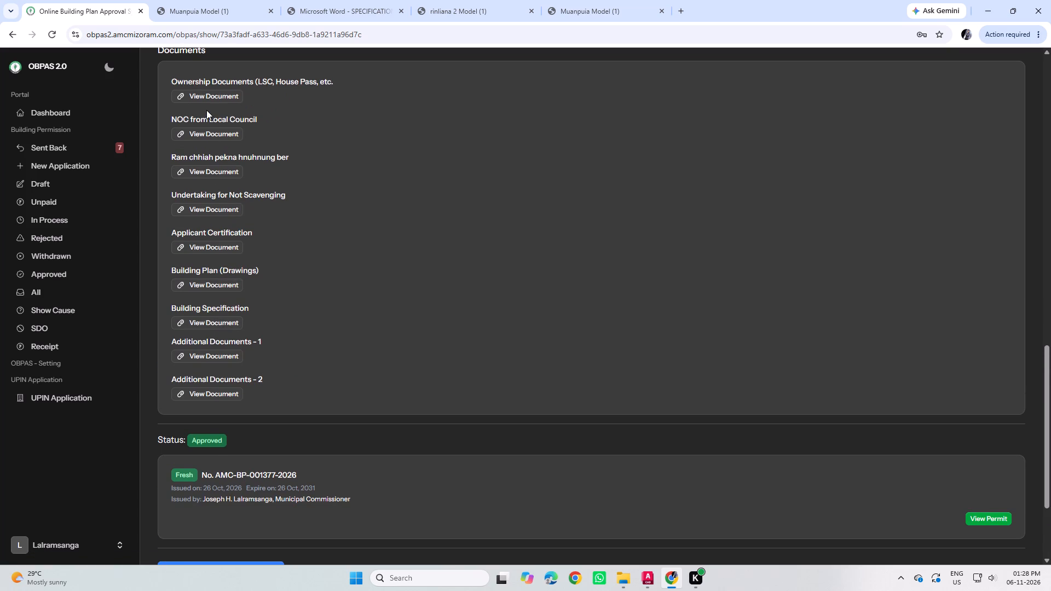
pyautogui.scroll(-2, 190, 465)
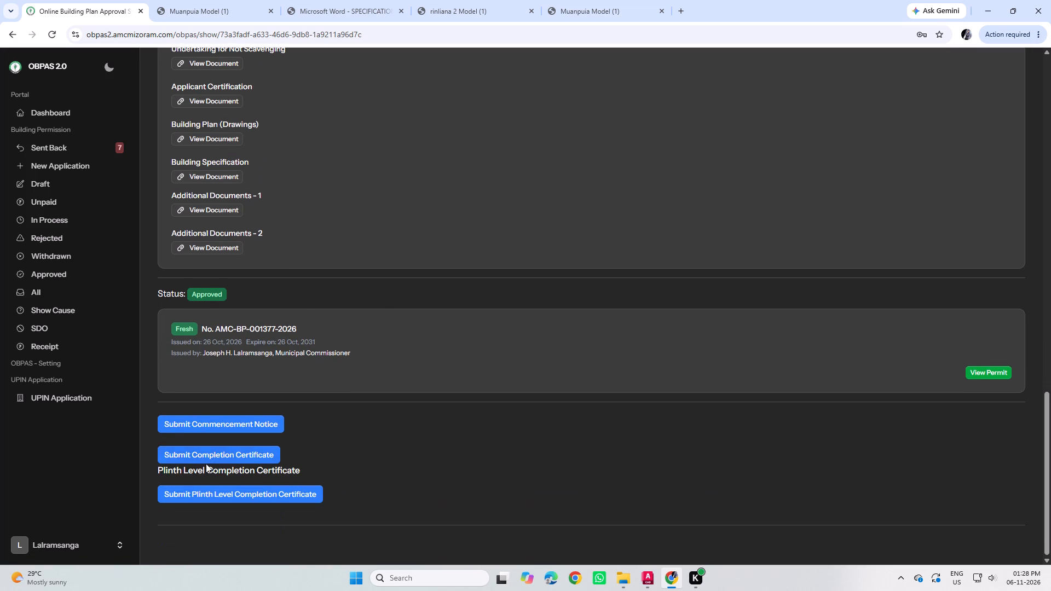
pyautogui.click(974, 375)
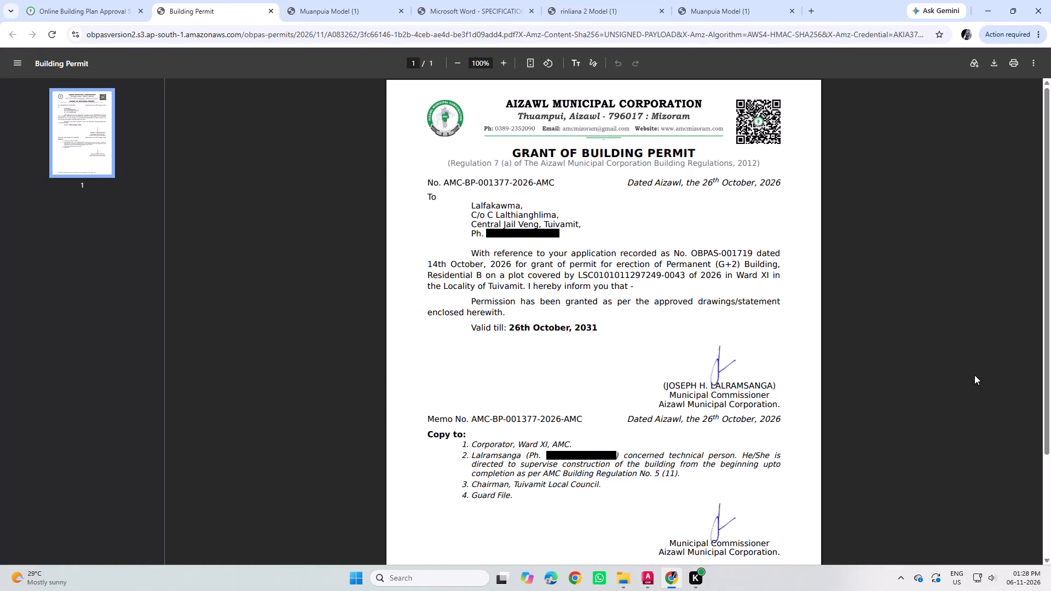
# Print one colour copy of all pages of the building permit on the KONICA MINOLTA C286.
pyautogui.scroll(-3, 719, 362)
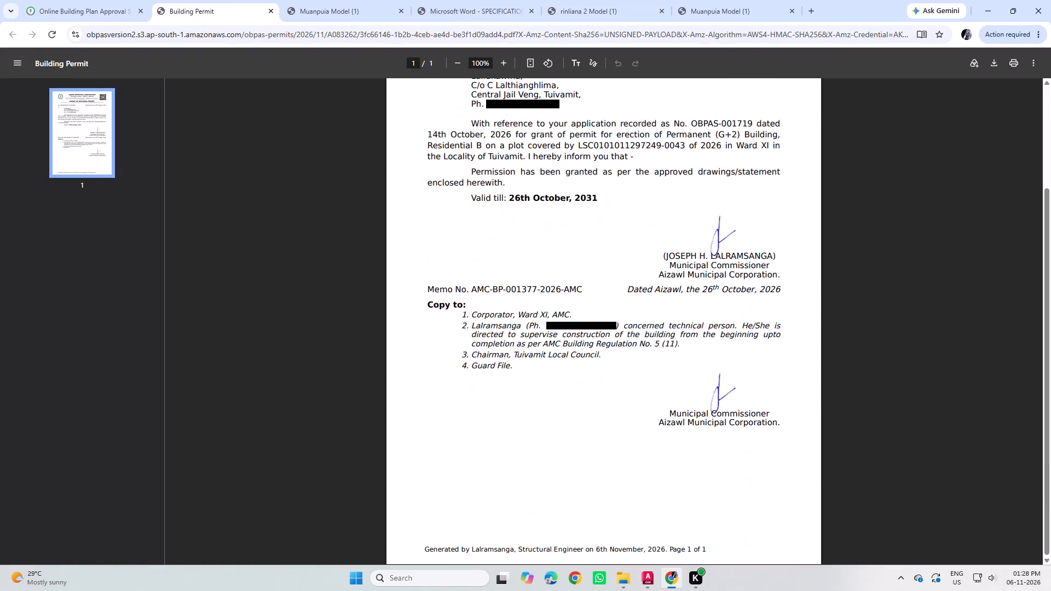
pyautogui.scroll(3, 717, 362)
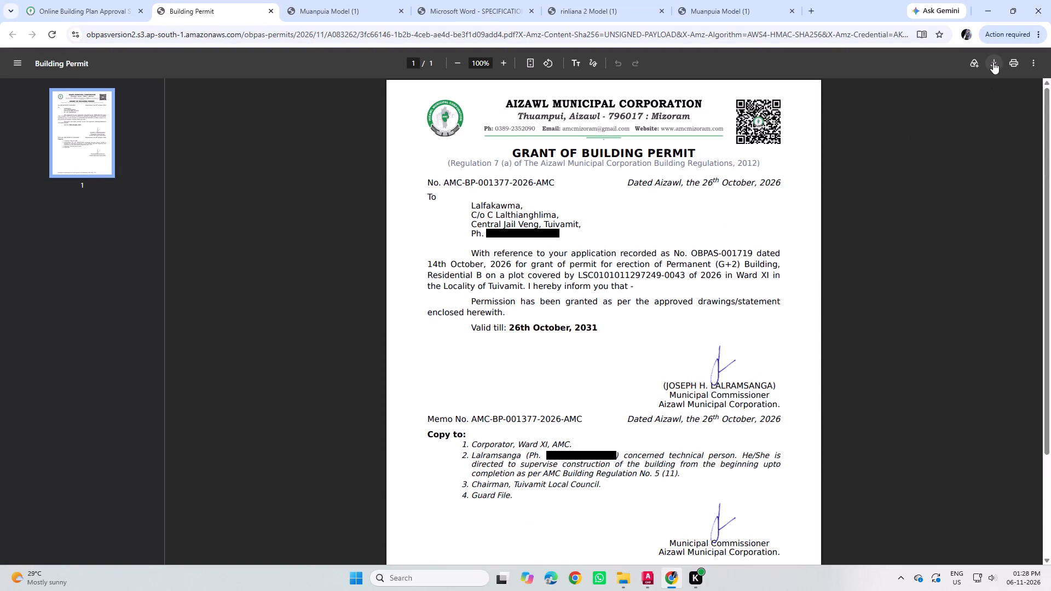
pyautogui.click(1014, 64)
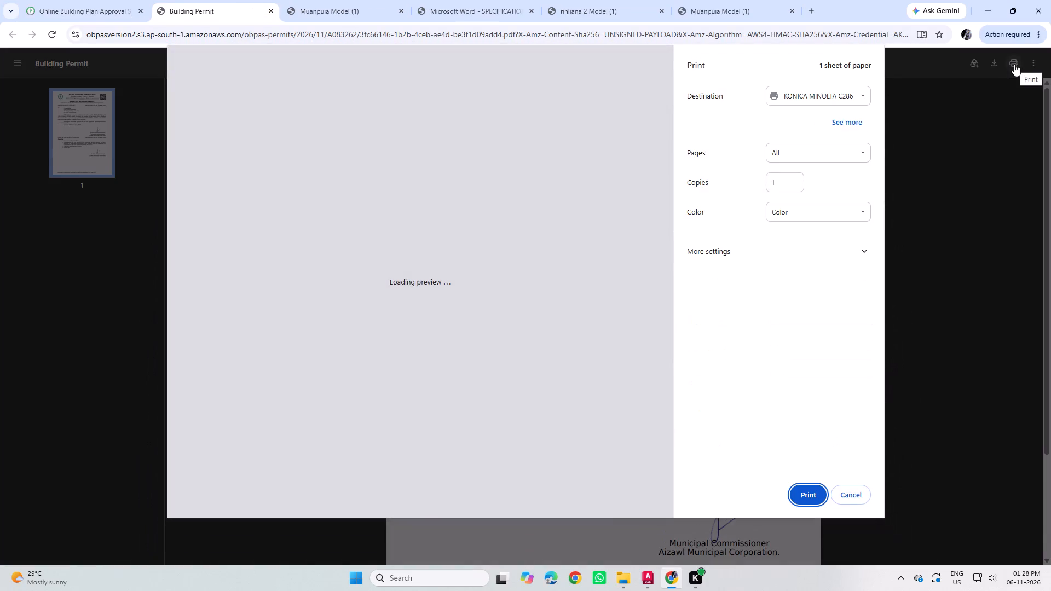
pyautogui.scroll(-2, 595, 275)
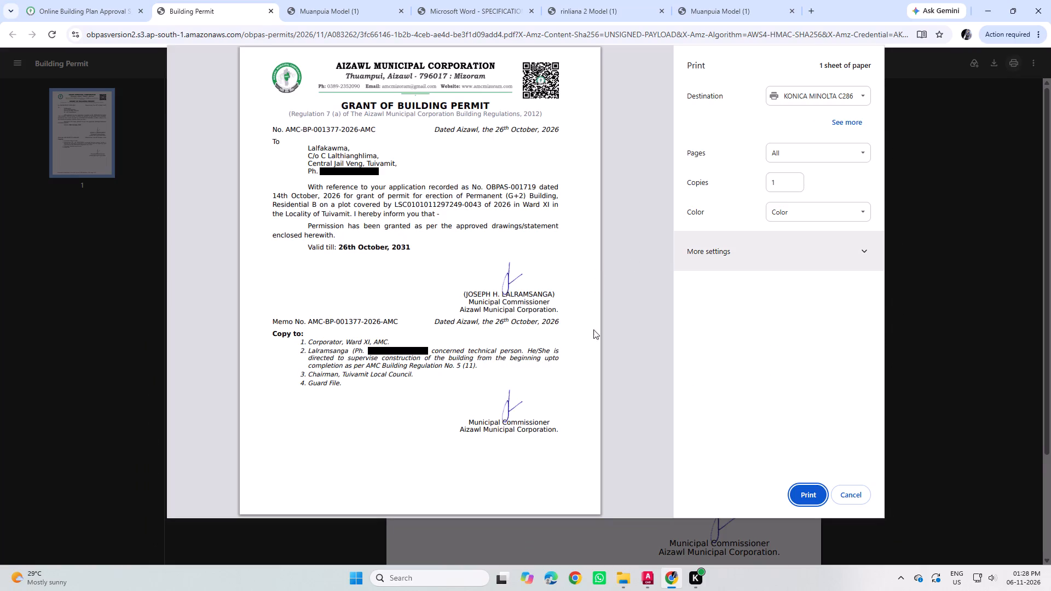
pyautogui.click(793, 493)
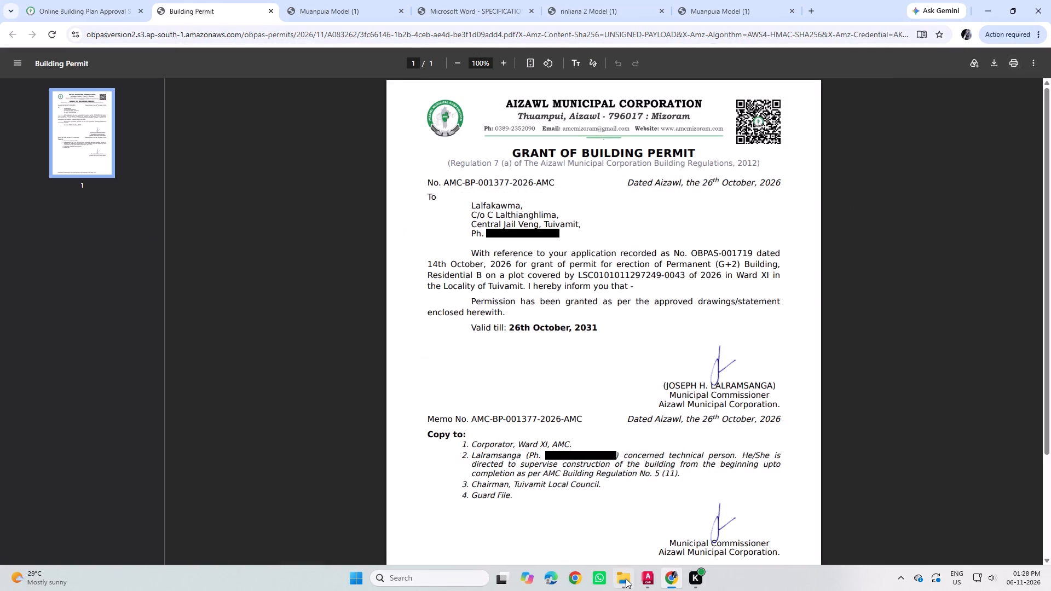
# Switch to File Explorer and open the LOAN folder inside Documents > Estimation.
pyautogui.click(336, 584)
pyautogui.click(357, 583)
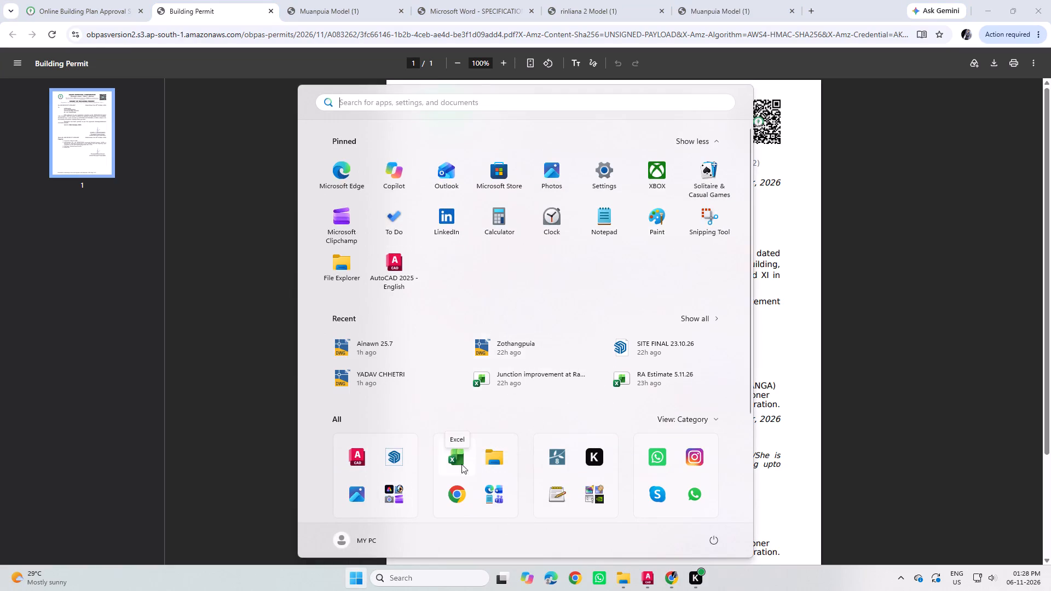
pyautogui.click(617, 581)
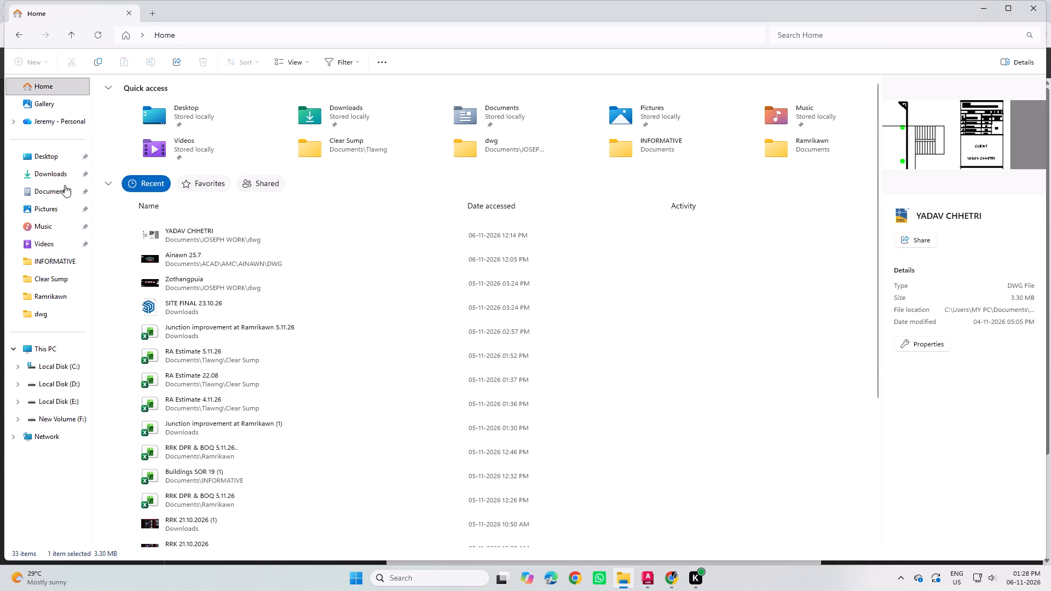
pyautogui.click(55, 185)
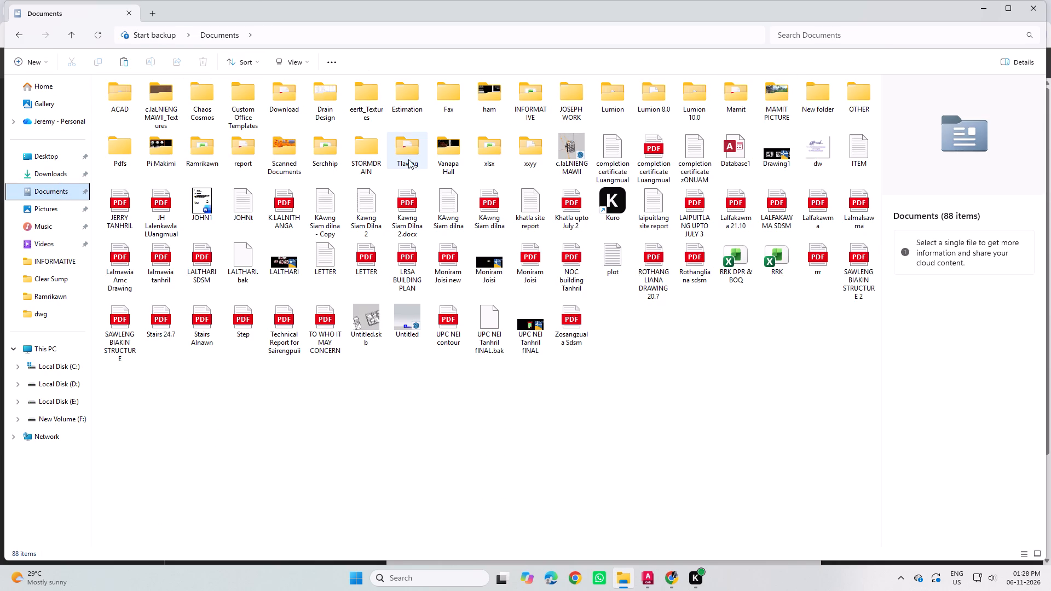
pyautogui.doubleClick(407, 106)
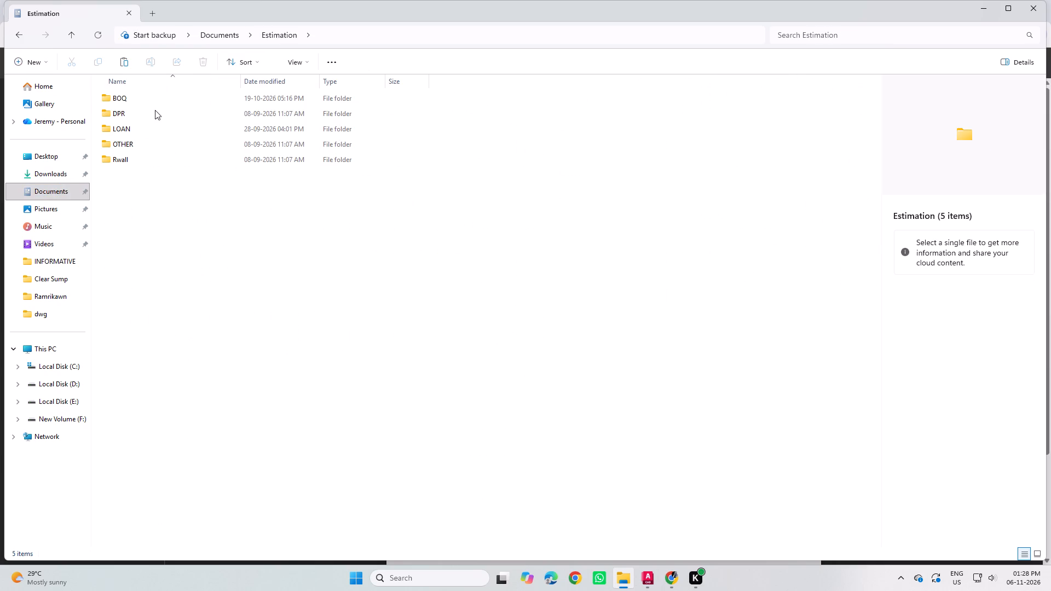
pyautogui.doubleClick(141, 131)
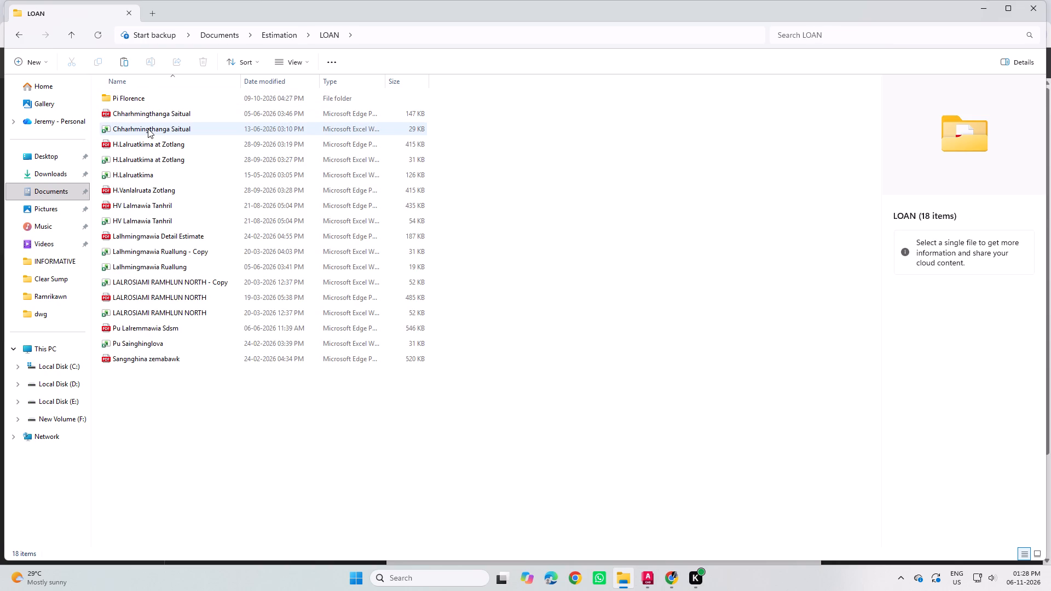
# Check the contents of the only subfolder in LOAN and return to the LOAN folder.
pyautogui.doubleClick(152, 102)
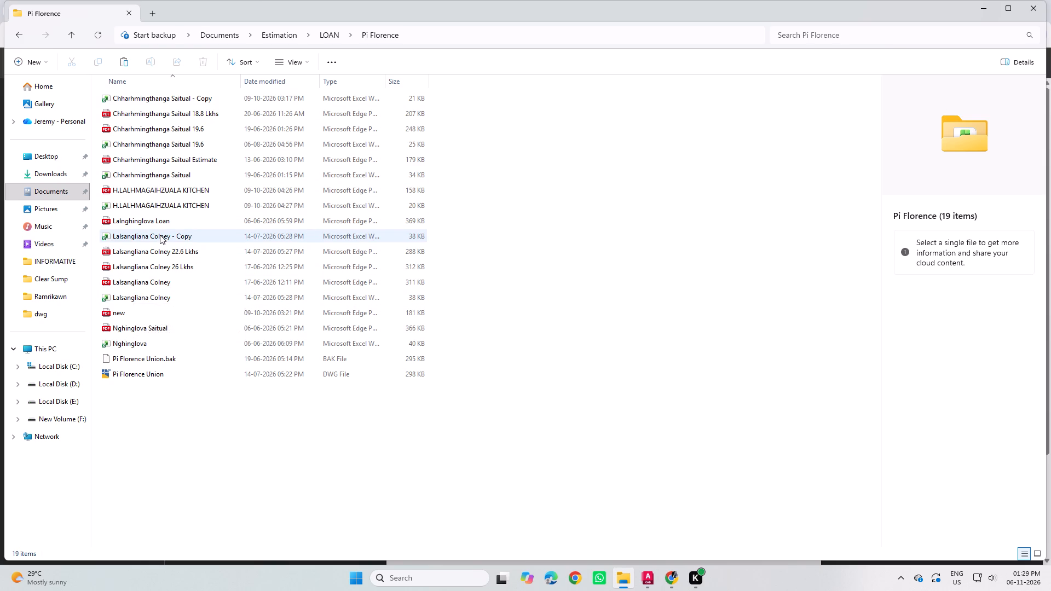
pyautogui.click(10, 35)
pyautogui.click(14, 37)
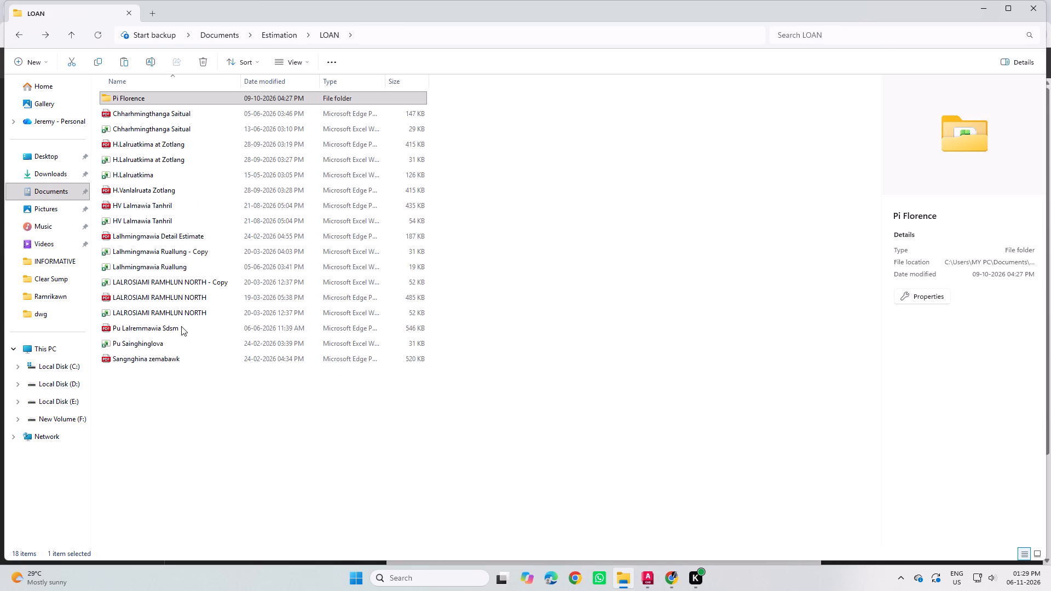
pyautogui.doubleClick(175, 338)
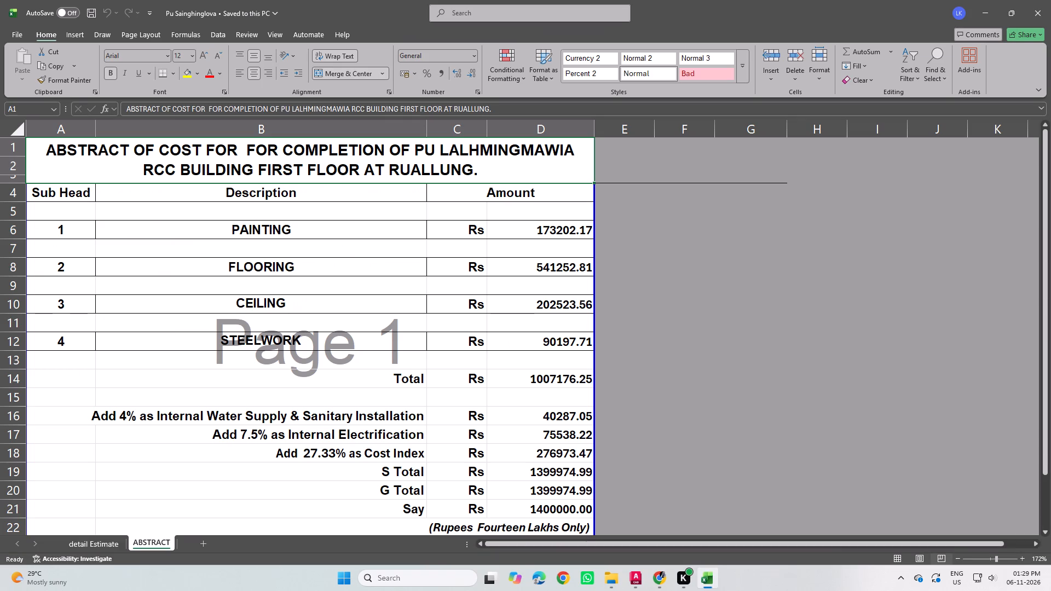
pyautogui.click(97, 546)
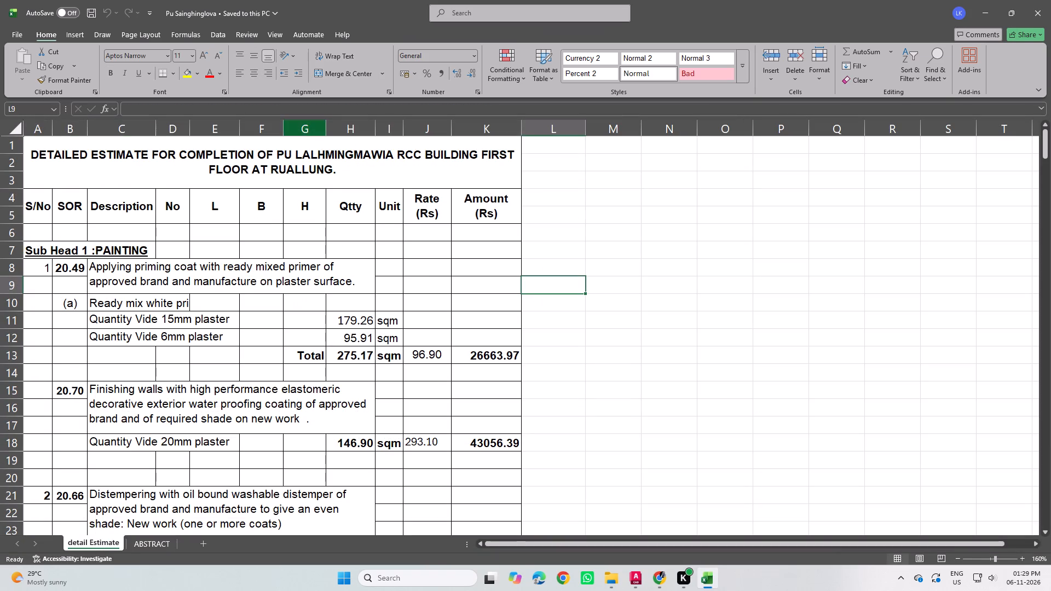
pyautogui.click(1040, 20)
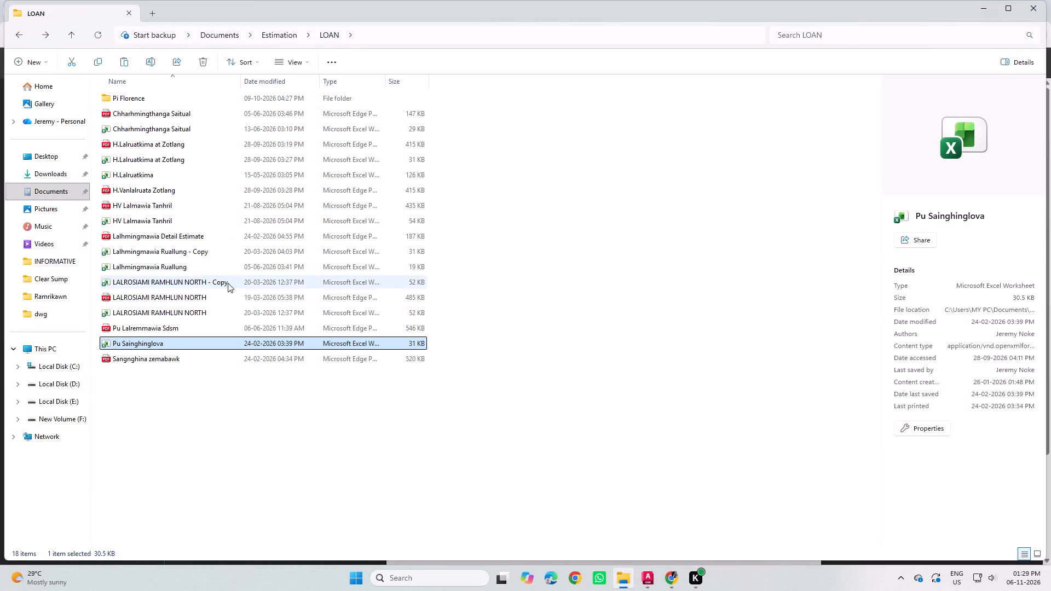
# Open the Ruallung estimate workbook dated 05-06-2026 for a quick look and close it.
pyautogui.doubleClick(177, 263)
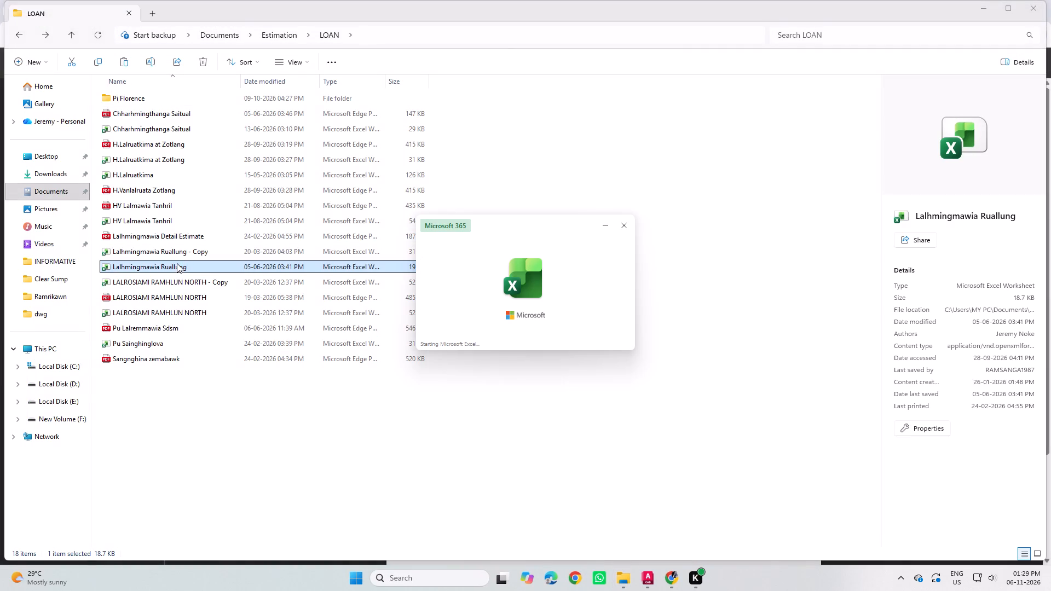
pyautogui.click(1050, 11)
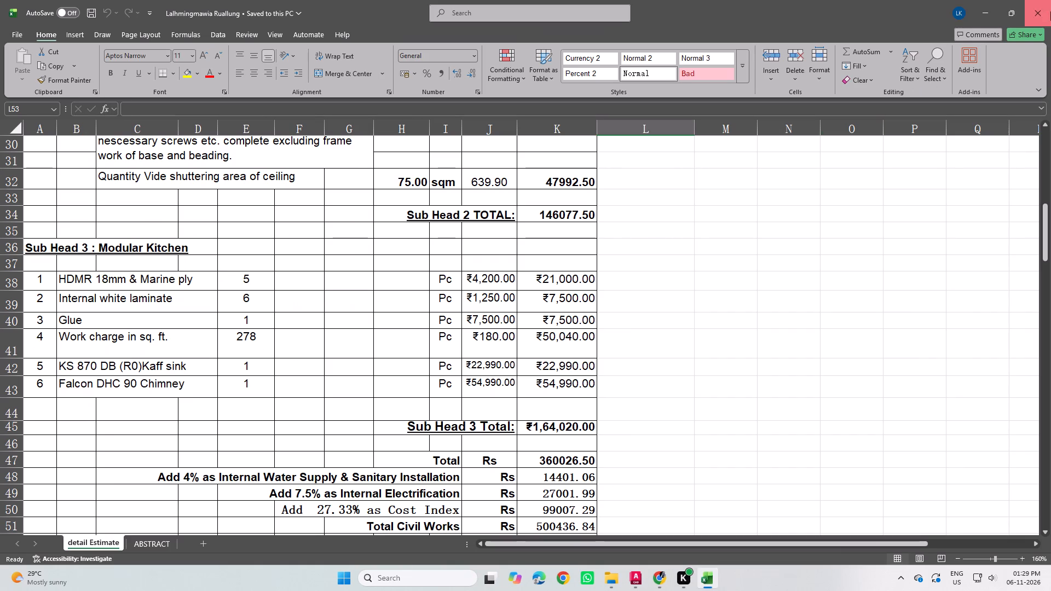
# Open the Tanhril estimate workbook in LOAN and examine its detailed estimate from Earthwork through the final total and back to the title.
pyautogui.doubleClick(138, 224)
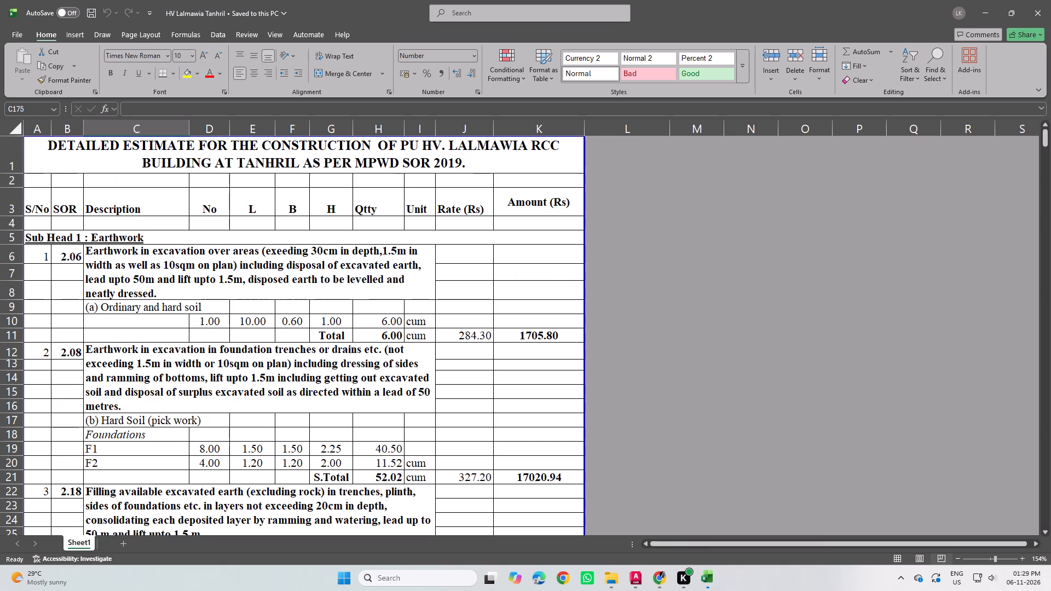
pyautogui.scroll(-6, 258, 253)
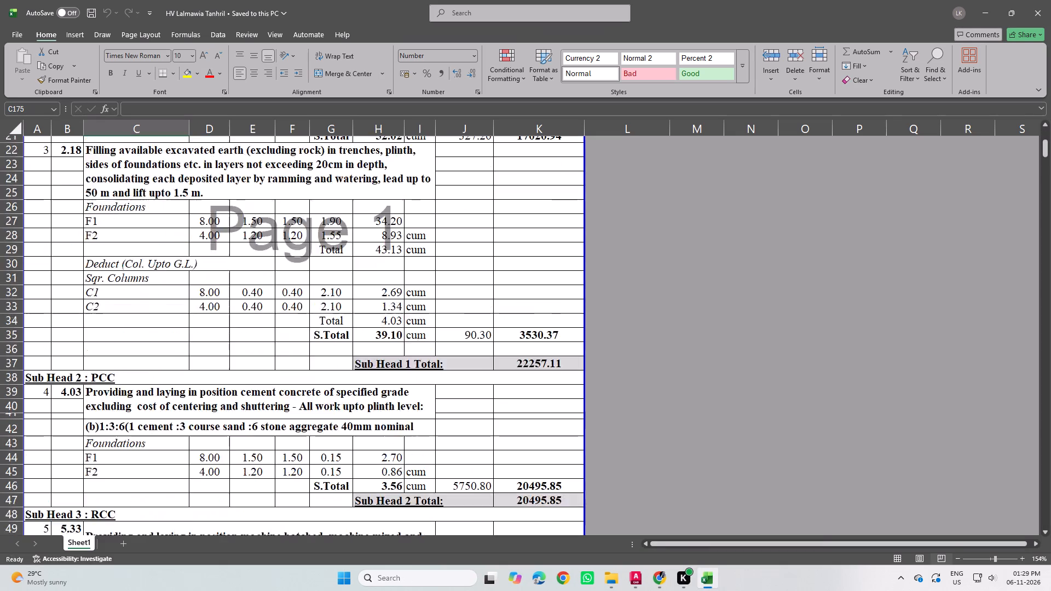
pyautogui.scroll(-15, 259, 267)
pyautogui.scroll(-20, 258, 253)
pyautogui.scroll(-3, 258, 253)
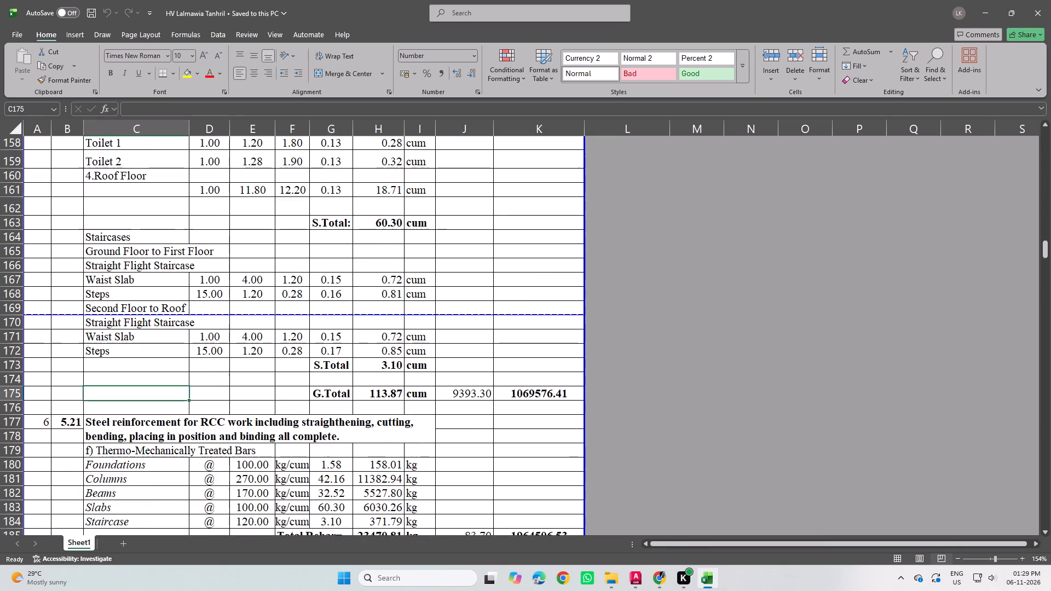
pyautogui.scroll(-13, 287, 294)
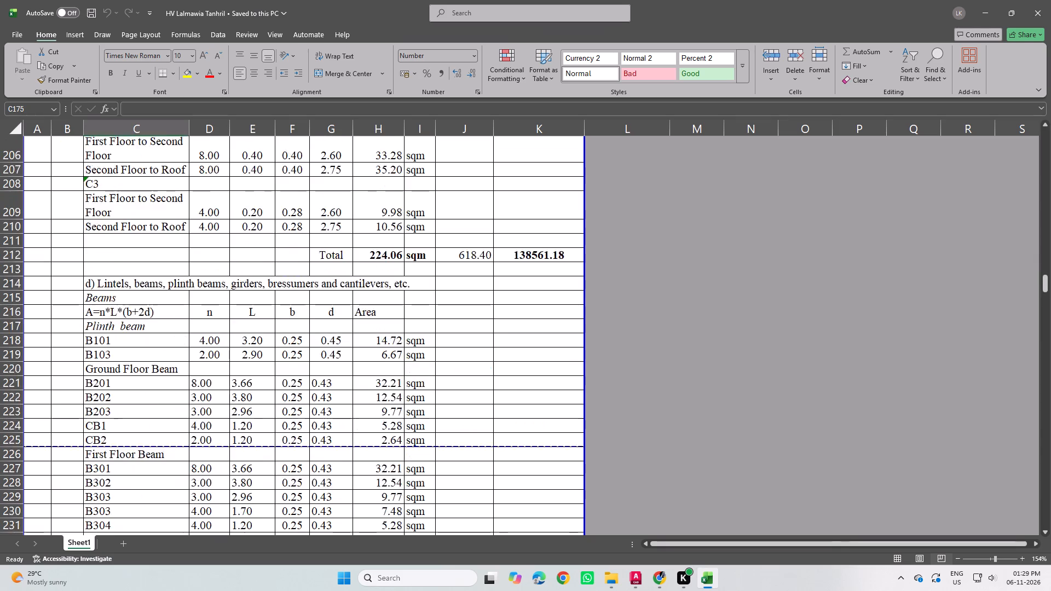
pyautogui.scroll(-20, 288, 293)
pyautogui.scroll(-8, 288, 293)
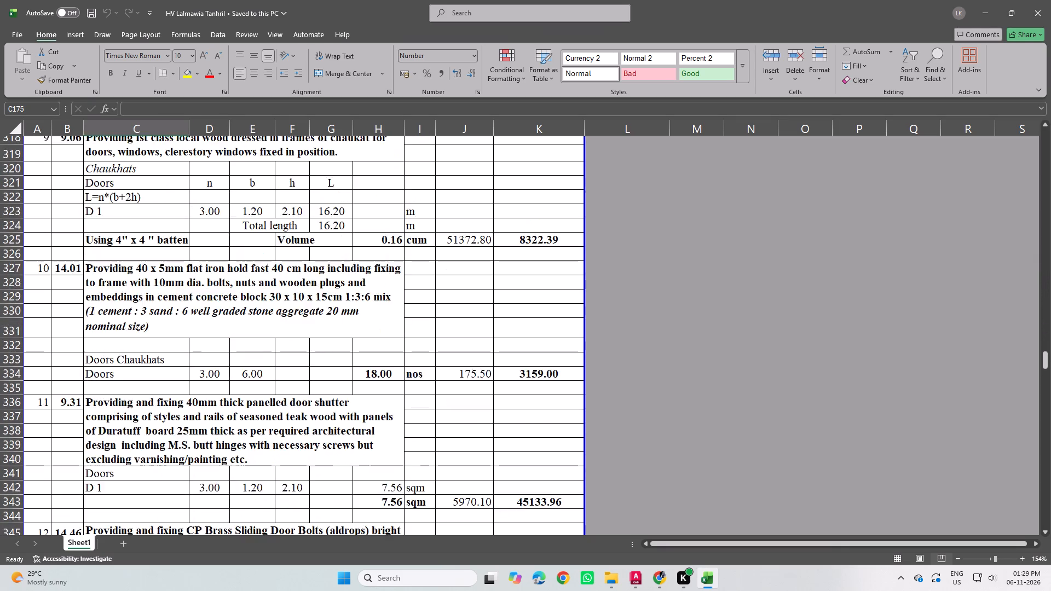
pyautogui.scroll(-16, 288, 293)
pyautogui.scroll(-6, 289, 293)
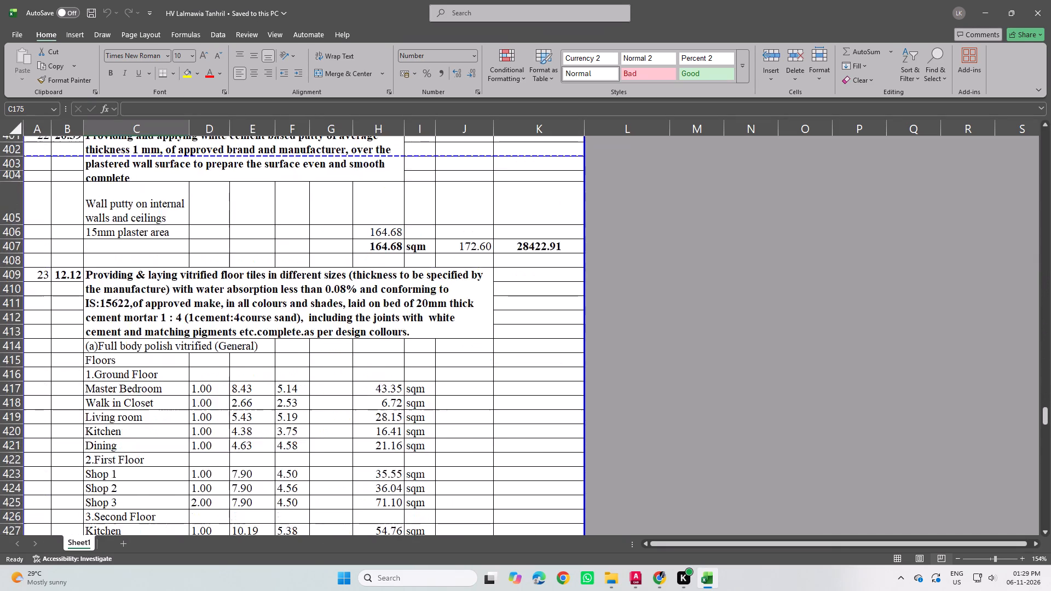
pyautogui.scroll(-20, 289, 293)
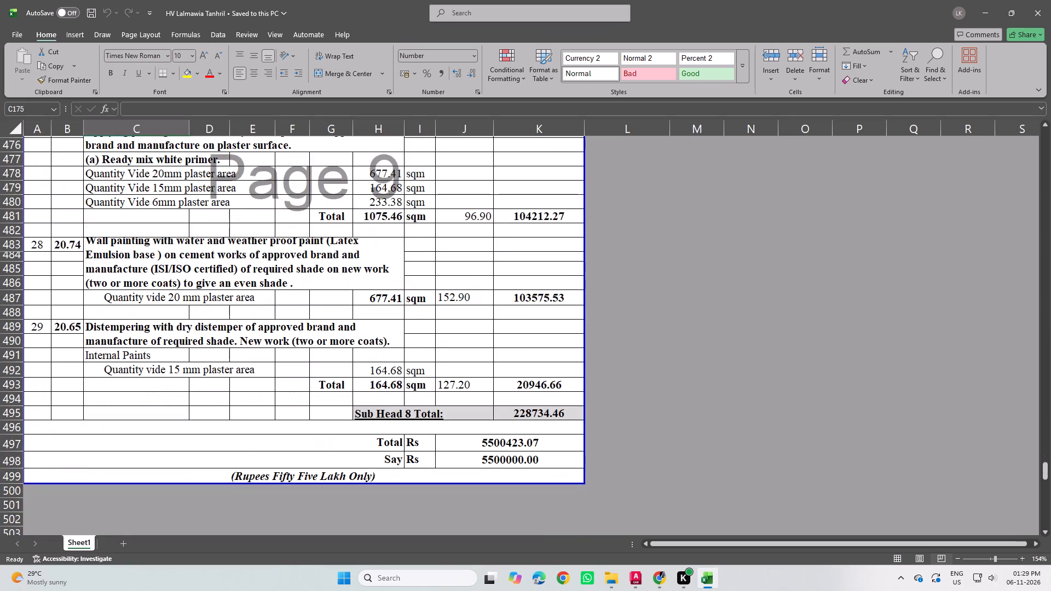
pyautogui.scroll(-3, 296, 290)
pyautogui.scroll(15, 296, 290)
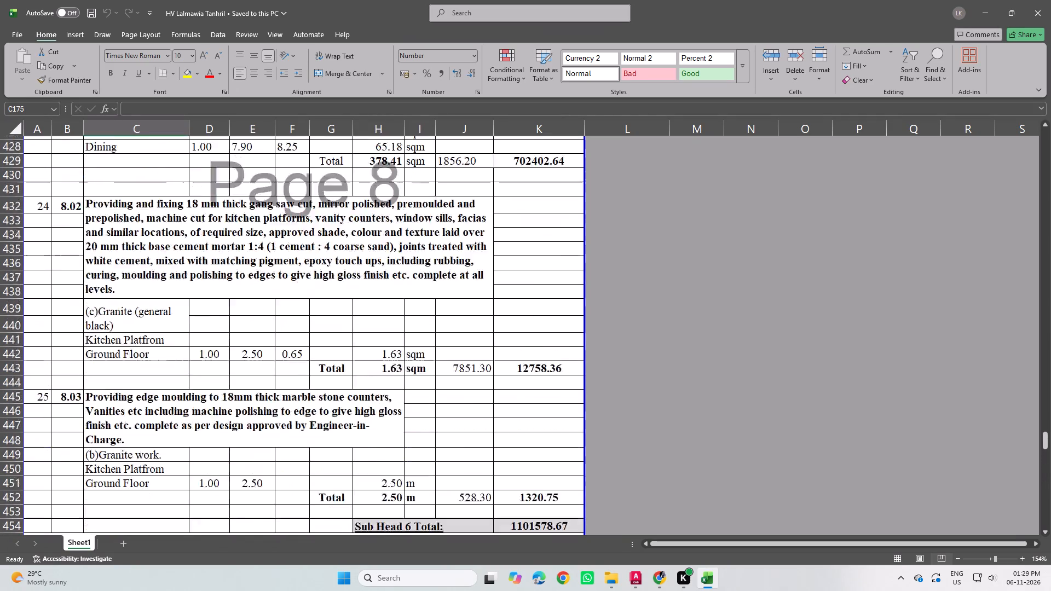
pyautogui.scroll(20, 289, 273)
pyautogui.scroll(13, 289, 273)
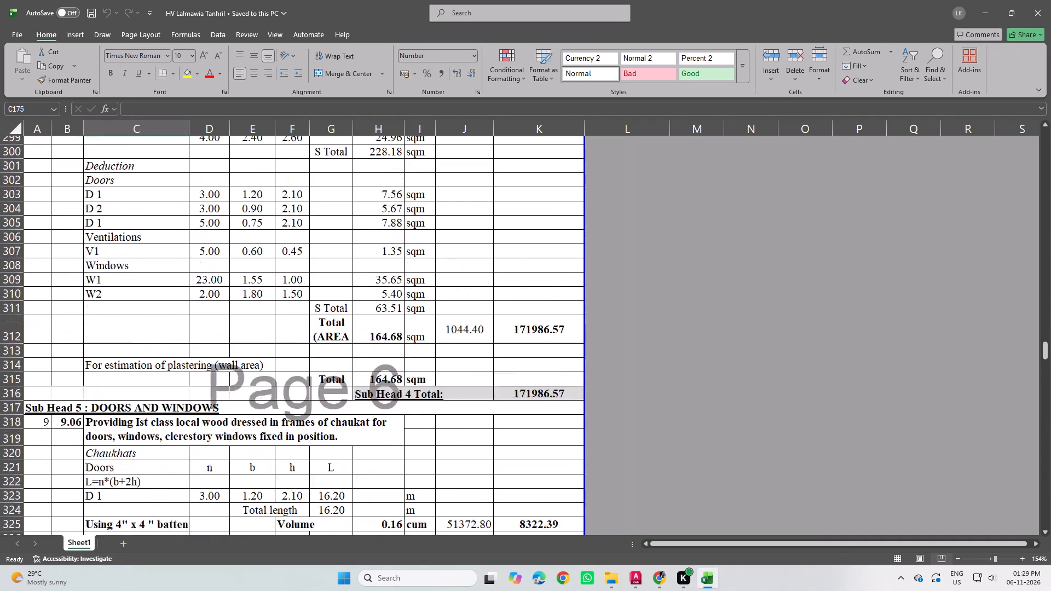
pyautogui.scroll(20, 290, 271)
pyautogui.scroll(12, 290, 271)
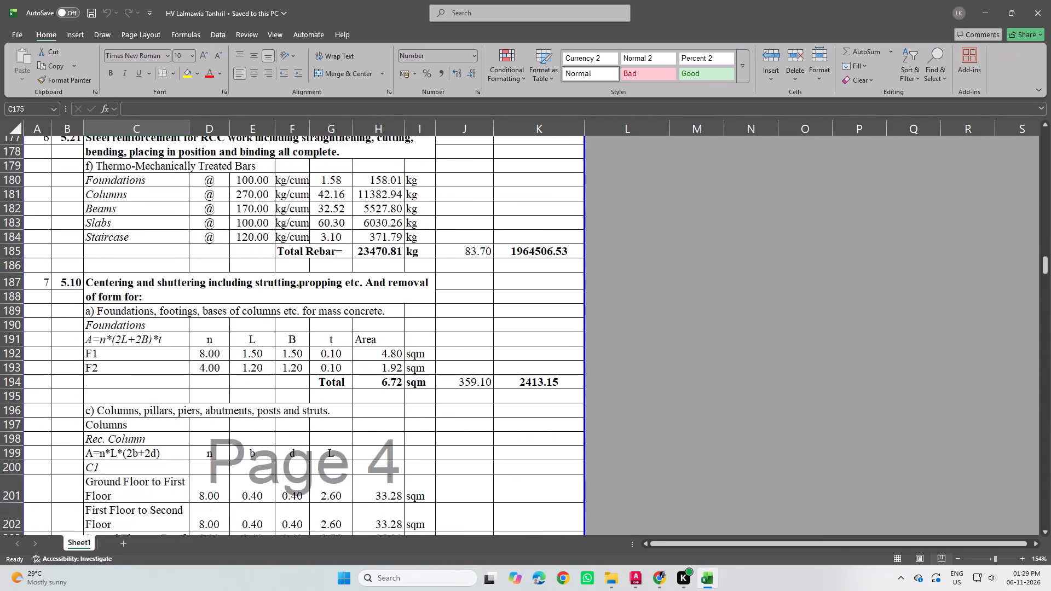
pyautogui.scroll(20, 290, 271)
pyautogui.scroll(12, 290, 271)
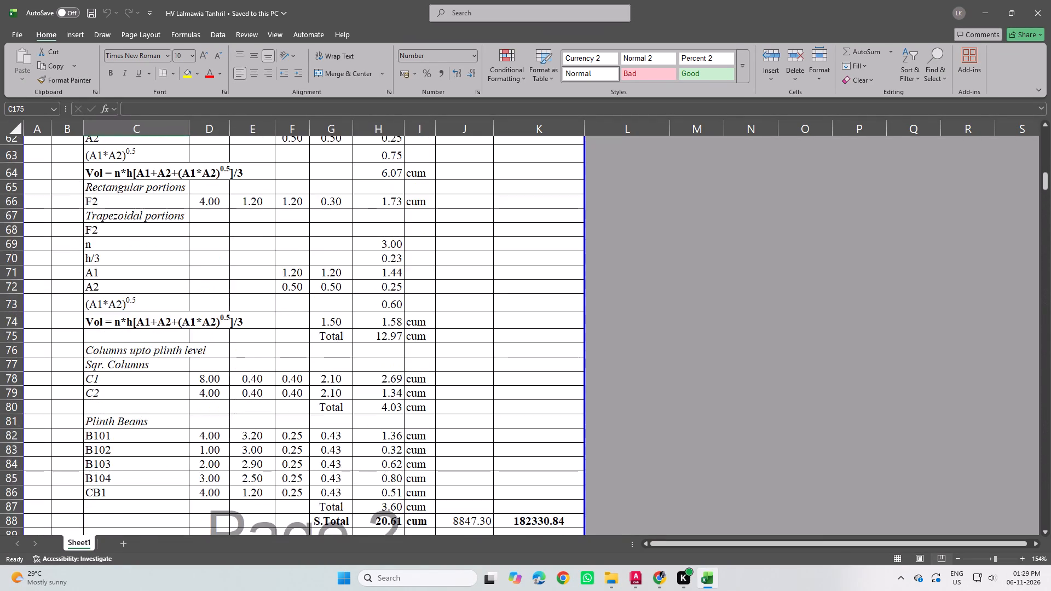
pyautogui.scroll(20, 290, 271)
pyautogui.scroll(1, 290, 271)
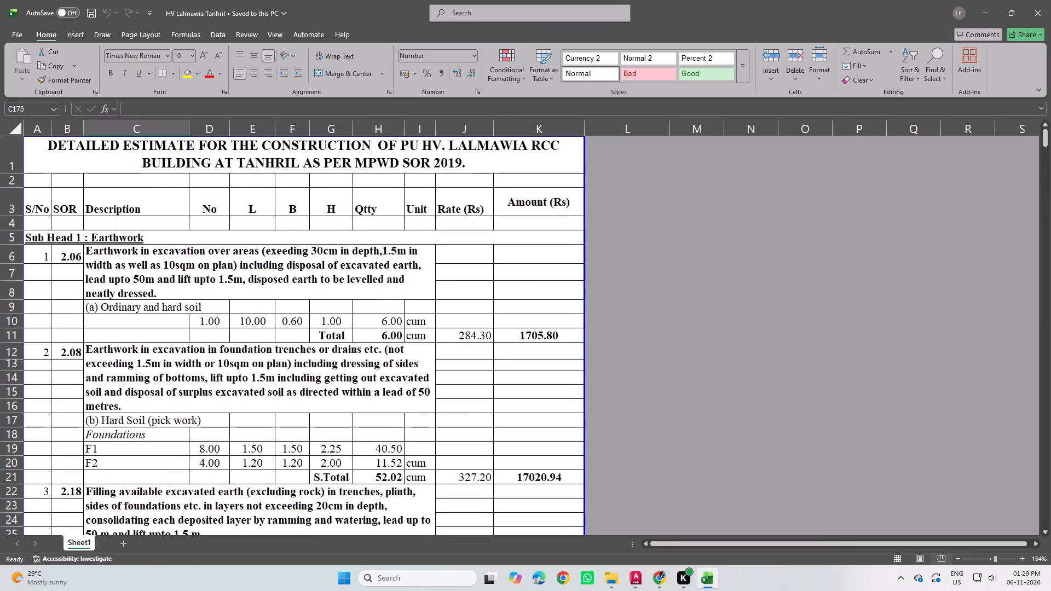
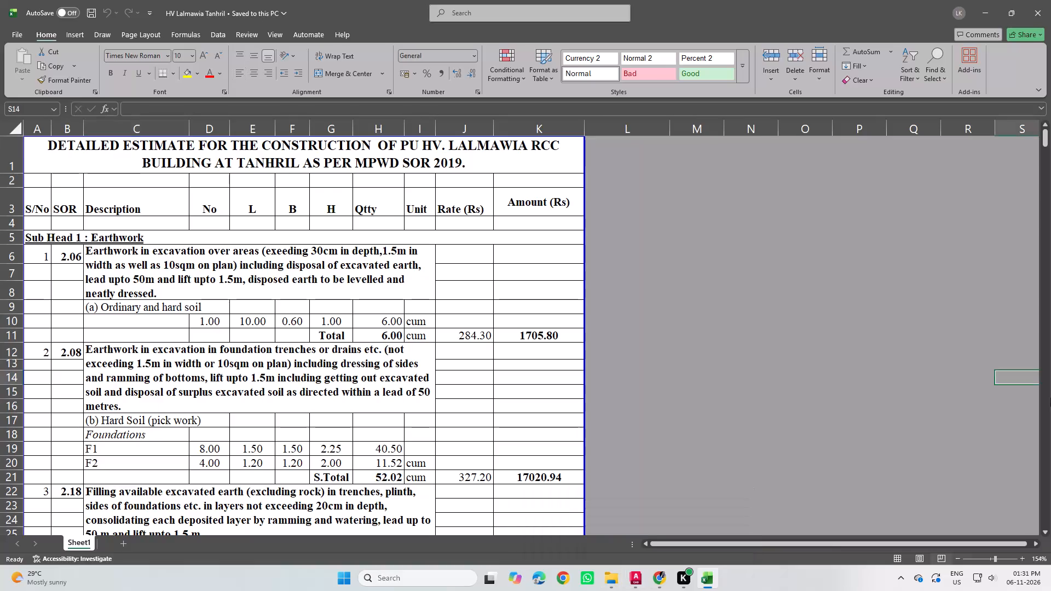
# Switch to AutoCAD and open the recent drawing listed directly below RRK 16.10.2026.dwg.
pyautogui.click(770, 323)
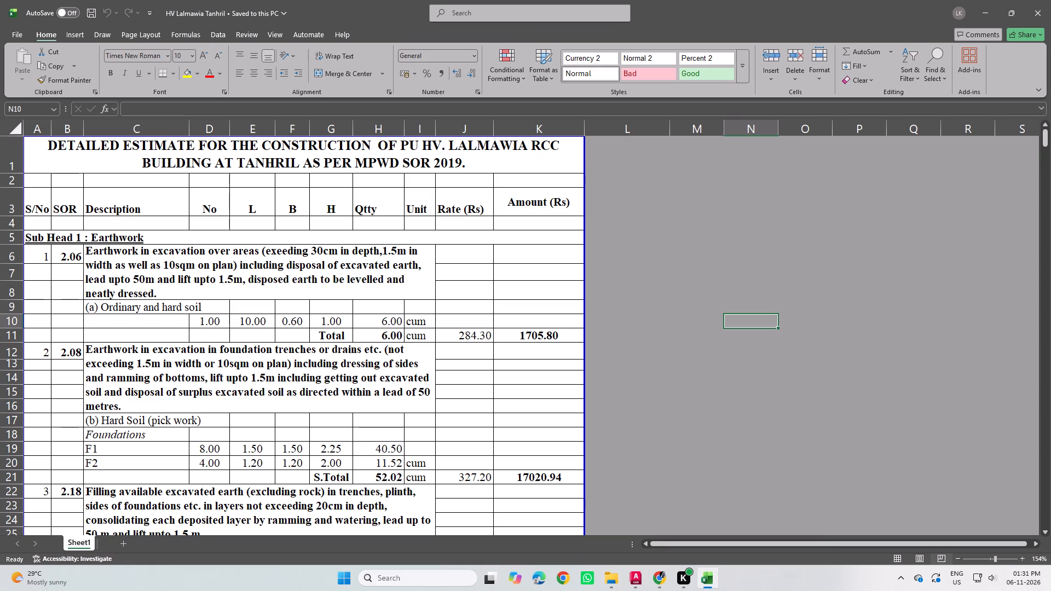
pyautogui.click(641, 583)
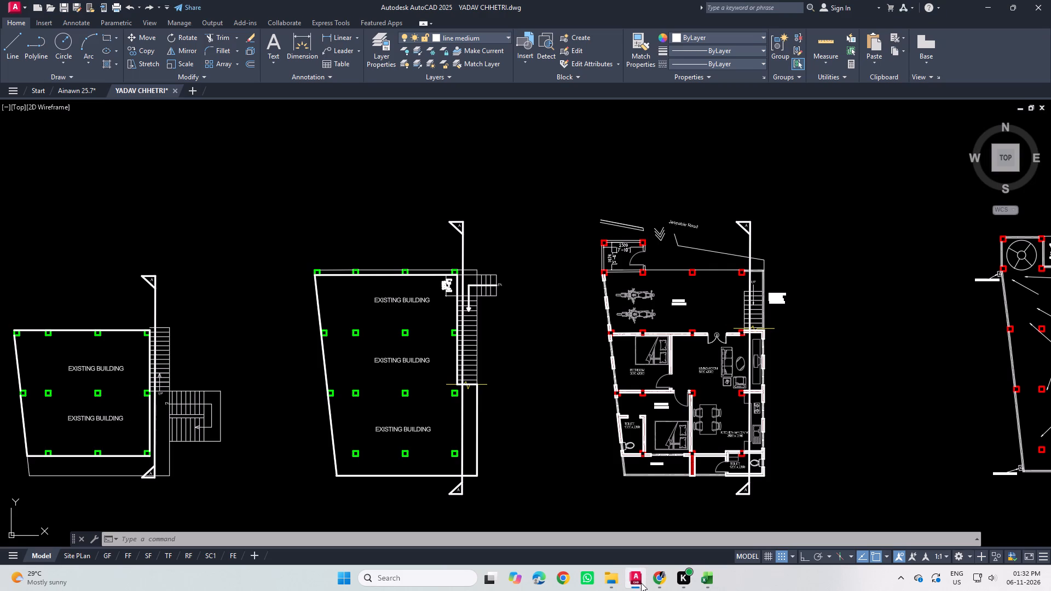
pyautogui.click(16, 4)
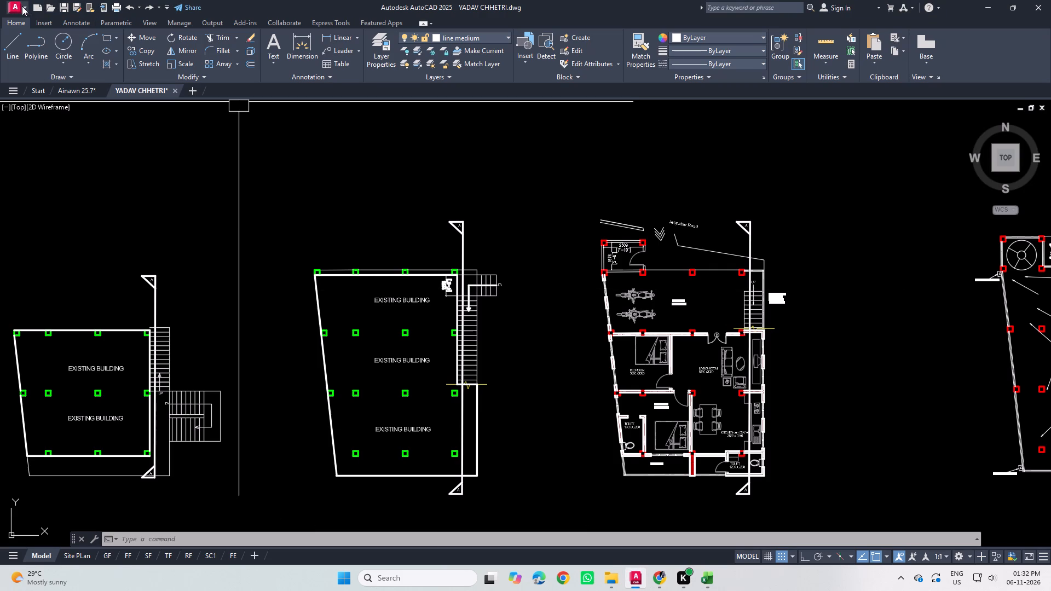
pyautogui.click(22, 6)
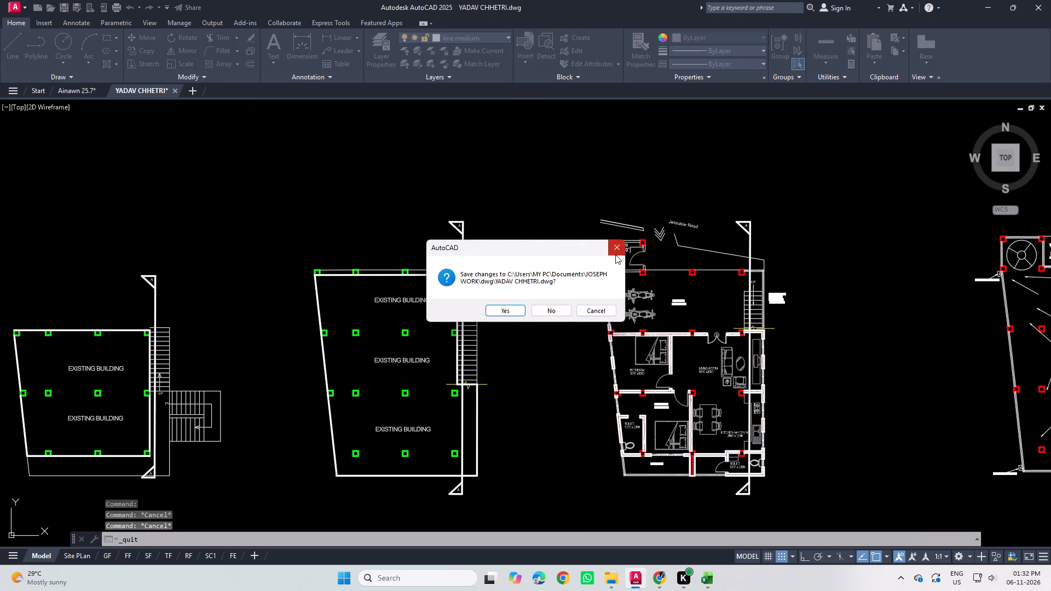
pyautogui.click(618, 248)
pyautogui.click(24, 9)
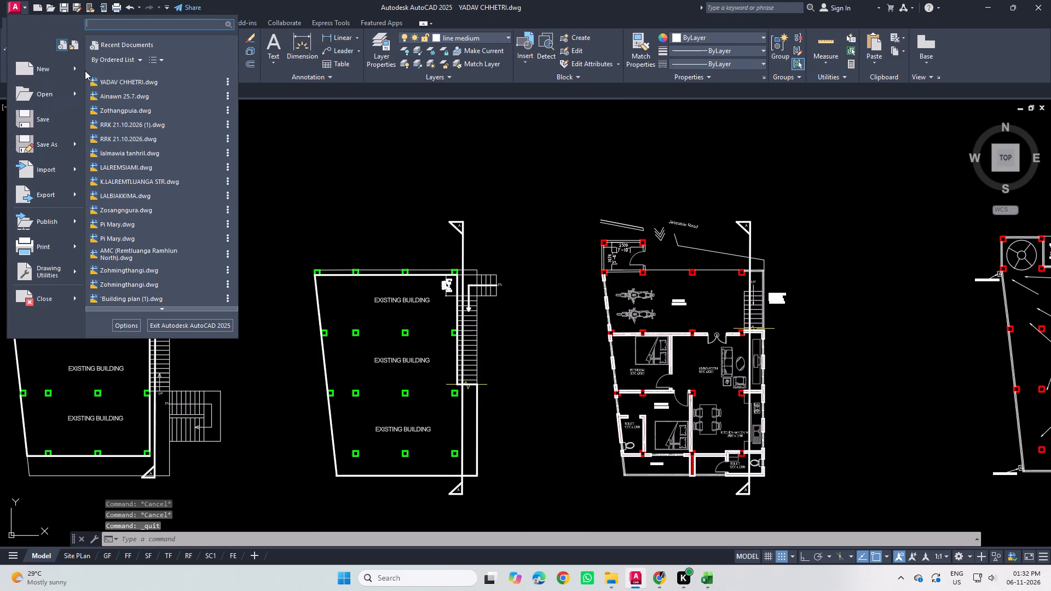
pyautogui.scroll(-2, 137, 175)
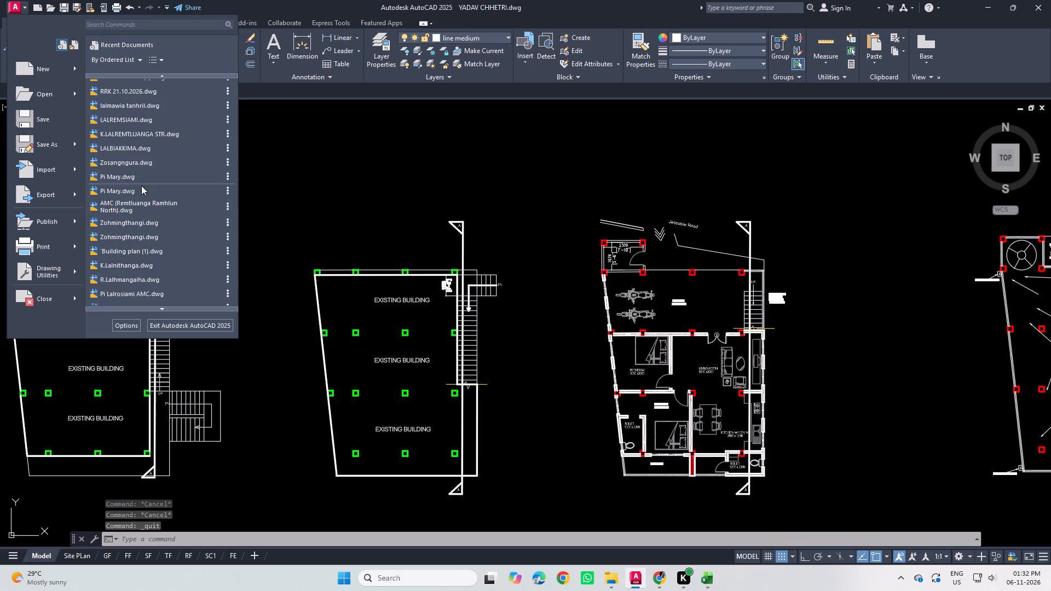
pyautogui.scroll(-15, 141, 186)
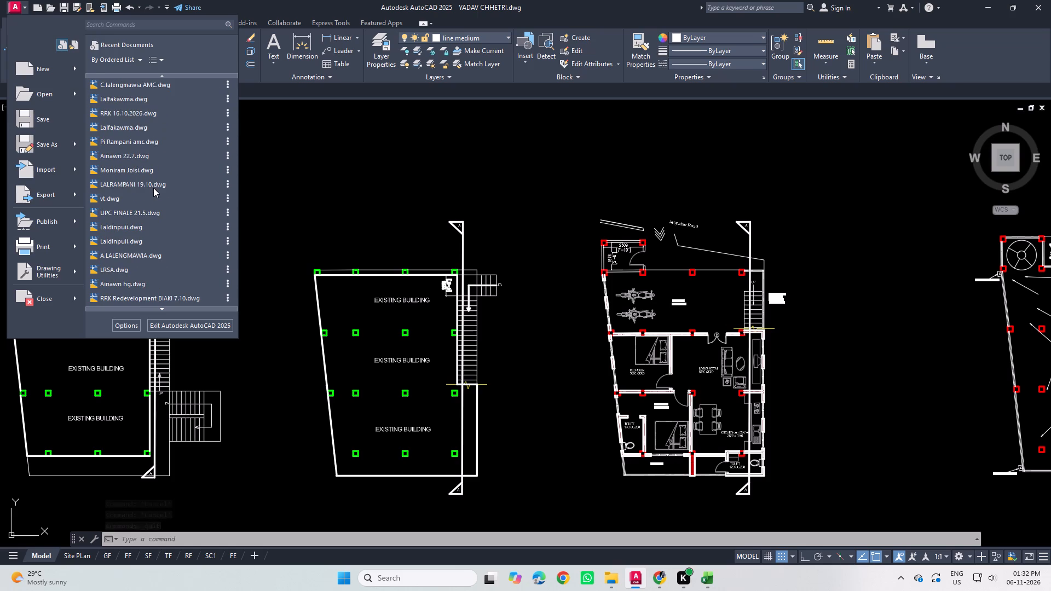
pyautogui.scroll(1, 153, 188)
pyautogui.doubleClick(137, 155)
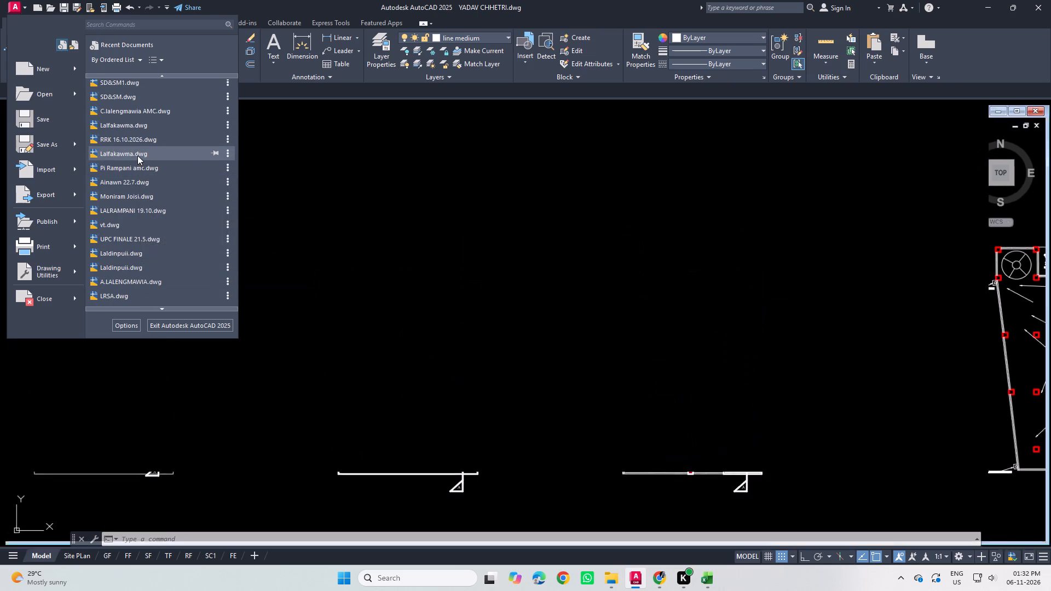
pyautogui.click(610, 268)
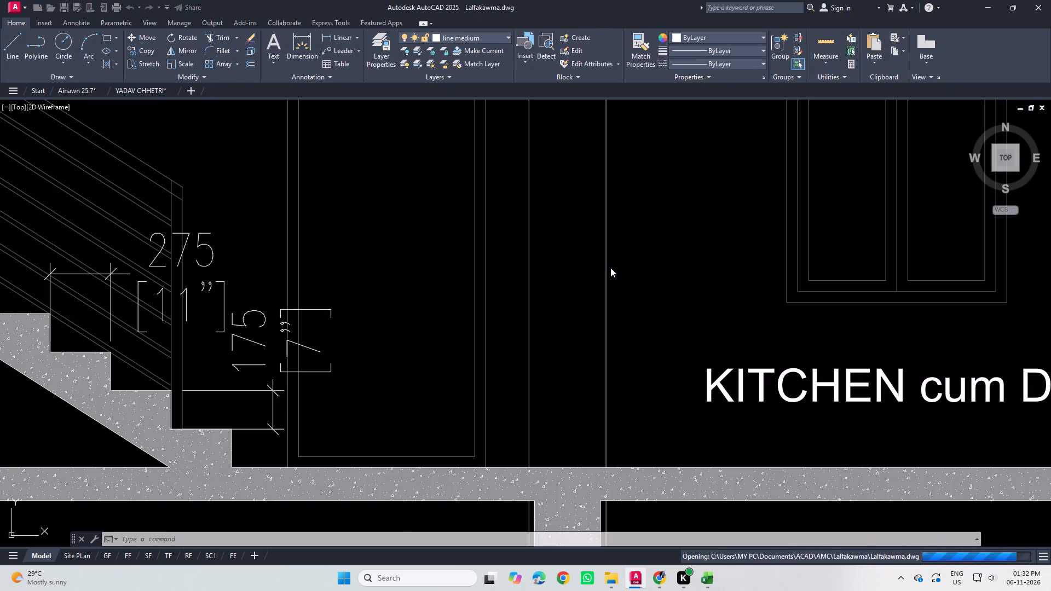
# Examine the opened drawing's site plan, floor plans, building section and elevations.
pyautogui.scroll(-12, 425, 268)
pyautogui.moveTo(407, 264); pyautogui.dragTo(440, 271, button='middle')
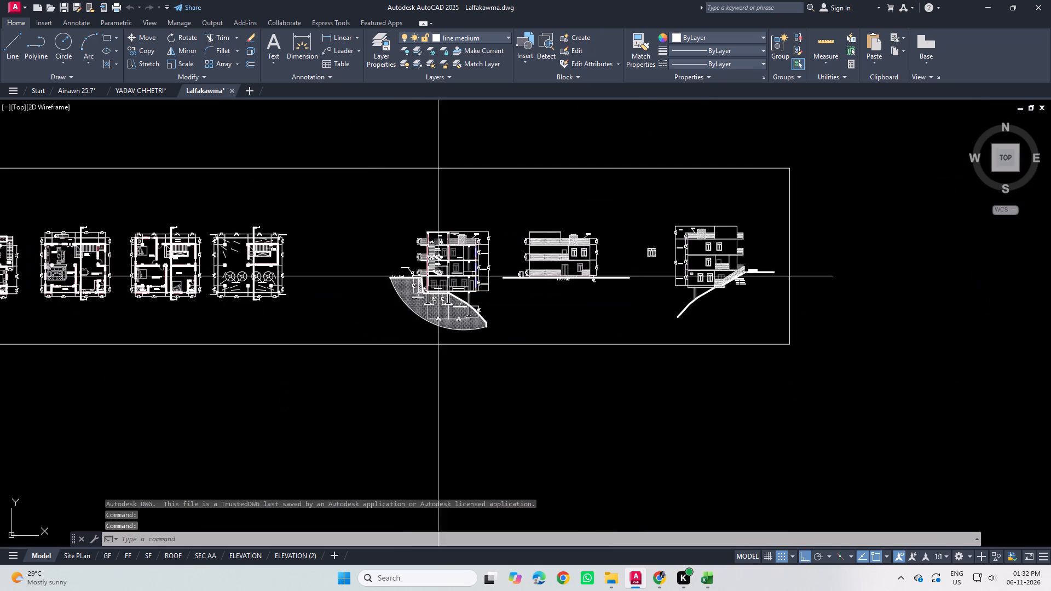
pyautogui.scroll(5, 434, 285)
pyautogui.scroll(-8, 450, 315)
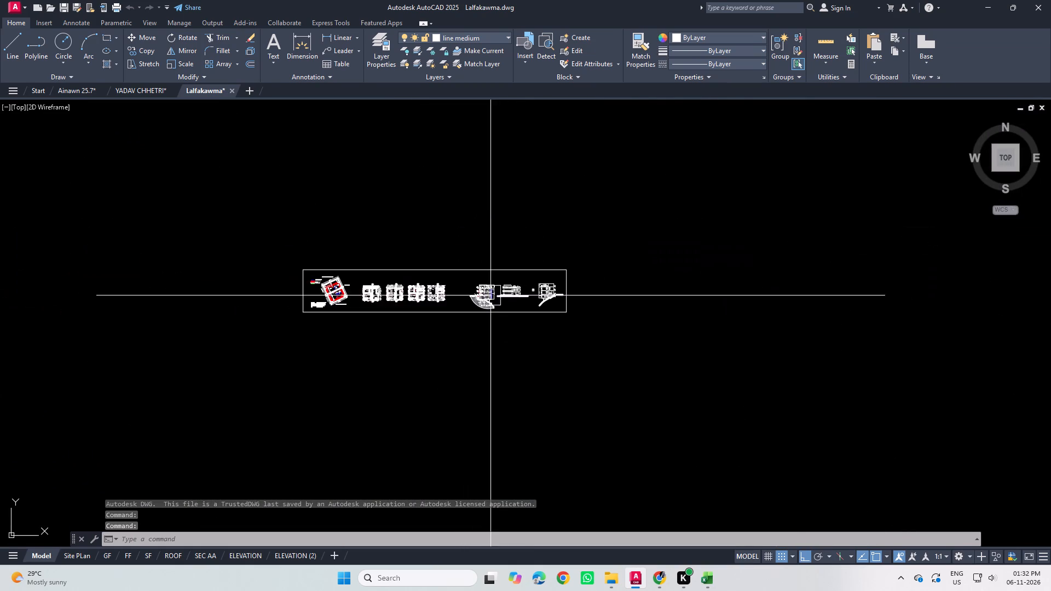
pyautogui.scroll(4, 526, 305)
pyautogui.scroll(-7, 565, 294)
pyautogui.scroll(7, 427, 283)
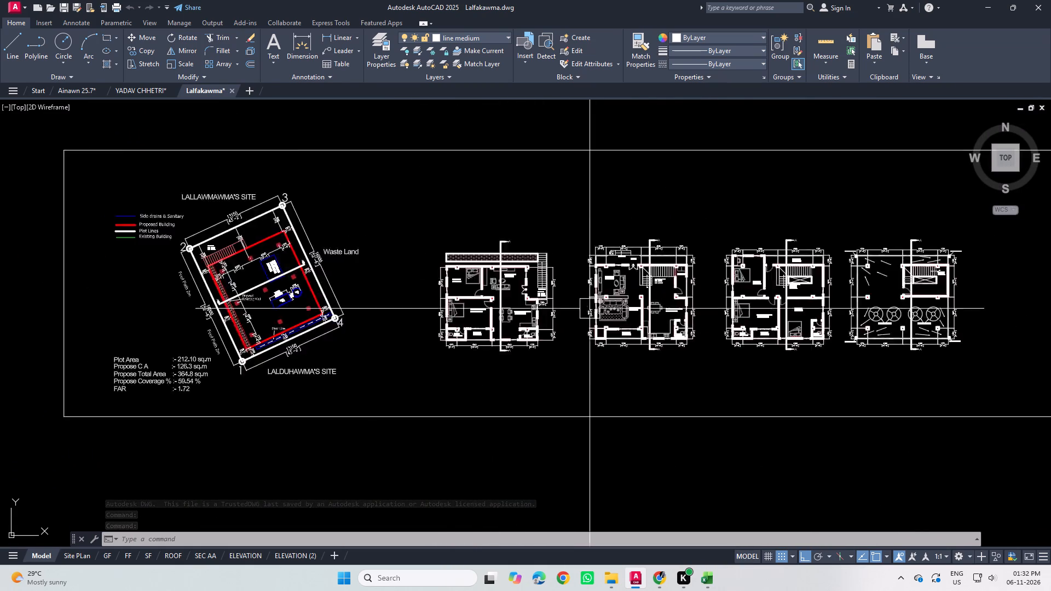
pyautogui.moveTo(590, 309); pyautogui.dragTo(401, 288, button='middle')
pyautogui.moveTo(607, 300); pyautogui.dragTo(333, 291, button='middle')
pyautogui.moveTo(671, 294); pyautogui.dragTo(464, 246, button='middle')
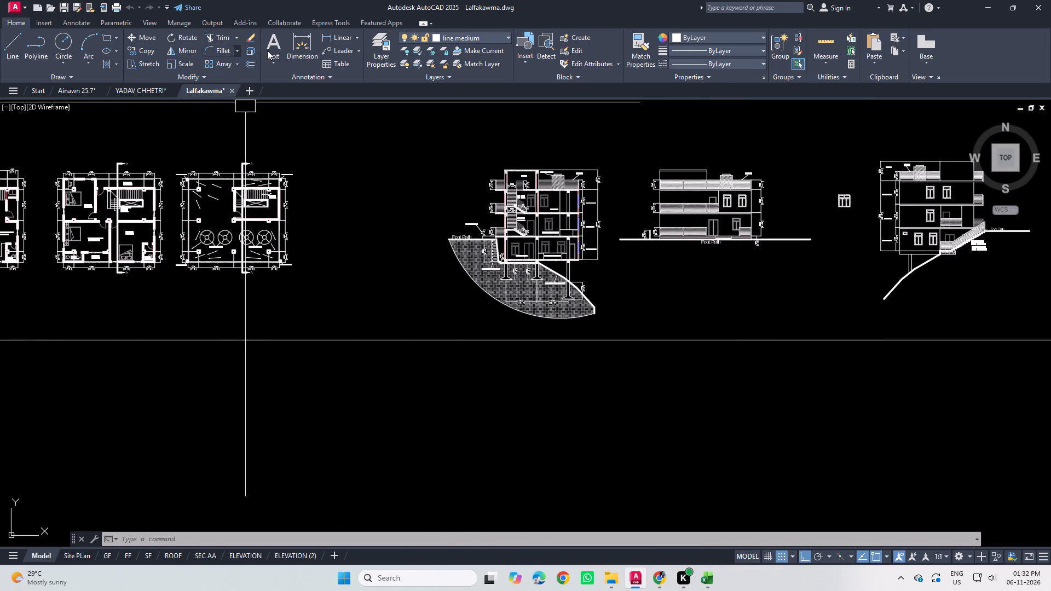
# Measure the horizontal gap between the proposed retaining wall's face and the building in the section with a temporary dimension.
pyautogui.click(287, 49)
pyautogui.scroll(3, 483, 209)
pyautogui.moveTo(527, 361); pyautogui.dragTo(491, 281, button='middle')
pyautogui.scroll(1, 490, 280)
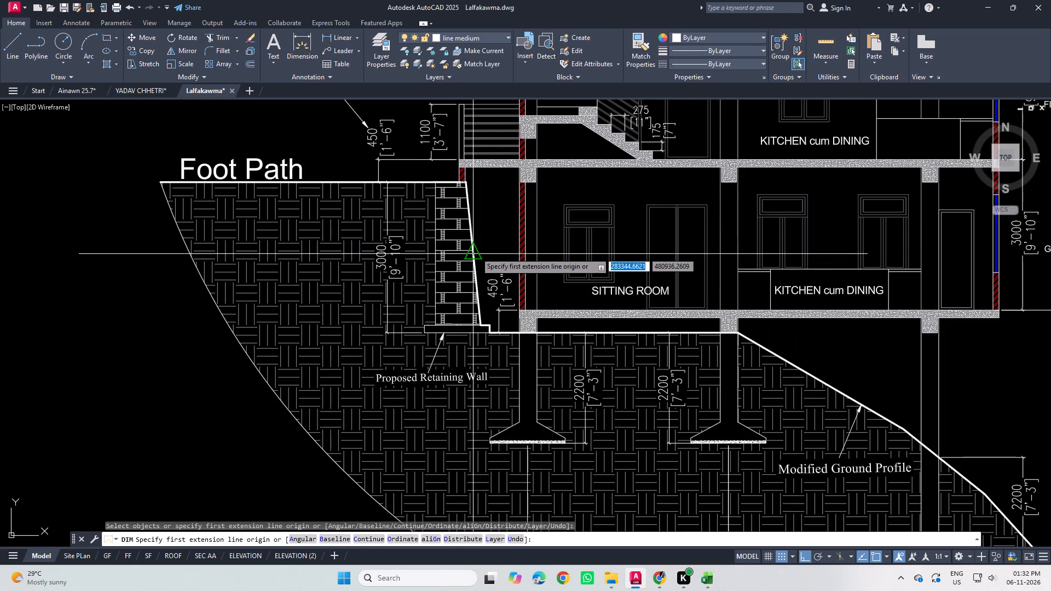
pyautogui.click(476, 252)
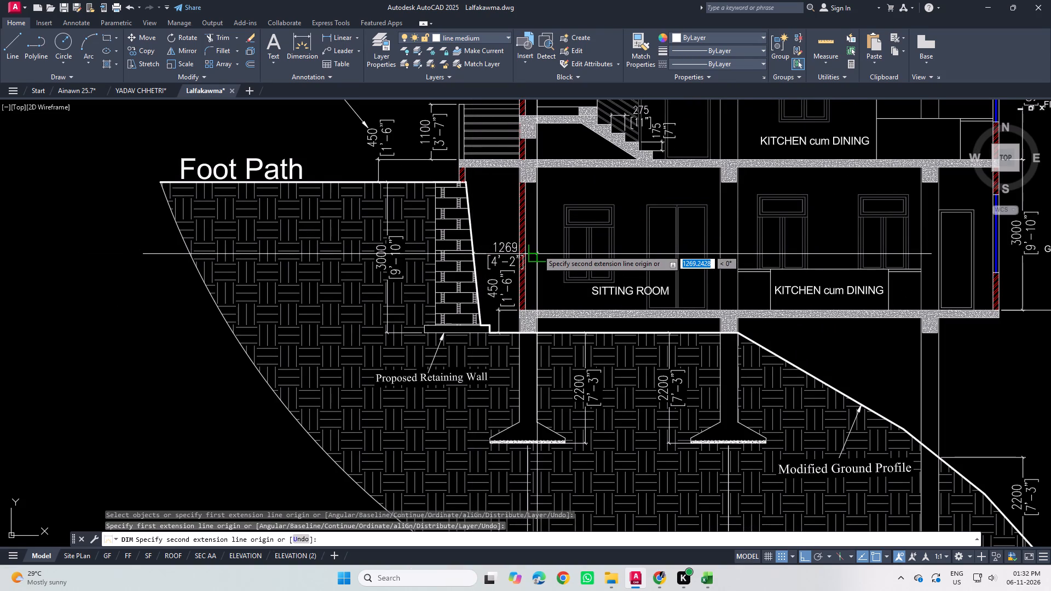
pyautogui.press('Escape')
# Measure the retaining wall's length on the floor plan nearest the site plan with a temporary dimension.
pyautogui.click(711, 587)
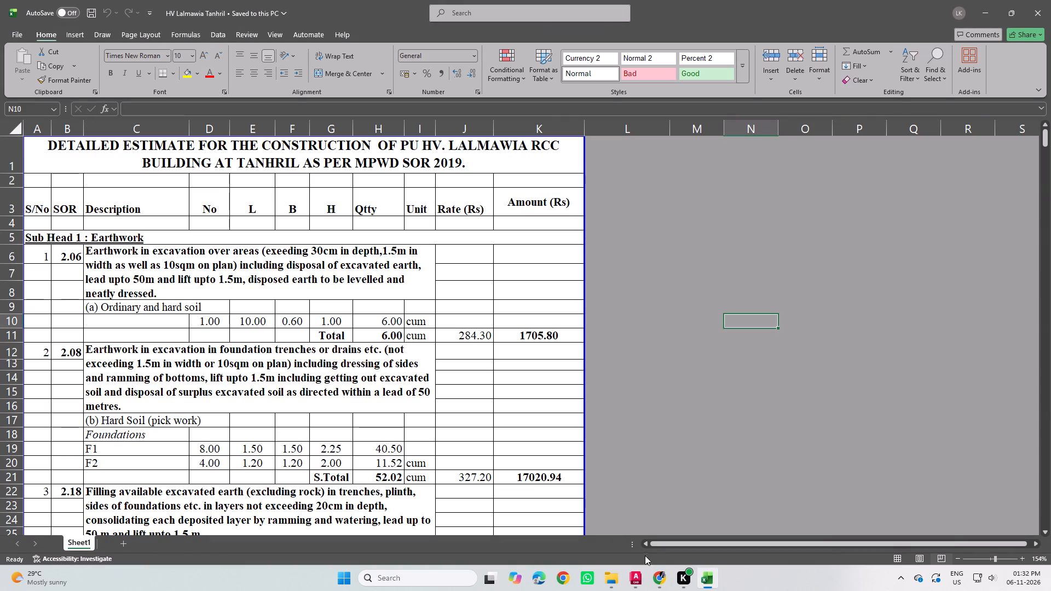
pyautogui.click(711, 580)
pyautogui.scroll(-6, 510, 348)
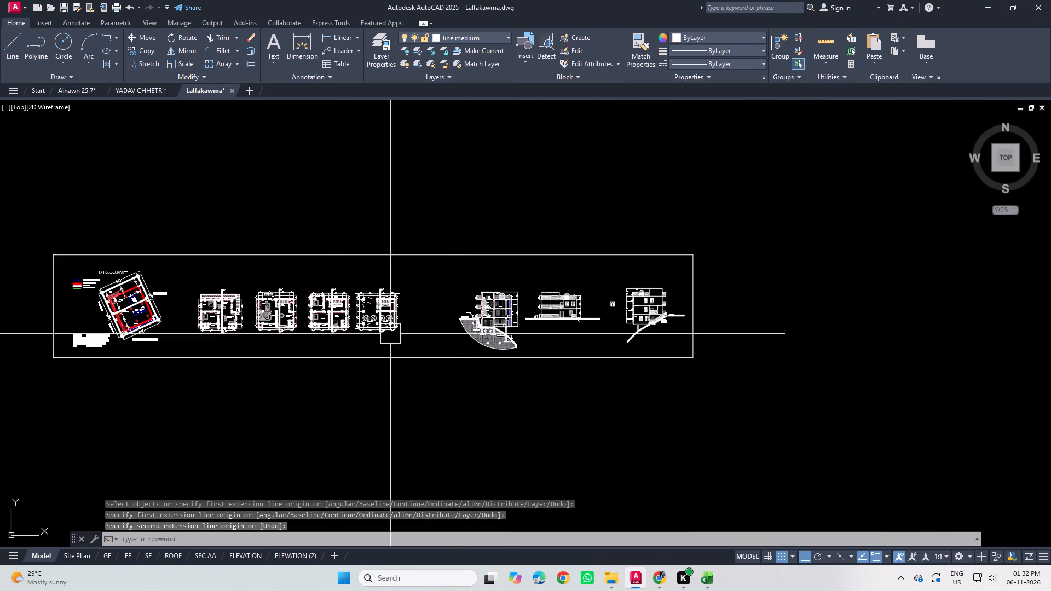
pyautogui.click(308, 56)
pyautogui.scroll(4, 178, 285)
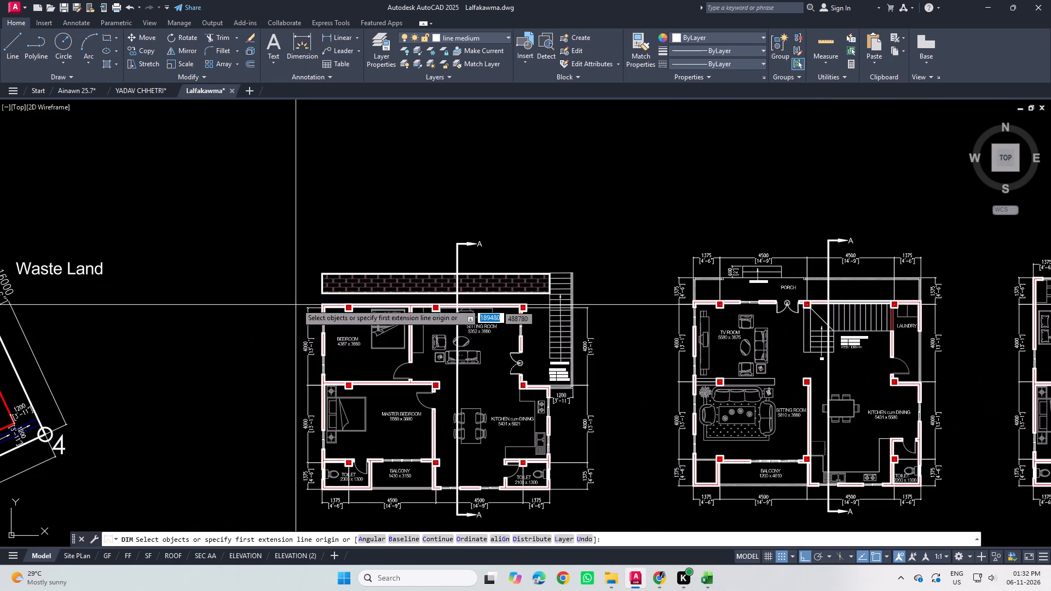
pyautogui.click(323, 303)
pyautogui.scroll(2, 550, 312)
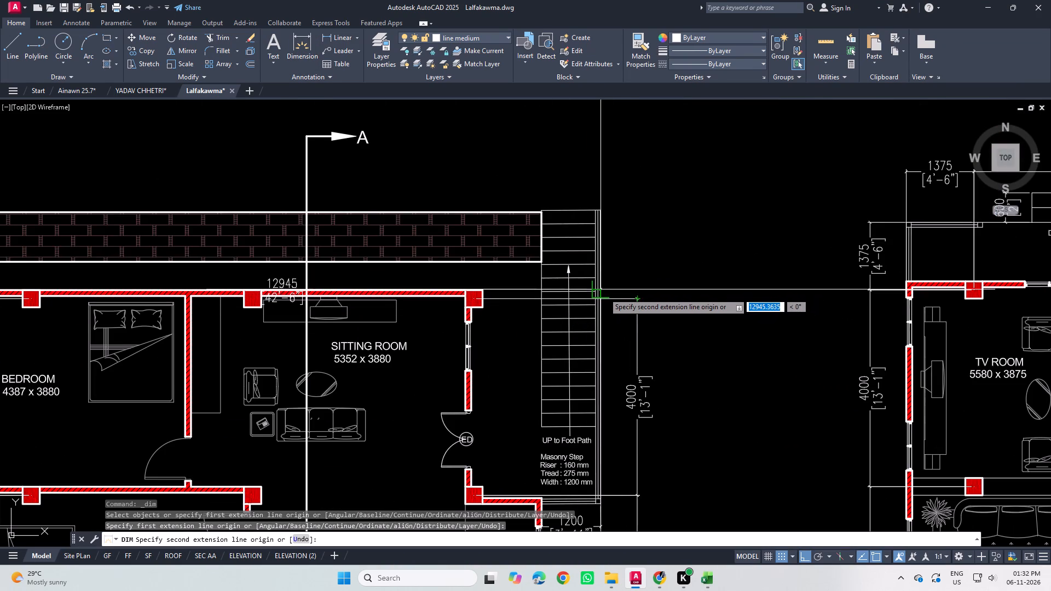
pyautogui.moveTo(446, 294); pyautogui.dragTo(723, 334, button='middle')
pyautogui.press('space')
pyautogui.press('space')
pyautogui.click(820, 252)
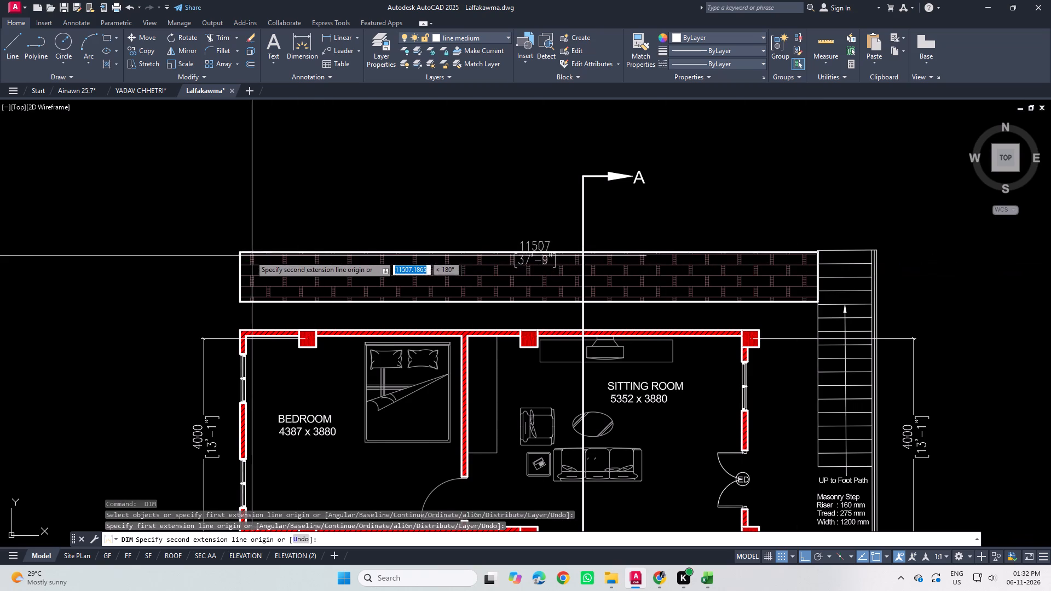
pyautogui.press('Escape')
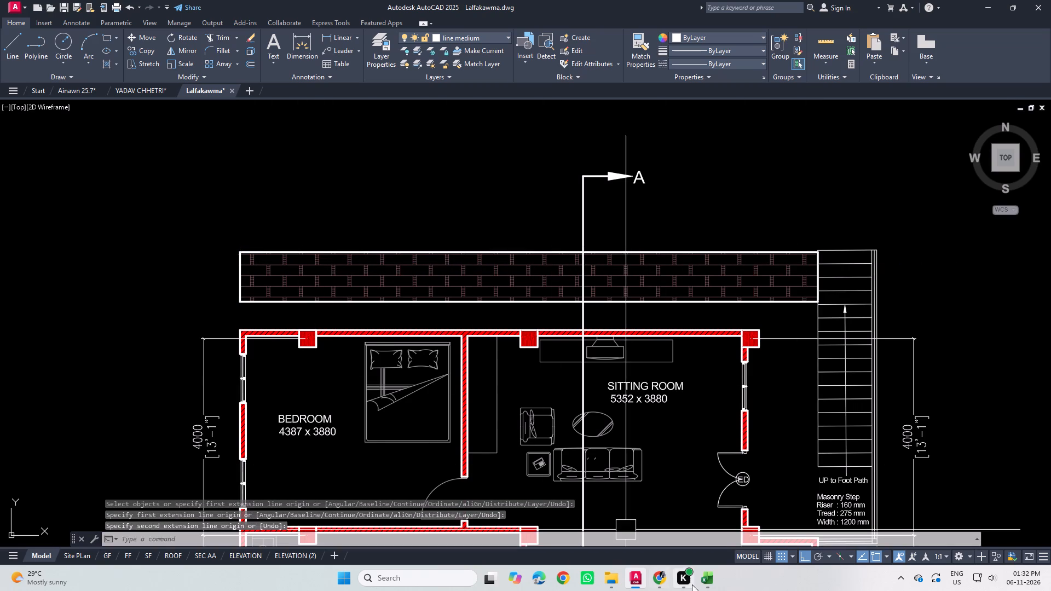
# In the Excel estimate, set the item 1 ordinary and hard soil excavation to L 12, B 1.2 and H 3.
pyautogui.click(699, 581)
pyautogui.click(257, 322)
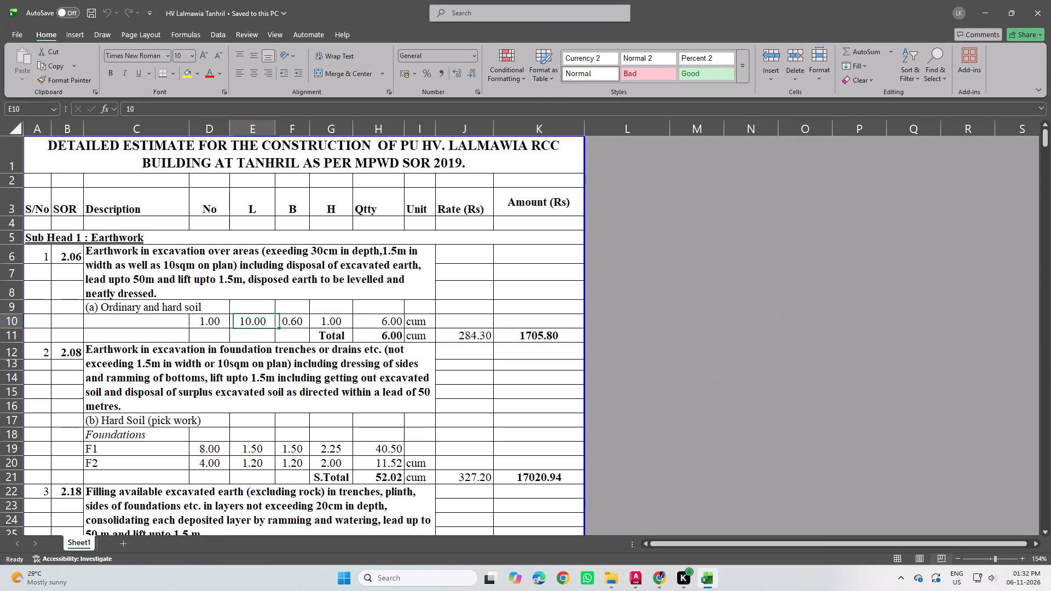
pyautogui.write('12')
pyautogui.click(292, 320)
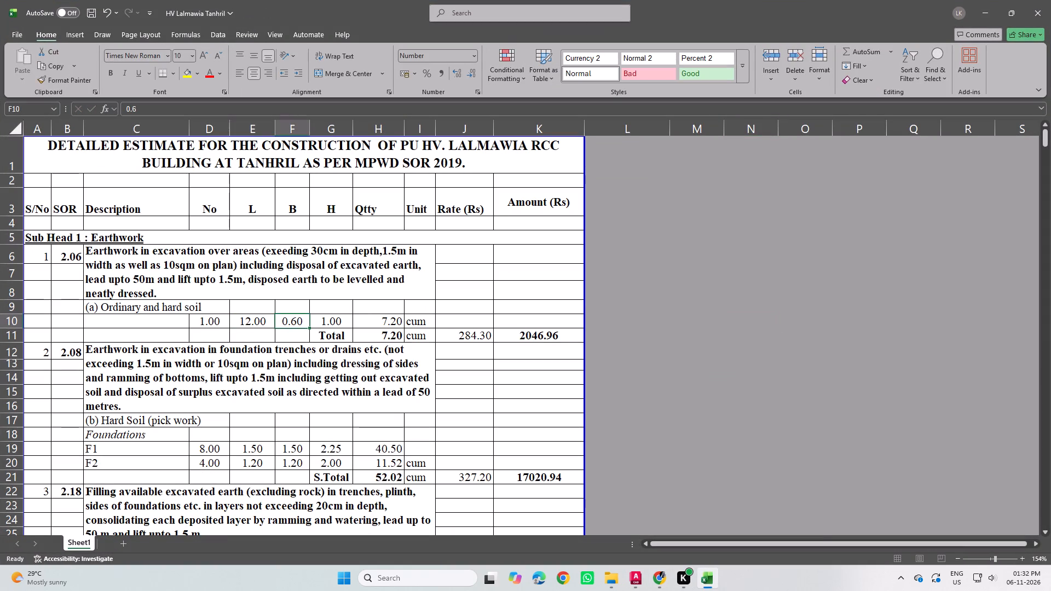
pyautogui.write('1.2')
pyautogui.click(324, 322)
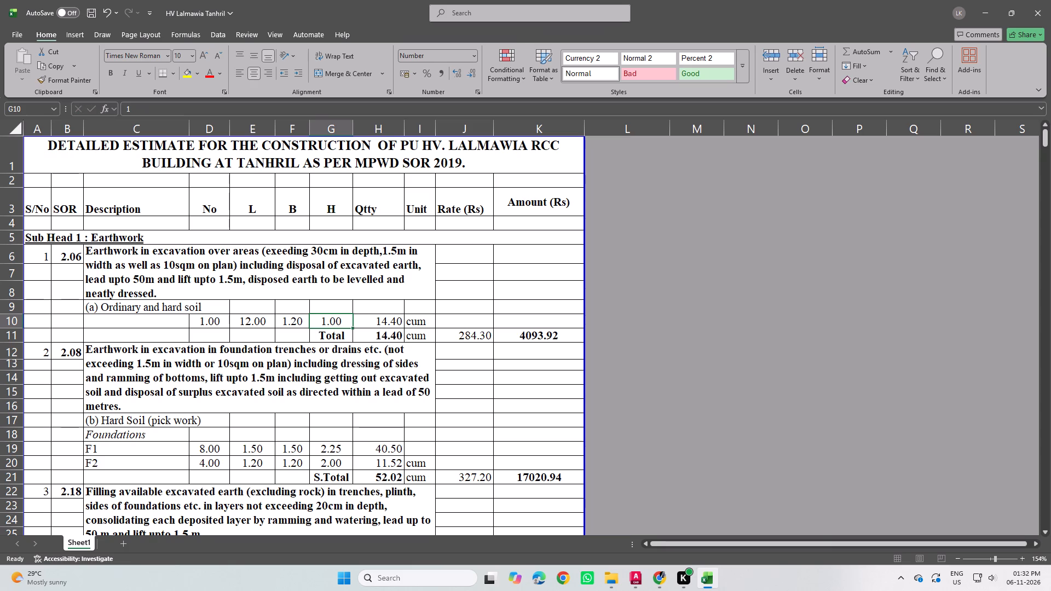
pyautogui.press('3')
pyautogui.press('Return')
# Examine the column layout on the AutoCAD floor plans for the foundation quantities of item 2.
pyautogui.scroll(-2, 353, 363)
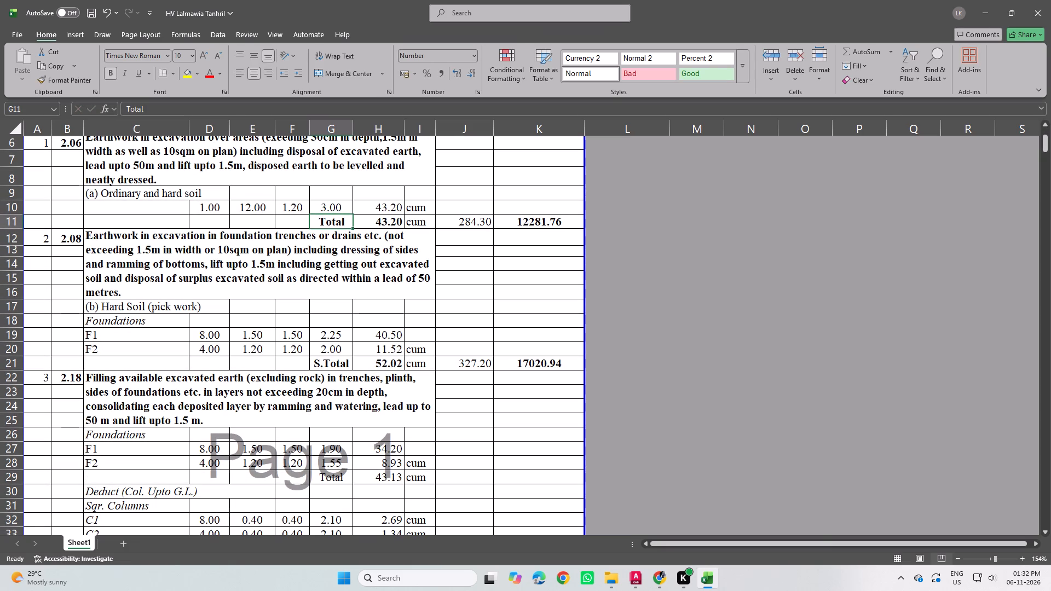
pyautogui.click(706, 579)
pyautogui.scroll(-2, 515, 348)
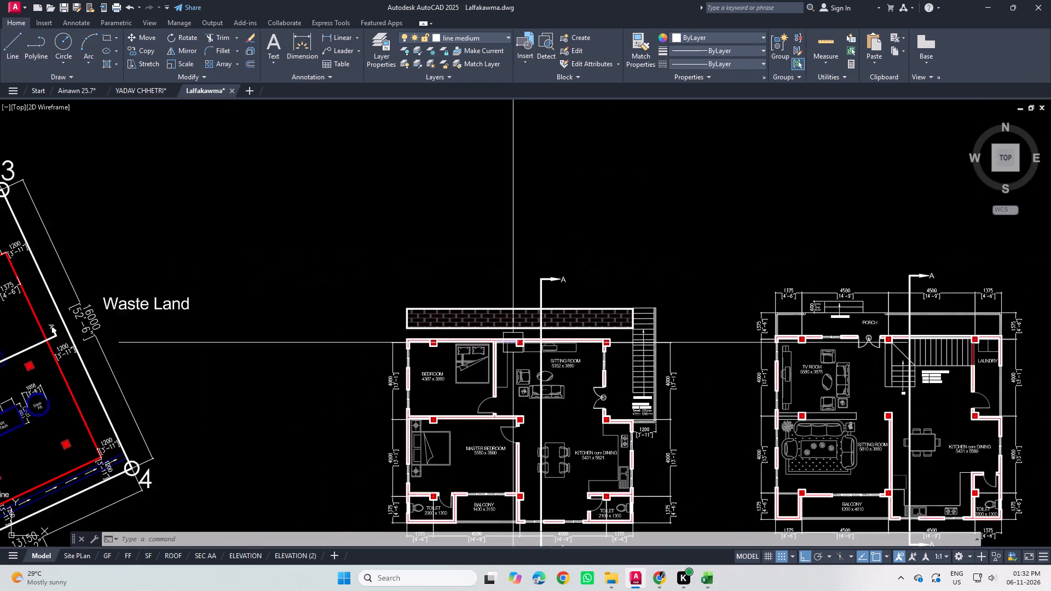
pyautogui.scroll(1, 513, 349)
pyautogui.moveTo(512, 340); pyautogui.dragTo(490, 199, button='middle')
pyautogui.click(712, 580)
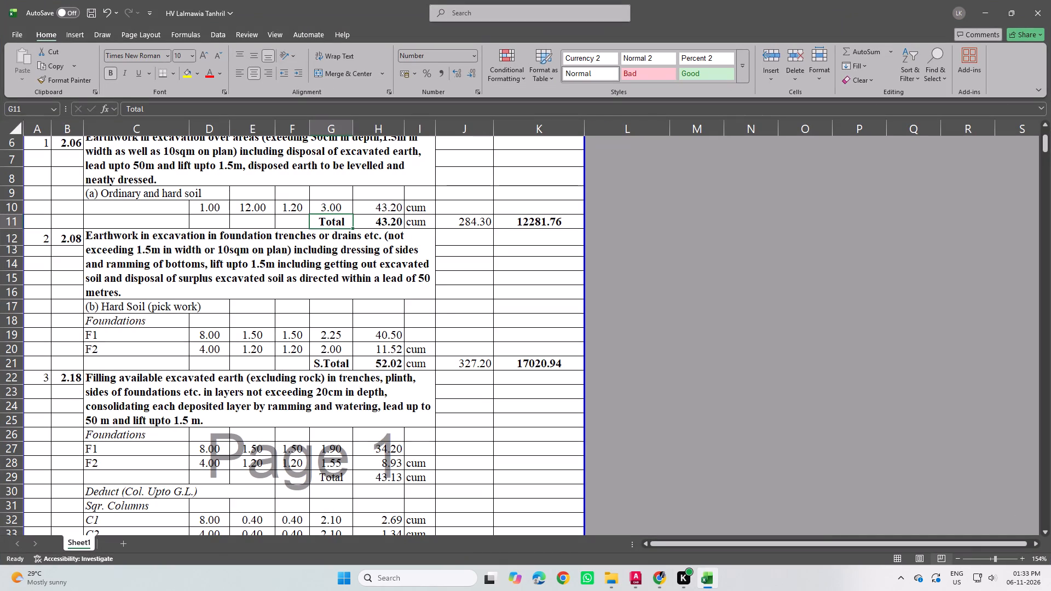
pyautogui.click(711, 580)
pyautogui.scroll(-3, 542, 426)
pyautogui.moveTo(522, 424); pyautogui.dragTo(541, 398, button='middle')
pyautogui.scroll(-1, 541, 398)
pyautogui.moveTo(751, 426); pyautogui.dragTo(466, 393, button='middle')
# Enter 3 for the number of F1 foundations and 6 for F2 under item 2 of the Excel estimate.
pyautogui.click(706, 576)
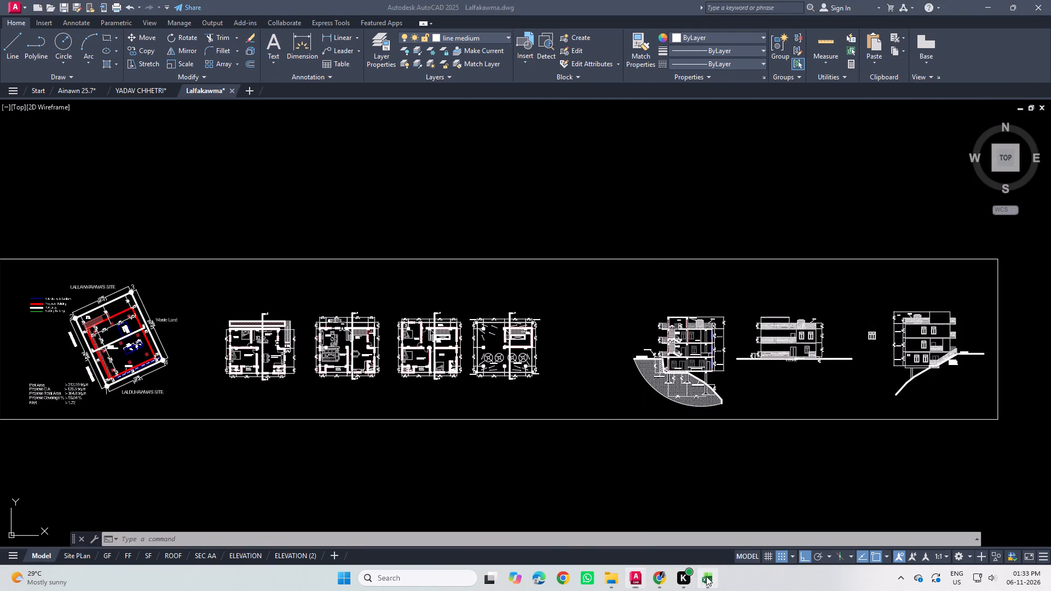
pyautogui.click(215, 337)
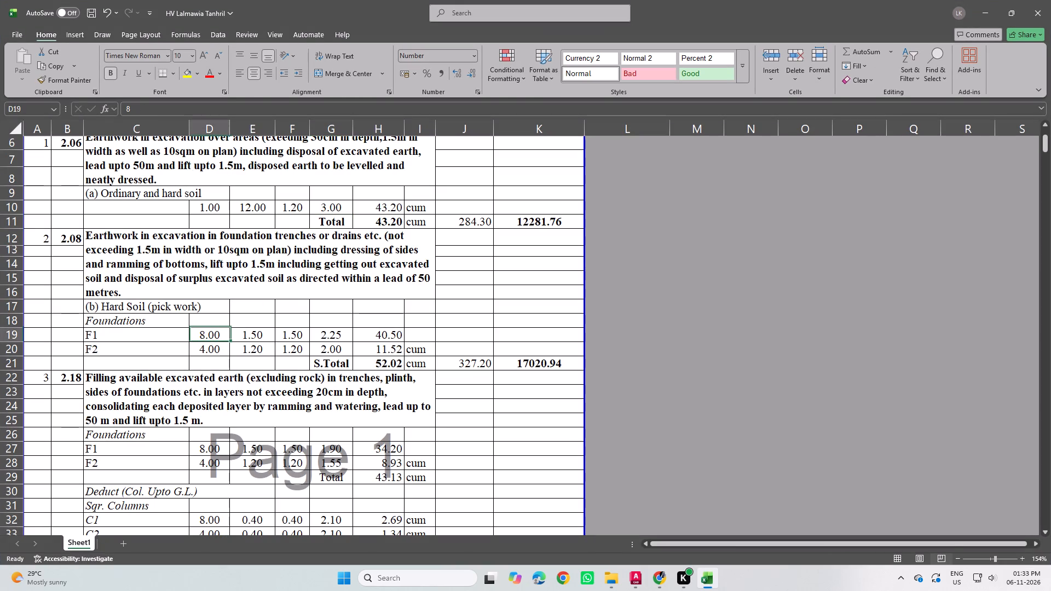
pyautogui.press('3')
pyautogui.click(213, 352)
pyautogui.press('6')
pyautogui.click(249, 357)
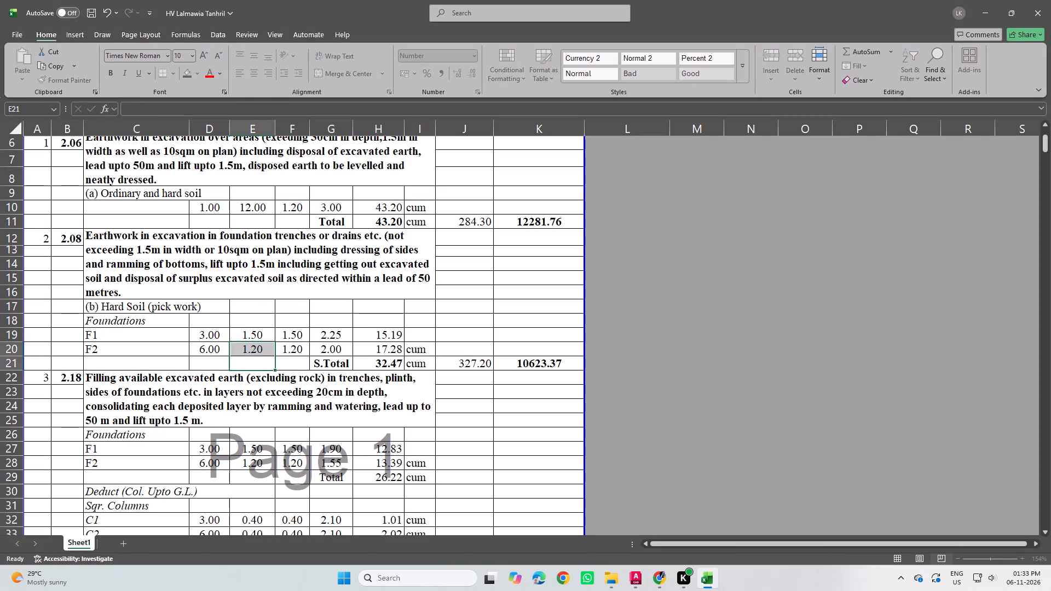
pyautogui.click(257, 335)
# Set the number of F1 foundations to 6 and F2 foundations to 3 under item 2.
pyautogui.click(212, 330)
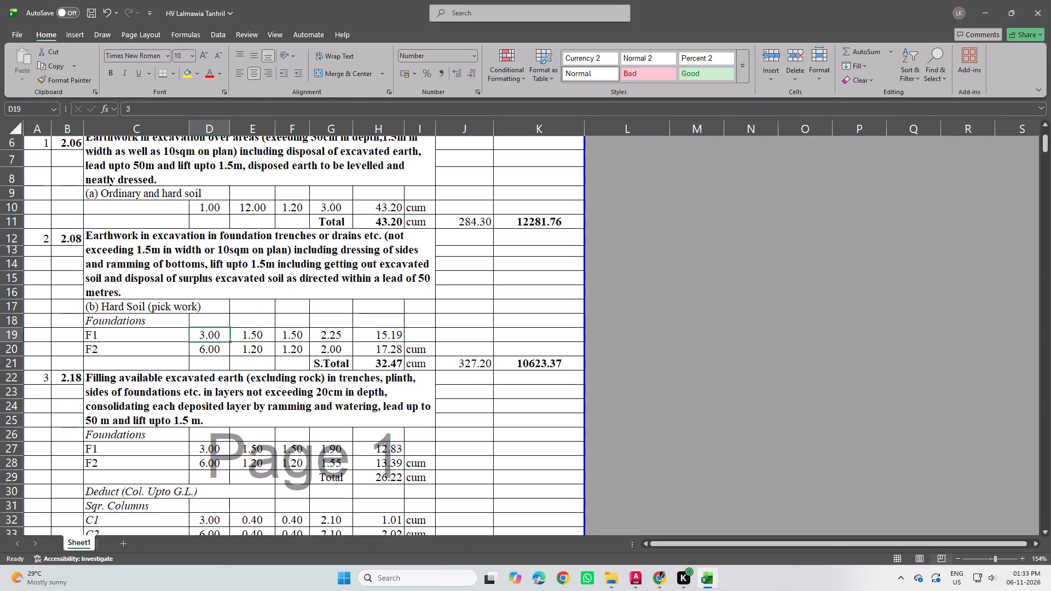
pyautogui.press('6')
pyautogui.click(218, 348)
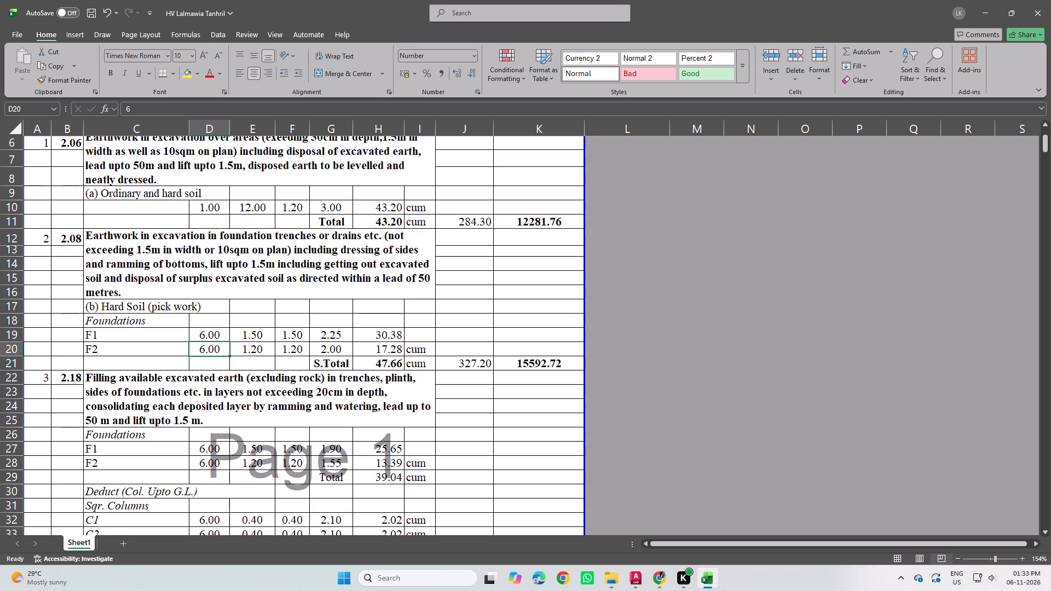
pyautogui.press('3')
pyautogui.click(247, 347)
# Set the F1 foundation length and breadth to 1.8 each under item 2.
pyautogui.click(255, 332)
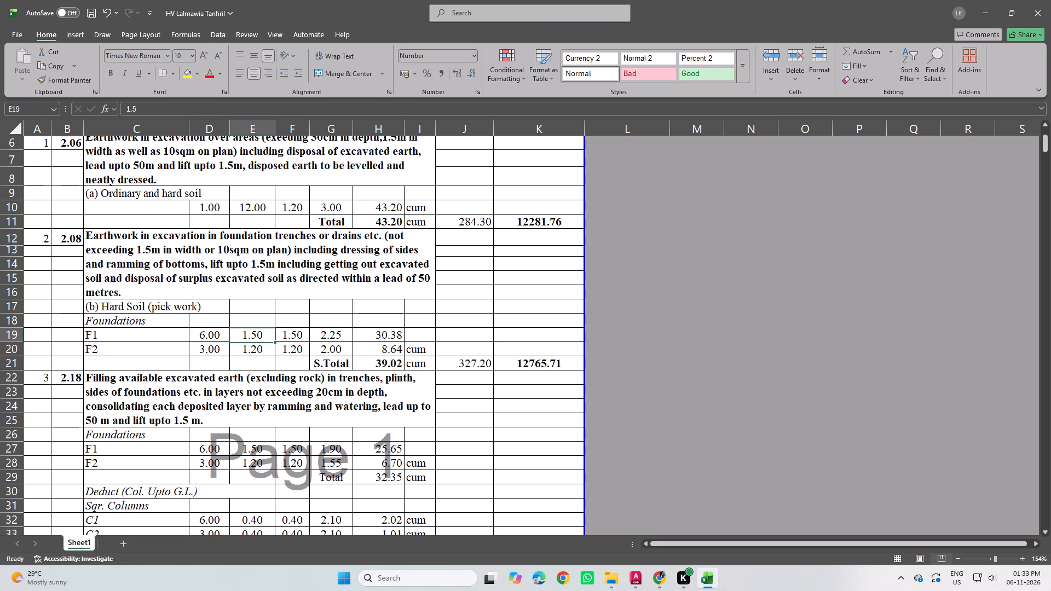
pyautogui.write('1.')
pyautogui.press('8')
pyautogui.click(265, 345)
pyautogui.click(288, 335)
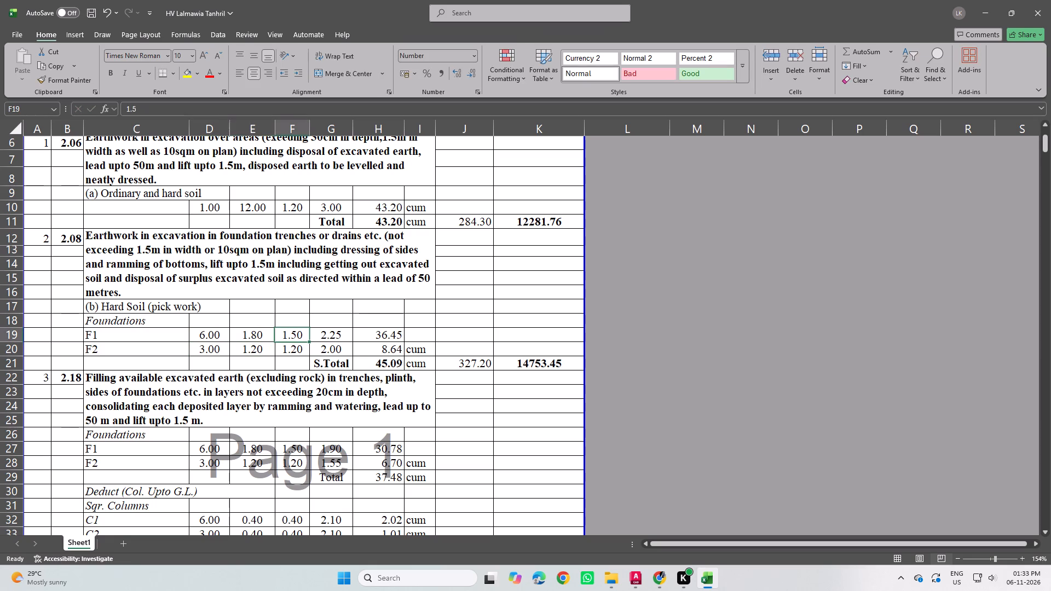
pyautogui.write('1.8')
# Set the F2 foundation length and breadth to 1.5 each under item 2.
pyautogui.click(255, 347)
pyautogui.press('1')
pyautogui.press('.')
pyautogui.press('5')
pyautogui.click(289, 351)
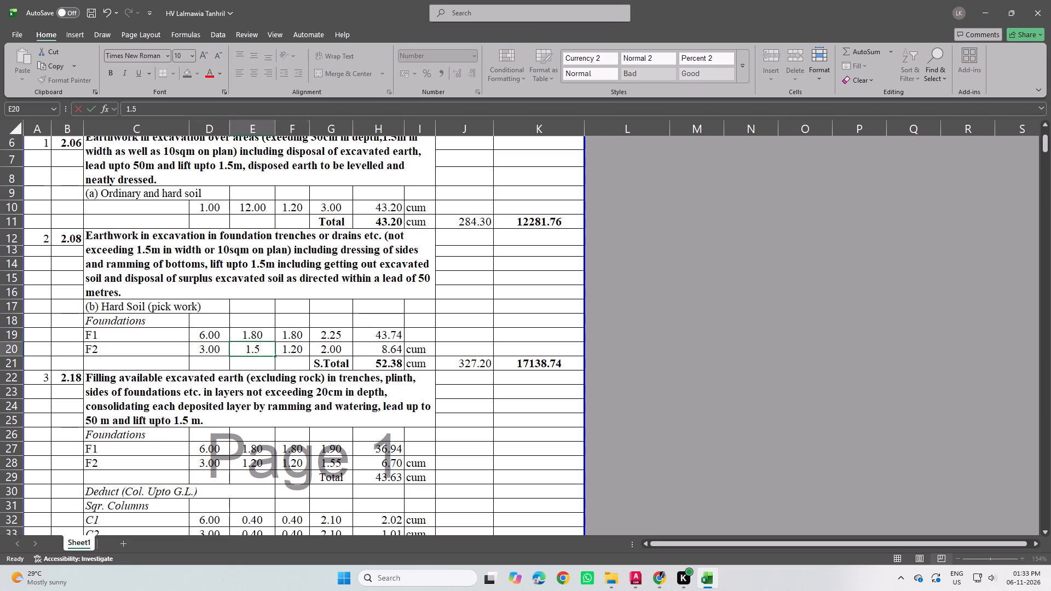
pyautogui.press('1')
pyautogui.write('.5')
pyautogui.press('Return')
# Set the F1 foundation excavation depth to 2 under item 2.
pyautogui.click(340, 337)
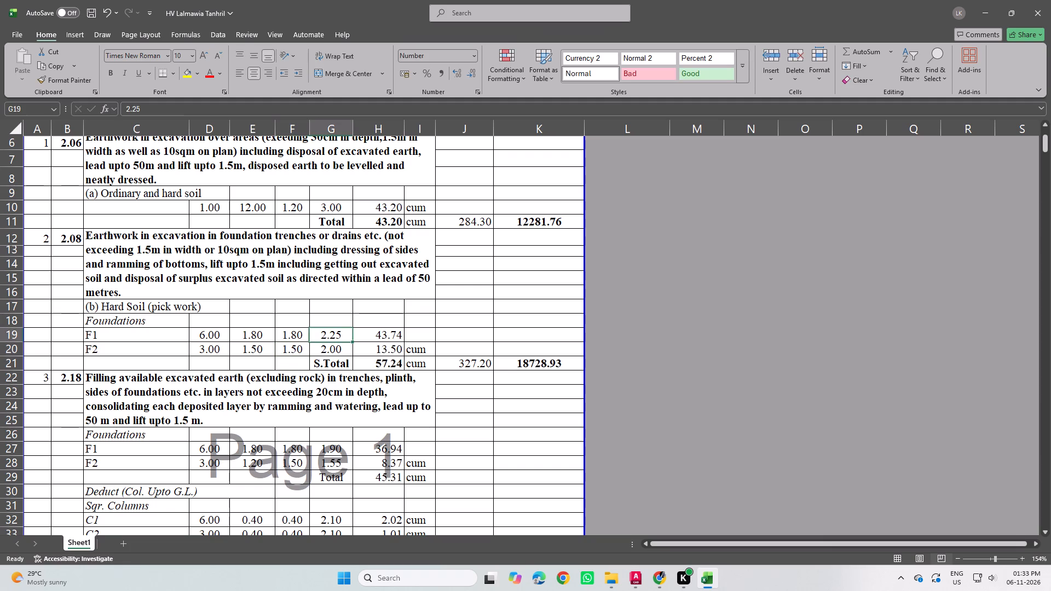
pyautogui.press('2')
pyautogui.press('Return')
# Set the length and breadth of square columns C1 and C2 to 0.35 in the item 3 deductions.
pyautogui.scroll(-1, 367, 347)
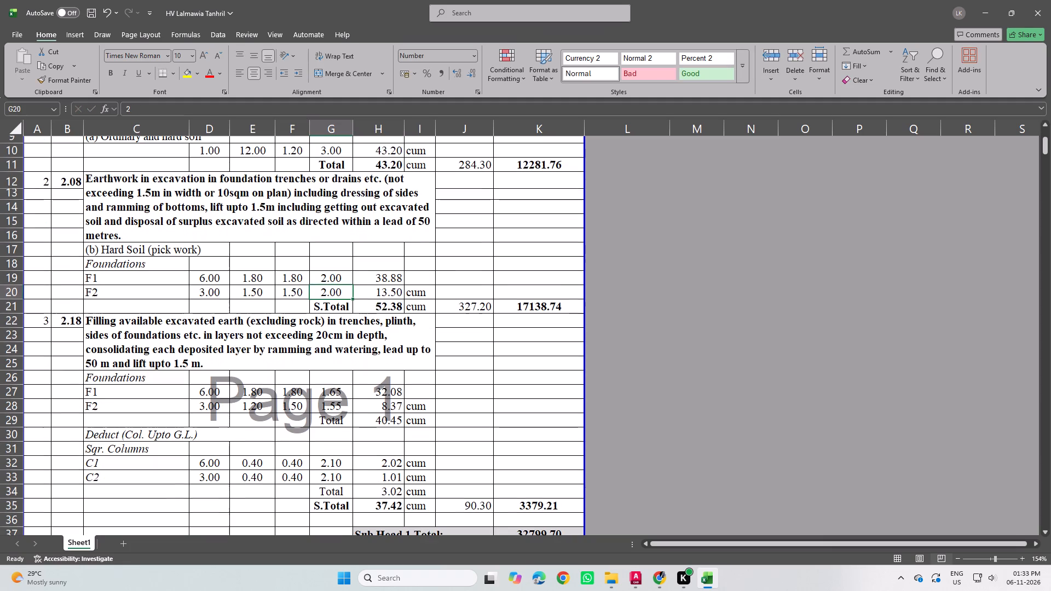
pyautogui.scroll(-2, 284, 350)
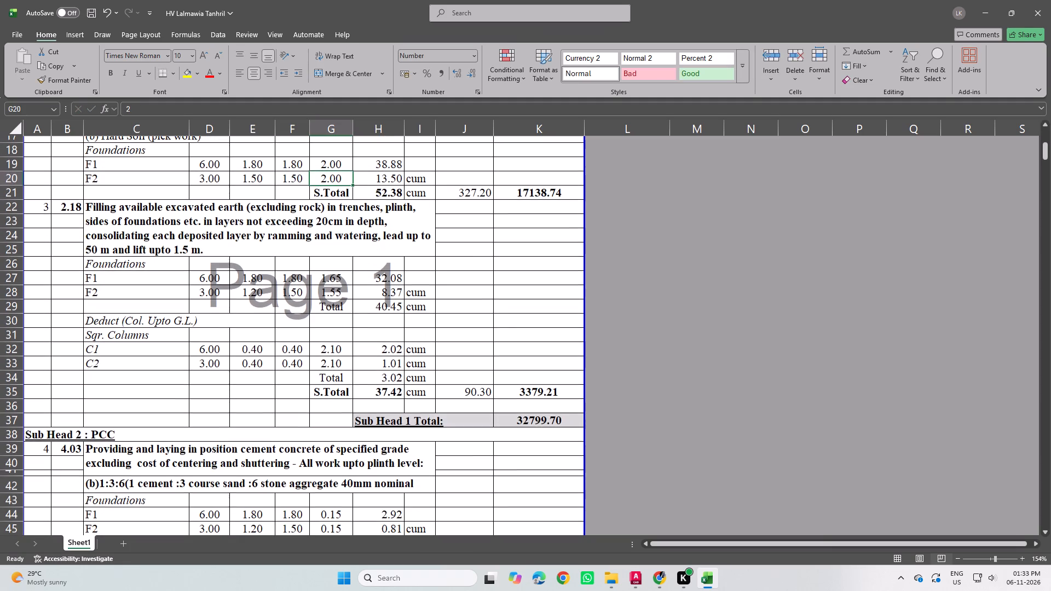
pyautogui.click(255, 351)
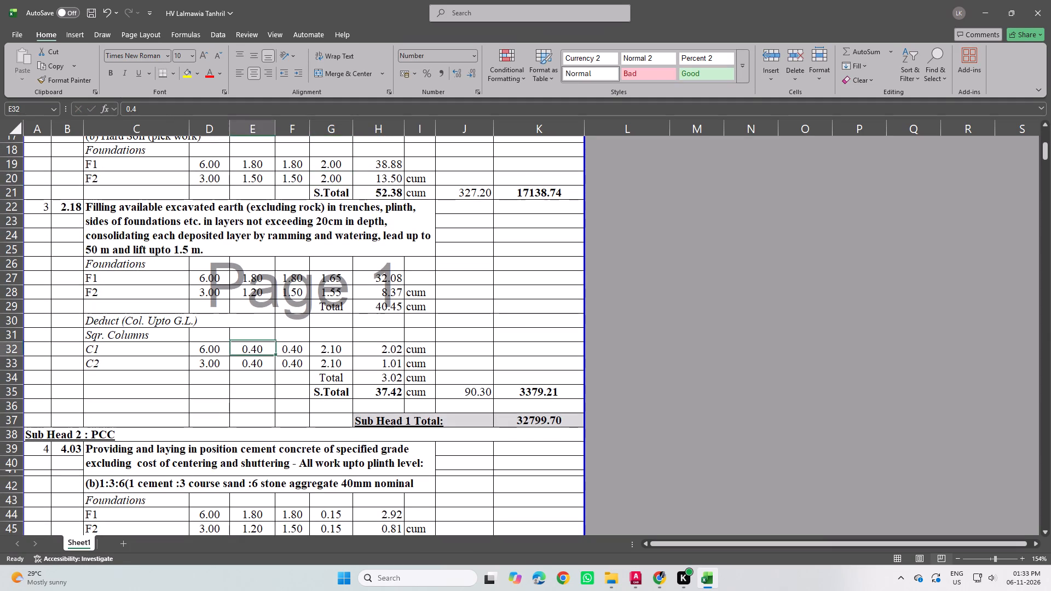
pyautogui.press('0')
pyautogui.press('.')
pyautogui.press('3')
pyautogui.press('.')
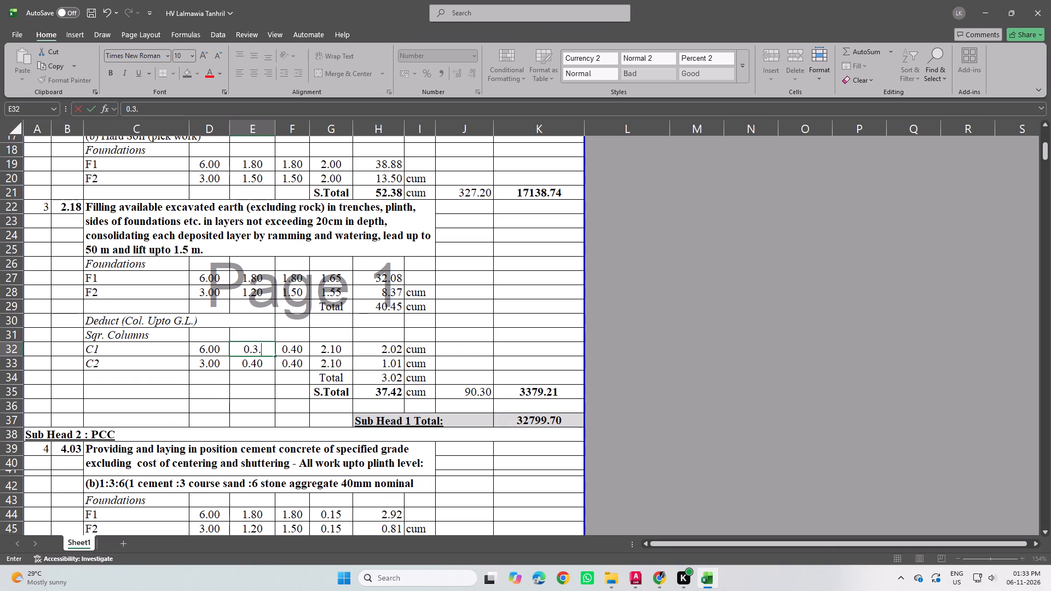
pyautogui.press('BackSpace')
pyautogui.press('5')
pyautogui.press('Return')
pyautogui.click(245, 351)
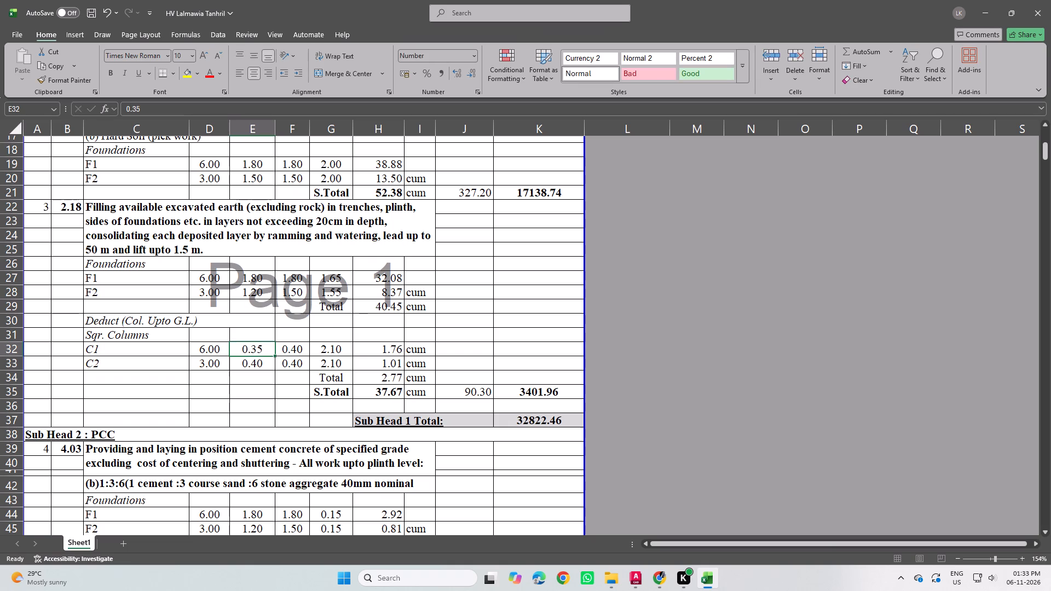
pyautogui.moveTo(275, 355); pyautogui.dragTo(305, 354)
pyautogui.moveTo(309, 357); pyautogui.dragTo(310, 368)
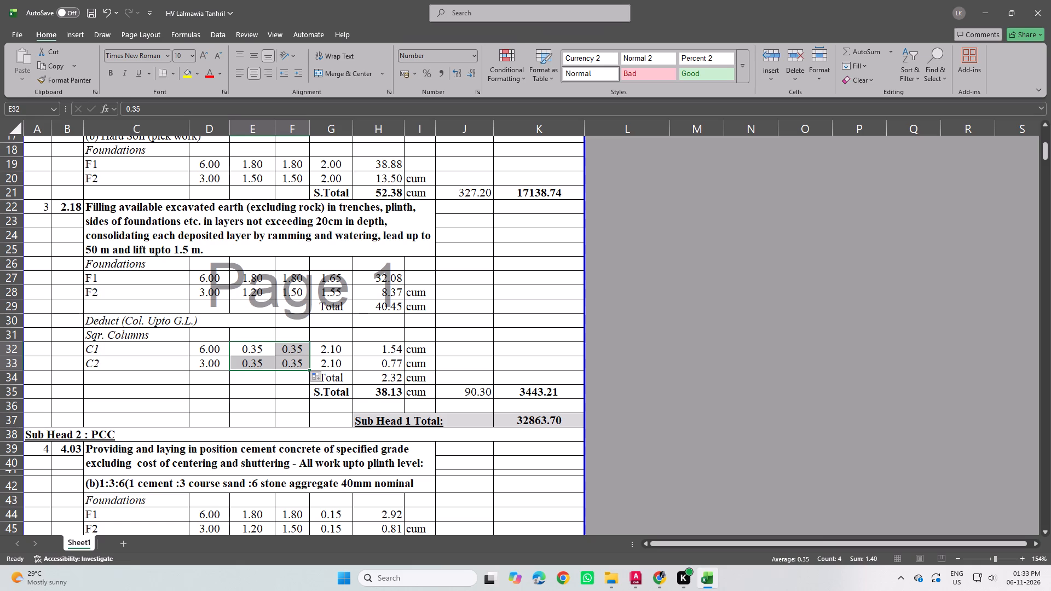
pyautogui.click(339, 351)
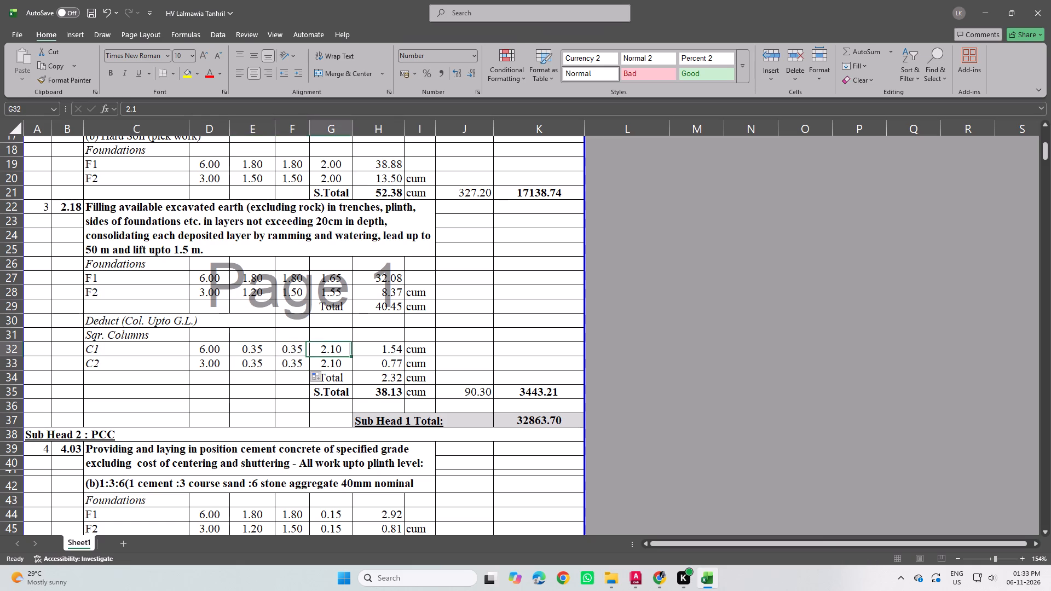
pyautogui.click(343, 352)
# Set the PCC thickness of foundations F1 and F2 to 0.1 under item 4.
pyautogui.scroll(-1, 353, 362)
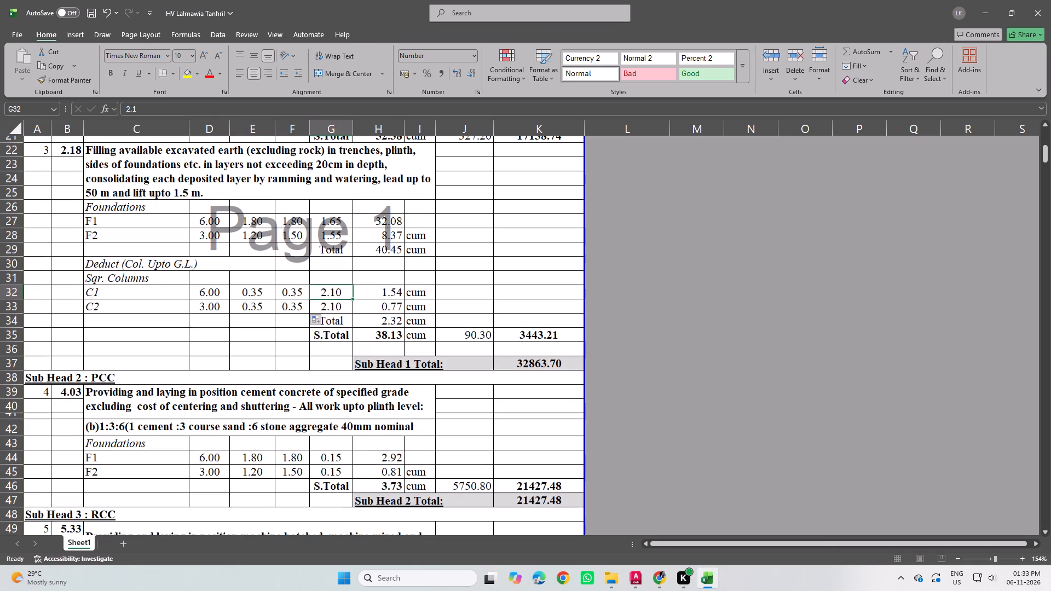
pyautogui.click(334, 456)
pyautogui.press('0')
pyautogui.press('.')
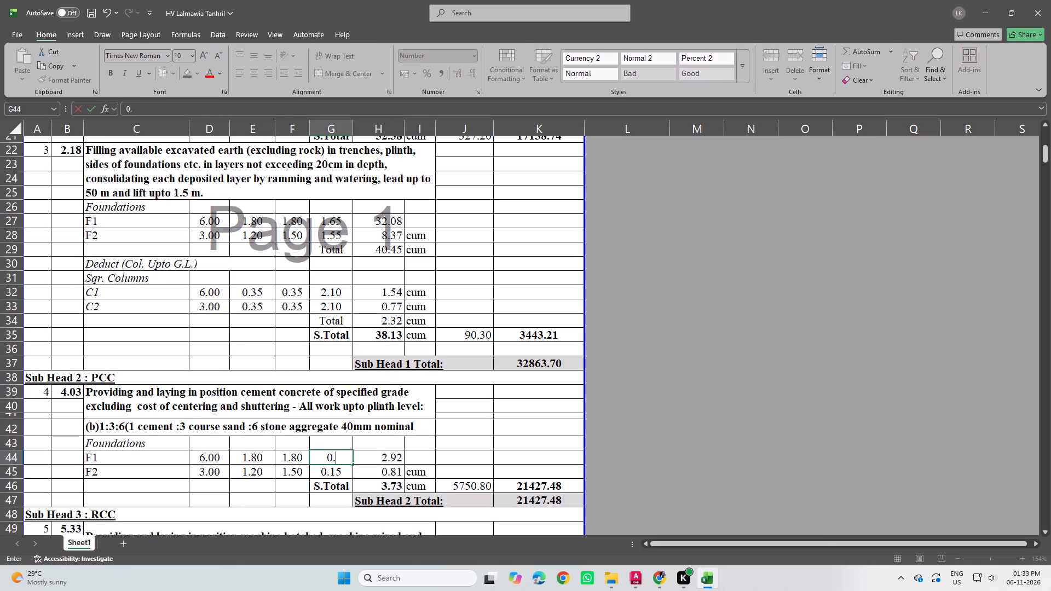
pyautogui.press('1')
pyautogui.press('Return')
pyautogui.click(332, 467)
pyautogui.press('0')
pyautogui.press('.')
pyautogui.press('1')
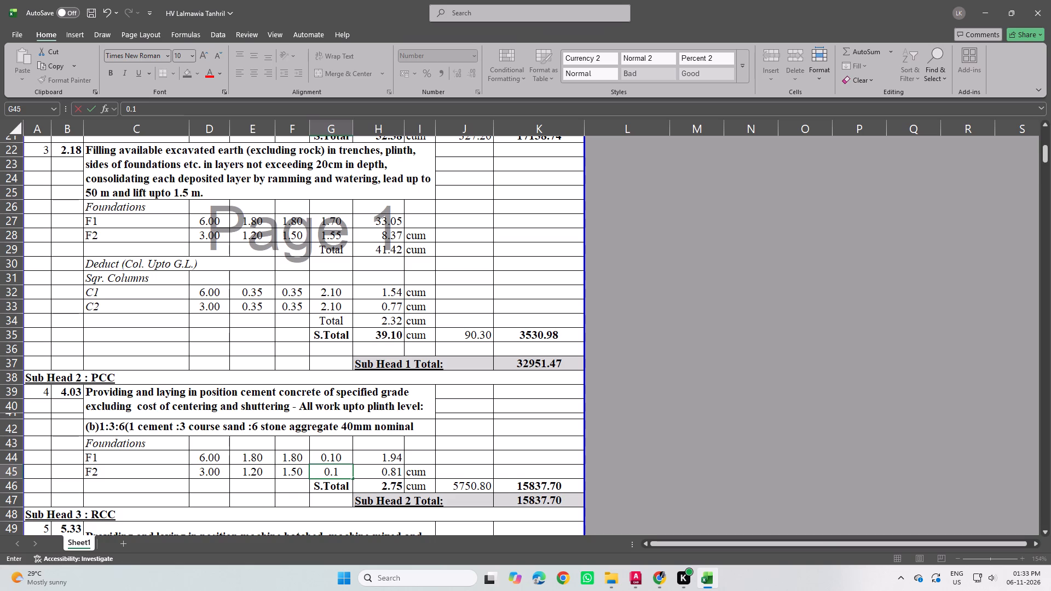
pyautogui.press('Return')
# Calculate the C1 deduction height in item 3 as F1 excavation depth minus F1 PCC thickness (=G19-G44), and fill the formula to C2.
pyautogui.click(337, 298)
pyautogui.press('=')
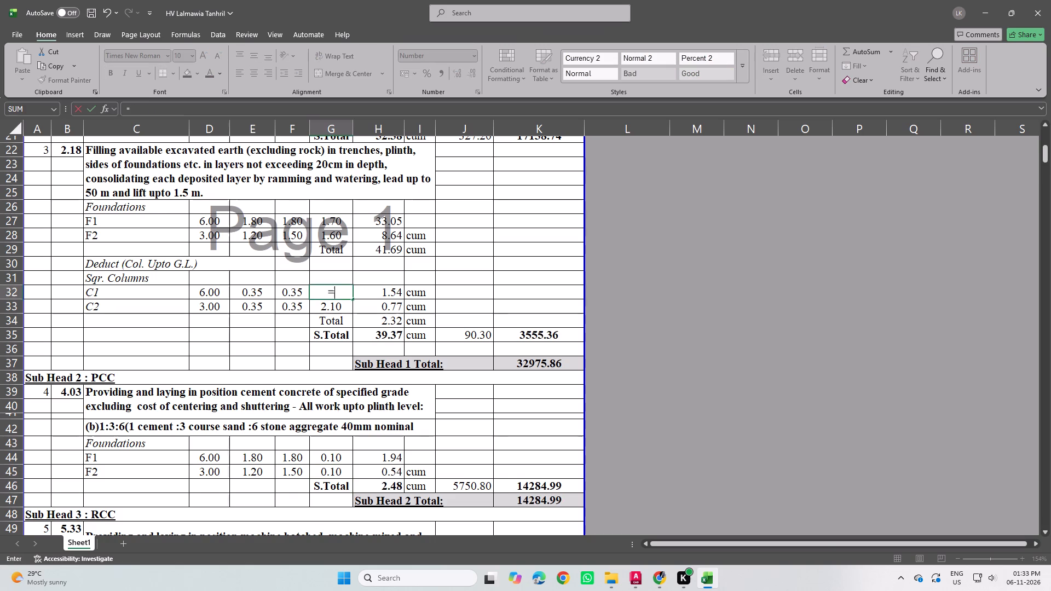
pyautogui.scroll(2, 346, 236)
pyautogui.click(345, 223)
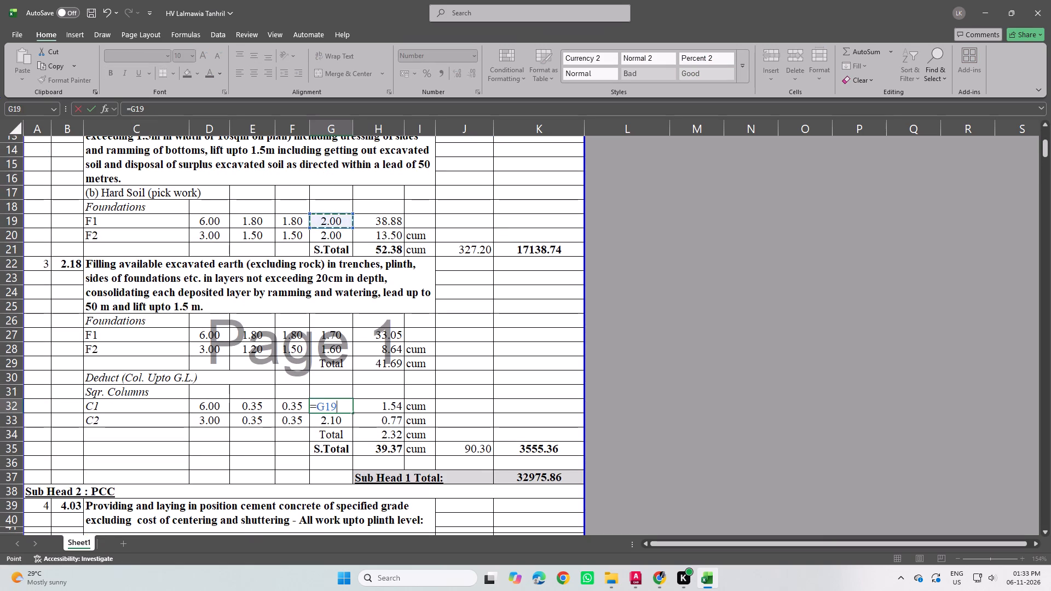
pyautogui.press('-')
pyautogui.scroll(-2, 342, 324)
pyautogui.click(338, 462)
pyautogui.press('Return')
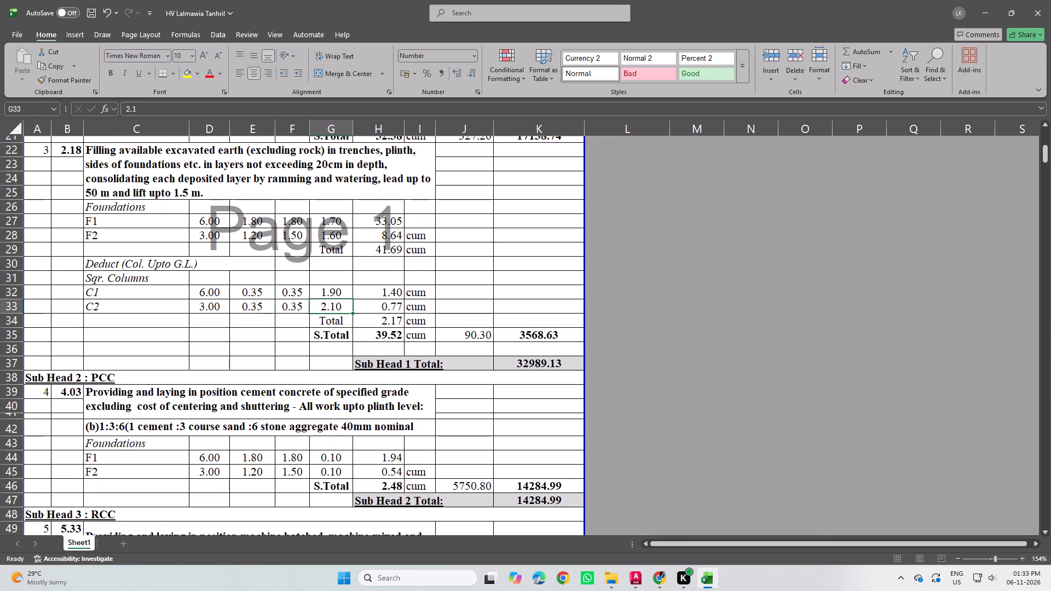
pyautogui.click(342, 294)
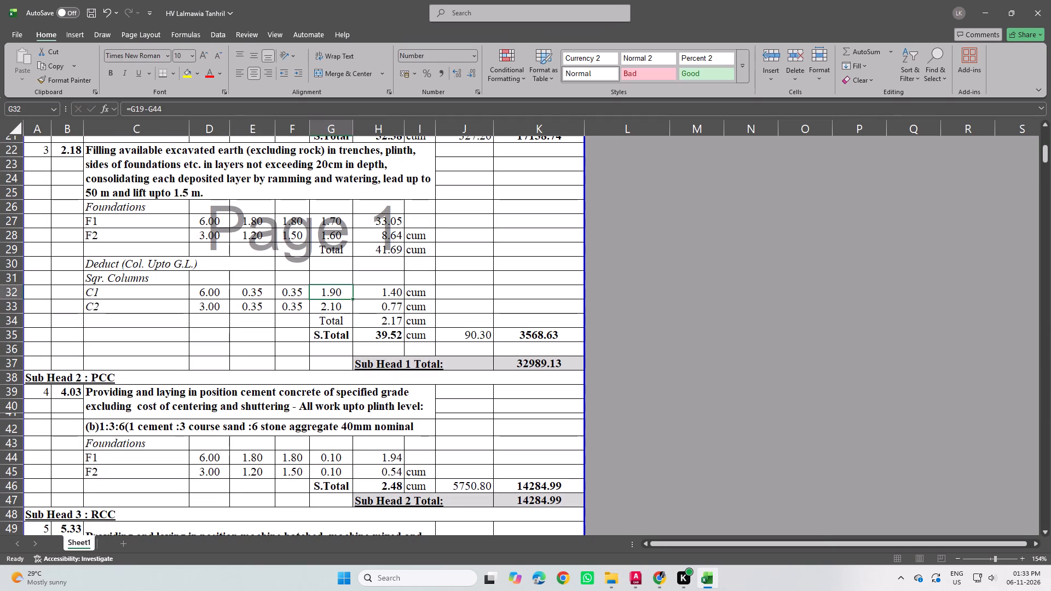
pyautogui.moveTo(354, 297); pyautogui.dragTo(353, 315)
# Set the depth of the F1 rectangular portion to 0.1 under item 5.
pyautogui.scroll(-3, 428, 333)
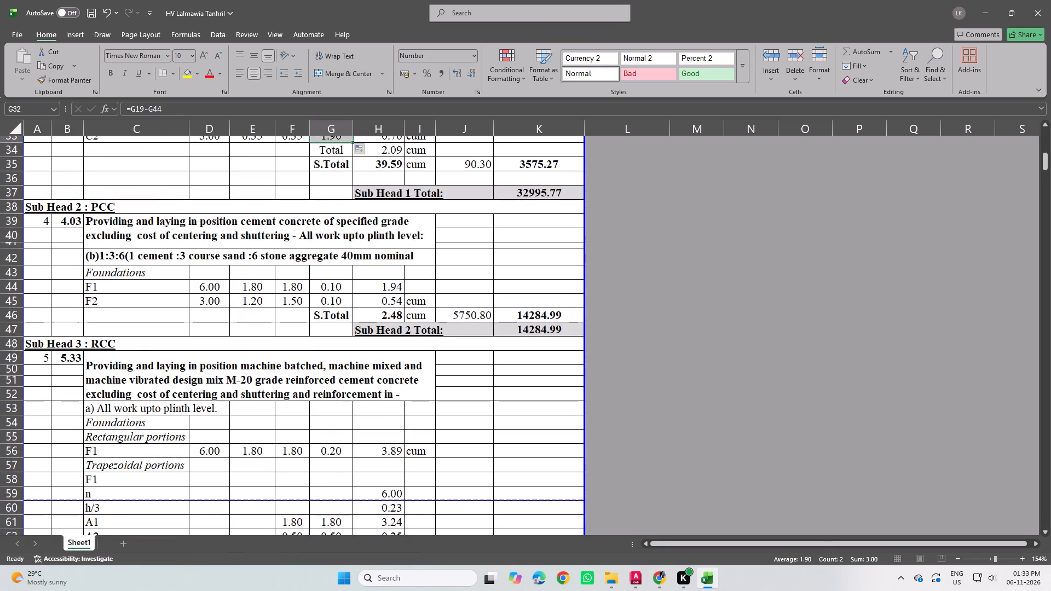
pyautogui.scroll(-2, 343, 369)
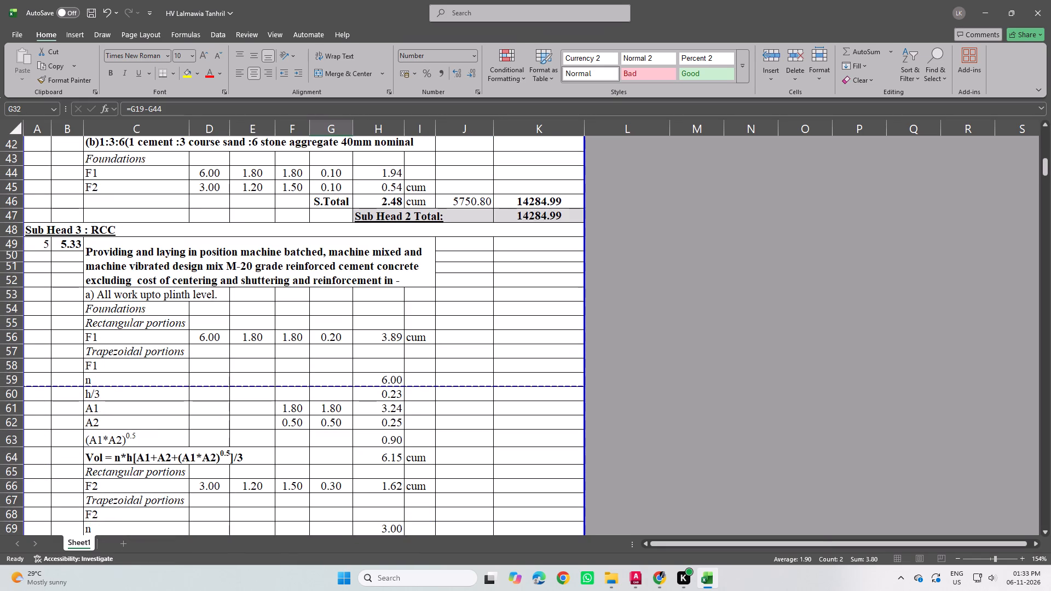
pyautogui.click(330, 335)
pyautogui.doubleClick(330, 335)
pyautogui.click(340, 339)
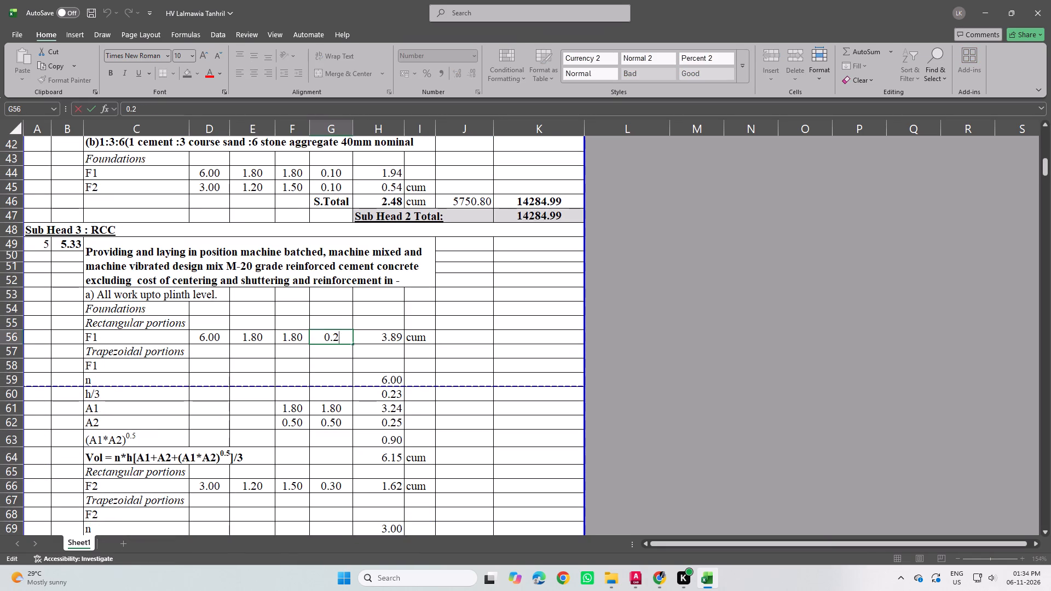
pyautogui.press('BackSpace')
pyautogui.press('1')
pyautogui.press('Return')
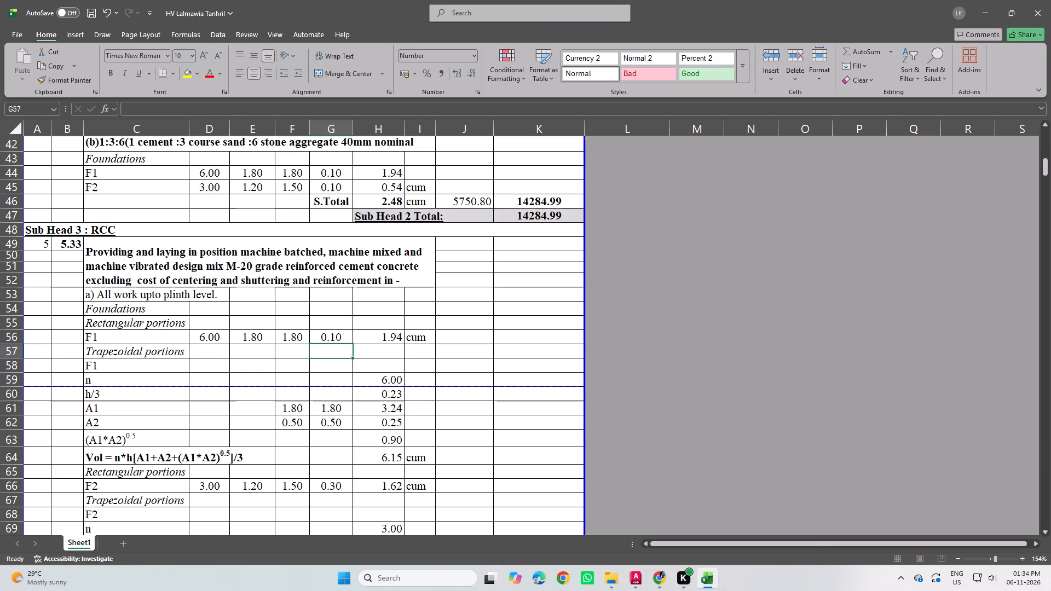
# Set the depth of the F1 and F2 rectangular portions to 0.15 under item 5.
pyautogui.doubleClick(336, 335)
pyautogui.press('BackSpace')
pyautogui.press('2')
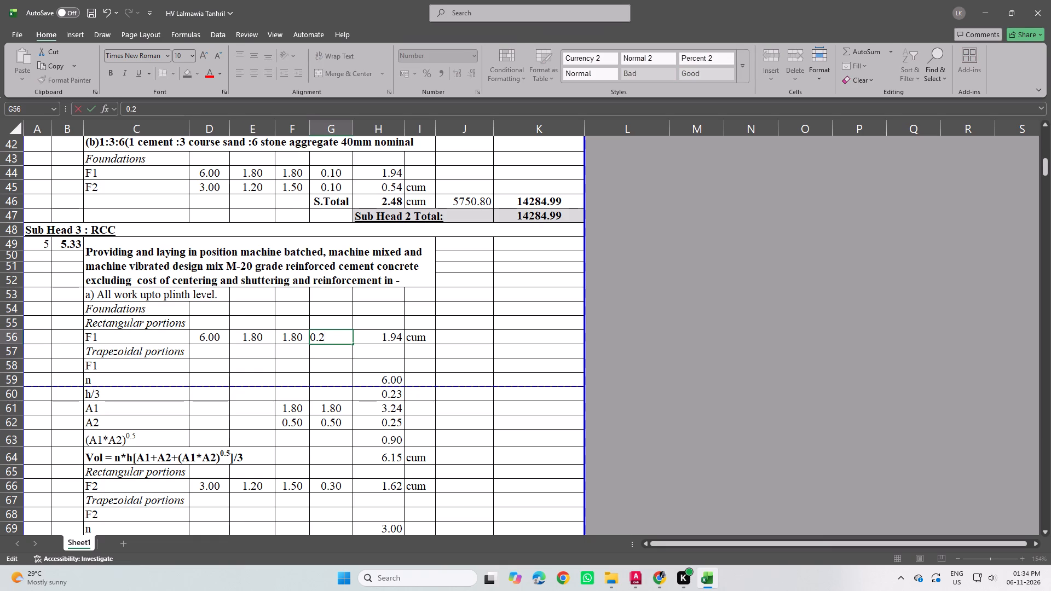
pyautogui.press('BackSpace')
pyautogui.write('15')
pyautogui.press('Return')
pyautogui.scroll(-2, 350, 376)
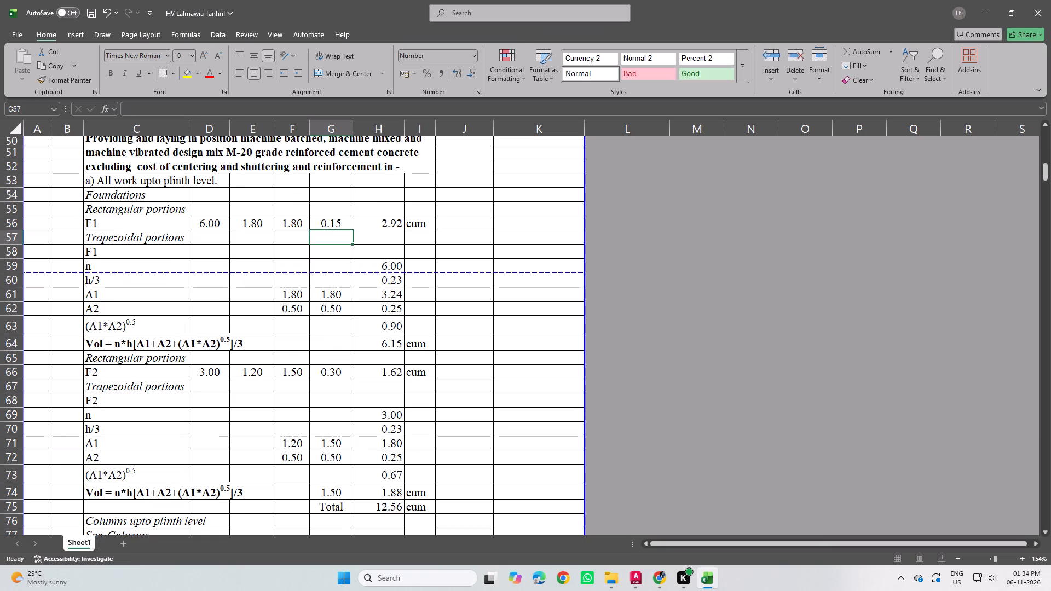
pyautogui.click(344, 368)
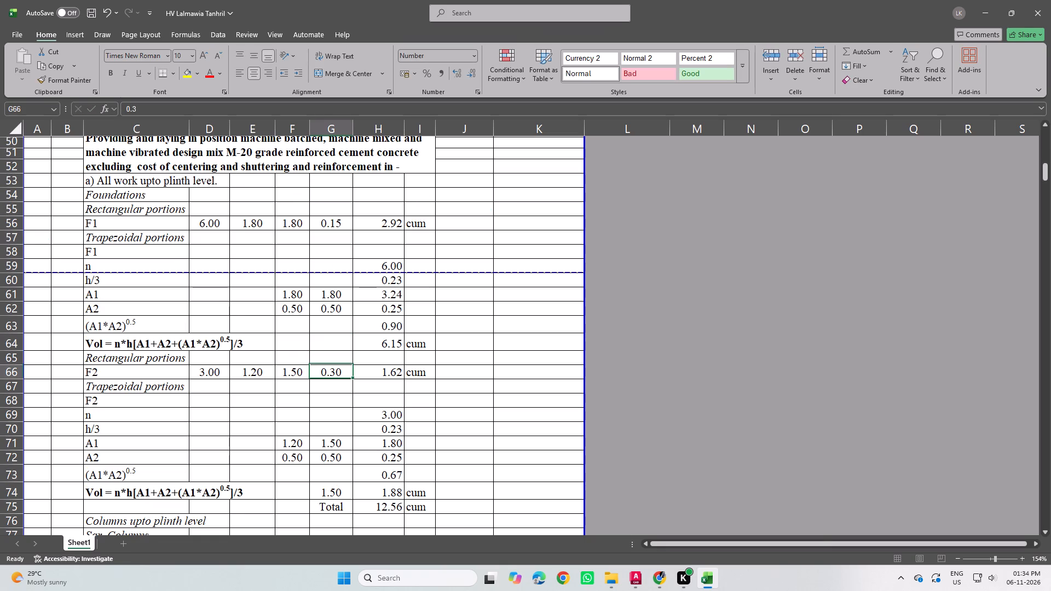
pyautogui.press('0')
pyautogui.press('.')
pyautogui.press('1')
pyautogui.press('5')
pyautogui.press('Return')
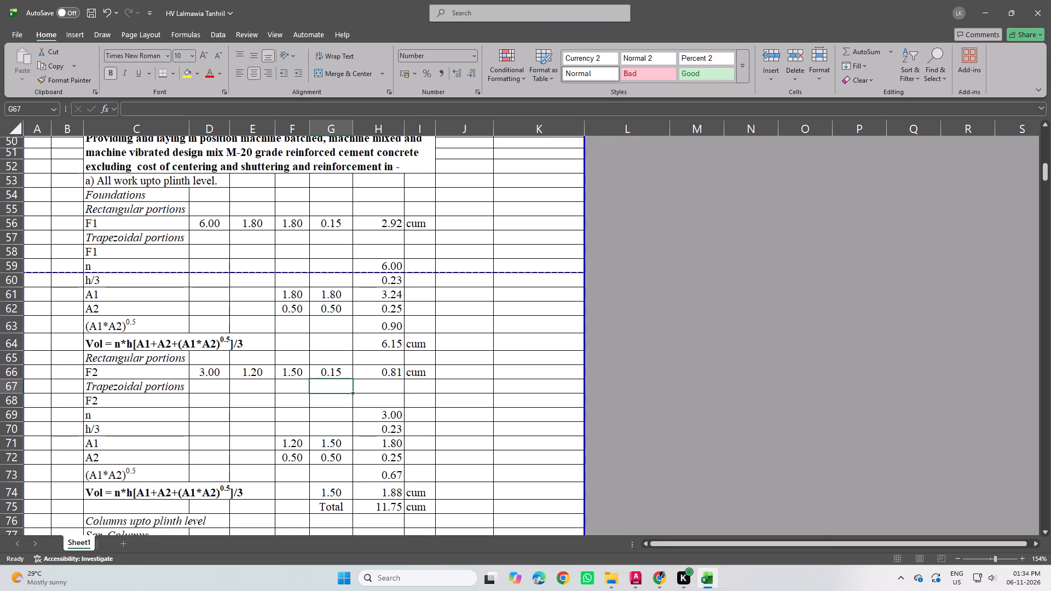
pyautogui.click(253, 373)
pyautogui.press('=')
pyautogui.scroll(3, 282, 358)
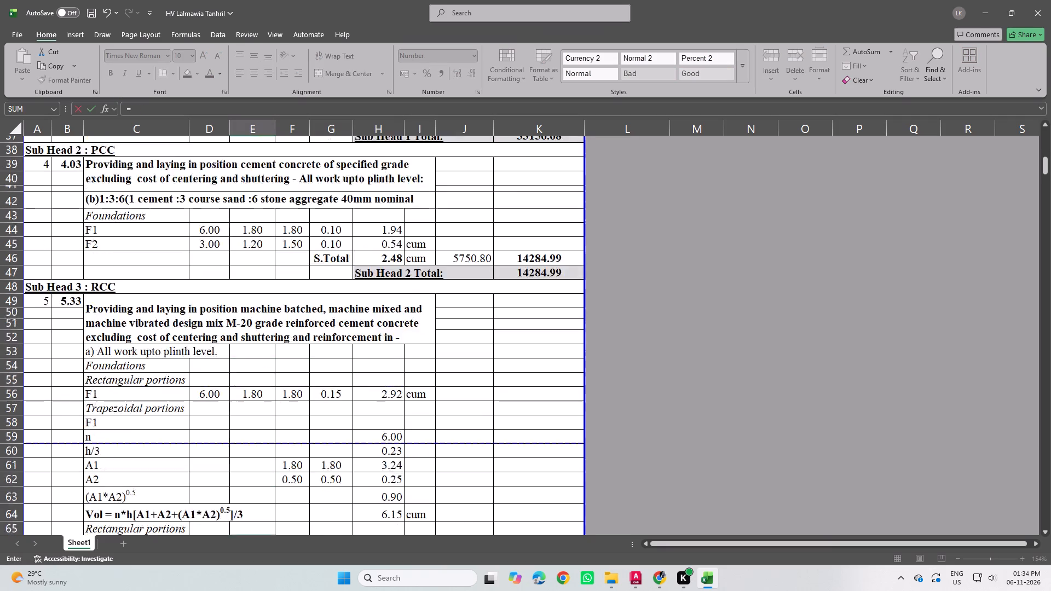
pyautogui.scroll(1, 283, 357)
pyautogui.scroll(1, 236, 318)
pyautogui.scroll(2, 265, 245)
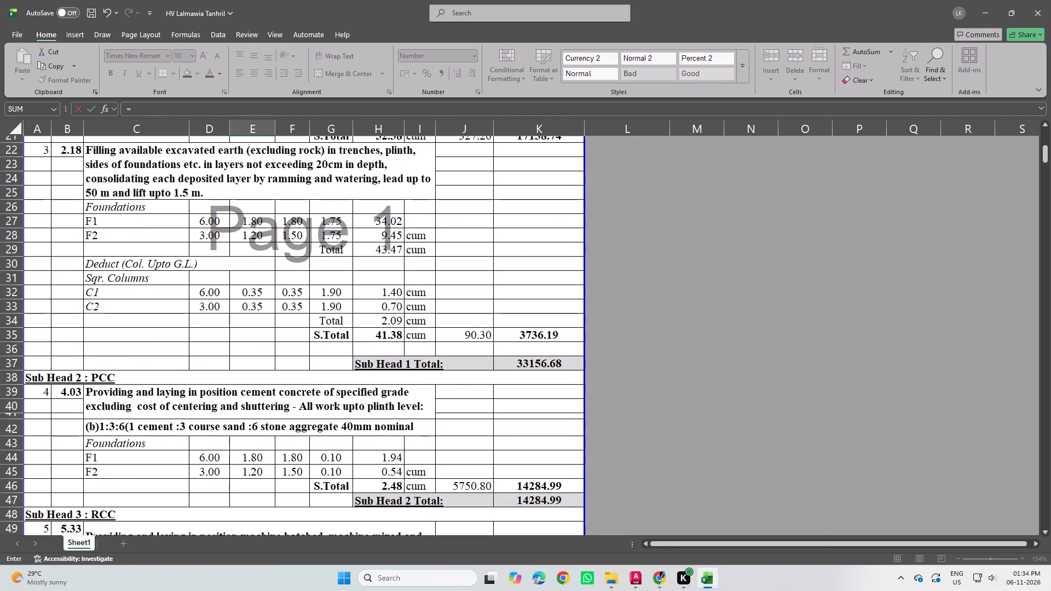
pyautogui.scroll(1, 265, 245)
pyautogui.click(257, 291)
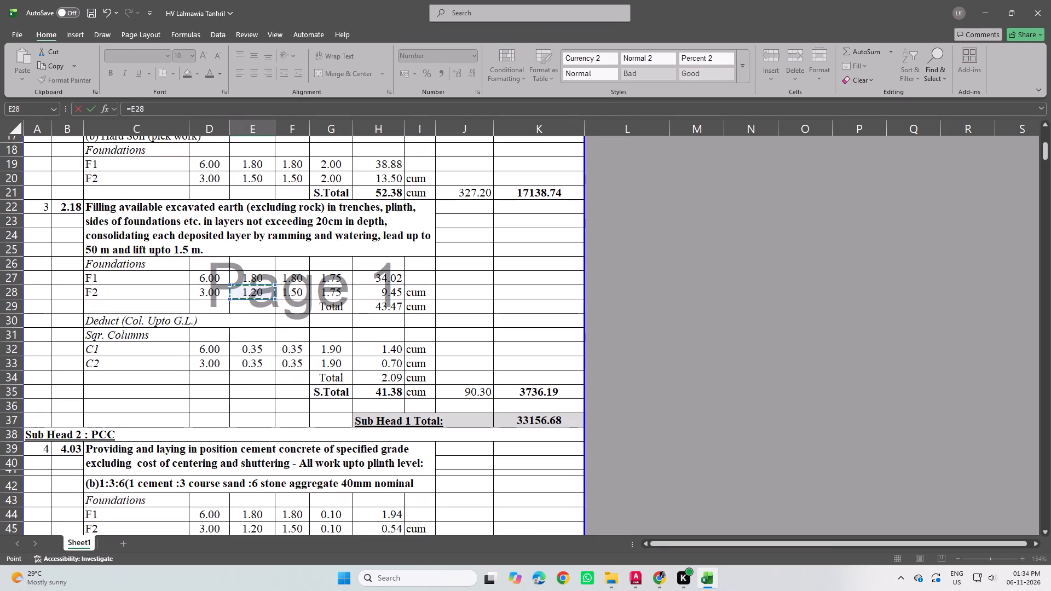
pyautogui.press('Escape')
# Set the F2 foundation length to 1.5 under item 3.
pyautogui.scroll(4, 265, 267)
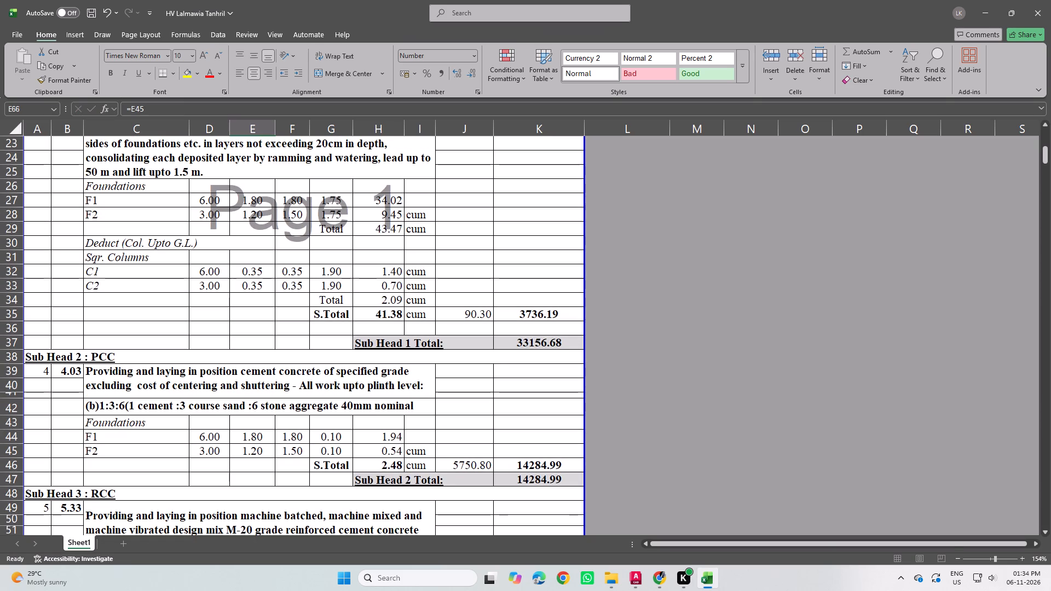
pyautogui.click(257, 219)
pyautogui.write('1.')
pyautogui.press('5')
pyautogui.press('Return')
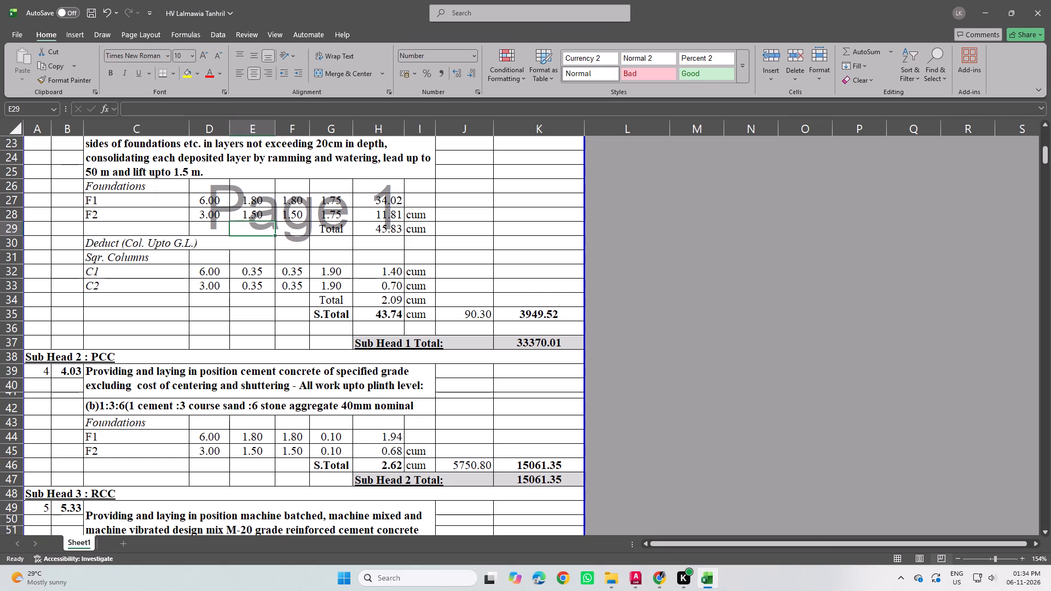
# Link the C1 length under columns upto plinth level to the item 3 deduction (=E32), and fill it to the breadth and C2.
pyautogui.scroll(-4, 339, 350)
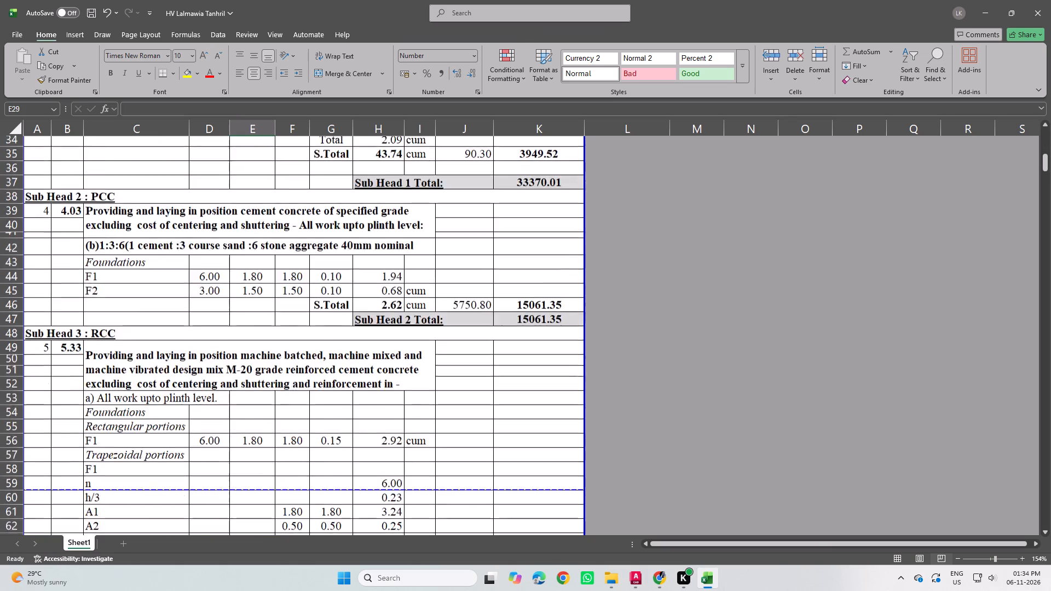
pyautogui.scroll(-1, 364, 382)
pyautogui.scroll(-1, 415, 398)
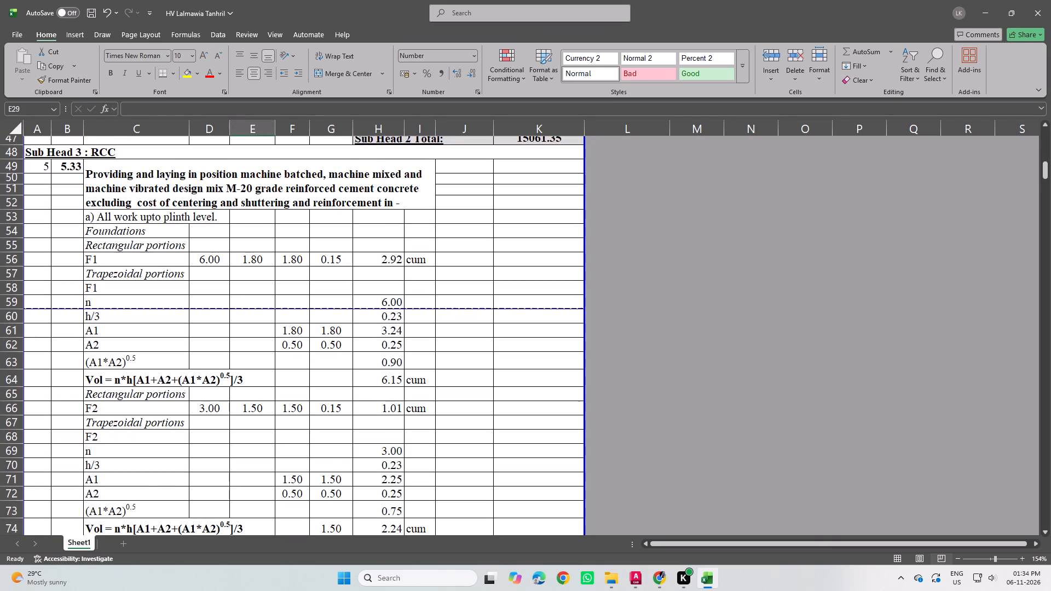
pyautogui.scroll(-4, 422, 391)
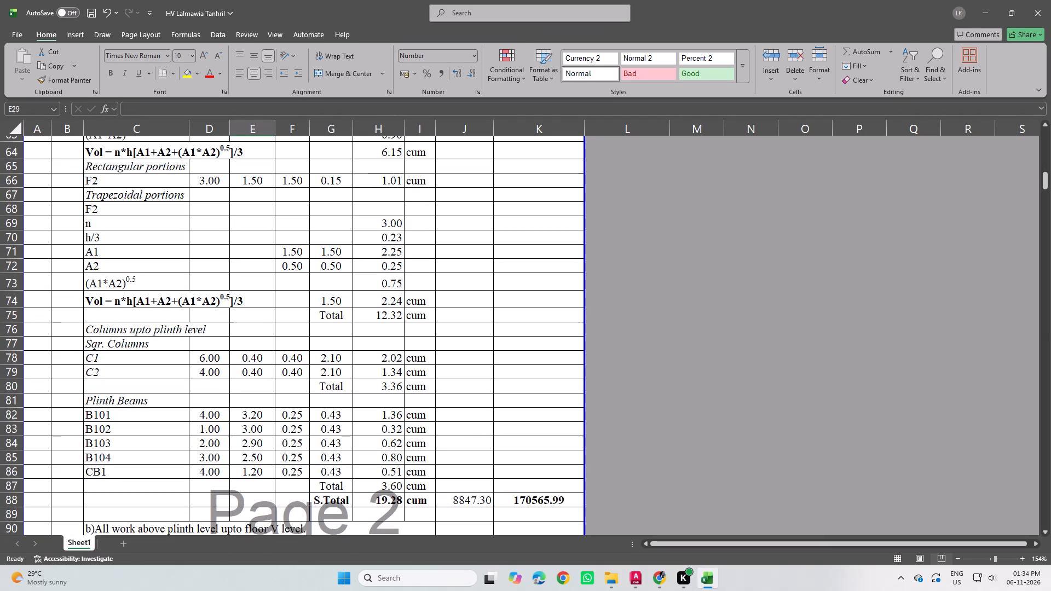
pyautogui.click(258, 360)
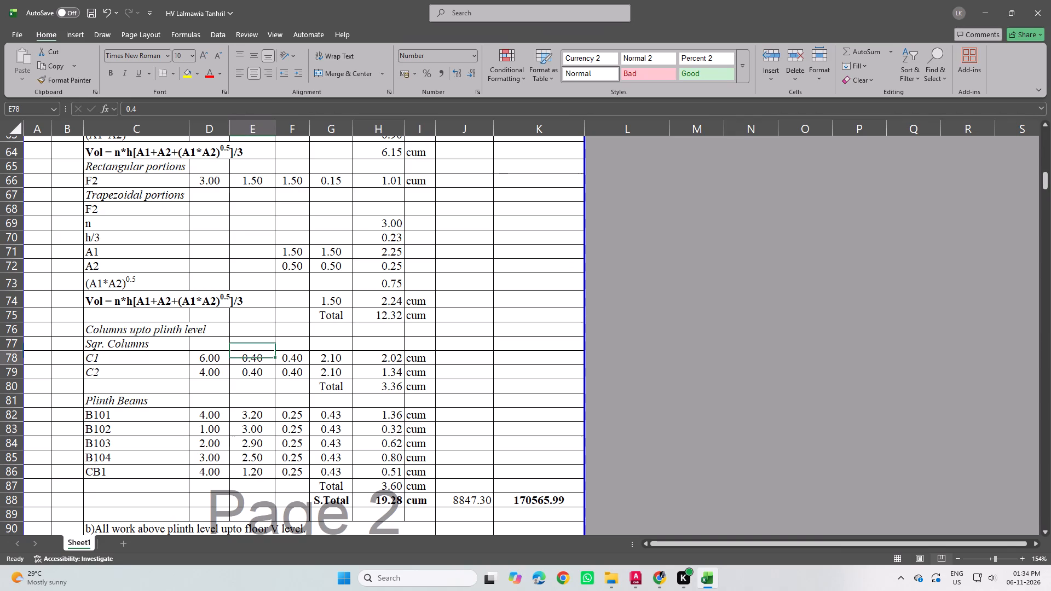
pyautogui.press('=')
pyautogui.scroll(6, 284, 366)
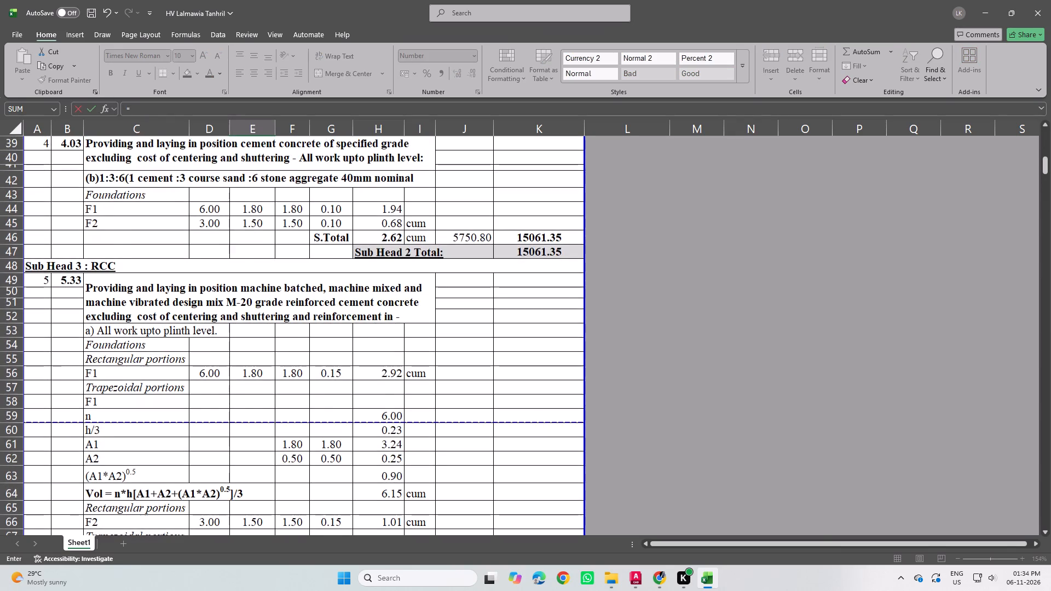
pyautogui.scroll(2, 262, 249)
pyautogui.click(256, 158)
pyautogui.press('Return')
pyautogui.scroll(-2, 262, 254)
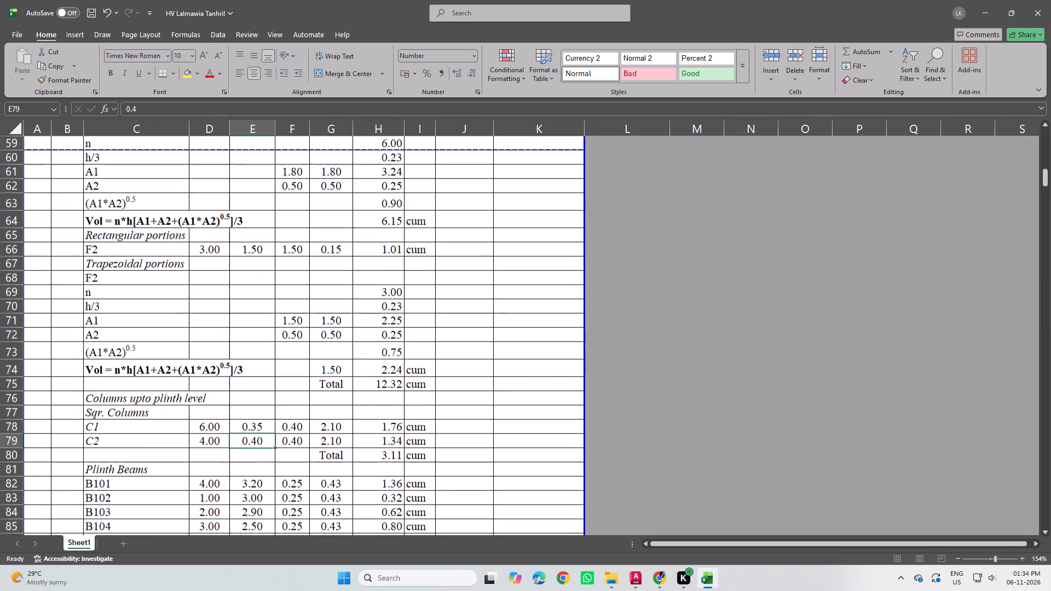
pyautogui.click(264, 393)
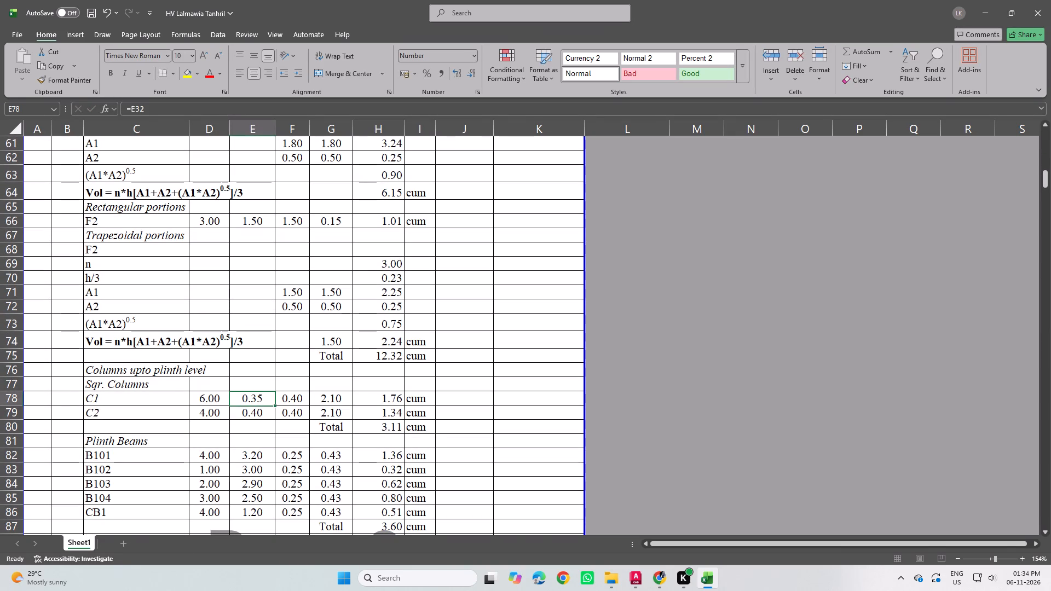
pyautogui.moveTo(275, 405); pyautogui.dragTo(305, 407)
pyautogui.moveTo(308, 404); pyautogui.dragTo(308, 417)
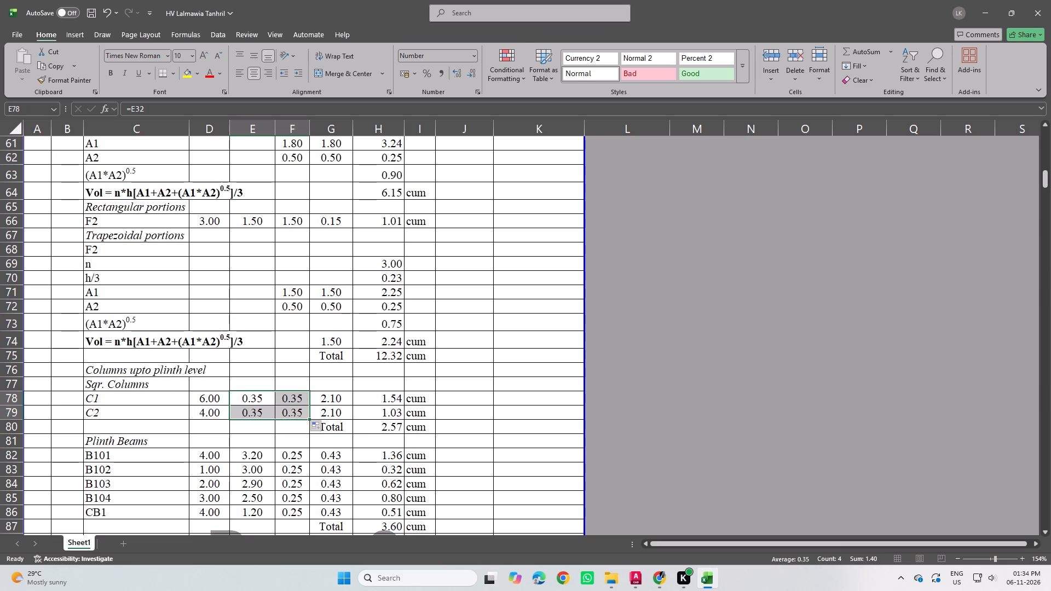
# Link the C1 height under columns upto plinth level to the item 3 deduction height (=G32), and fill it to C2.
pyautogui.click(339, 402)
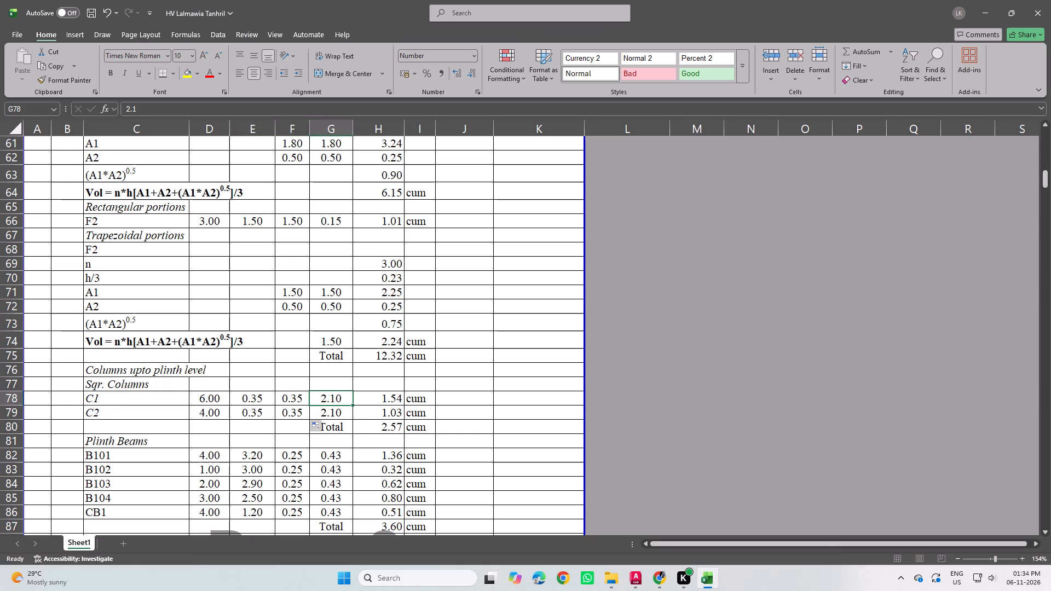
pyautogui.press('=')
pyautogui.scroll(9, 344, 373)
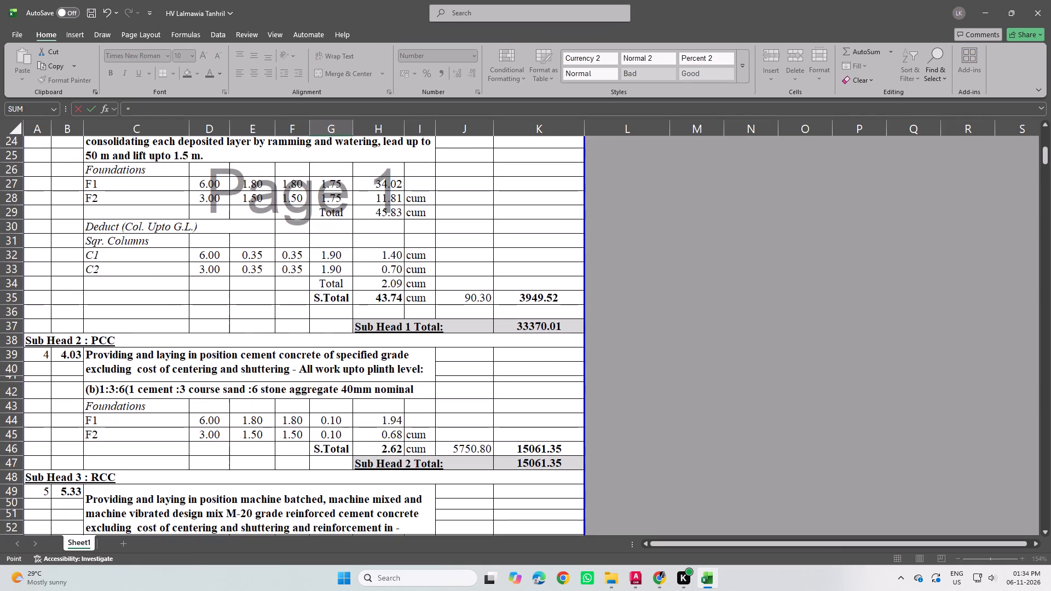
pyautogui.click(347, 257)
pyautogui.press('Return')
pyautogui.scroll(-3, 354, 318)
pyautogui.click(342, 340)
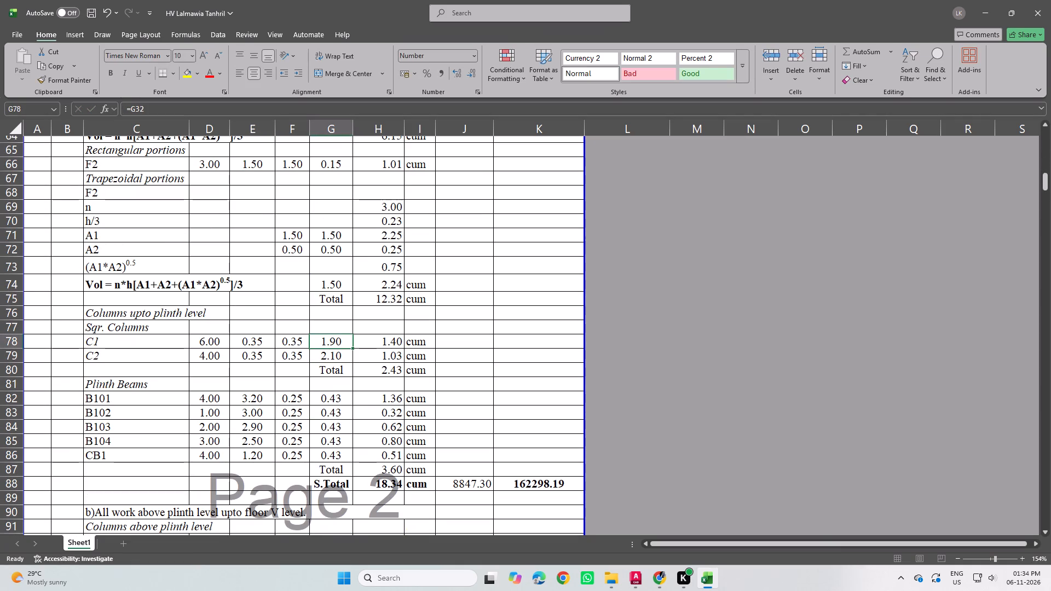
pyautogui.moveTo(353, 346); pyautogui.dragTo(352, 360)
# Consult the upper-floor bedroom plan in AutoCAD, and set the B101 and B102 plinth beam quantities to 6 each in Excel.
pyautogui.scroll(-1, 414, 375)
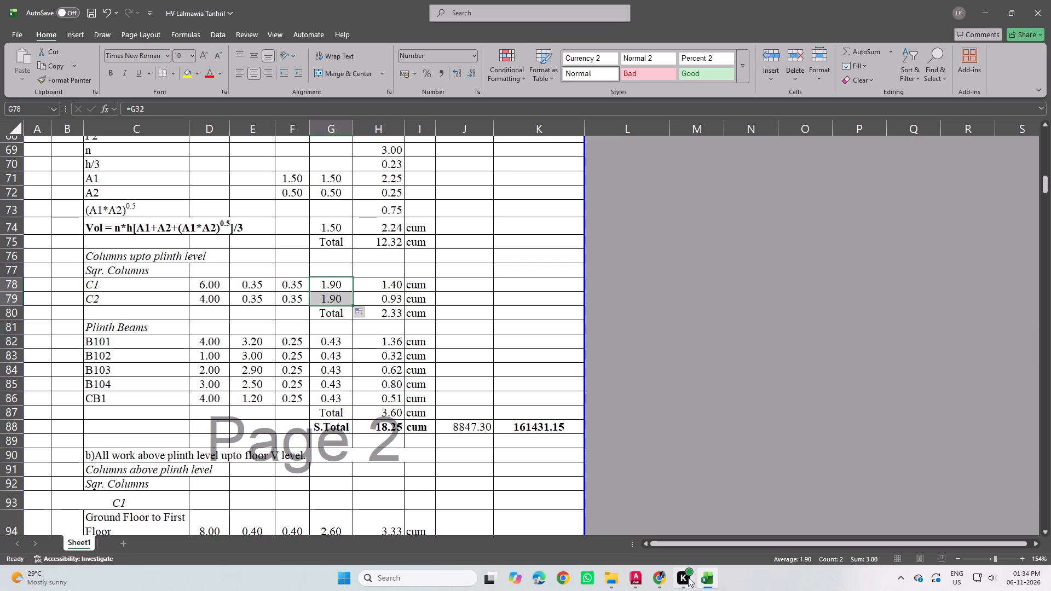
pyautogui.click(703, 579)
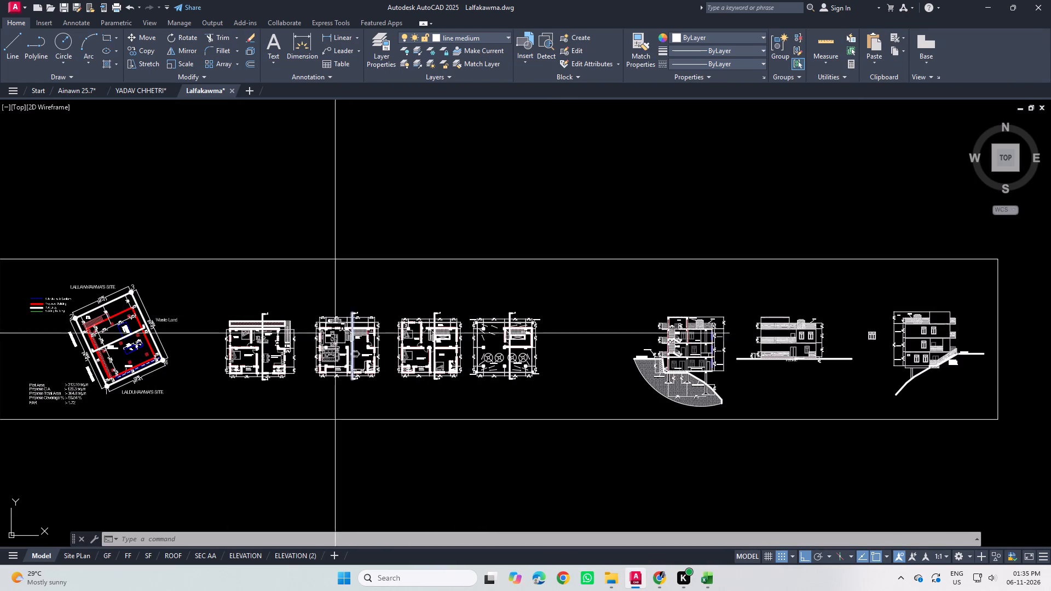
pyautogui.scroll(4, 390, 332)
pyautogui.scroll(1, 604, 381)
pyautogui.moveTo(601, 381); pyautogui.dragTo(557, 332, button='middle')
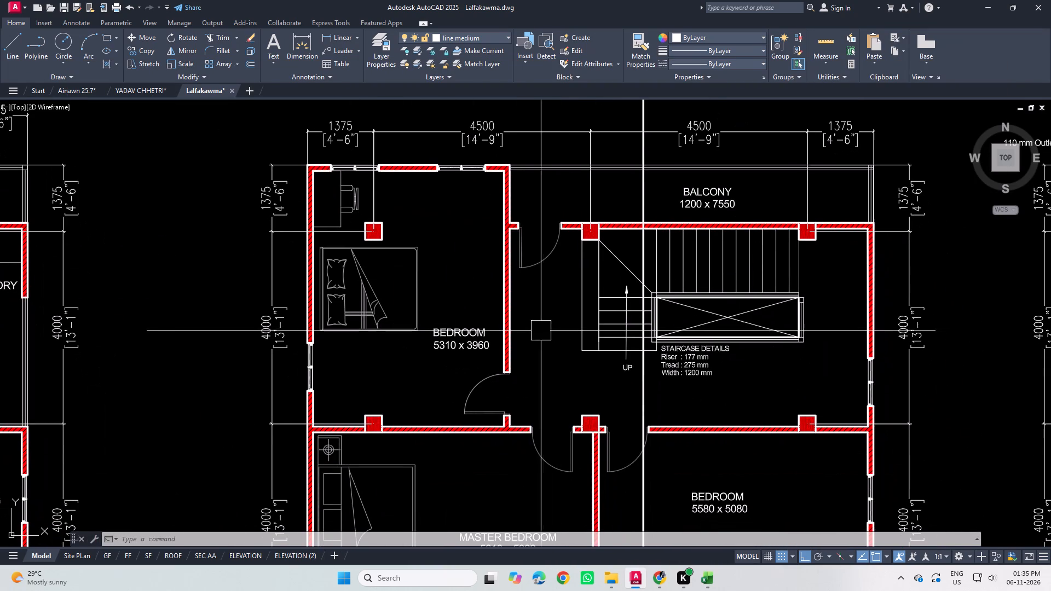
pyautogui.click(702, 583)
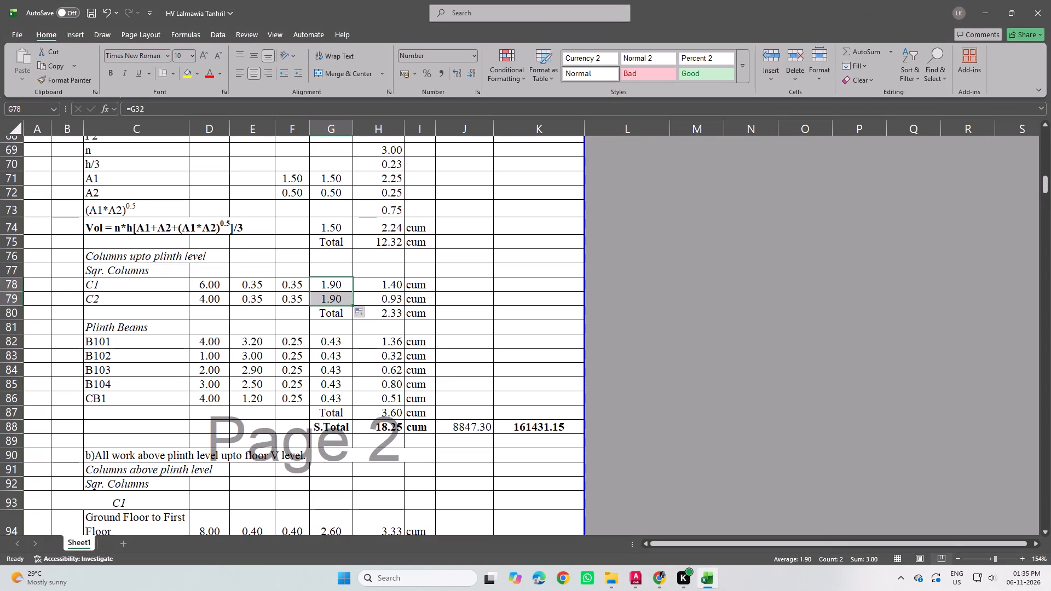
pyautogui.click(208, 341)
pyautogui.press('6')
pyautogui.press('Return')
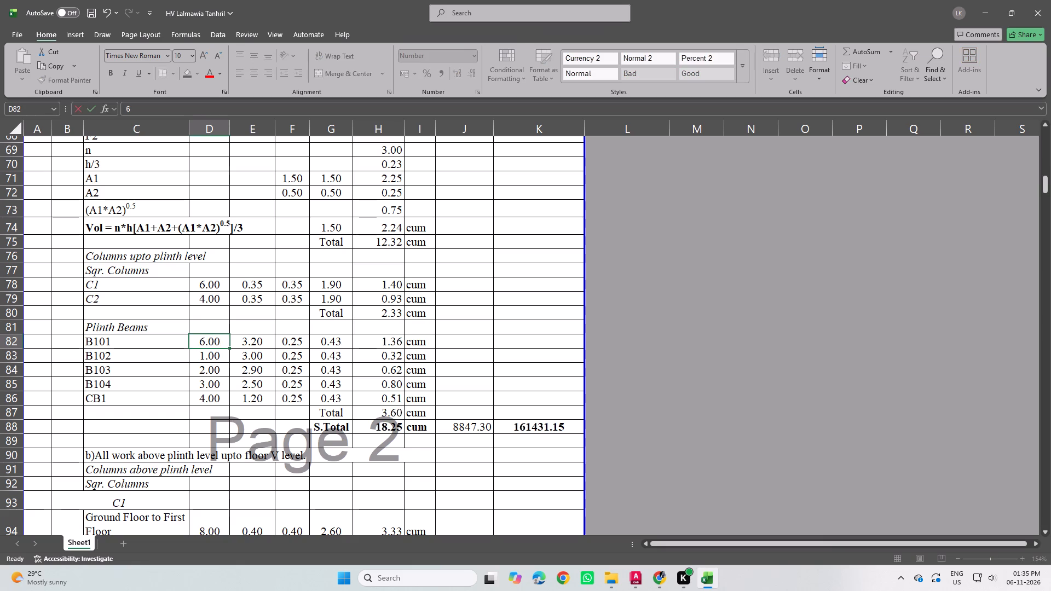
pyautogui.press('6')
pyautogui.press('Return')
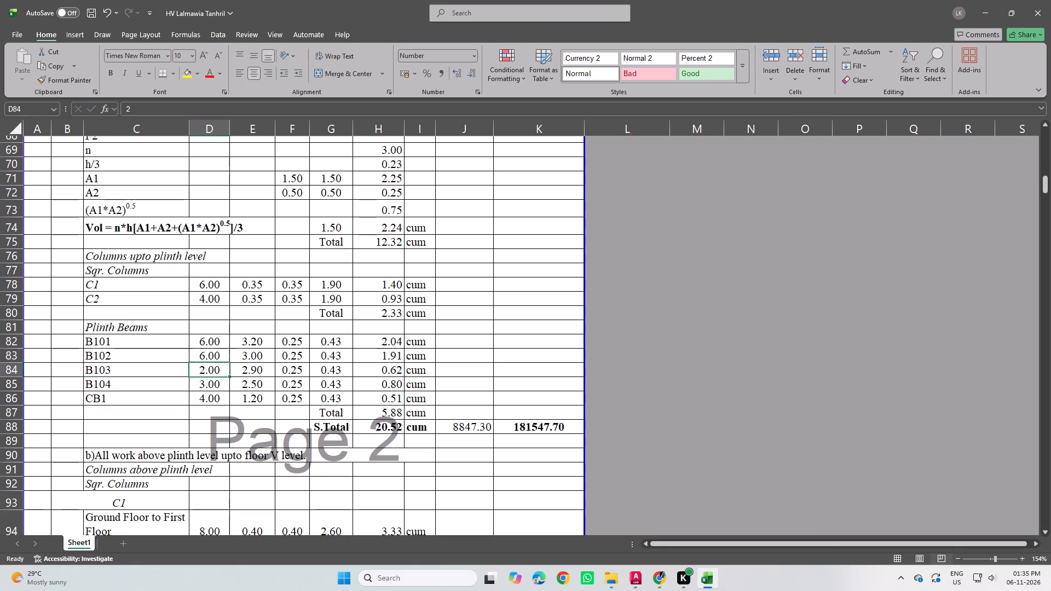
# Rename plinth beam B103 as CB1.
pyautogui.click(103, 394)
pyautogui.click(111, 373)
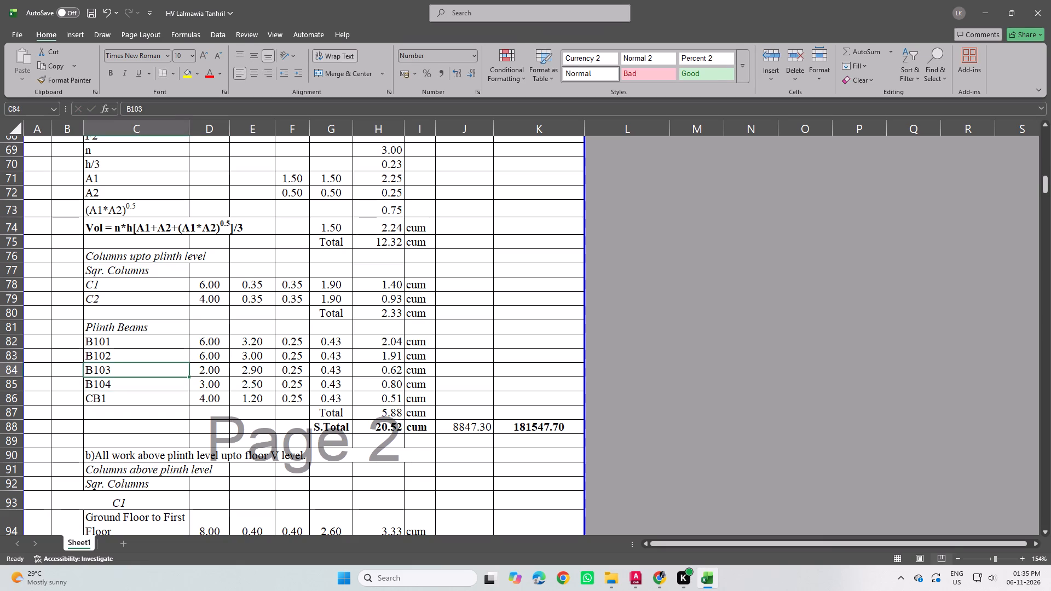
pyautogui.press('c')
pyautogui.press('b')
pyautogui.press('1')
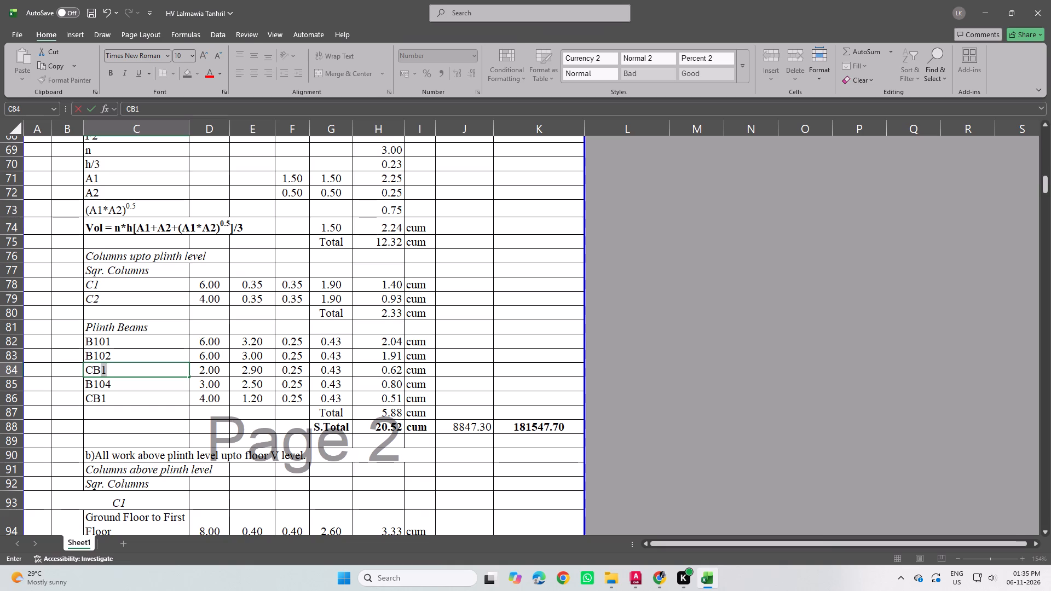
pyautogui.press('Return')
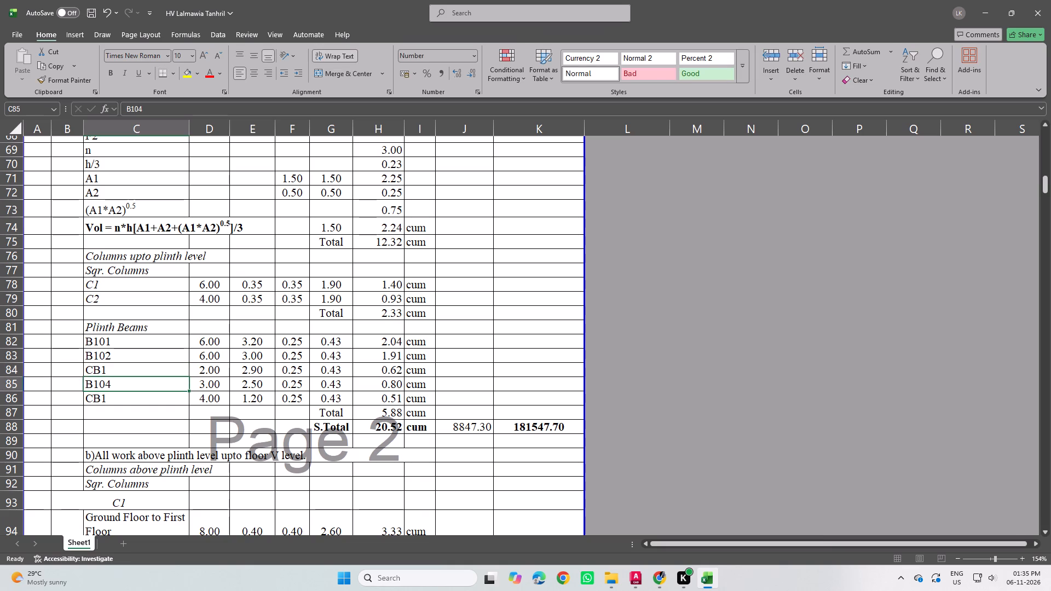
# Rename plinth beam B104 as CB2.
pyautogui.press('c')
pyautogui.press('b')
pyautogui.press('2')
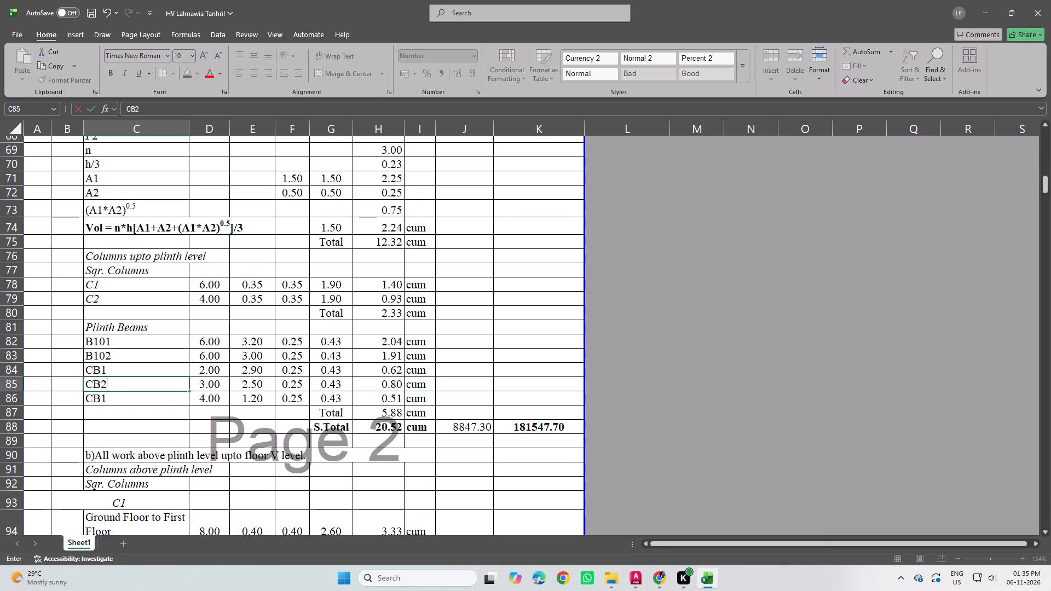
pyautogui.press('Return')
# Delete the old CB1 row below CB2 in the plinth beams list.
pyautogui.click(20, 398)
pyautogui.rightClick(20, 398)
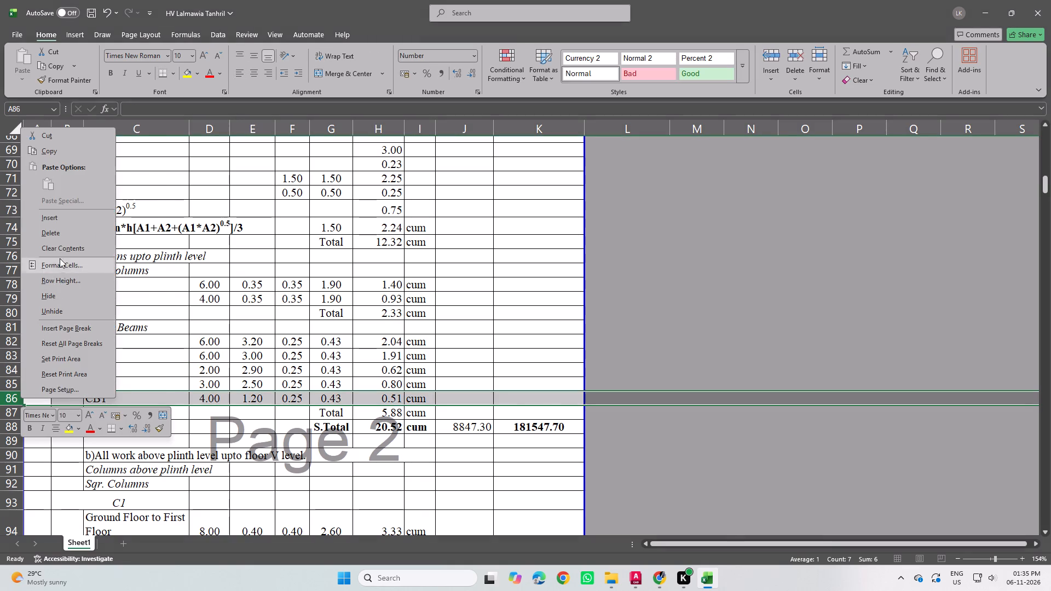
pyautogui.click(63, 233)
# Switch to AutoCAD and measure the overhang beyond the corner columns on the upper-floor bedroom plan and the roof plan.
pyautogui.click(699, 577)
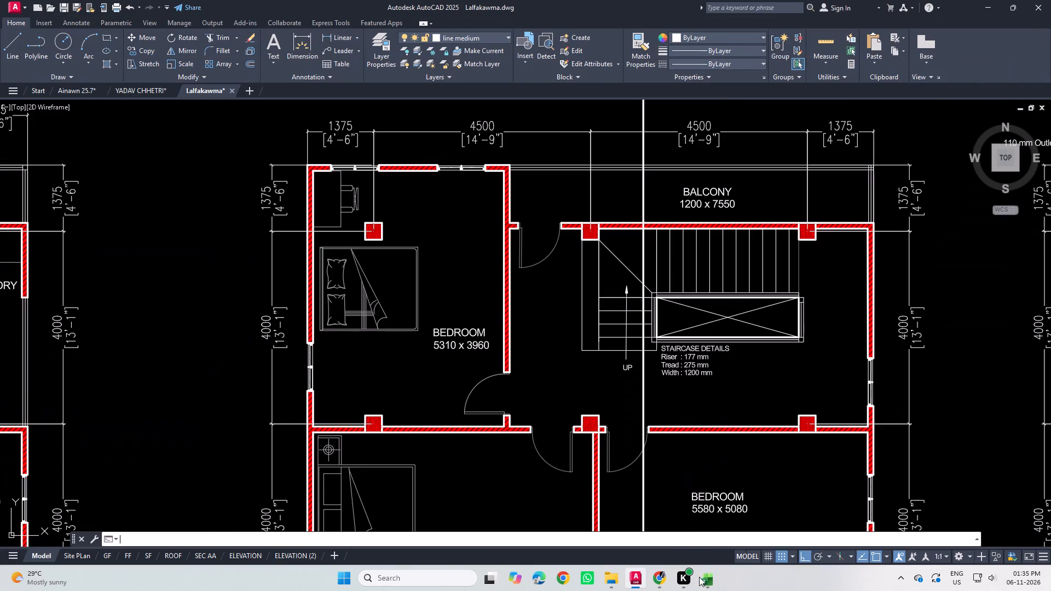
pyautogui.click(301, 37)
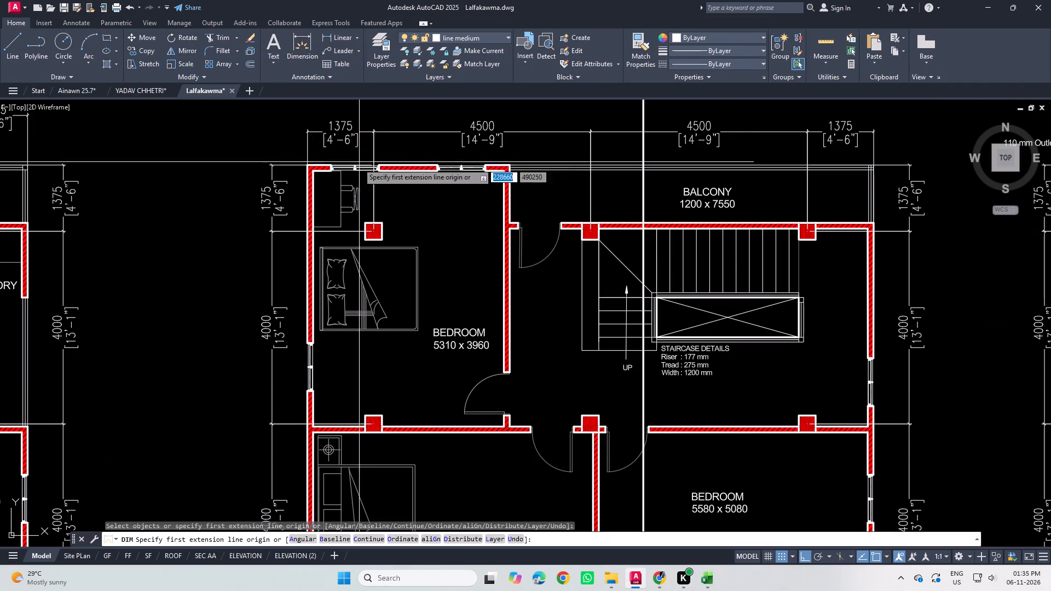
pyautogui.scroll(1, 359, 202)
pyautogui.click(381, 237)
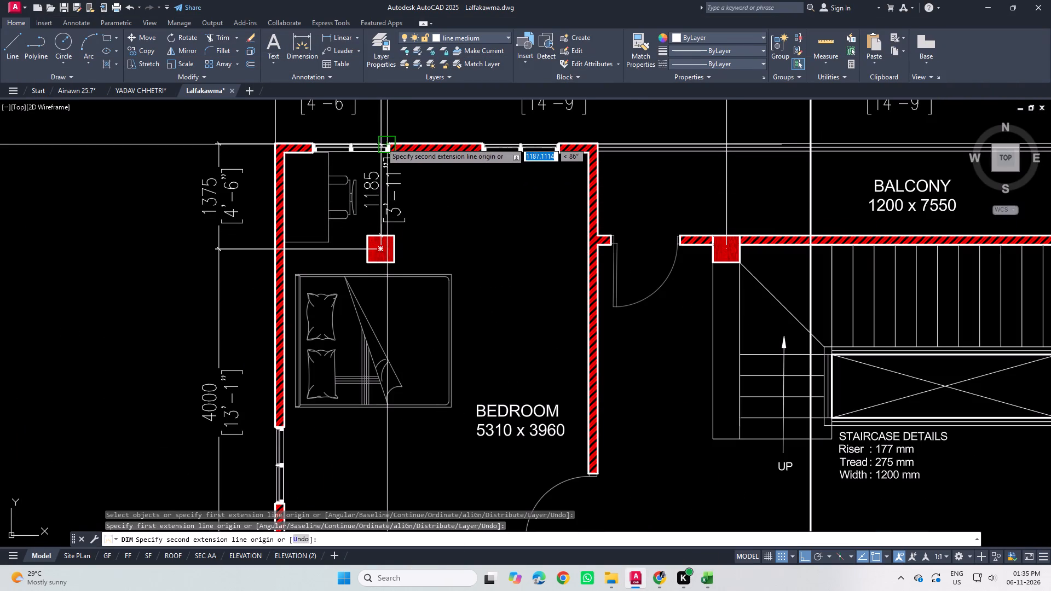
pyautogui.scroll(-2, 381, 142)
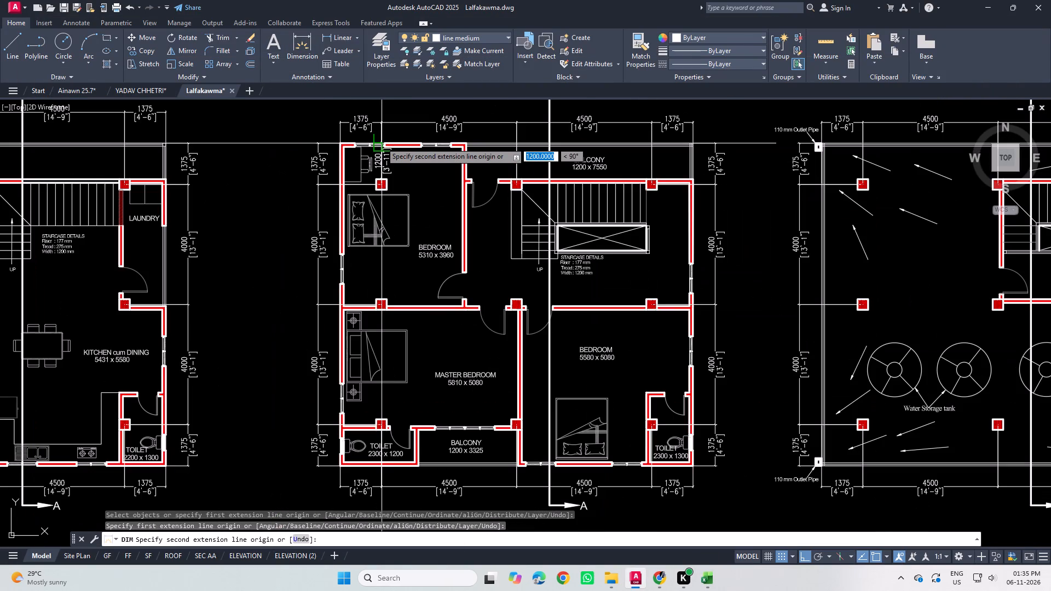
pyautogui.press('Escape')
pyautogui.moveTo(552, 402); pyautogui.dragTo(341, 397, button='middle')
pyautogui.scroll(2, 683, 181)
pyautogui.press('space')
pyautogui.click(598, 171)
pyautogui.moveTo(598, 172); pyautogui.dragTo(593, 302, button='middle')
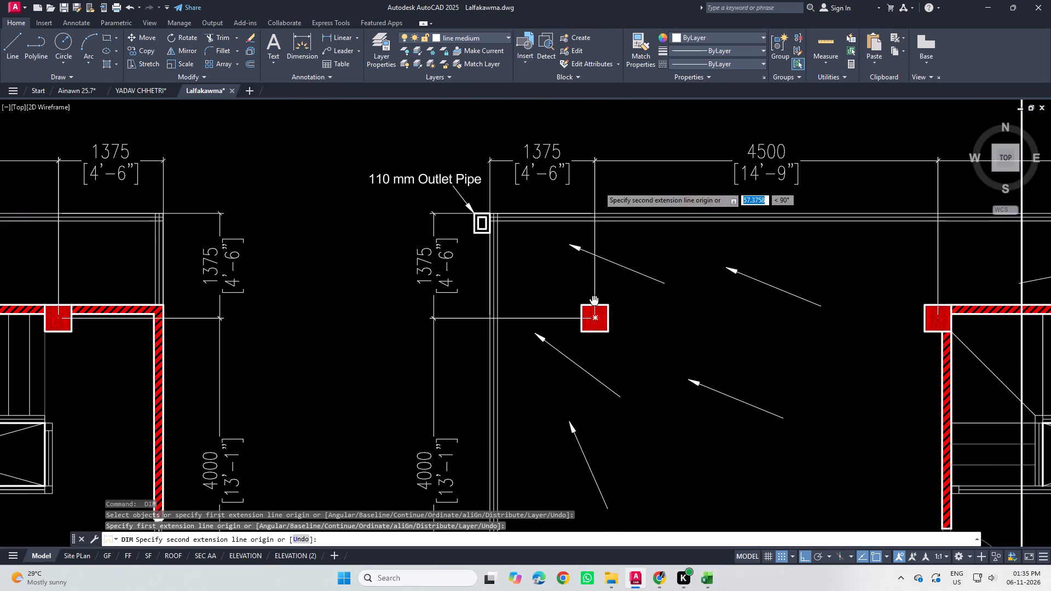
pyautogui.moveTo(593, 302); pyautogui.dragTo(592, 300, button='middle')
pyautogui.press('Escape')
pyautogui.scroll(-1, 590, 207)
pyautogui.moveTo(297, 269); pyautogui.dragTo(478, 266, button='middle')
pyautogui.press('space')
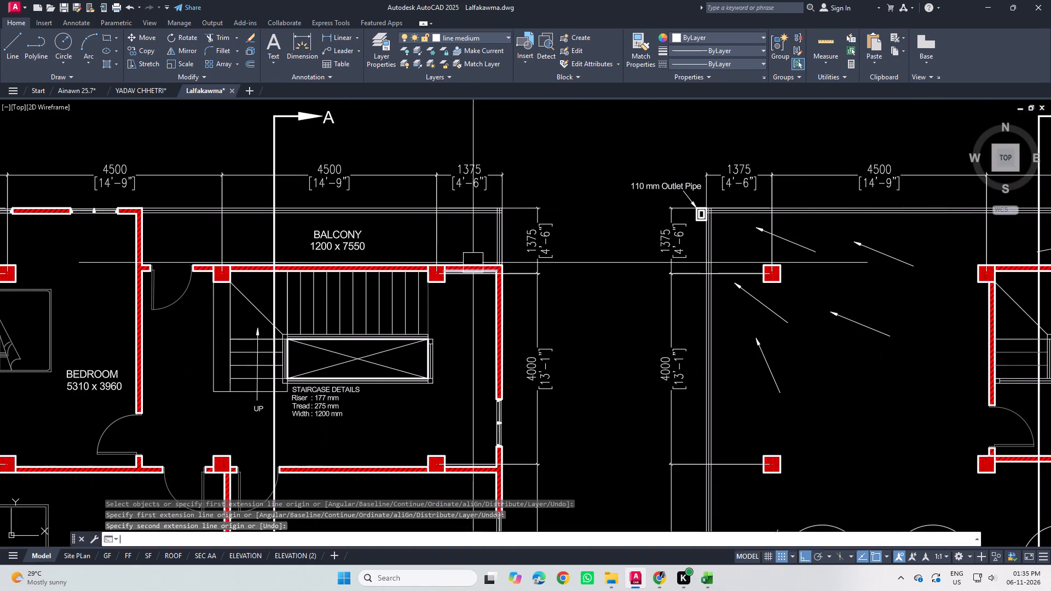
pyautogui.click(441, 263)
pyautogui.press('Escape')
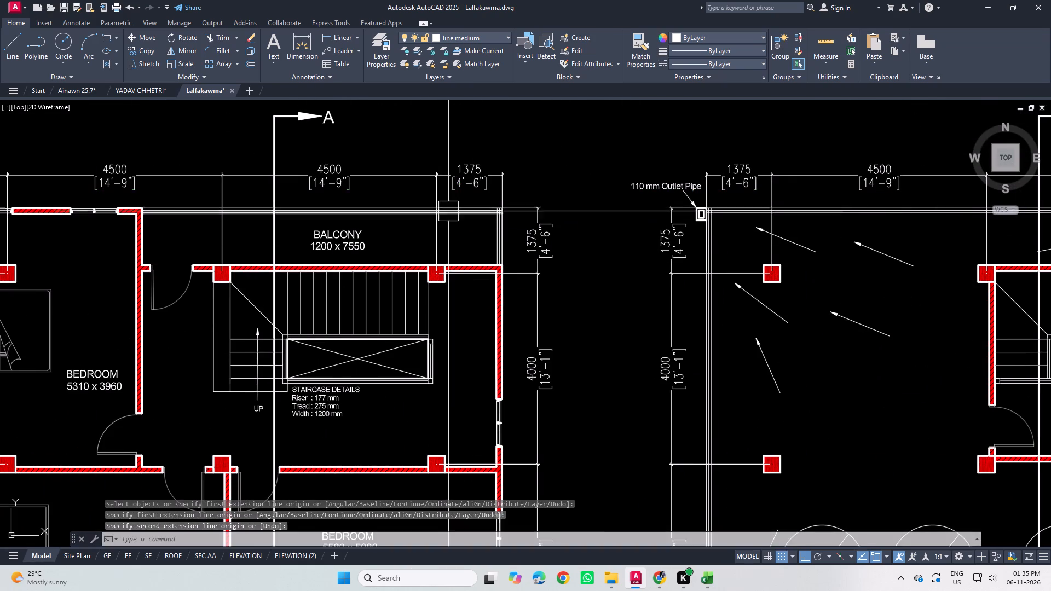
pyautogui.scroll(-2, 451, 214)
pyautogui.moveTo(336, 344); pyautogui.dragTo(360, 308, button='middle')
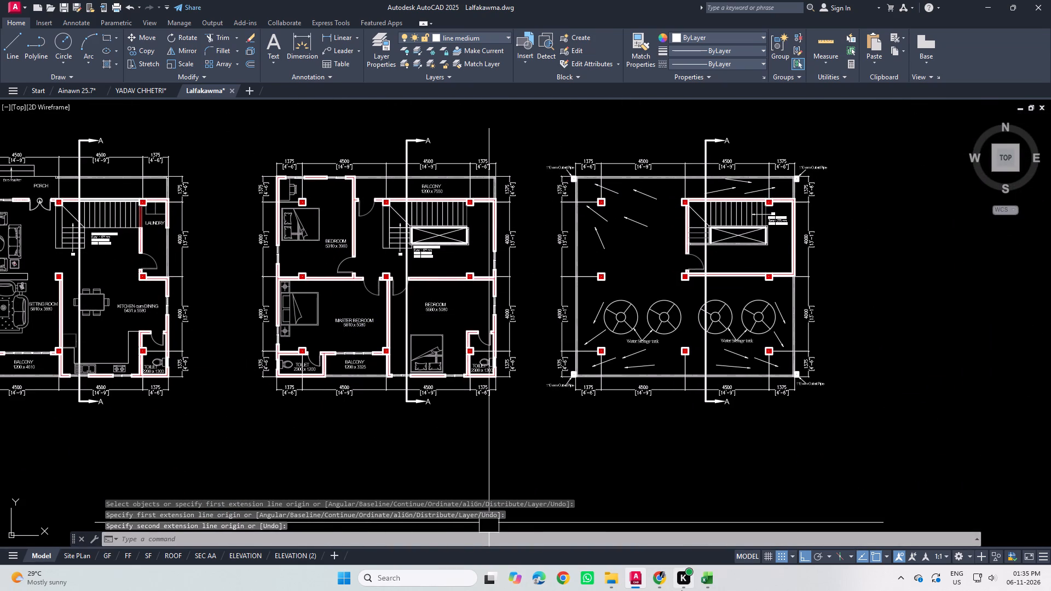
# Return to Excel and delete the CB2 row from the plinth beams list.
pyautogui.click(698, 580)
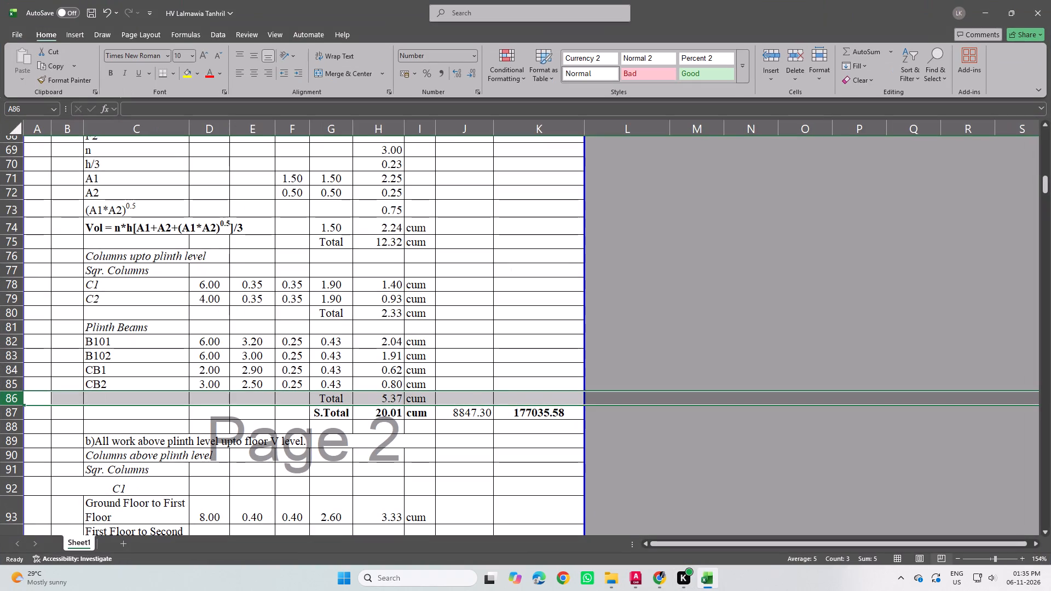
pyautogui.click(108, 386)
pyautogui.click(18, 384)
pyautogui.rightClick(18, 384)
pyautogui.click(68, 216)
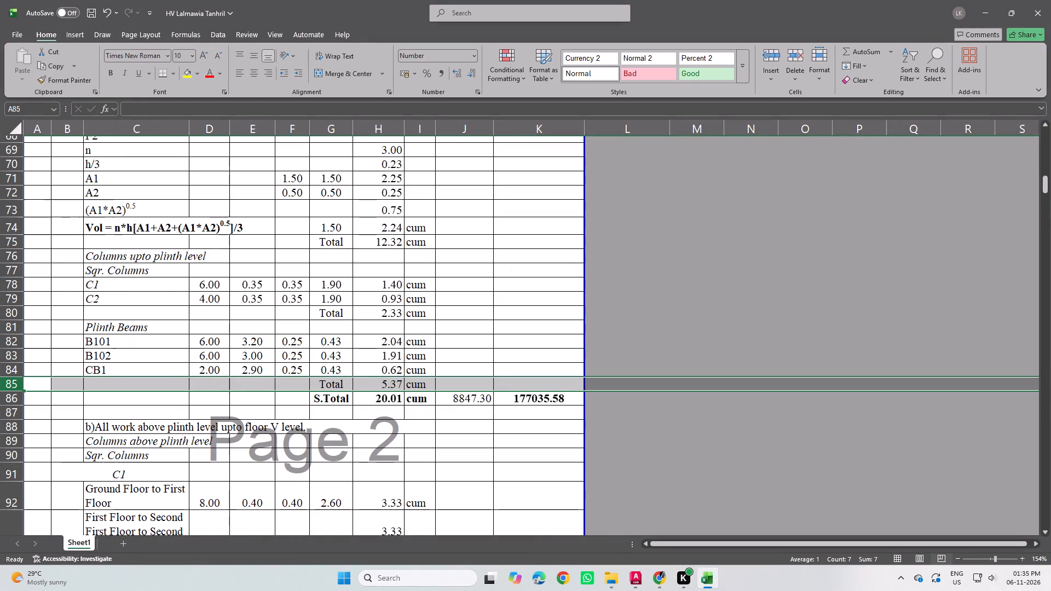
# Switch to AutoCAD and examine the column grid on the floor plans to work out how many plinth beams there are.
pyautogui.click(218, 369)
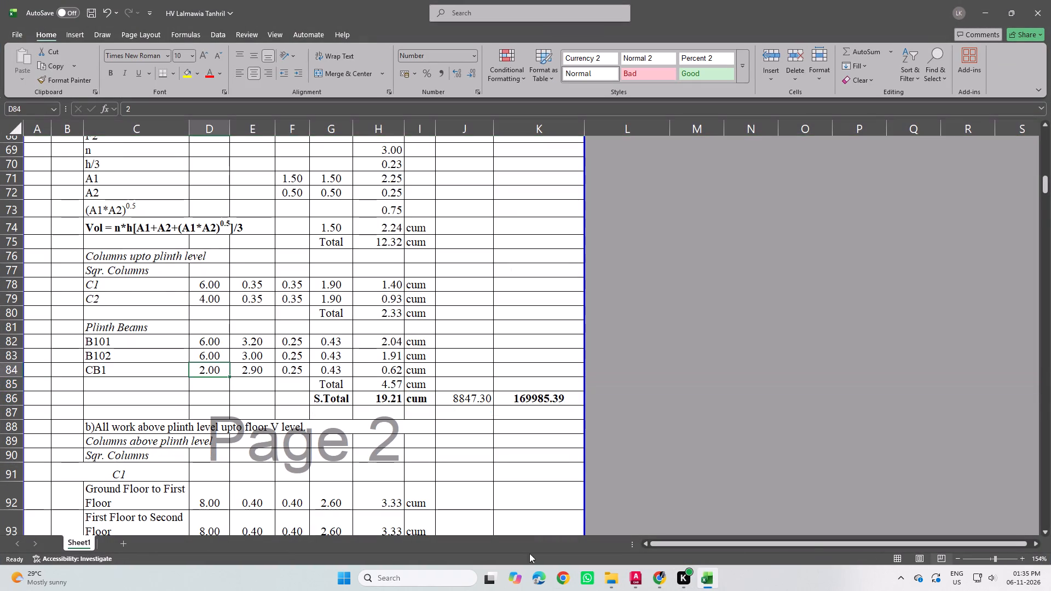
pyautogui.click(714, 583)
pyautogui.scroll(-2, 590, 449)
pyautogui.moveTo(477, 419); pyautogui.dragTo(598, 398, button='middle')
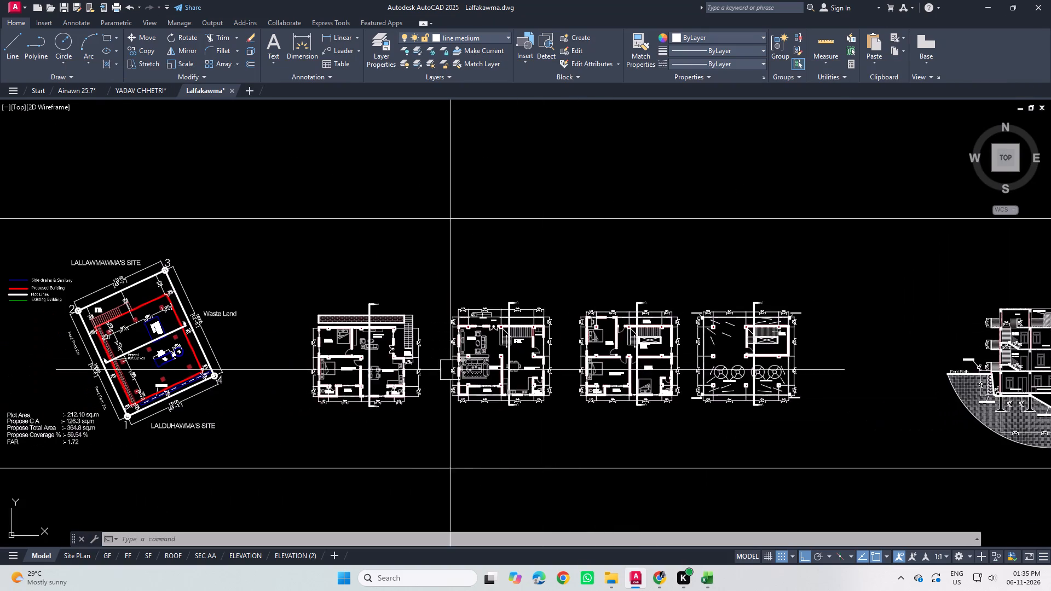
pyautogui.scroll(1, 443, 355)
pyautogui.moveTo(450, 351); pyautogui.dragTo(478, 339, button='middle')
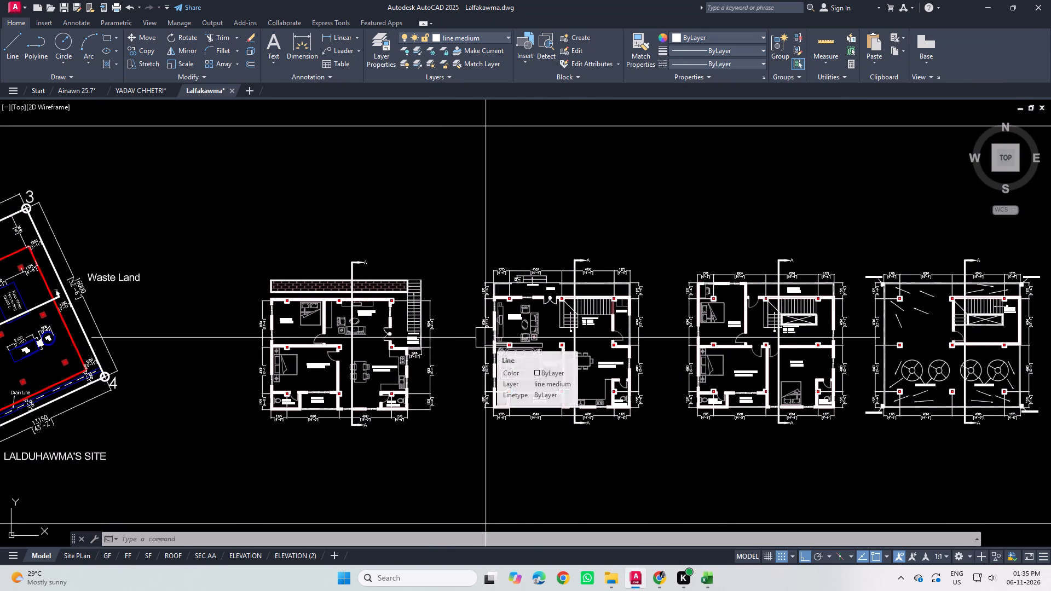
pyautogui.scroll(1, 546, 420)
pyautogui.click(712, 580)
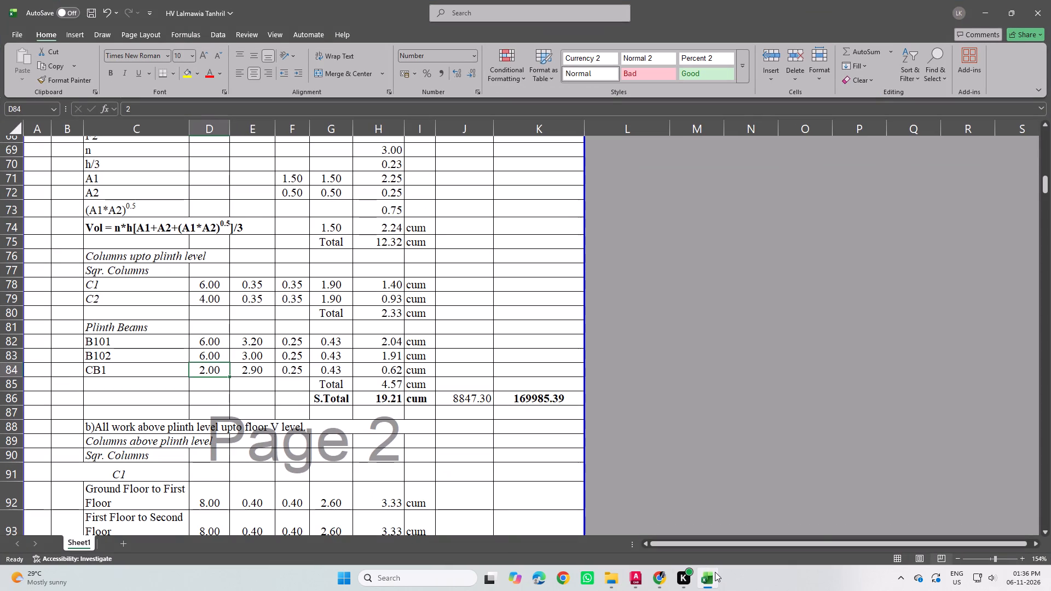
pyautogui.click(715, 572)
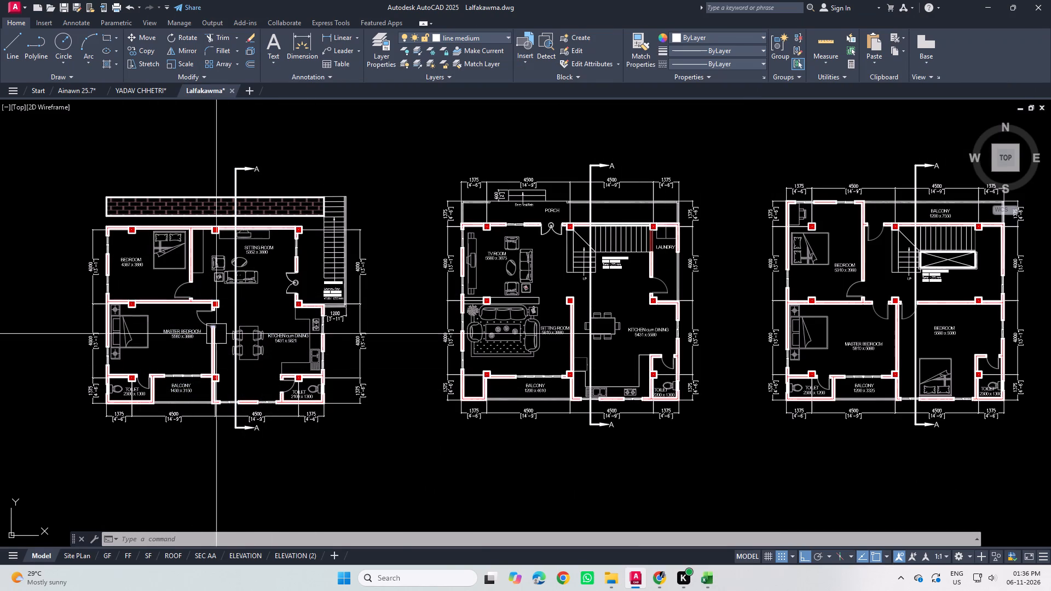
# Return to Excel and set the plinth beam counts to 4 for B101 and 3 for B102.
pyautogui.click(709, 582)
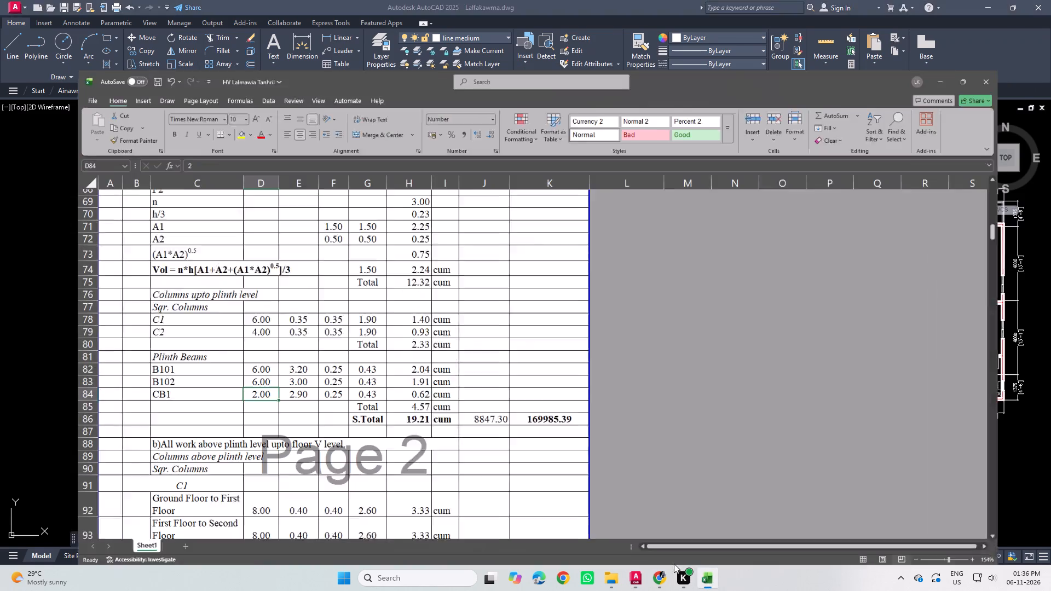
pyautogui.click(220, 335)
pyautogui.press('4')
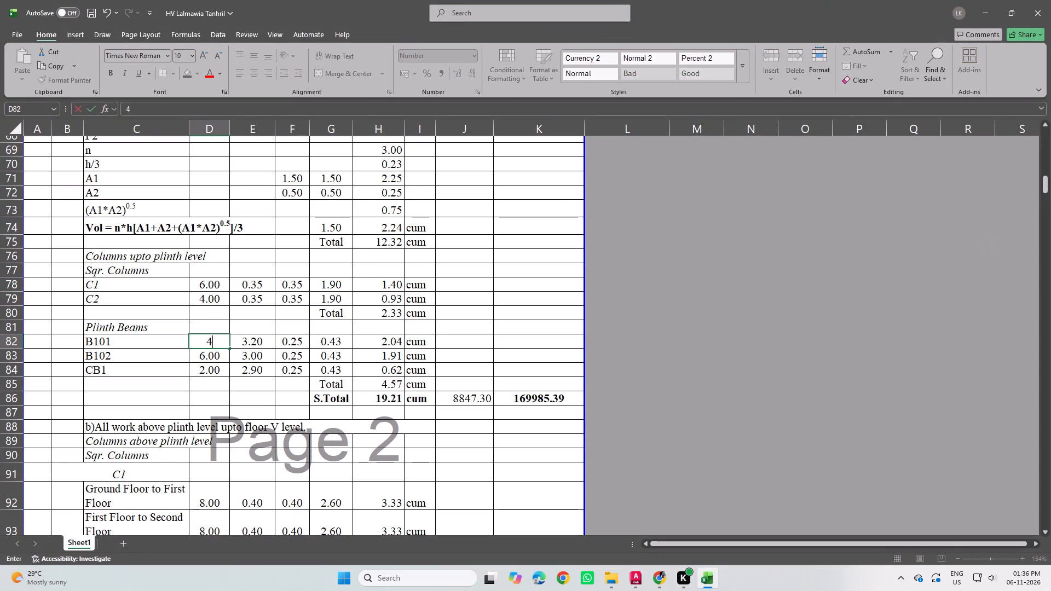
pyautogui.click(206, 352)
pyautogui.press('3')
pyautogui.press('Return')
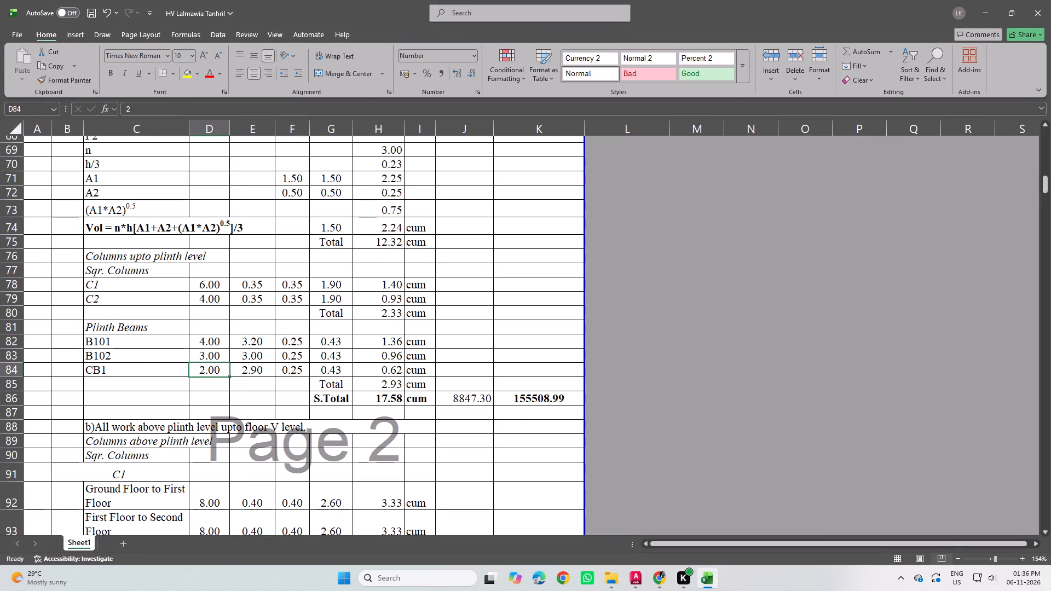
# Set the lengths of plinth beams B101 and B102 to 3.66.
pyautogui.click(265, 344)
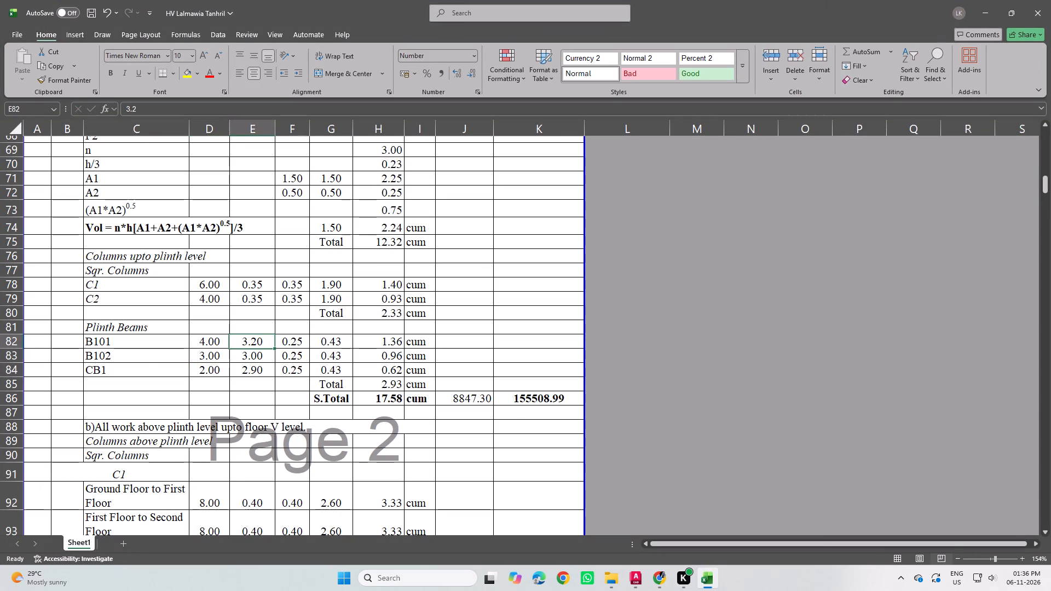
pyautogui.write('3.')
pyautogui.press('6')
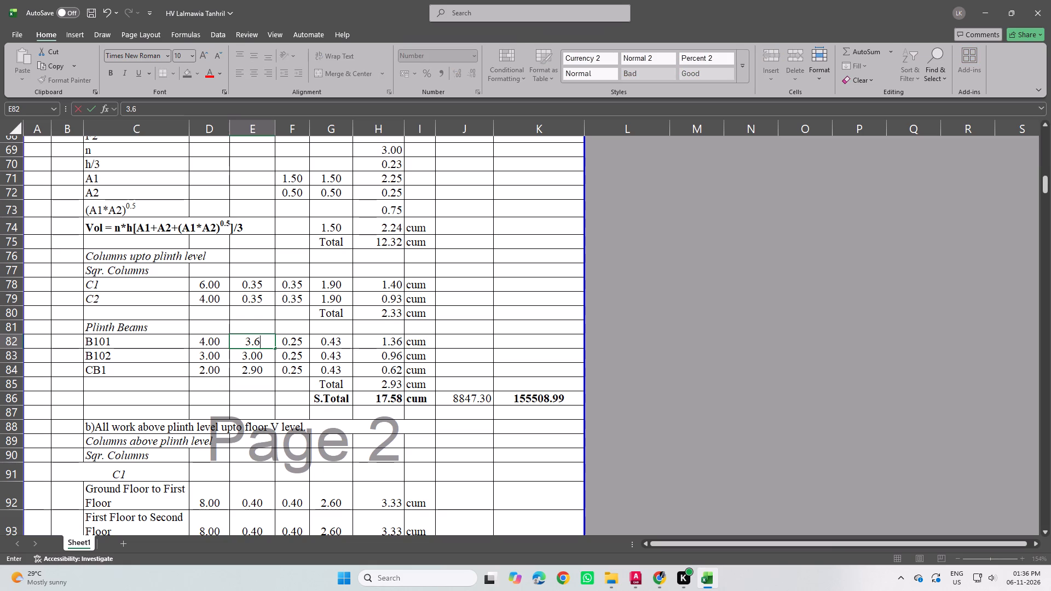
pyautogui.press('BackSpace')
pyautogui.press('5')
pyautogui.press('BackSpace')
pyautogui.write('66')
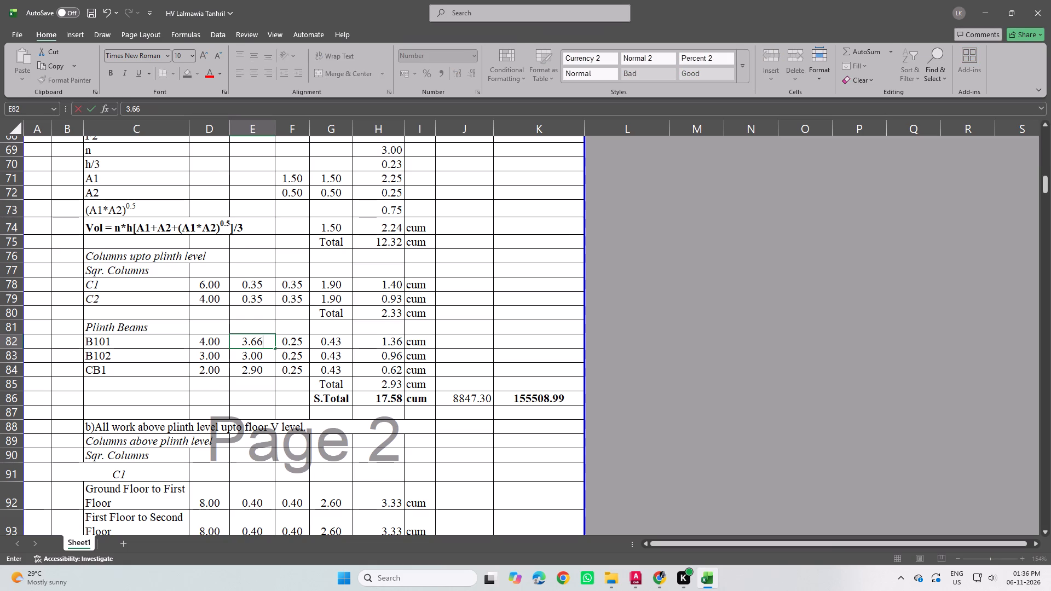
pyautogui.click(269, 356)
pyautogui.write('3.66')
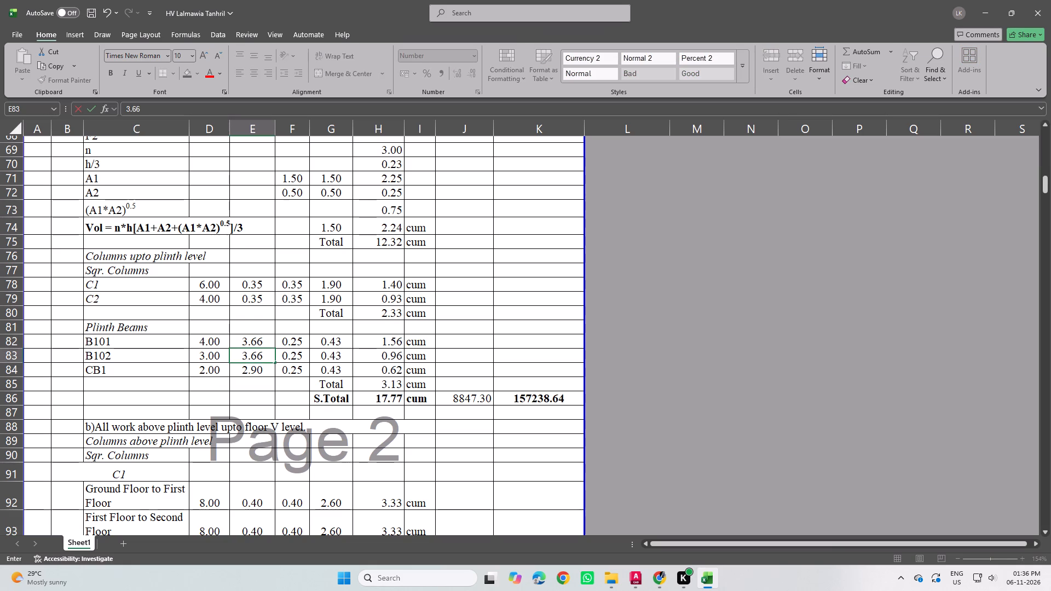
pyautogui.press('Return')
# Check the column spacing in the AutoCAD plans, return to Excel, and set the B101 and B102 plinth beam lengths to 4.5.
pyautogui.click(711, 587)
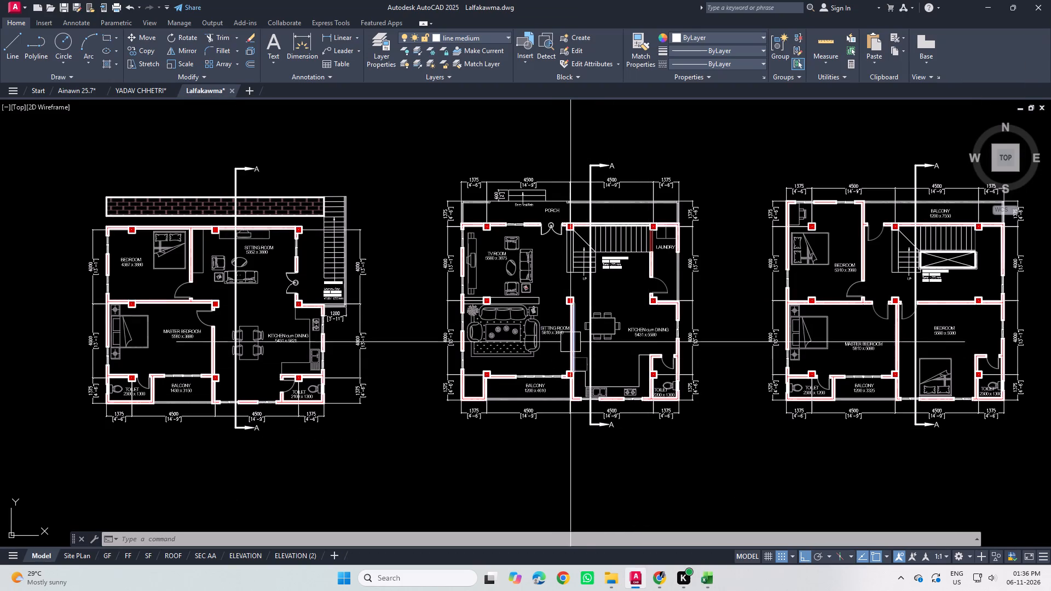
pyautogui.click(724, 583)
pyautogui.click(712, 581)
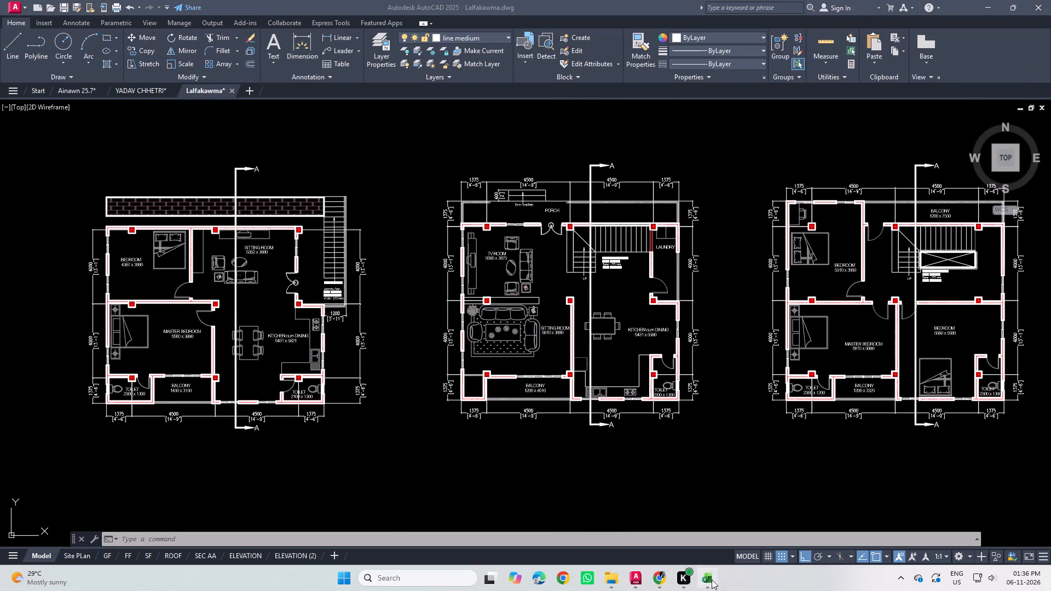
pyautogui.click(262, 338)
pyautogui.press('4')
pyautogui.press('.')
pyautogui.press('5')
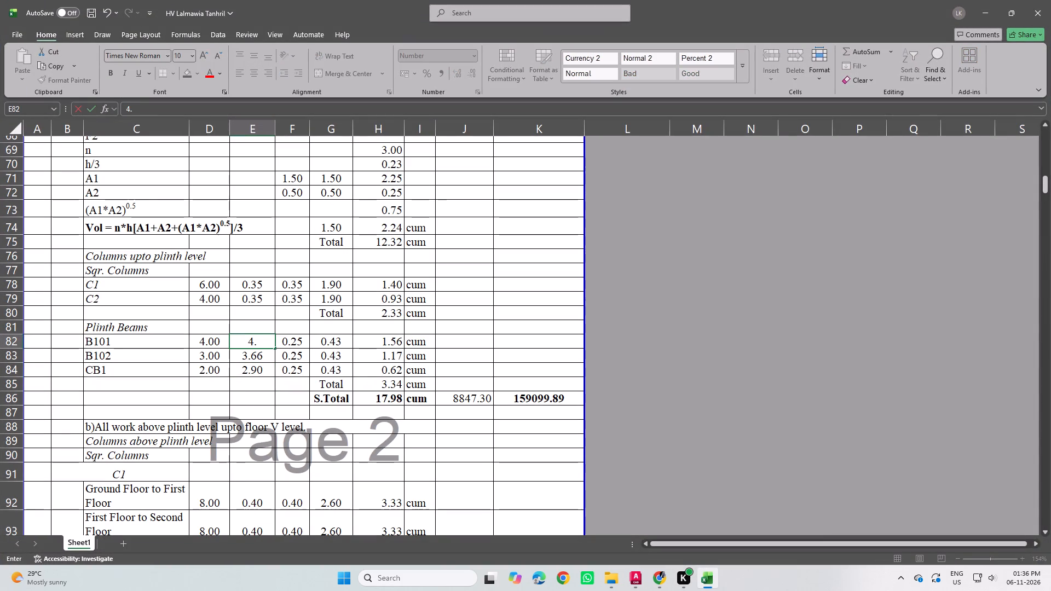
pyautogui.click(261, 360)
pyautogui.press('4')
pyautogui.press('.')
pyautogui.press('5')
# Set the length of plinth beam CB1 to 1.2.
pyautogui.click(252, 372)
pyautogui.press('1')
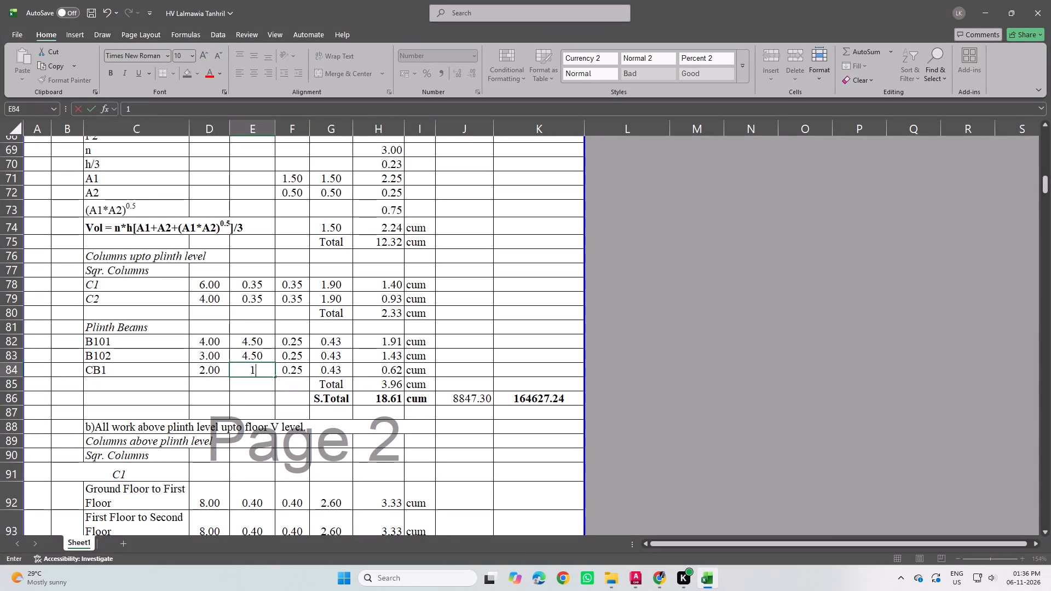
pyautogui.press('.')
pyautogui.press('2')
pyautogui.press('Return')
# Select the count value of plinth beam CB1.
pyautogui.click(222, 370)
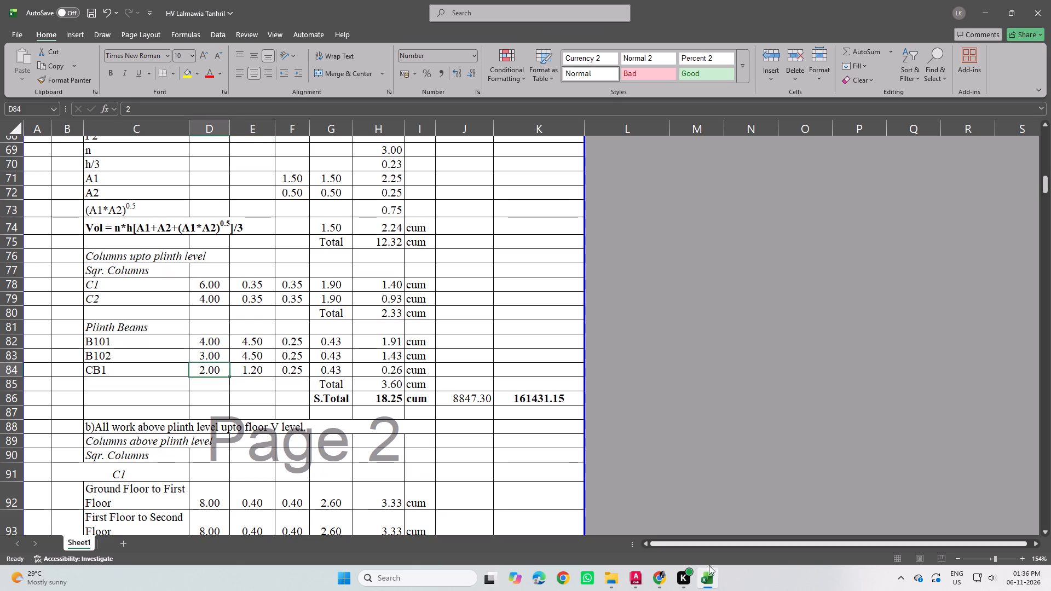
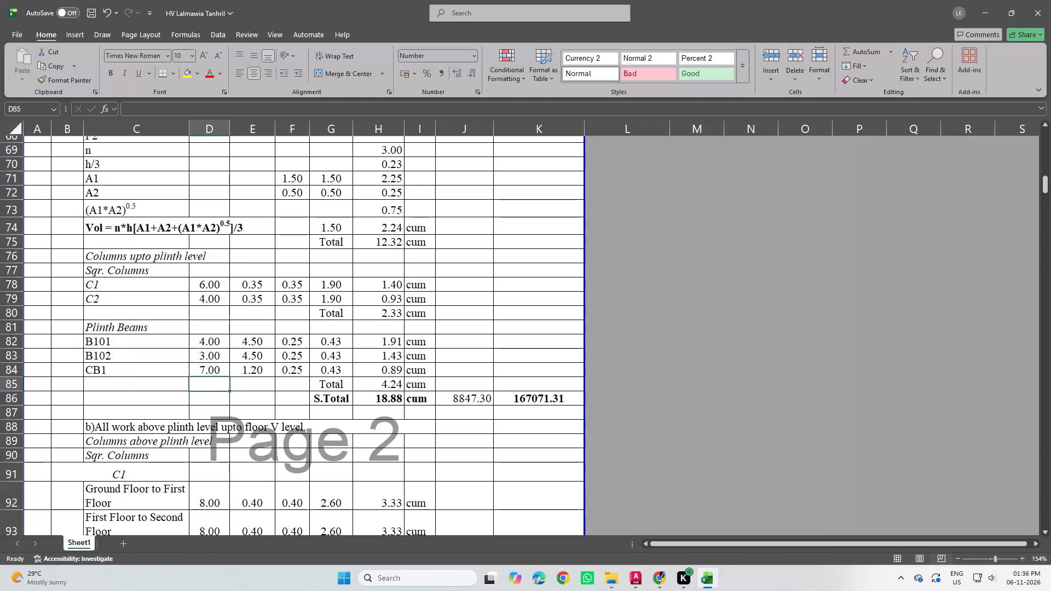
# Set the widths of plinth beams B101, B102 and CB1 to 0.3.
pyautogui.click(347, 341)
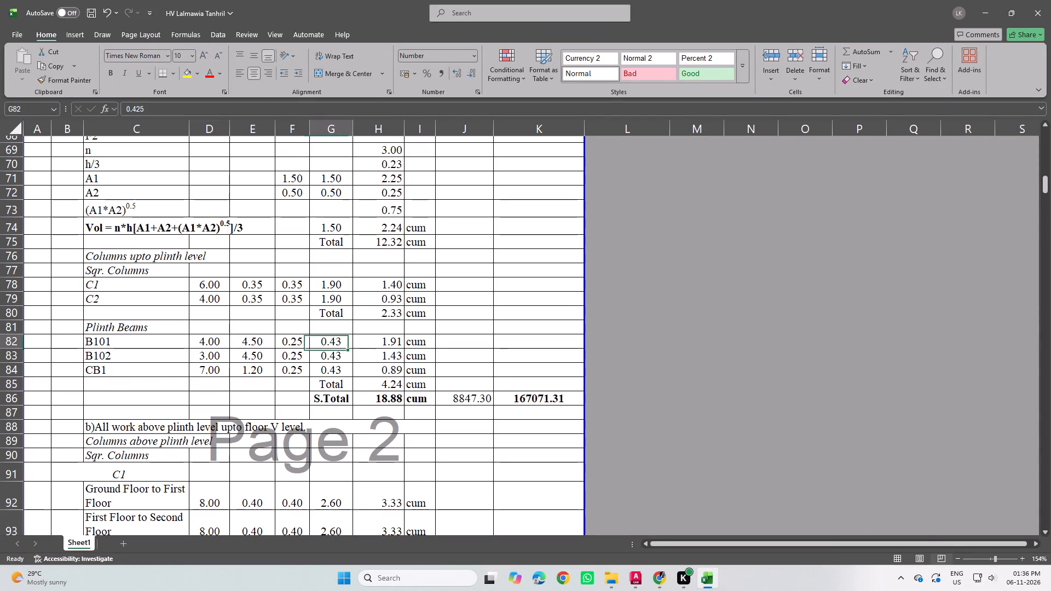
pyautogui.click(301, 339)
pyautogui.write('0.')
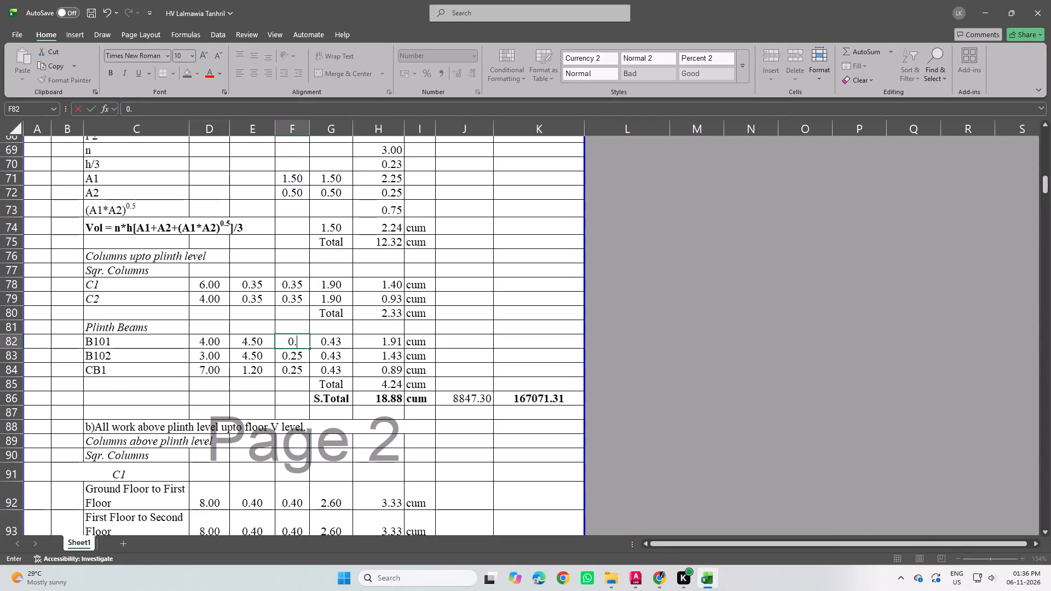
pyautogui.press('3')
pyautogui.press('Return')
pyautogui.click(298, 345)
pyautogui.moveTo(309, 348); pyautogui.dragTo(308, 369)
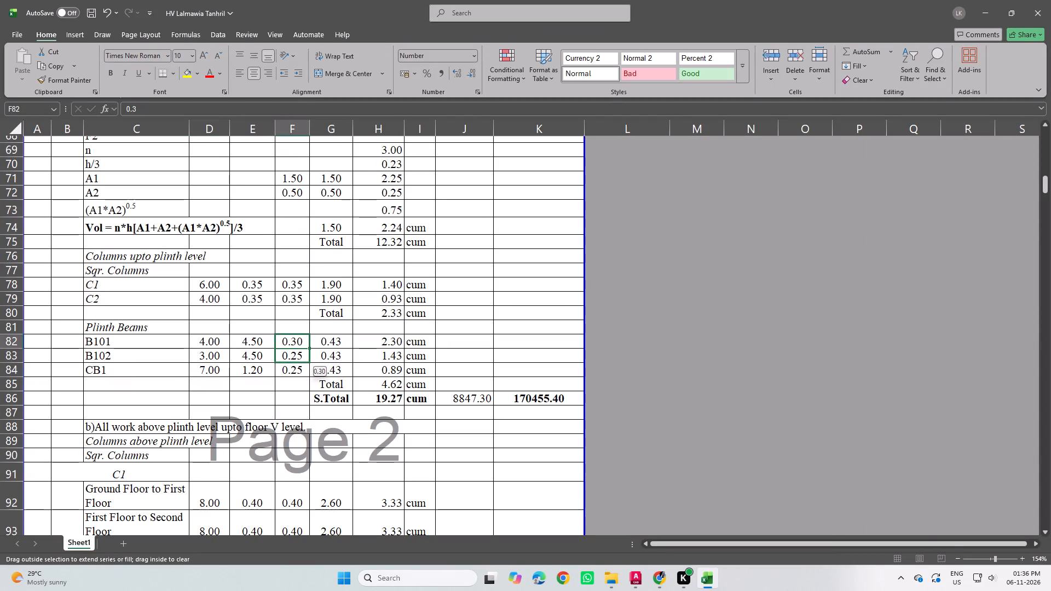
pyautogui.moveTo(308, 369); pyautogui.dragTo(308, 372)
# Set the depths of plinth beams B101, B102 and CB1 to 0.3.
pyautogui.click(333, 340)
pyautogui.write('0.3')
pyautogui.press('Return')
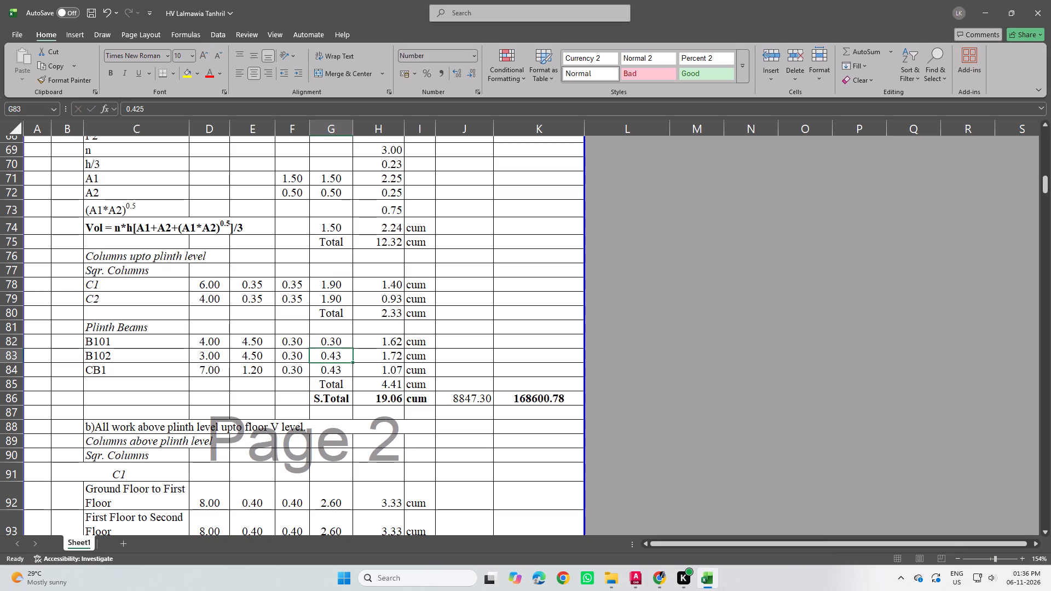
pyautogui.click(339, 345)
pyautogui.moveTo(353, 348); pyautogui.dragTo(353, 373)
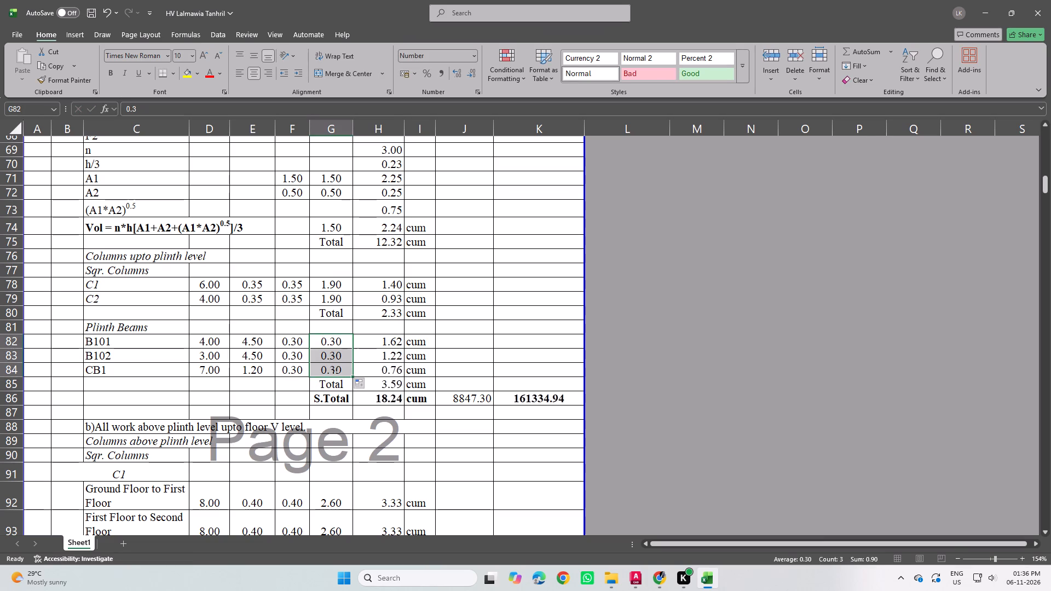
pyautogui.click(639, 395)
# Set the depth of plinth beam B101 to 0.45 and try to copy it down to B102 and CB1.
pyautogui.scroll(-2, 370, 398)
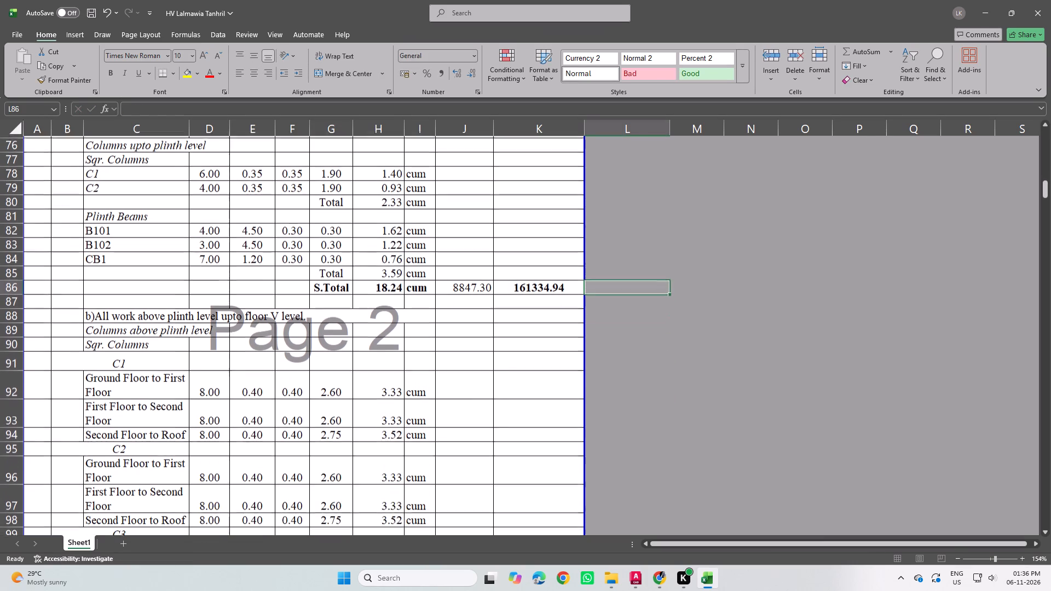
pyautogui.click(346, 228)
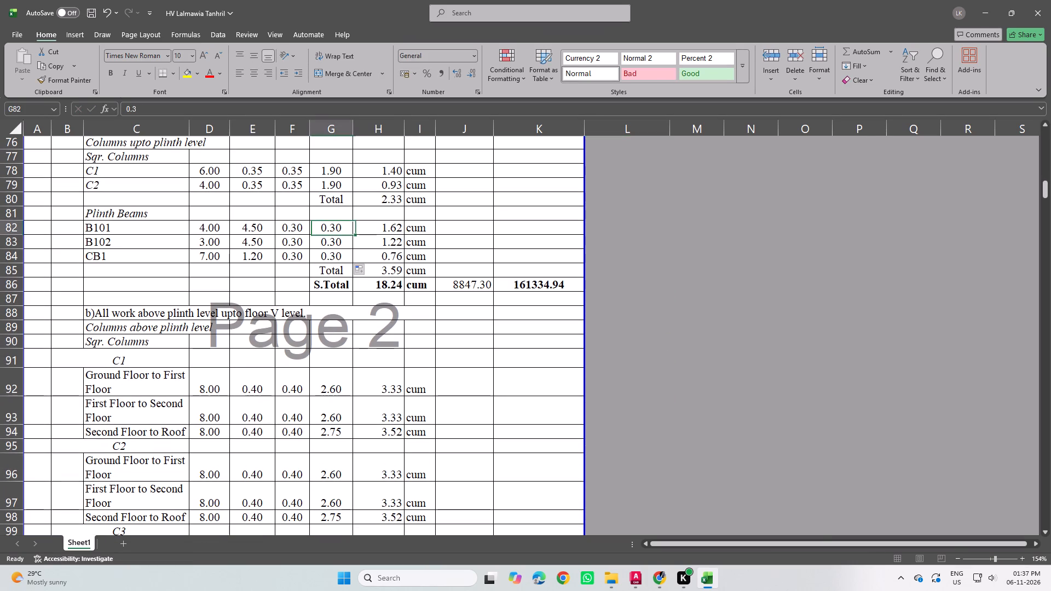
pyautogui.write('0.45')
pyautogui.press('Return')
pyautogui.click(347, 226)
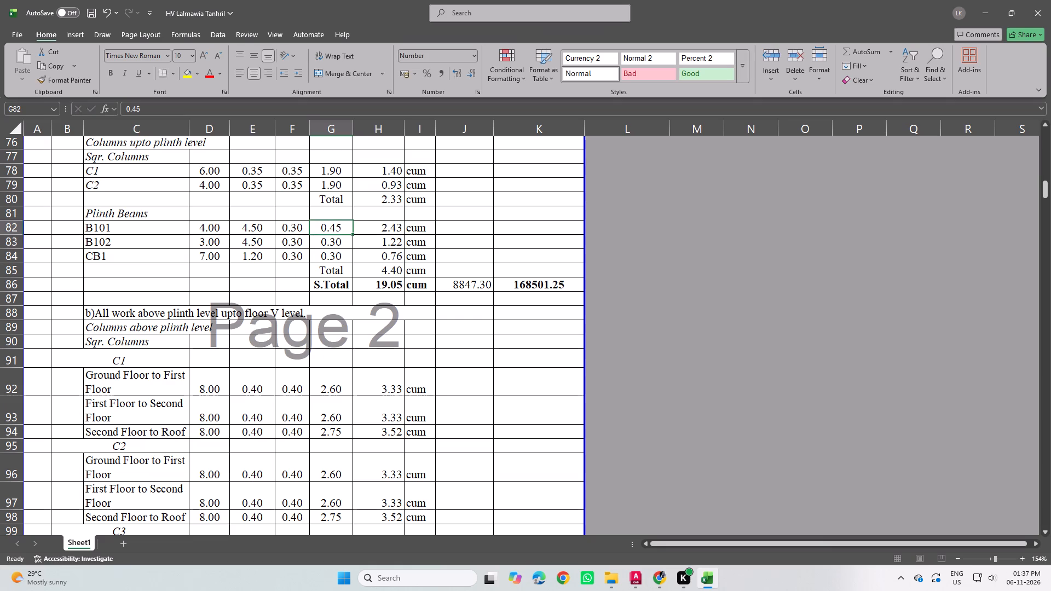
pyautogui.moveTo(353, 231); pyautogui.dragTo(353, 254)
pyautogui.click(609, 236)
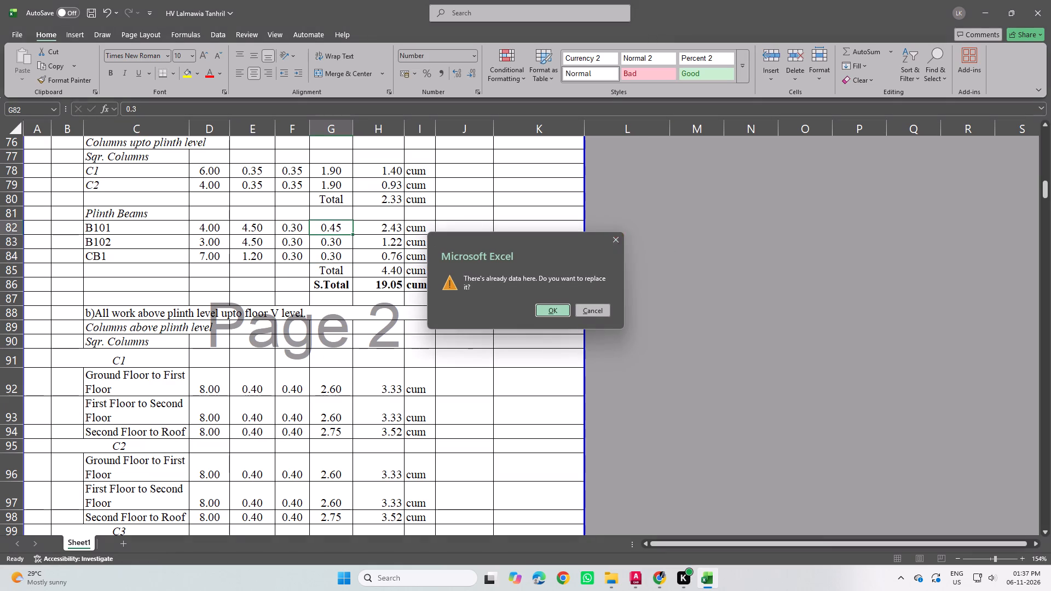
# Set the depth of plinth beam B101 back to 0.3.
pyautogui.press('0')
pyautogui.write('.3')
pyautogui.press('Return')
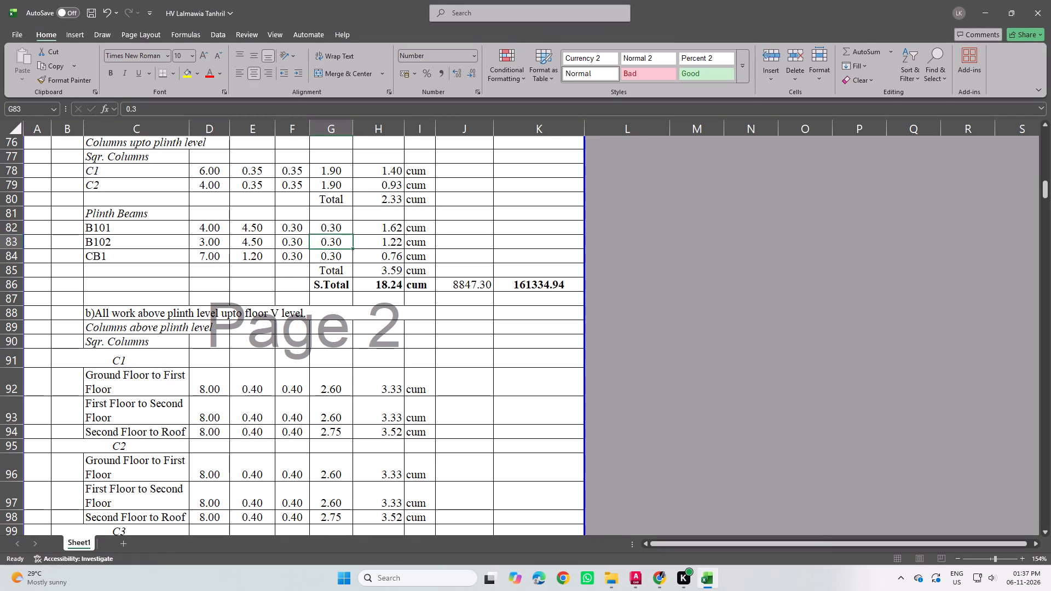
# Review the columns above plinth level, check the storey heights on the building section in AutoCAD, and return to Excel.
pyautogui.scroll(1, 492, 375)
pyautogui.scroll(-2, 488, 389)
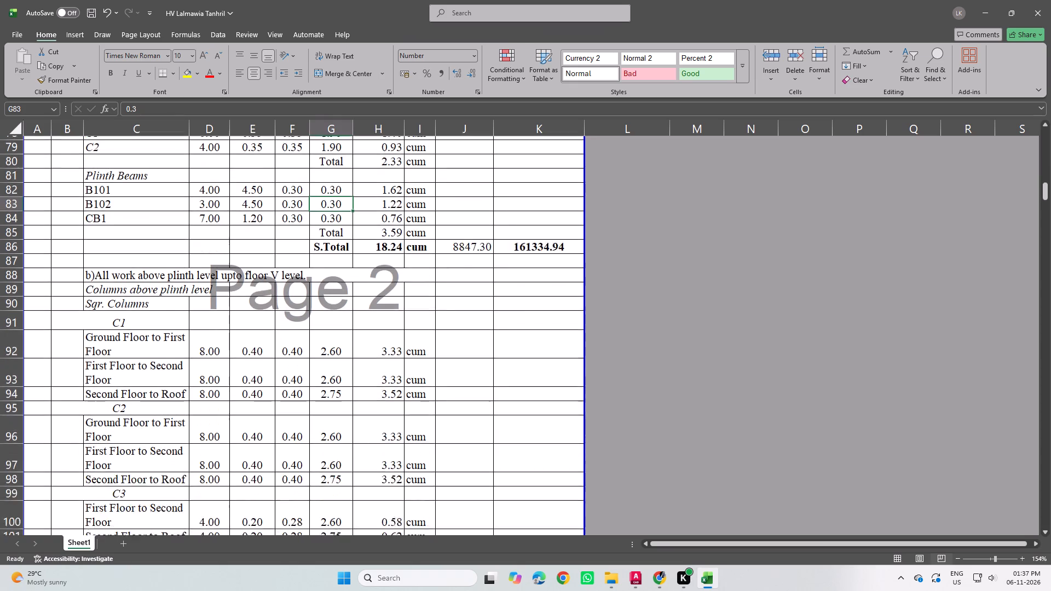
pyautogui.scroll(-1, 488, 389)
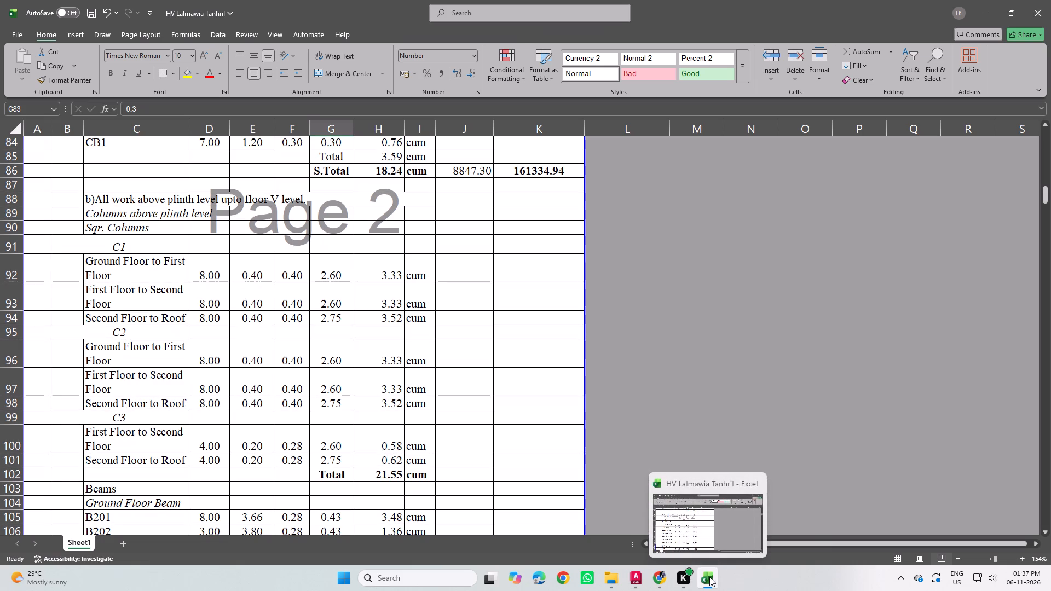
pyautogui.click(639, 580)
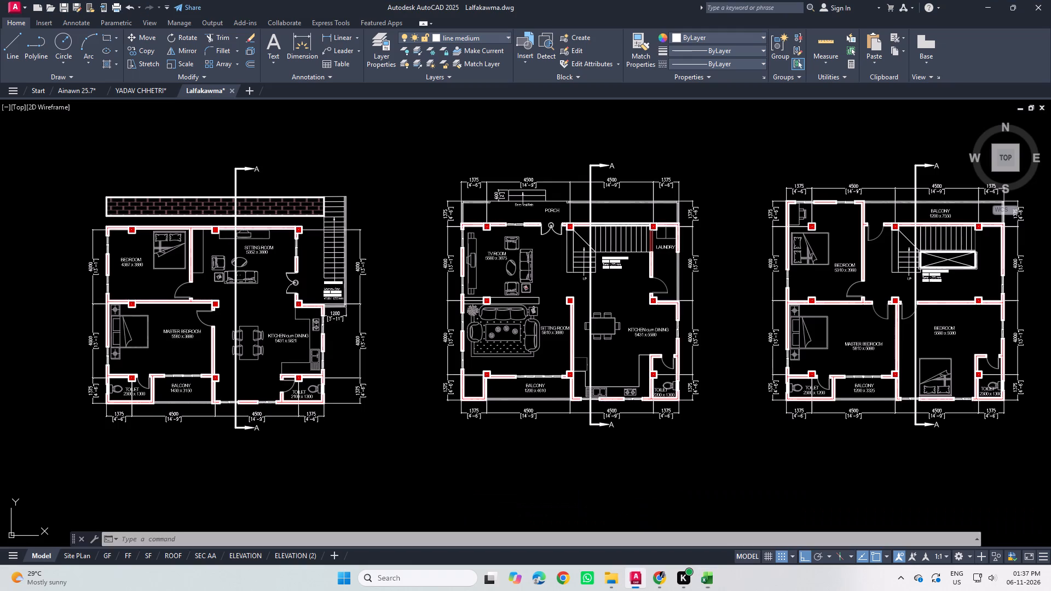
pyautogui.scroll(-3, 671, 340)
pyautogui.moveTo(763, 334); pyautogui.dragTo(435, 325, button='middle')
pyautogui.scroll(3, 597, 329)
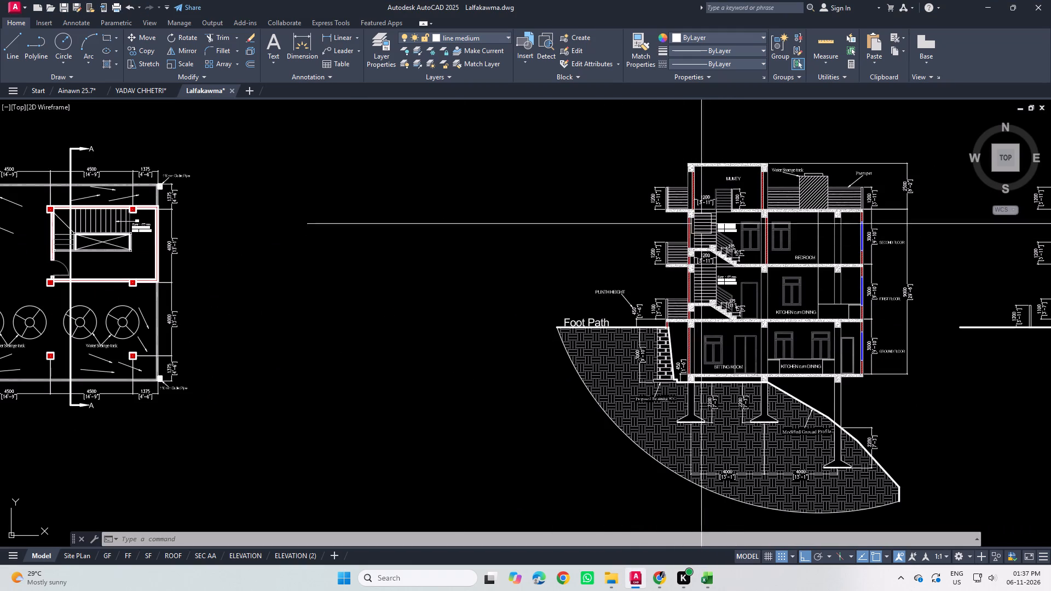
pyautogui.click(706, 575)
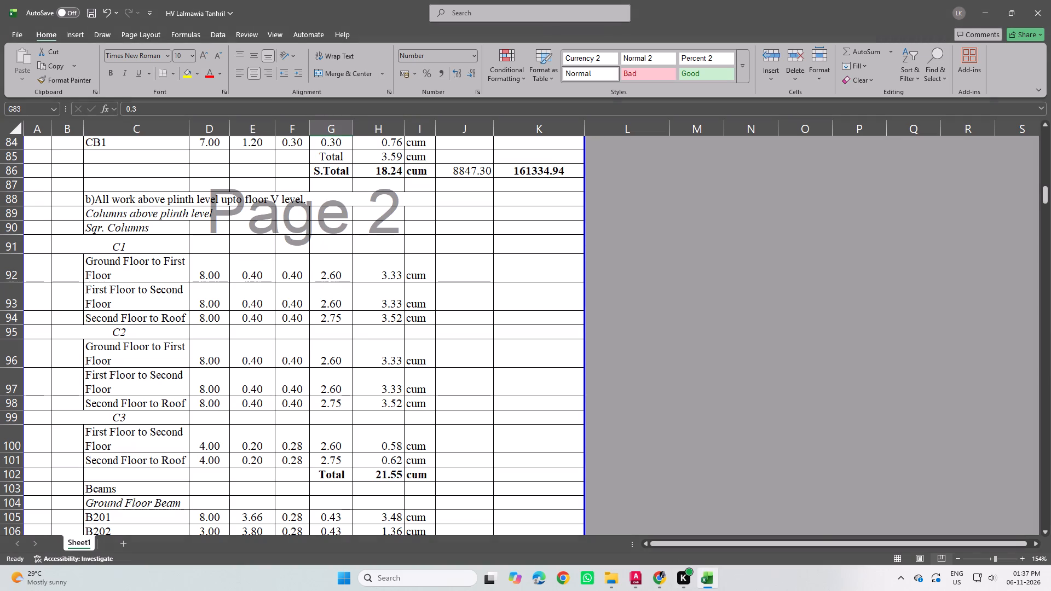
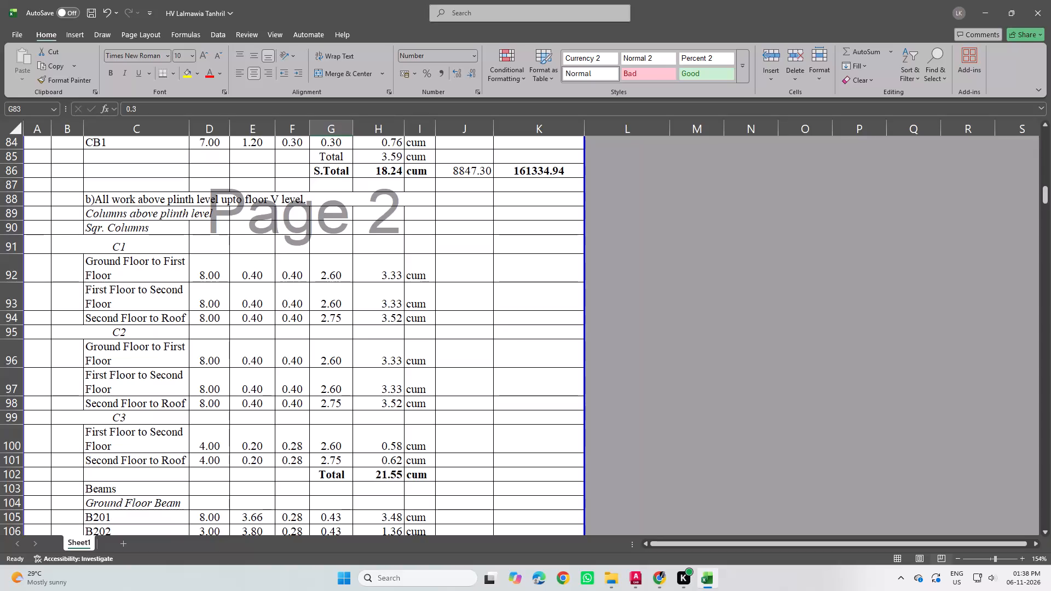
# Link the C1 Ground Floor to First Floor section to the plinth-level C1 width, filling both dimensions down to First Floor to Second Floor.
pyautogui.scroll(1, 308, 293)
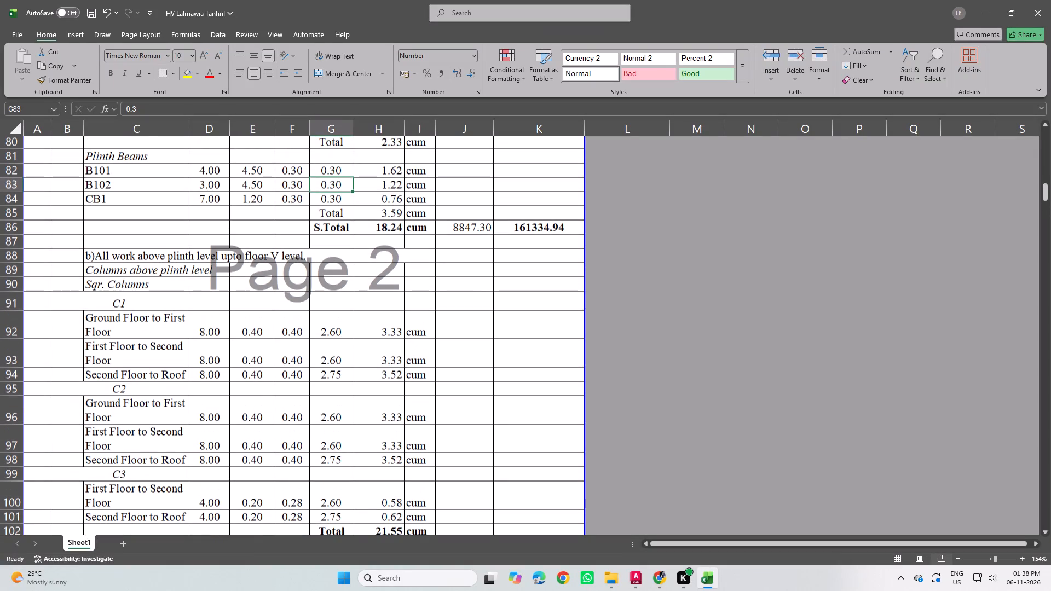
pyautogui.click(250, 323)
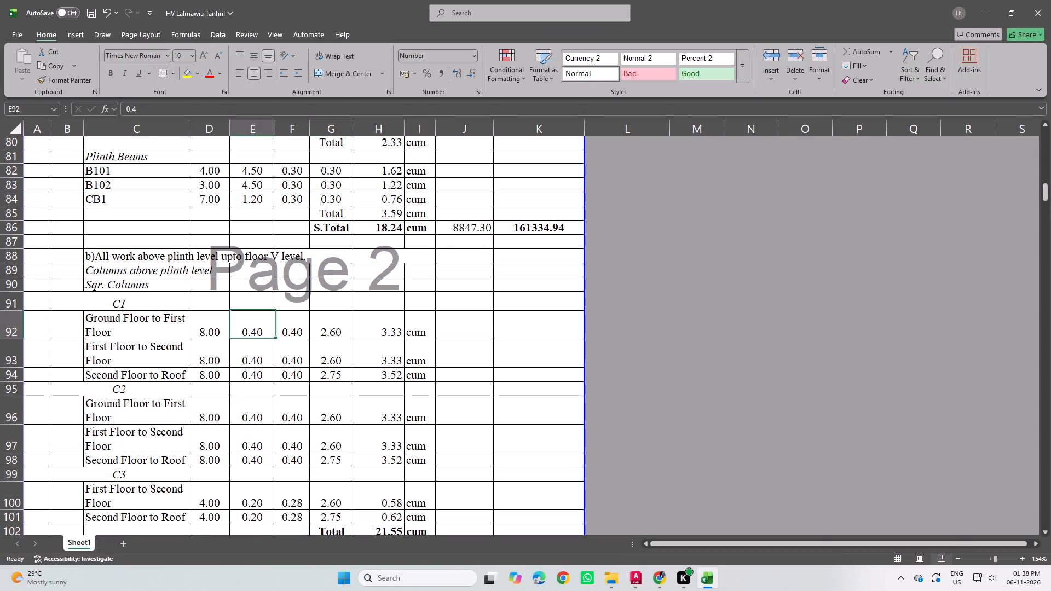
pyautogui.press('=')
pyautogui.scroll(2, 288, 325)
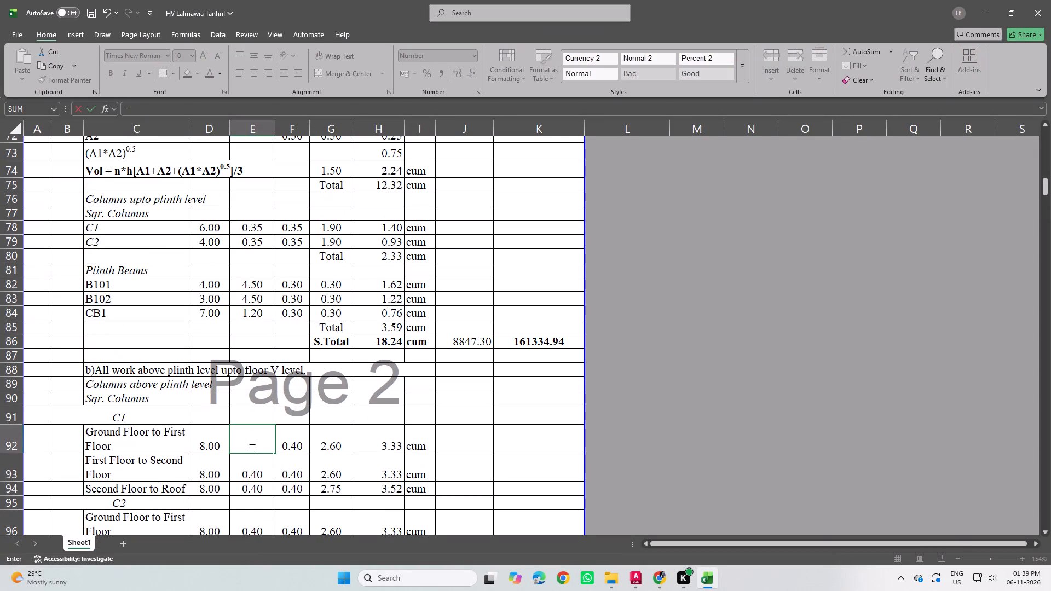
pyautogui.click(252, 231)
pyautogui.press('Return')
pyautogui.scroll(-2, 277, 341)
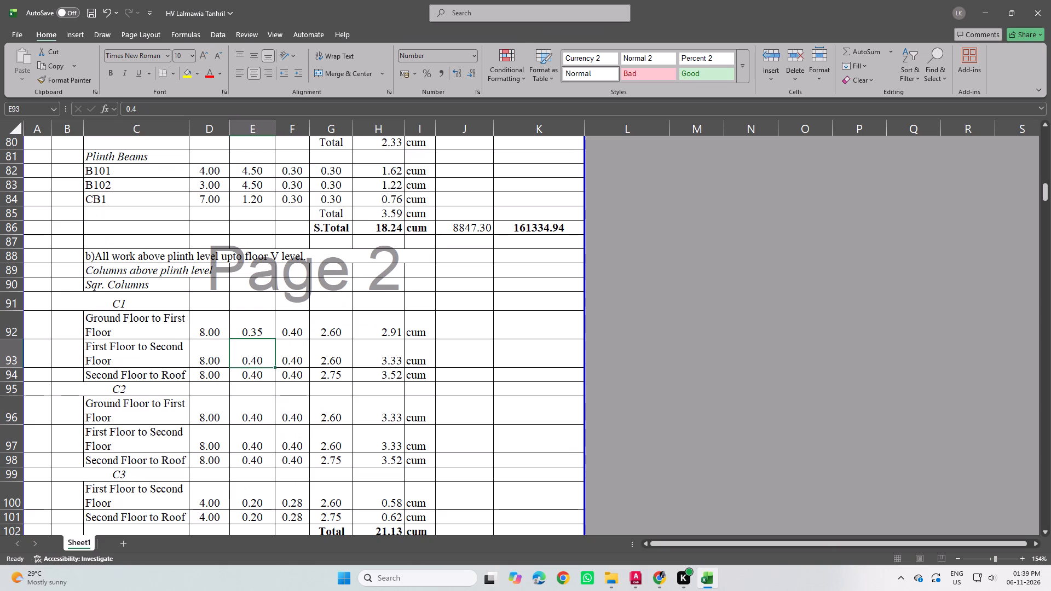
pyautogui.click(254, 316)
pyautogui.moveTo(275, 338); pyautogui.dragTo(311, 353)
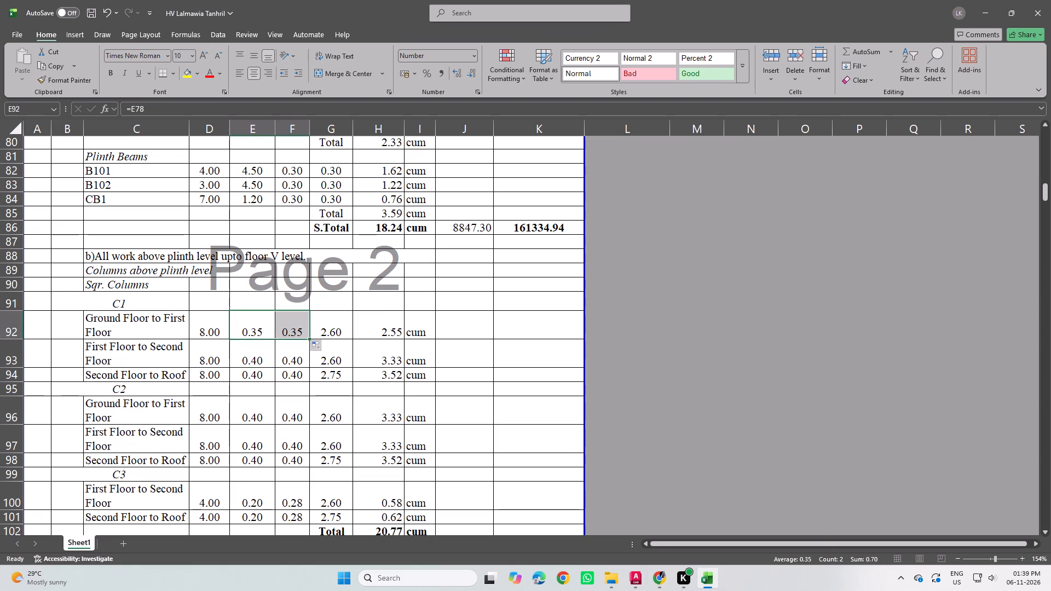
pyautogui.moveTo(308, 340); pyautogui.dragTo(310, 374)
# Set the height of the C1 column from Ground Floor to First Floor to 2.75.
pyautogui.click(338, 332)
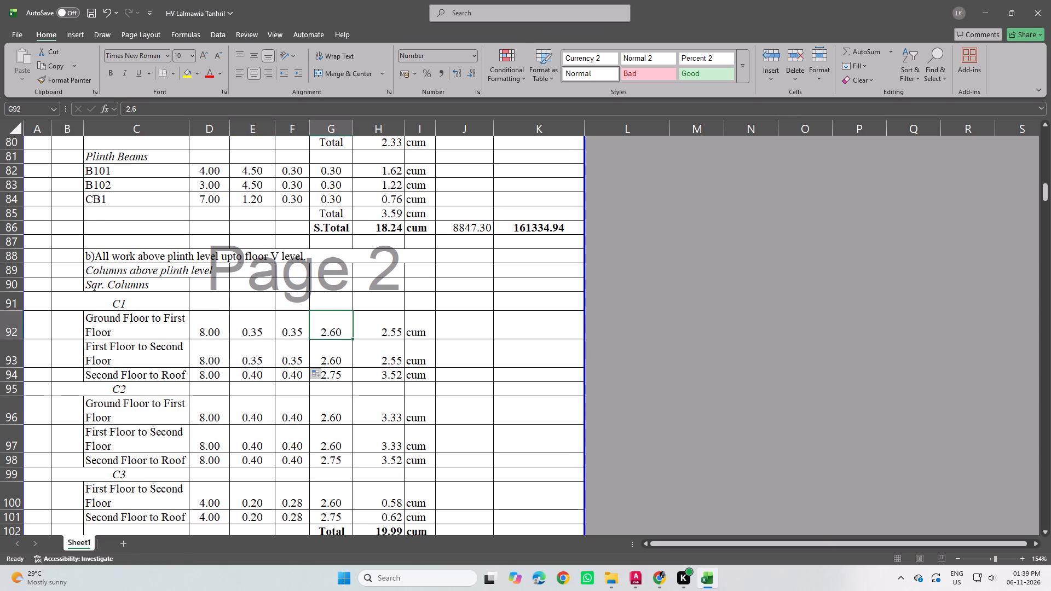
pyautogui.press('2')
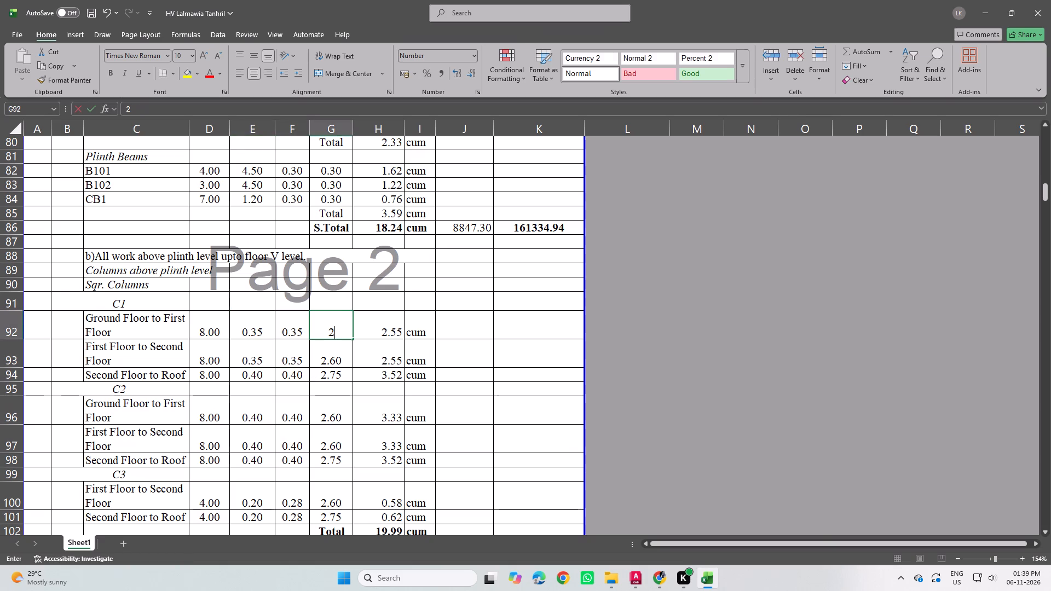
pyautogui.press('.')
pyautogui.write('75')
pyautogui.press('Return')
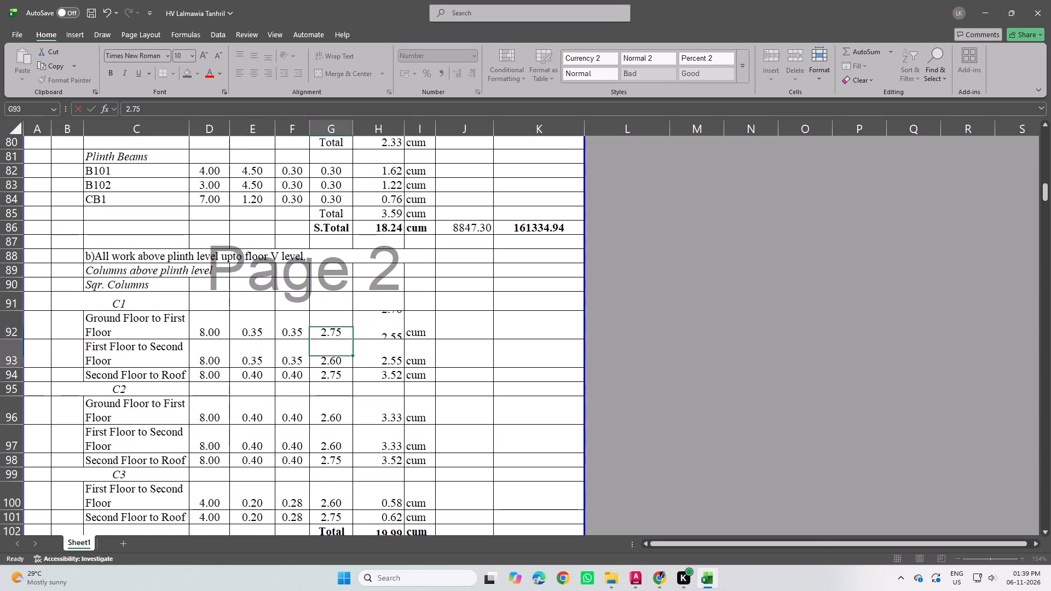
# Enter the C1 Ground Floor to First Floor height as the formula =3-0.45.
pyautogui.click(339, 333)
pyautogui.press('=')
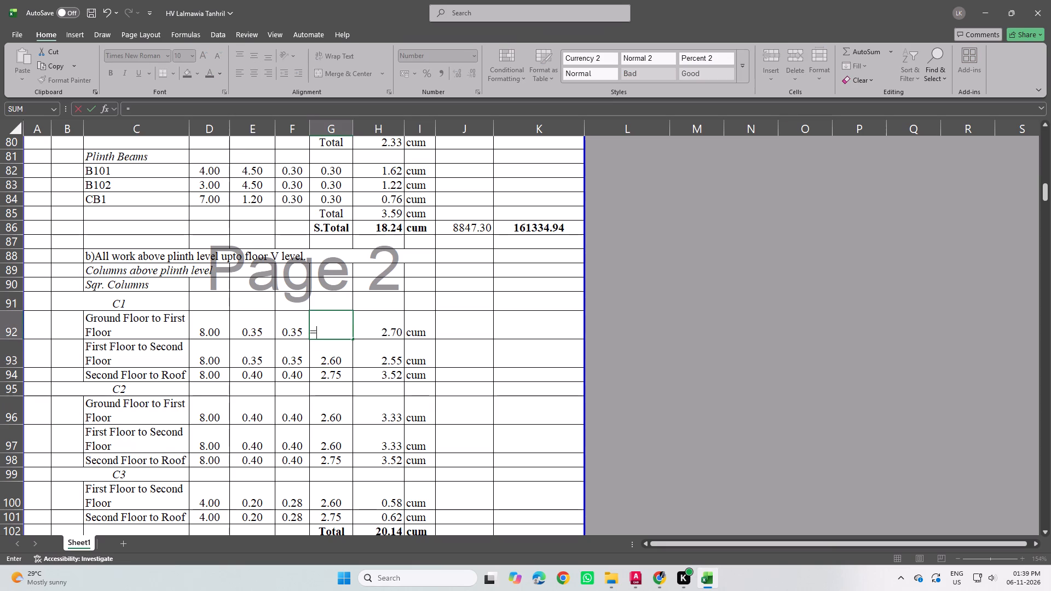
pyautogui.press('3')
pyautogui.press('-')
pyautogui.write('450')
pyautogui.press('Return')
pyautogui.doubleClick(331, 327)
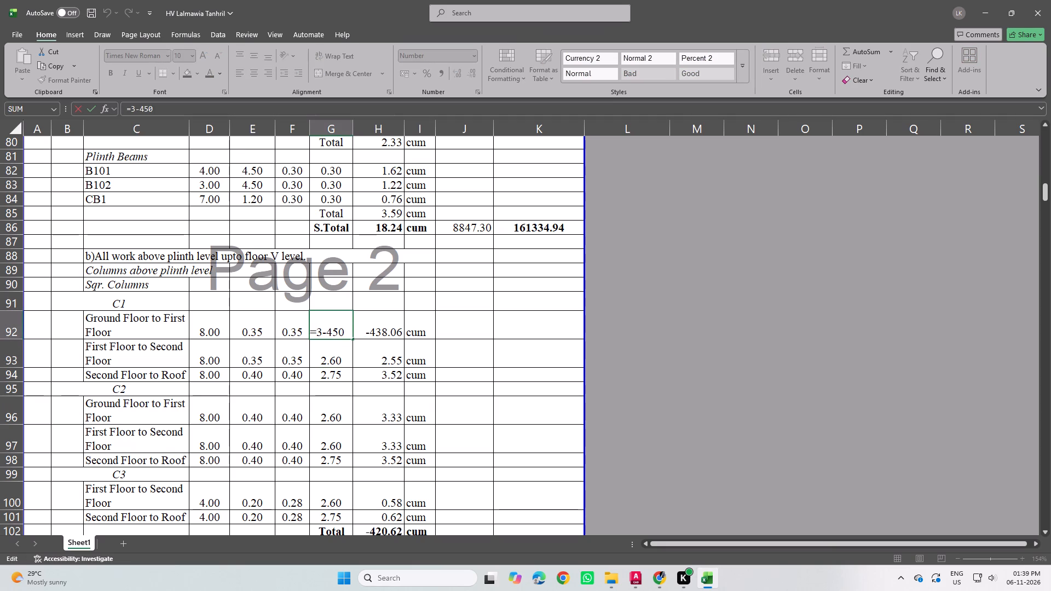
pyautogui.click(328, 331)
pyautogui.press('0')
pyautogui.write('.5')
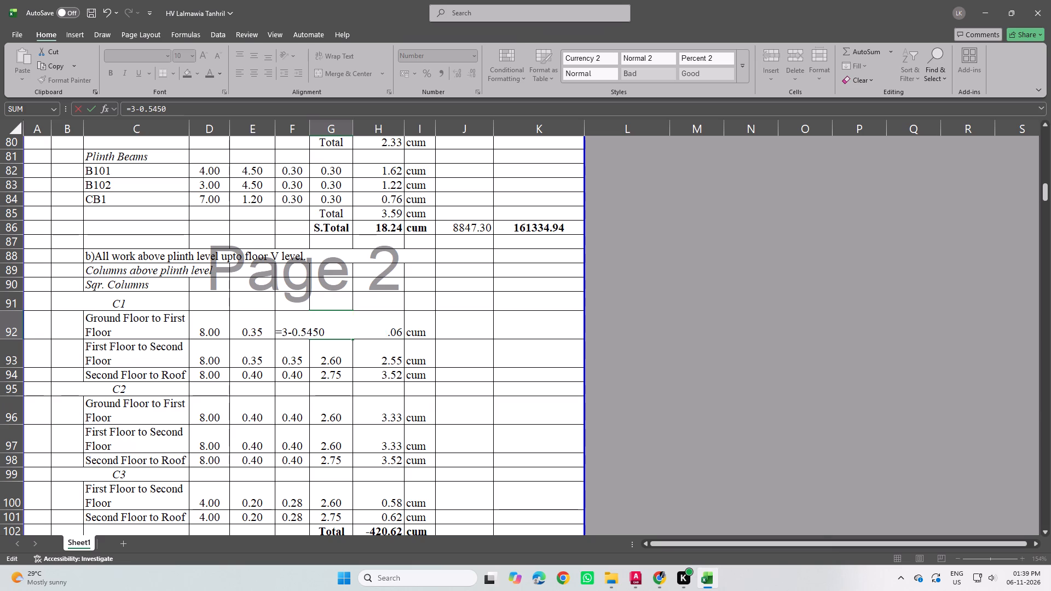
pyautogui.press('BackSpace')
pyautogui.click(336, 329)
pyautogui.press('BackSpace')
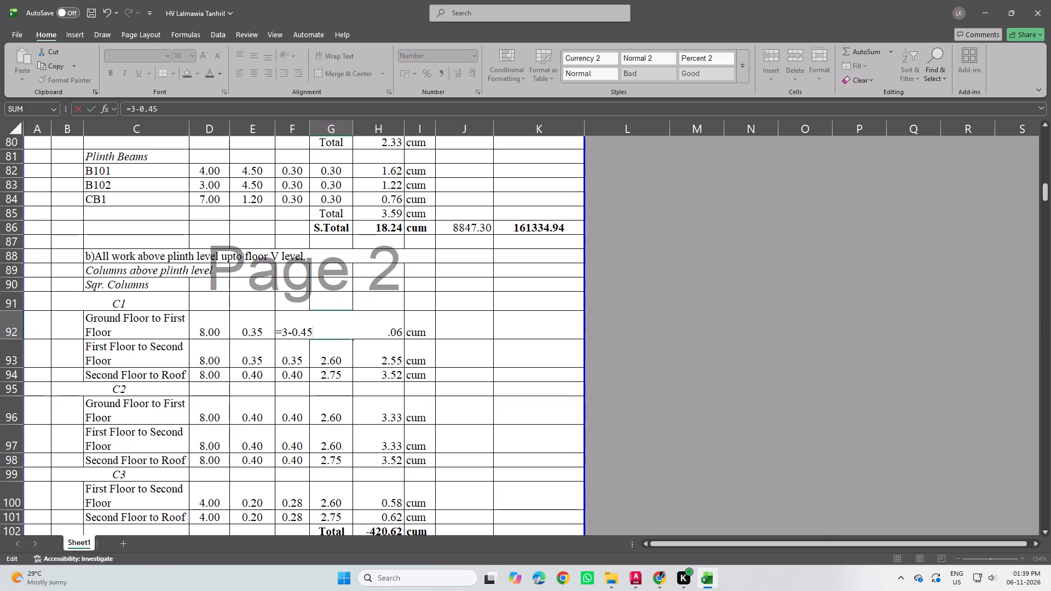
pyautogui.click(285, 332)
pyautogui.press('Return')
# Set the C1 Ground Floor to First Floor height to the plain value 2.55 and fill it down to the other two C1 storeys.
pyautogui.doubleClick(330, 327)
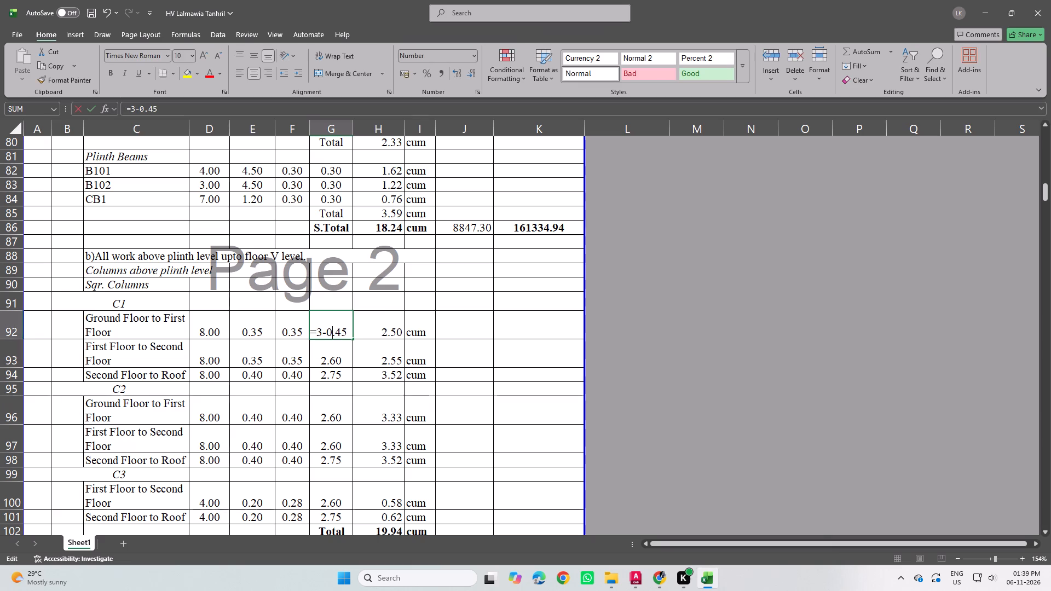
pyautogui.moveTo(346, 333); pyautogui.dragTo(304, 333)
pyautogui.press('2')
pyautogui.write('.5')
pyautogui.press('5')
pyautogui.press('Return')
pyautogui.click(339, 337)
pyautogui.click(346, 330)
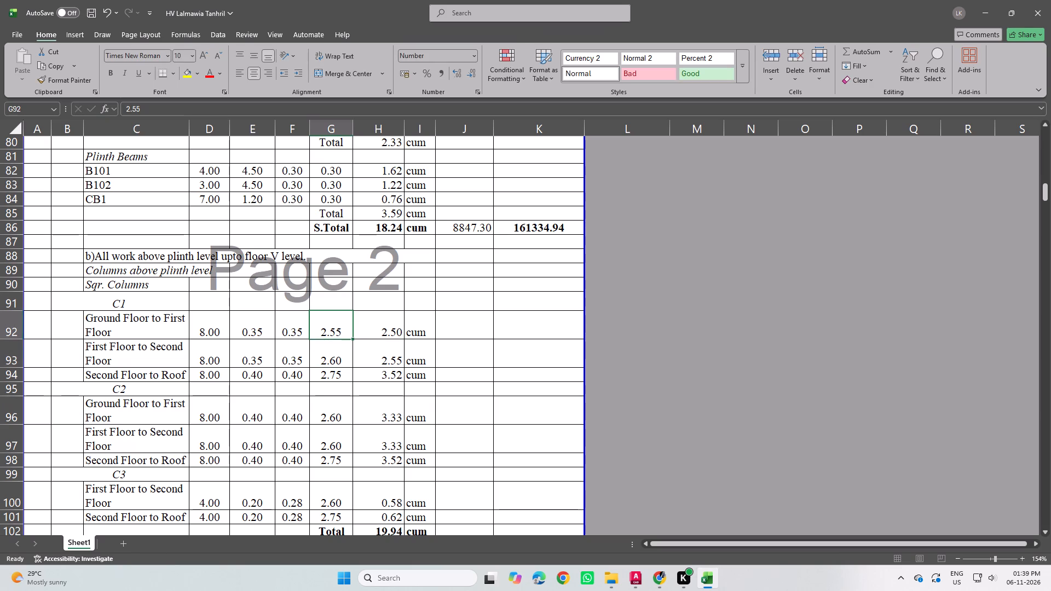
pyautogui.moveTo(351, 339); pyautogui.dragTo(354, 380)
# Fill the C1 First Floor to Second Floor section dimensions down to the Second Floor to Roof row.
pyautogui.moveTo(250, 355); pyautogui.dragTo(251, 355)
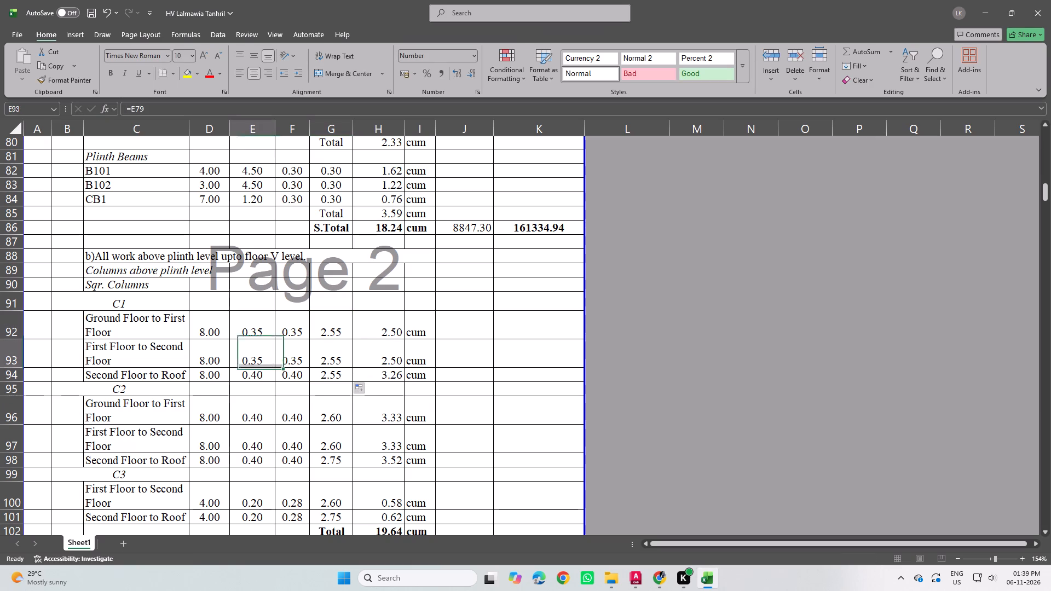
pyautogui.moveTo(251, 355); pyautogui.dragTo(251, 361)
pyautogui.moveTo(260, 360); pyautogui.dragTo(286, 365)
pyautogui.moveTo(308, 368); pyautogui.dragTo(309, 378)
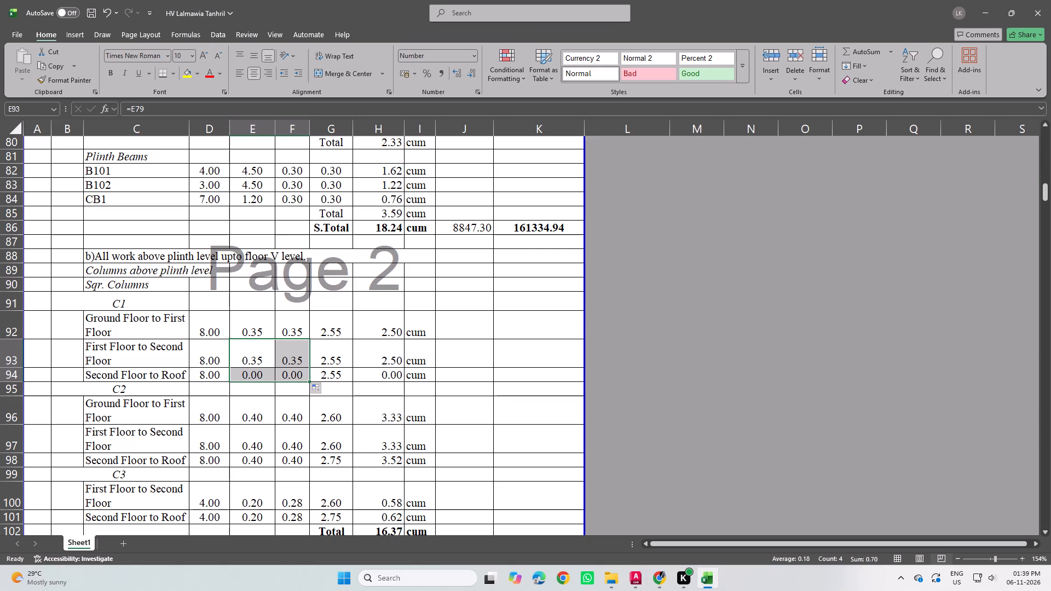
# Delete the C3 column heading and its two storey rows from the columns above plinth level.
pyautogui.scroll(-2, 220, 428)
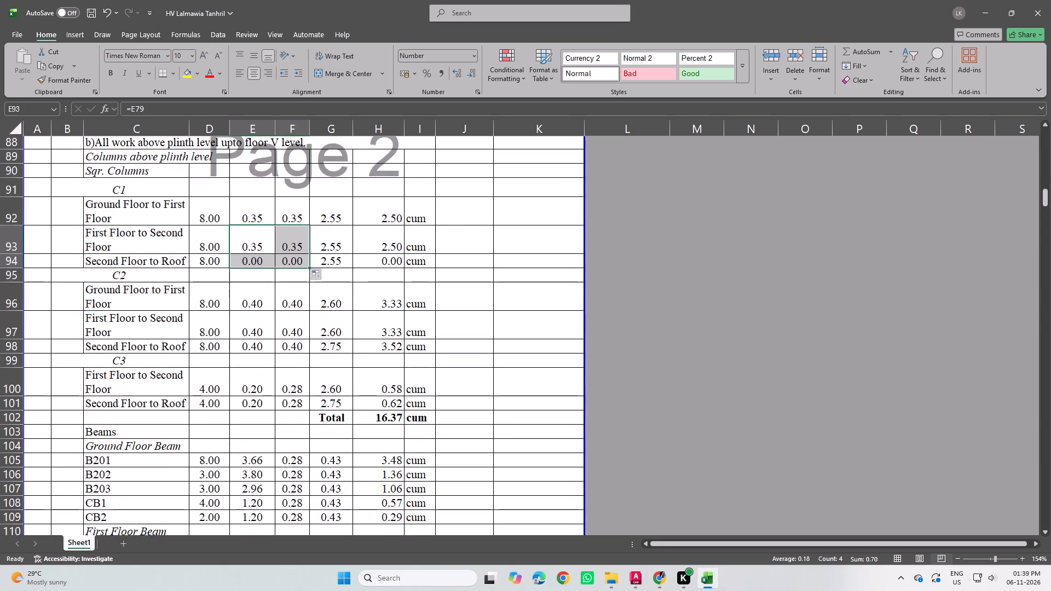
pyautogui.scroll(-1, 226, 403)
pyautogui.moveTo(16, 303); pyautogui.dragTo(19, 346)
pyautogui.rightClick(16, 333)
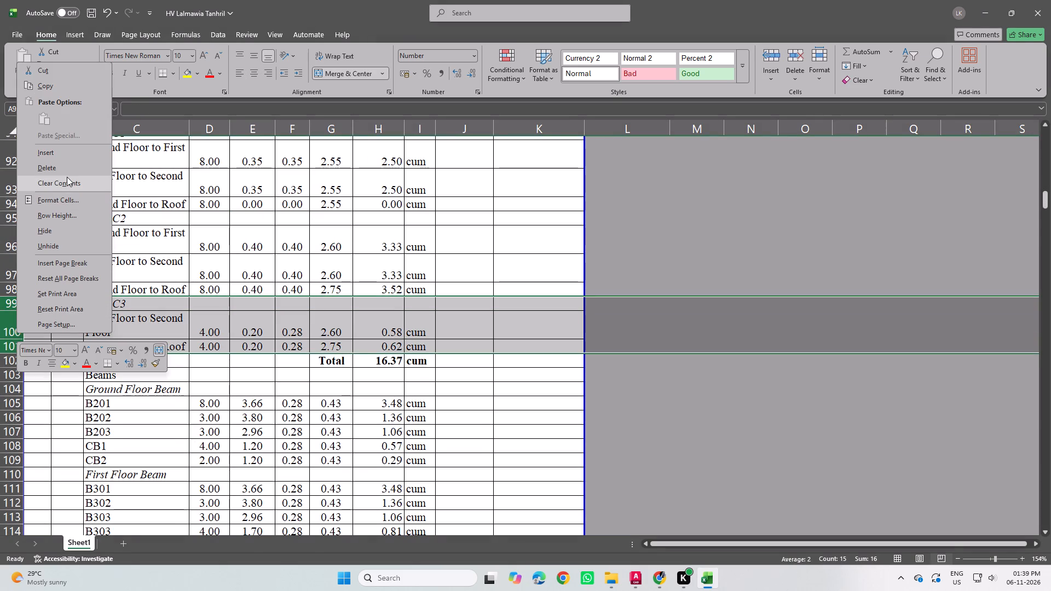
pyautogui.click(68, 165)
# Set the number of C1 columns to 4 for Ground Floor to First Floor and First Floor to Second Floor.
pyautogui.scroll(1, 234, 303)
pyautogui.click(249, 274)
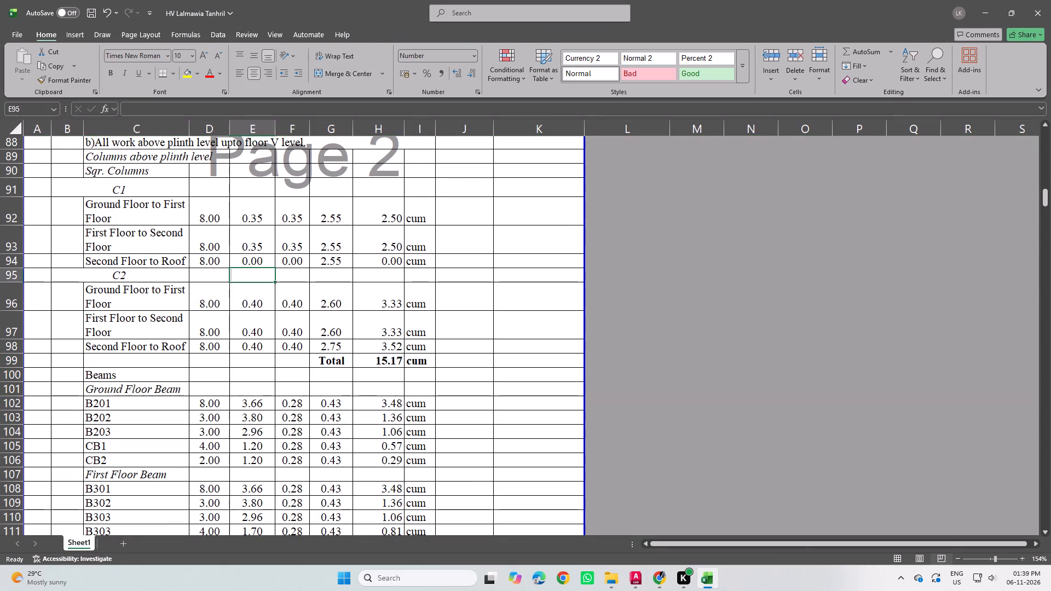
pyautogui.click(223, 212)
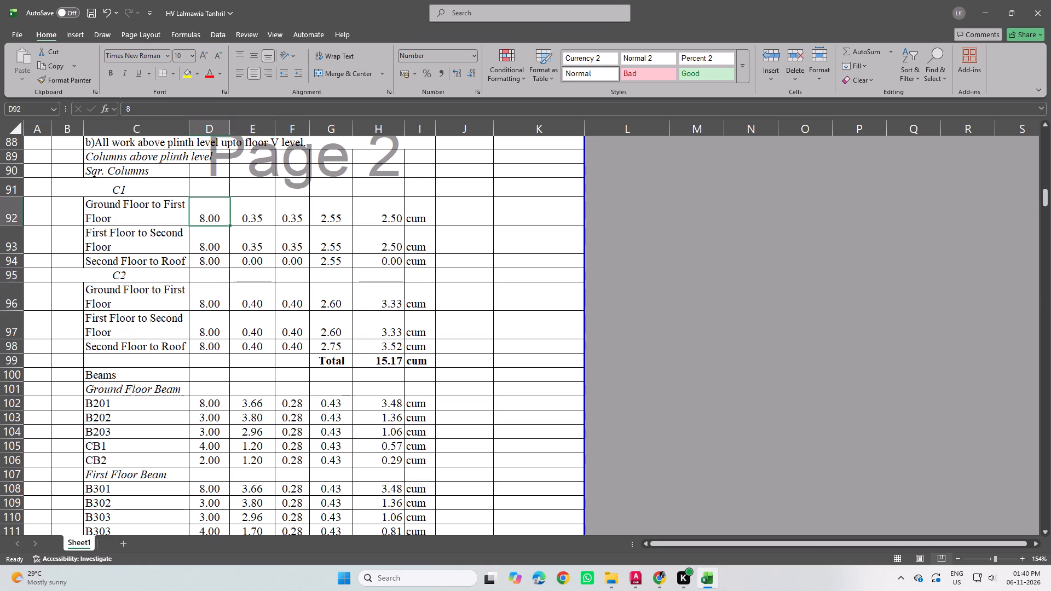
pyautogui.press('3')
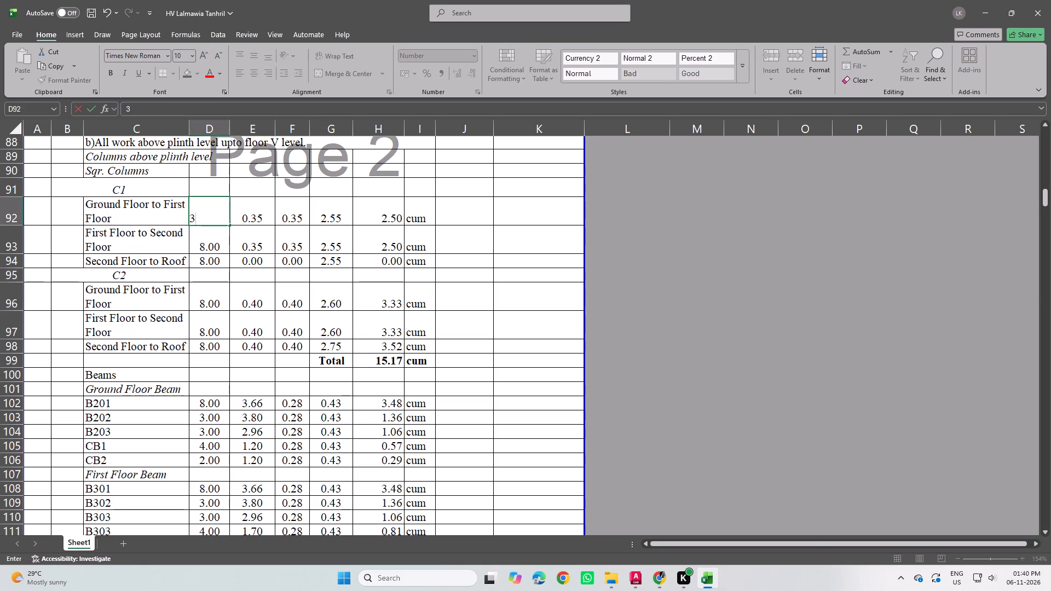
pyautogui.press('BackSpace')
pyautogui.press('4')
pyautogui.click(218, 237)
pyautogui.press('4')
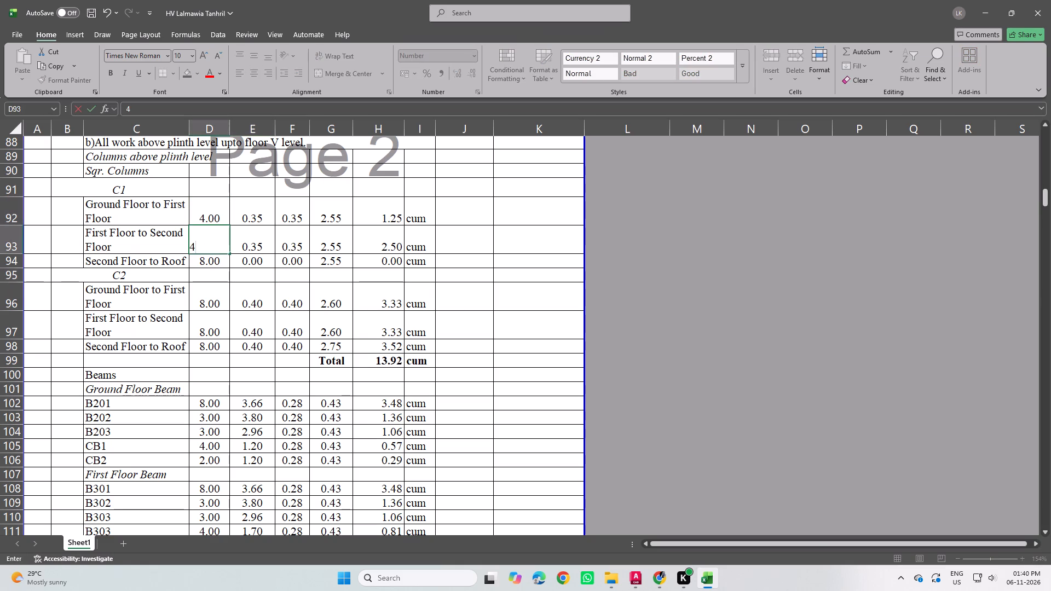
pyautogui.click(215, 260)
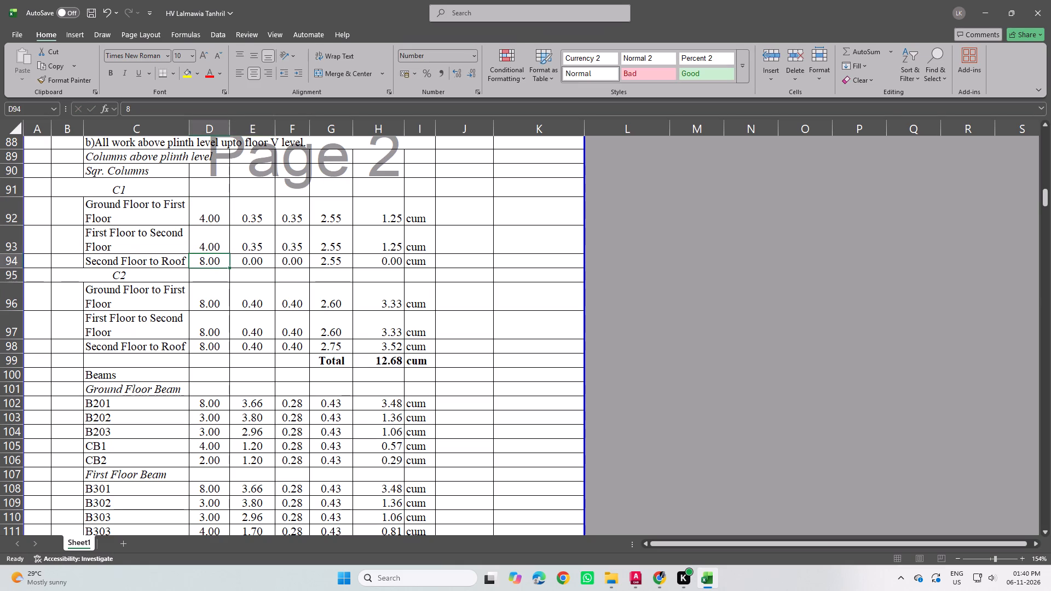
# Set the C1 column numbers to 6 for each of the two lower storeys and 2 for Second Floor to Roof.
pyautogui.click(214, 216)
pyautogui.press('6')
pyautogui.click(213, 245)
pyautogui.press('6')
pyautogui.click(222, 258)
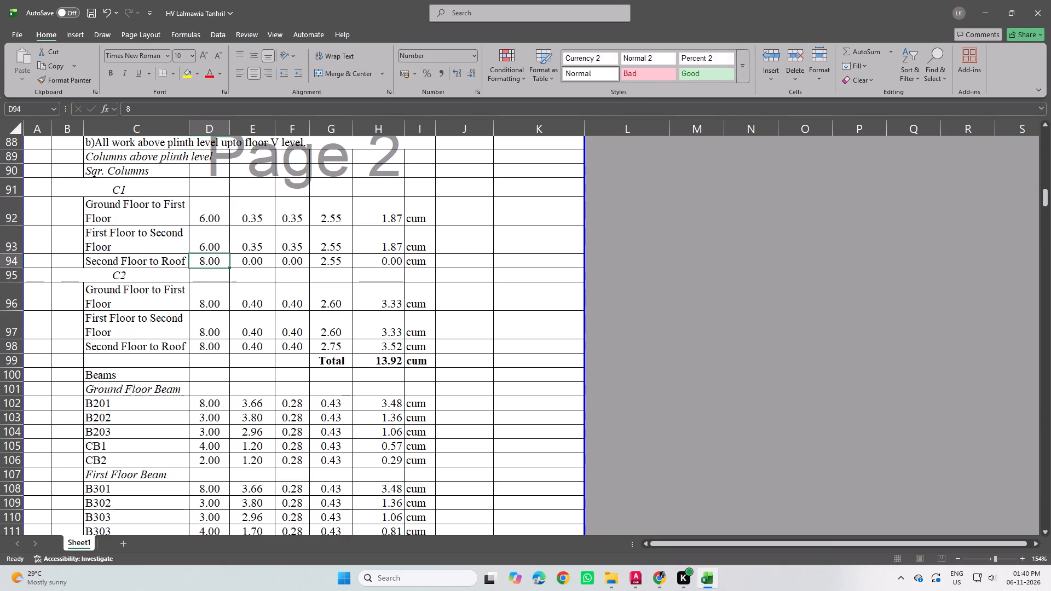
pyautogui.press('2')
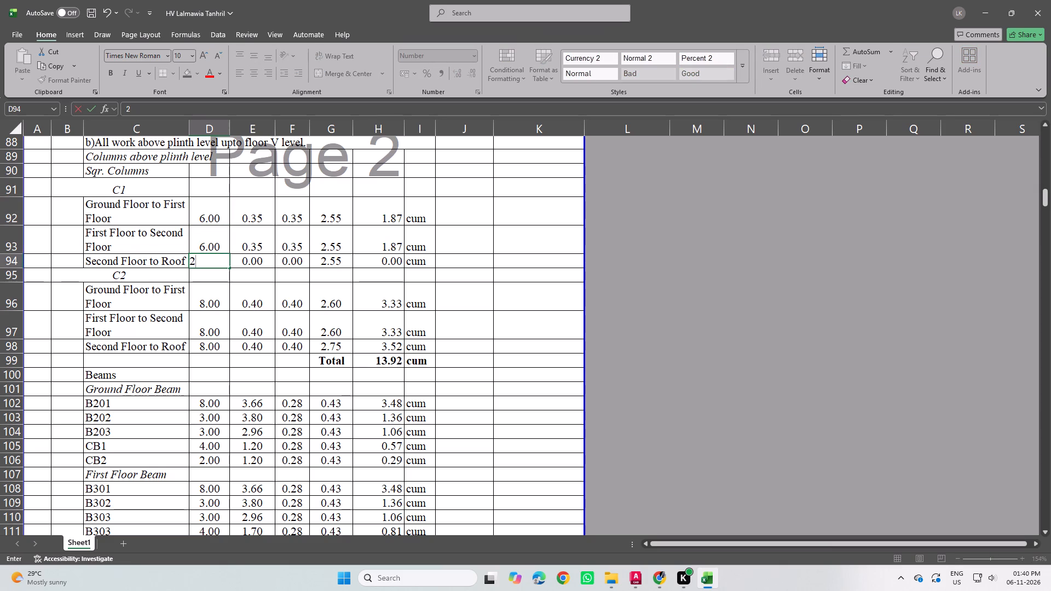
# Set the C2 column numbers to 3 for each of the two lower storeys and 2 for Second Floor to Roof.
pyautogui.click(222, 294)
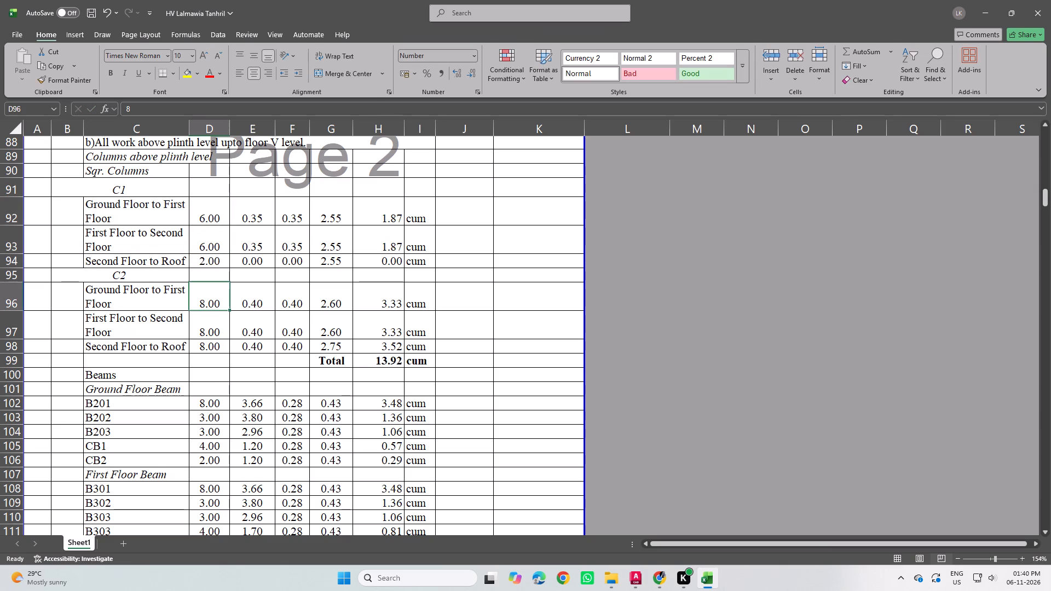
pyautogui.press('3')
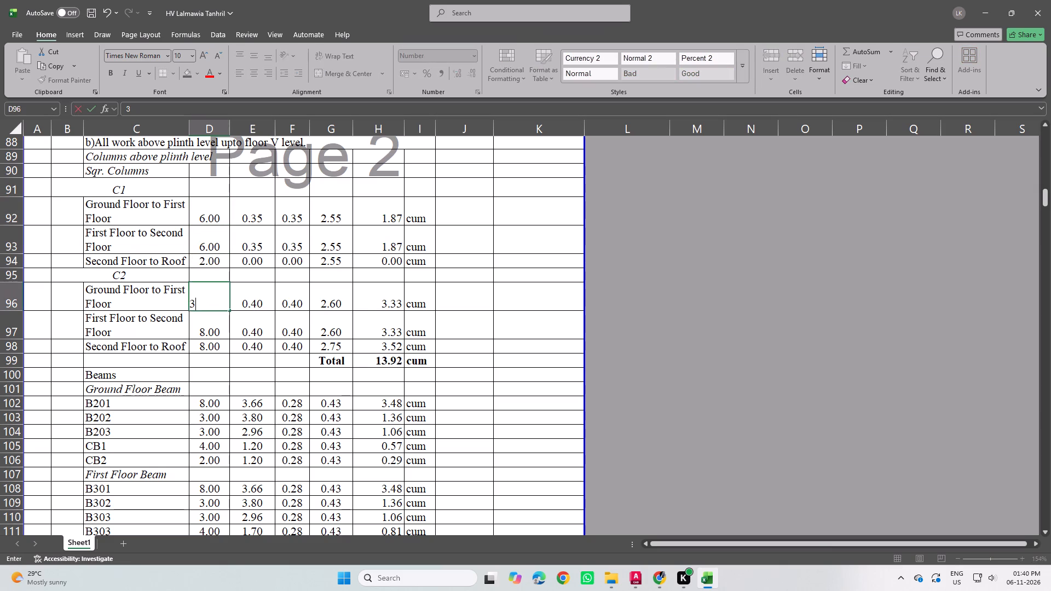
pyautogui.click(214, 332)
pyautogui.press('3')
pyautogui.click(220, 345)
pyautogui.press('2')
pyautogui.press('Return')
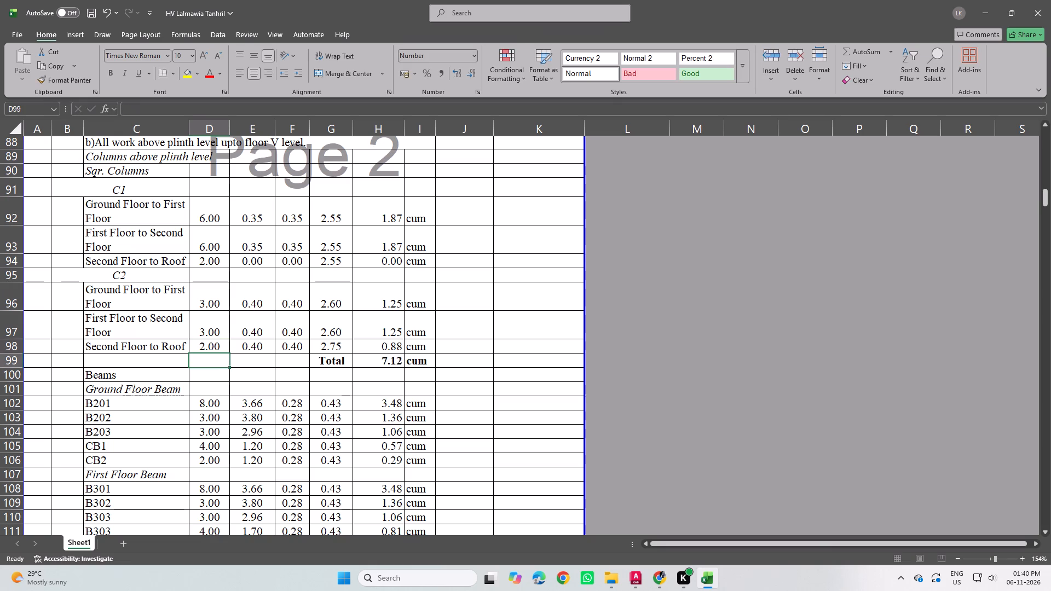
# Fill the C1 First Floor to Second Floor section dimensions down through all the C2 rows.
pyautogui.click(257, 241)
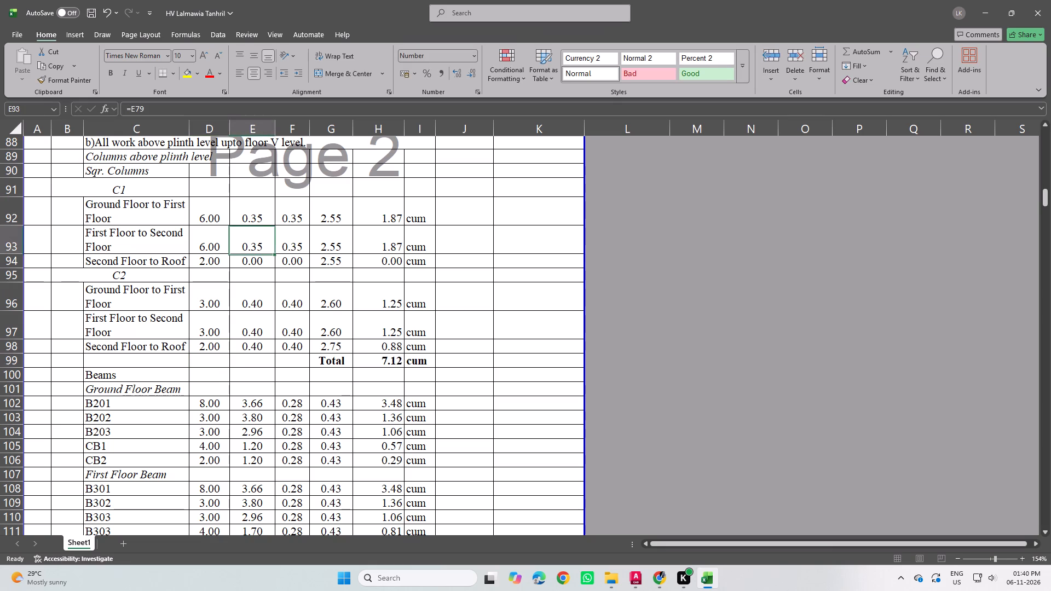
pyautogui.moveTo(264, 246); pyautogui.dragTo(294, 248)
pyautogui.moveTo(310, 254); pyautogui.dragTo(308, 354)
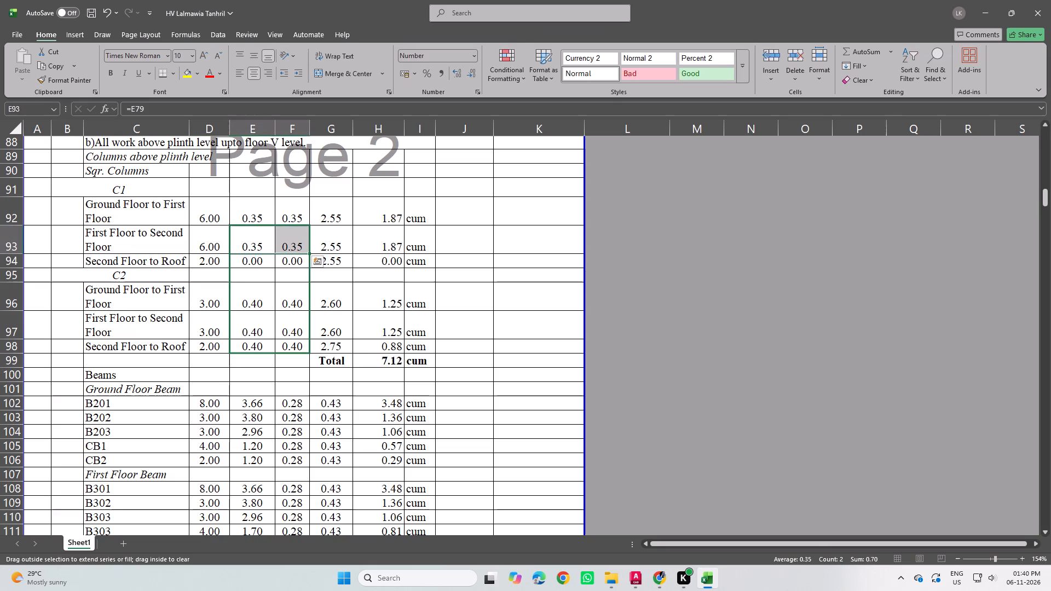
pyautogui.moveTo(308, 354); pyautogui.dragTo(308, 351)
# Clear the section dimensions from the C1 Second Floor to Roof row and the C2 heading row.
pyautogui.moveTo(297, 260); pyautogui.dragTo(262, 265)
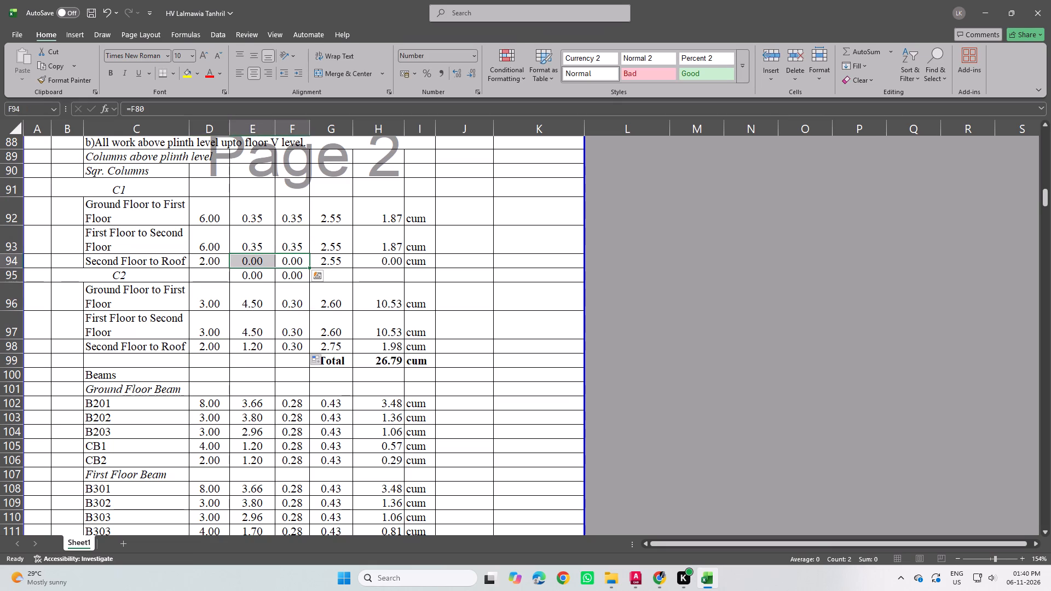
pyautogui.press('Delete')
pyautogui.moveTo(302, 279); pyautogui.dragTo(250, 274)
pyautogui.press('Delete')
# Fill the C1 First Floor to Second Floor section dimensions down to the Second Floor to Roof row again.
pyautogui.moveTo(255, 251); pyautogui.dragTo(278, 251)
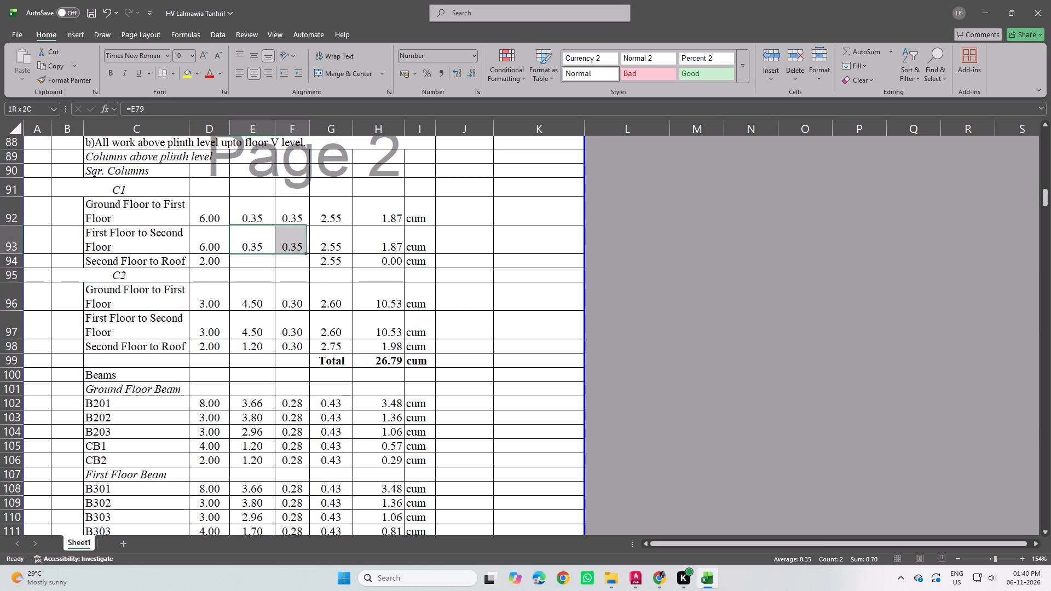
pyautogui.moveTo(278, 251); pyautogui.dragTo(294, 250)
pyautogui.moveTo(309, 252); pyautogui.dragTo(309, 266)
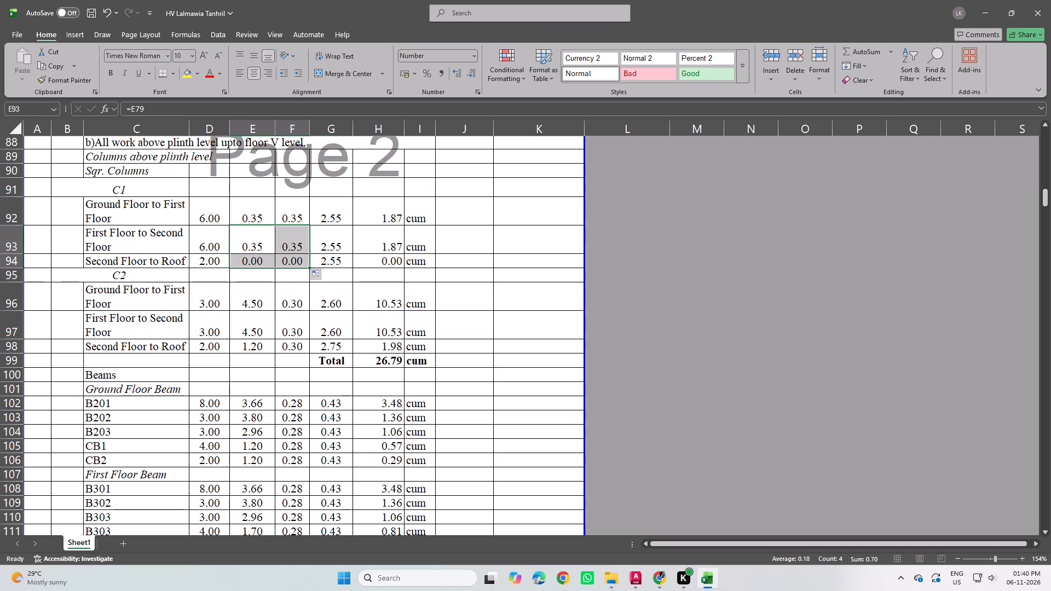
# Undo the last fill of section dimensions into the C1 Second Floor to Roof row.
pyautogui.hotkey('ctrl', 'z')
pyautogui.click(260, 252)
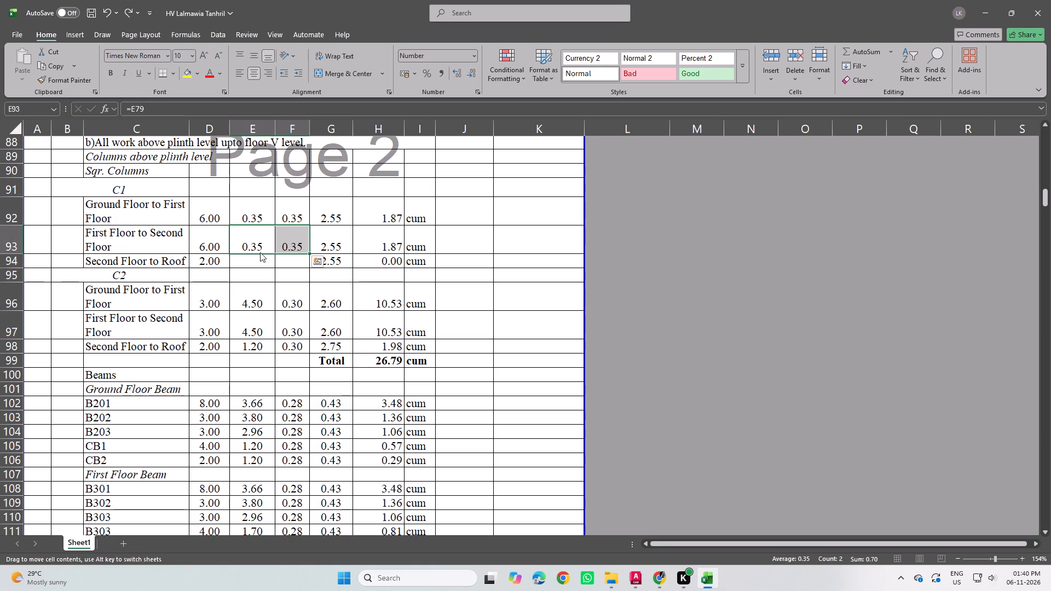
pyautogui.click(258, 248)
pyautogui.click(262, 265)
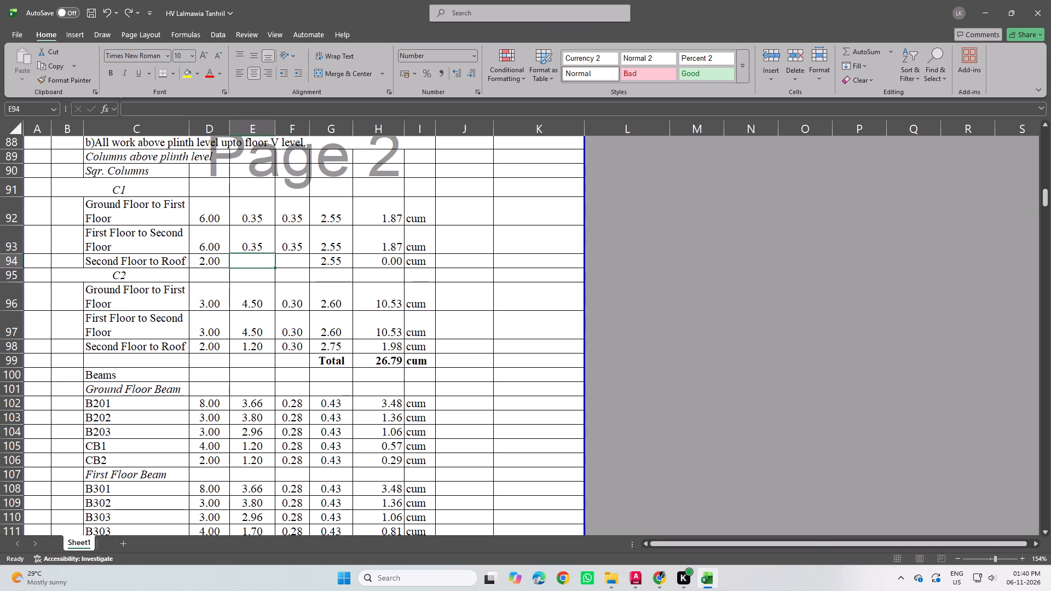
# Clear both section dimensions from the C1 First Floor to Second Floor row.
pyautogui.moveTo(261, 247); pyautogui.dragTo(285, 254)
pyautogui.click(288, 241)
pyautogui.moveTo(250, 253); pyautogui.dragTo(270, 251)
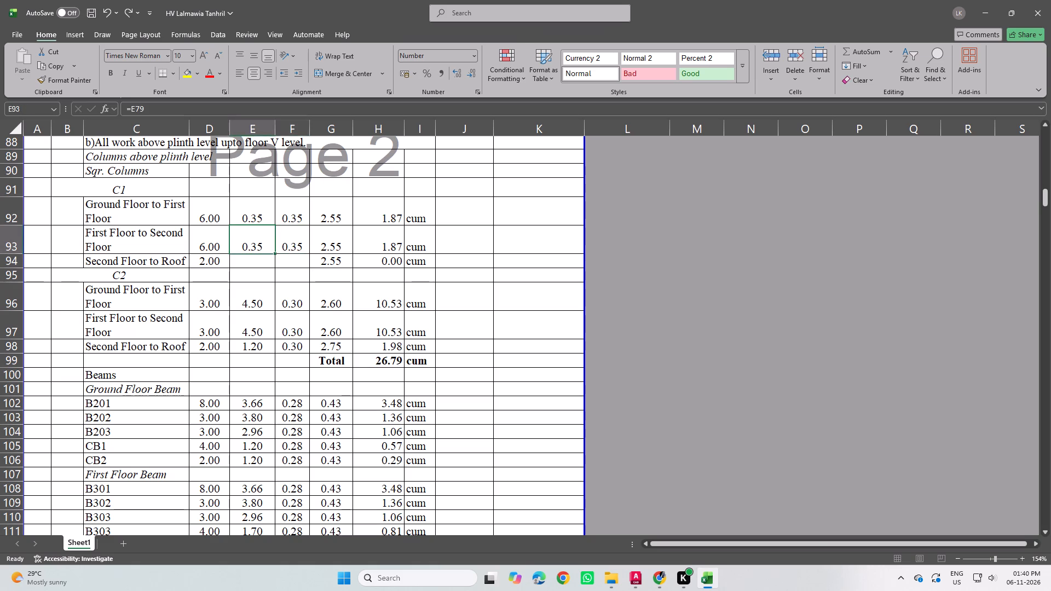
pyautogui.moveTo(270, 251); pyautogui.dragTo(291, 248)
pyautogui.press('Delete')
# Enter 0.35 as a plain value for the first C1 First Floor to Second Floor section dimension and fill it across to the second.
pyautogui.click(261, 245)
pyautogui.press('=')
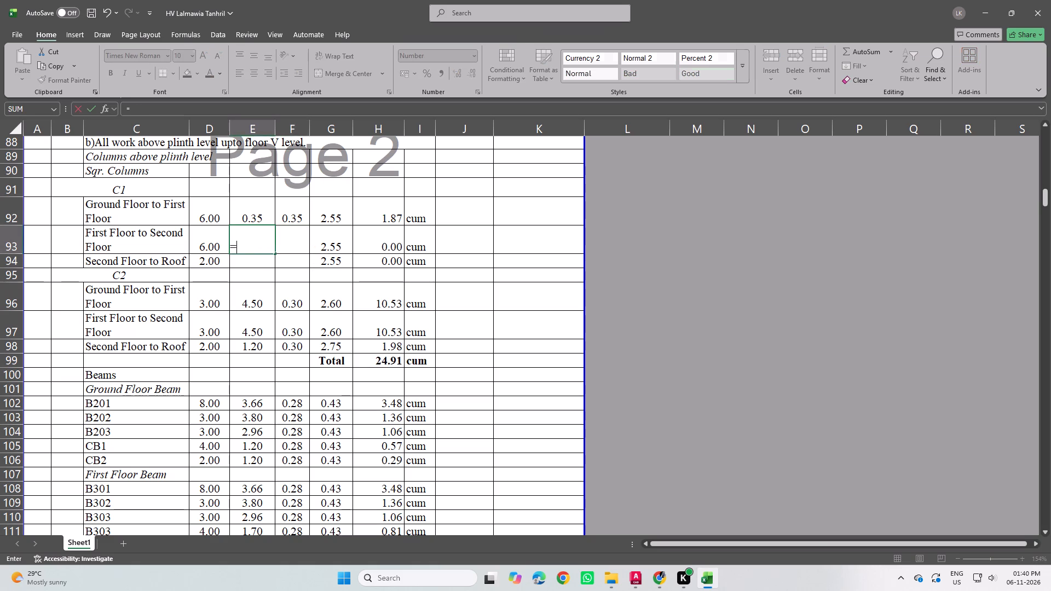
pyautogui.press('0')
pyautogui.press('.')
pyautogui.write('35')
pyautogui.press('Return')
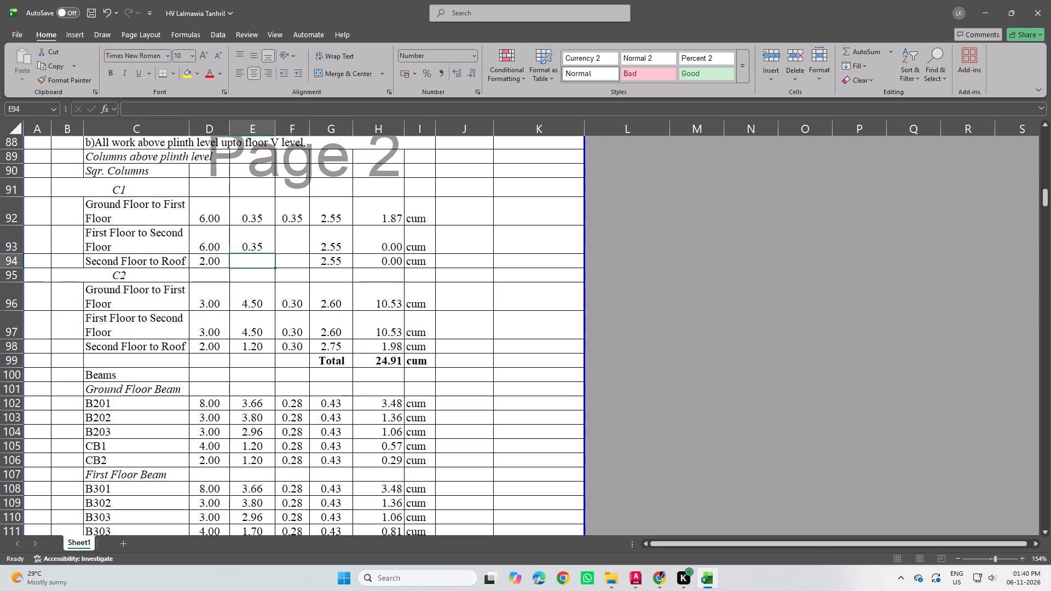
pyautogui.click(259, 246)
pyautogui.moveTo(270, 251); pyautogui.dragTo(291, 253)
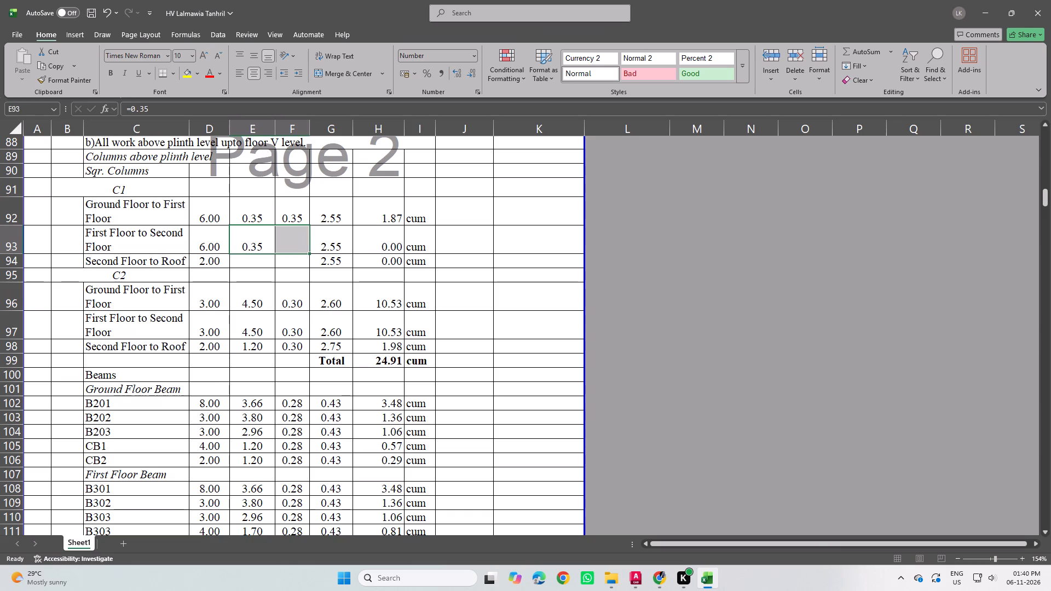
pyautogui.click(266, 247)
pyautogui.doubleClick(263, 247)
pyautogui.click(239, 248)
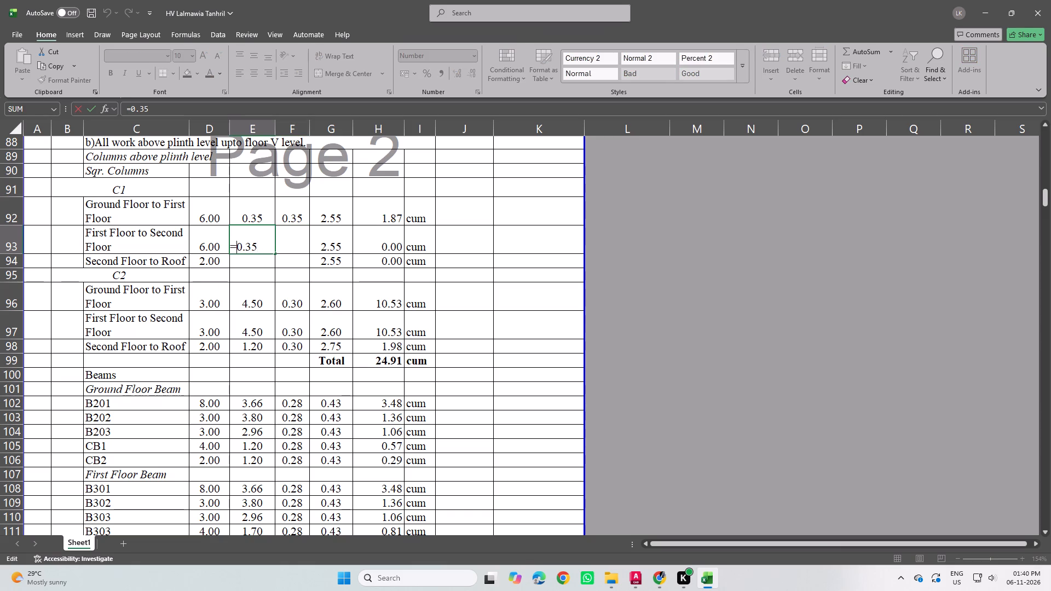
pyautogui.press('BackSpace')
pyautogui.press('Return')
pyautogui.click(258, 250)
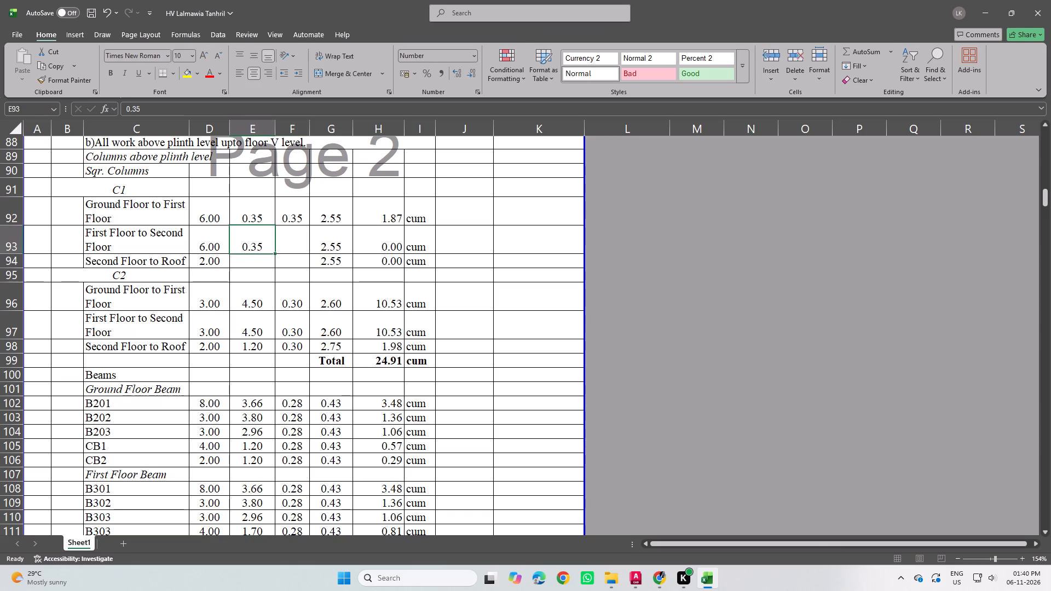
pyautogui.moveTo(274, 253); pyautogui.dragTo(305, 252)
# Fill the 0.35 section dimensions down through the C2 Second Floor to Roof row, leaving the C2 heading row blank.
pyautogui.moveTo(308, 252); pyautogui.dragTo(317, 325)
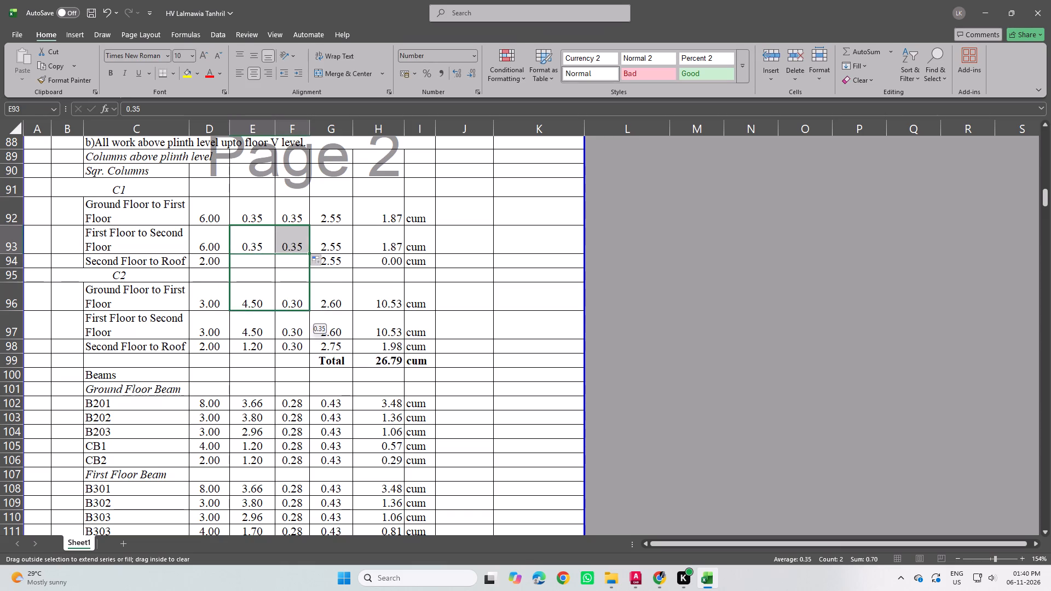
pyautogui.moveTo(317, 325); pyautogui.dragTo(316, 356)
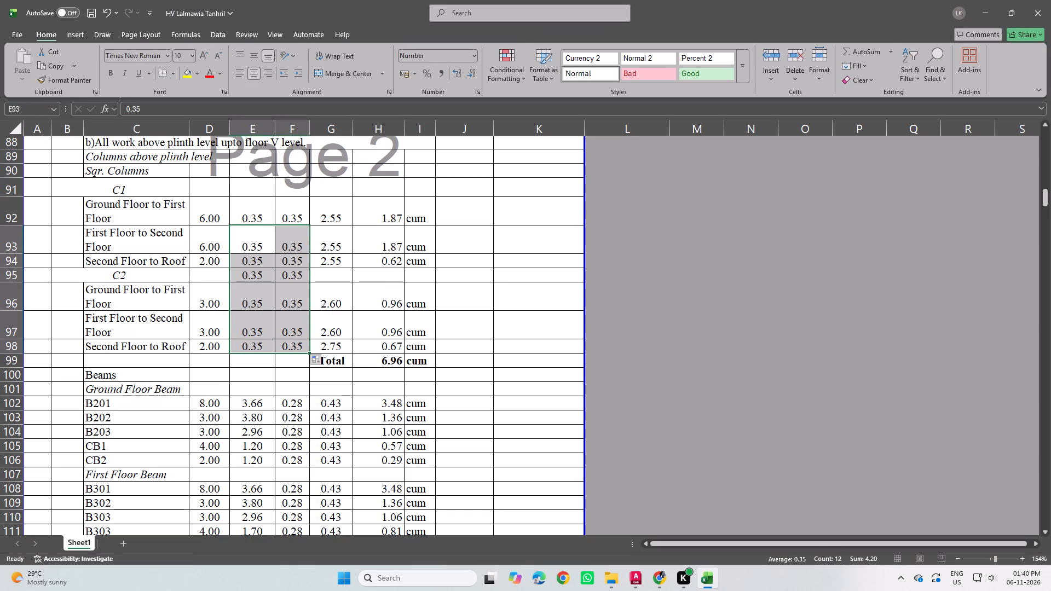
pyautogui.moveTo(296, 273); pyautogui.dragTo(251, 279)
pyautogui.press('Delete')
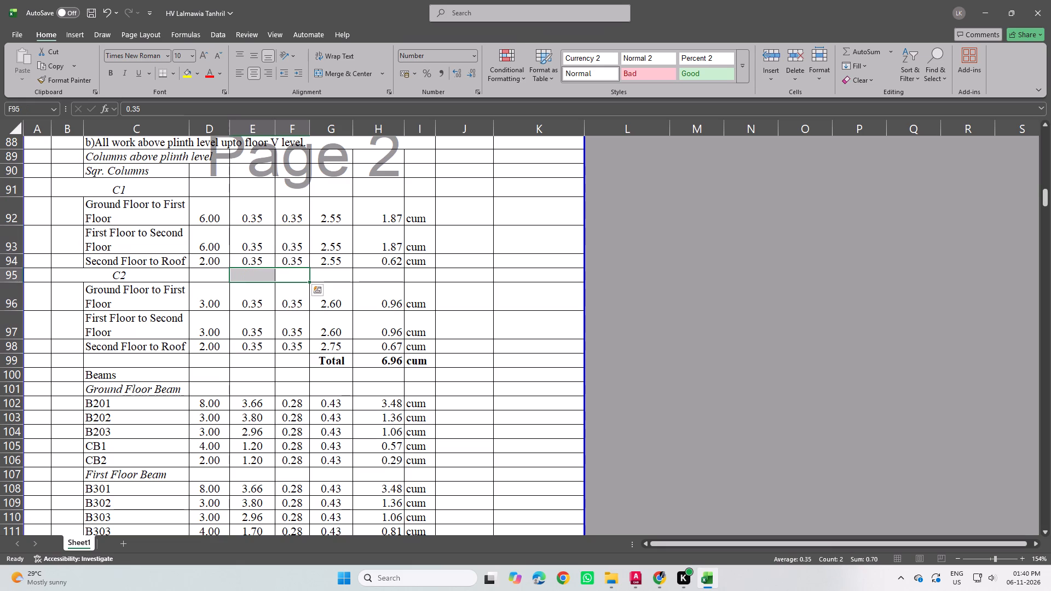
# Set the C2 Ground Floor to First Floor column height to 2.55 and fill it down to the Second Floor to Roof row.
pyautogui.click(340, 295)
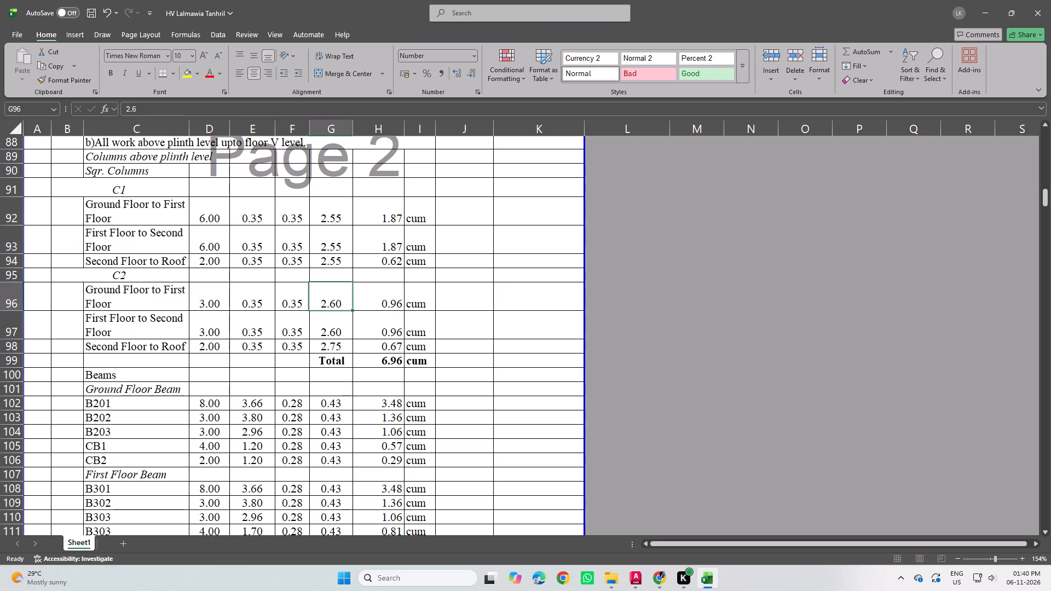
pyautogui.write('2.')
pyautogui.press('5')
pyautogui.press('5')
pyautogui.press('Return')
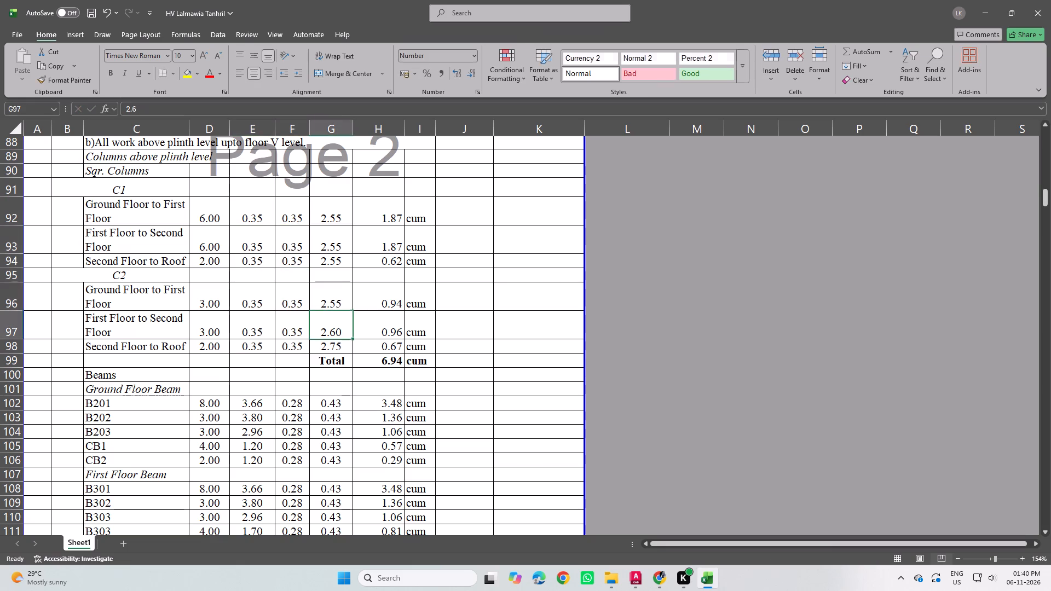
pyautogui.click(332, 304)
pyautogui.moveTo(353, 311); pyautogui.dragTo(357, 352)
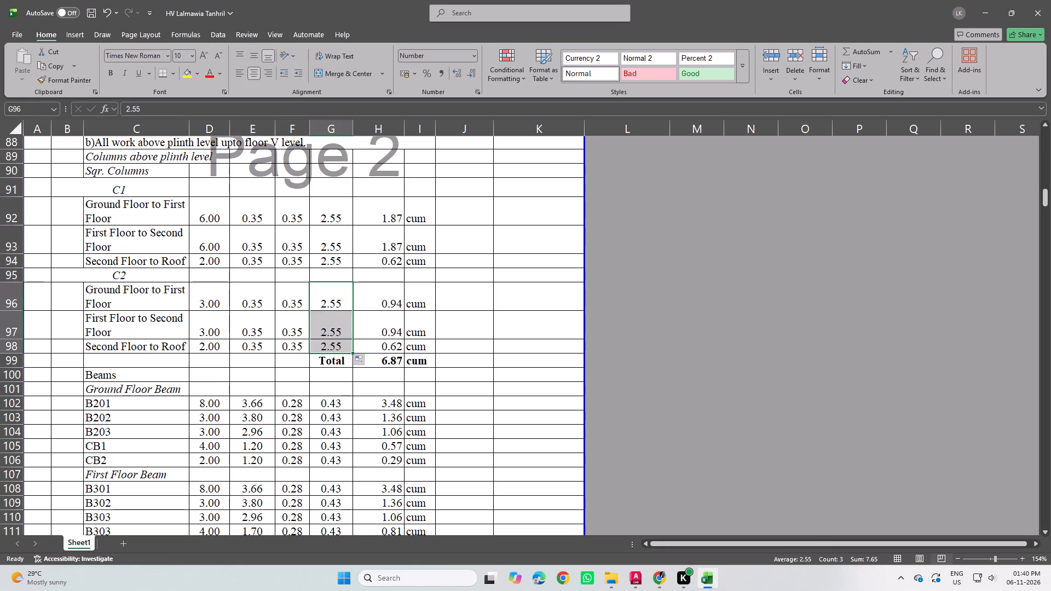
# Set the C2 Second Floor to Roof column height with the formula =2.5-0.45.
pyautogui.click(334, 350)
pyautogui.press('=')
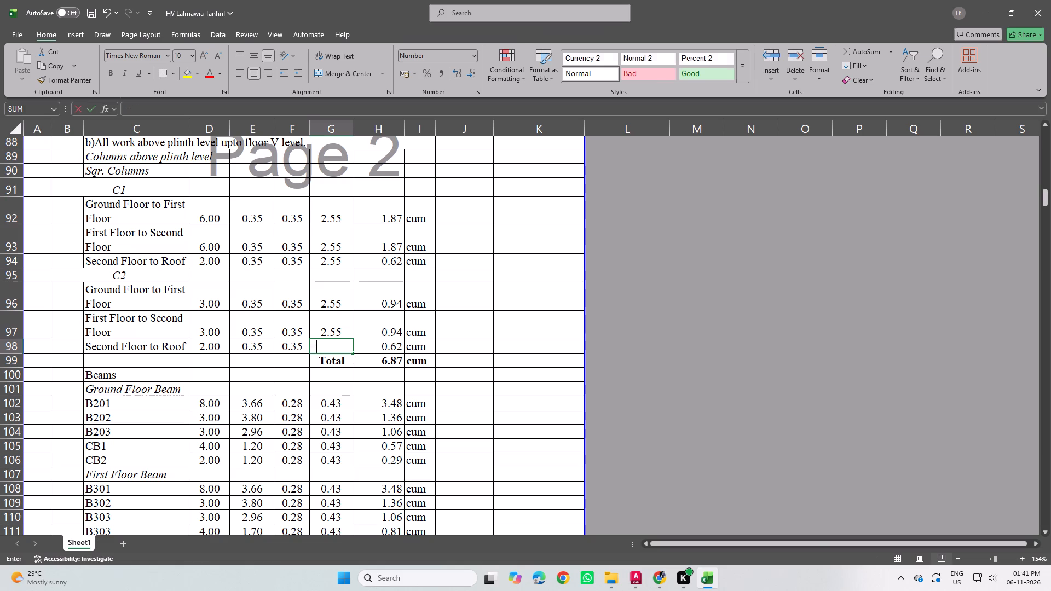
pyautogui.press('3')
pyautogui.press('BackSpace')
pyautogui.press('2')
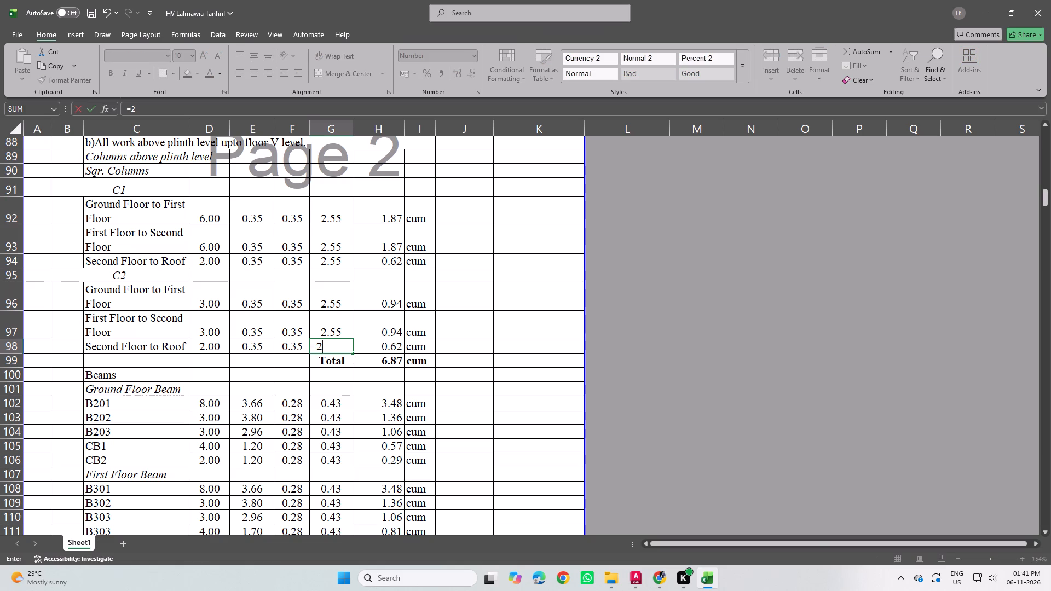
pyautogui.write('.5')
pyautogui.write('-0.45')
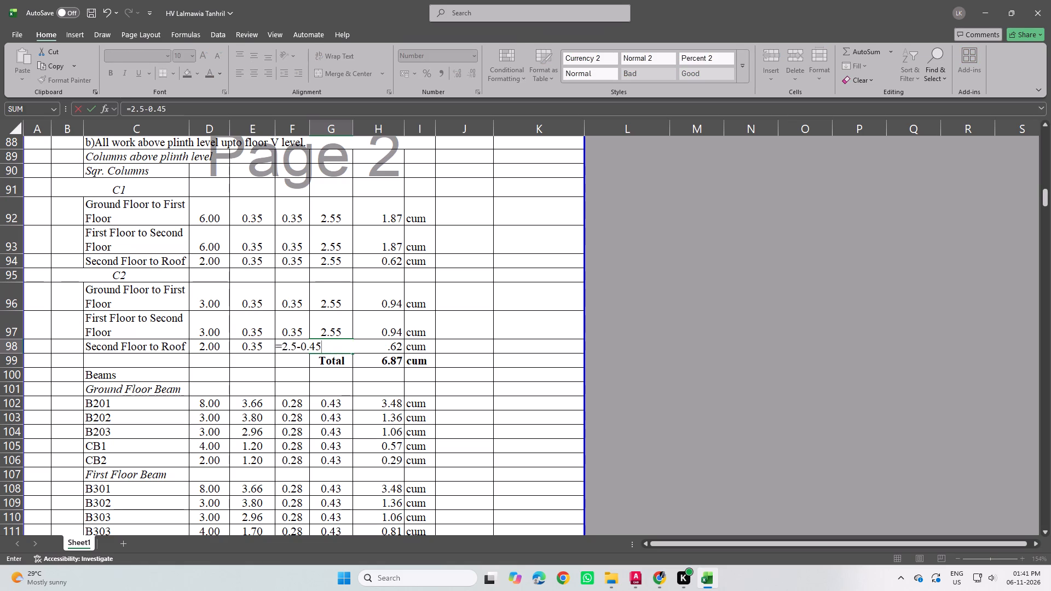
pyautogui.press('Return')
pyautogui.click(335, 347)
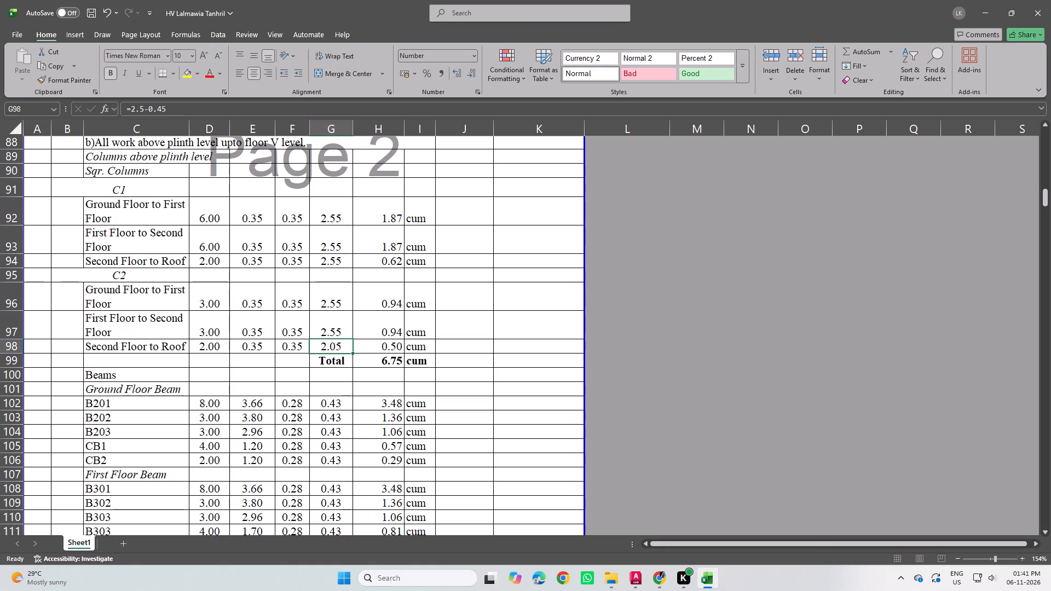
# Set the C1 Second Floor to Roof column height to 2.05.
pyautogui.click(334, 264)
pyautogui.press('2')
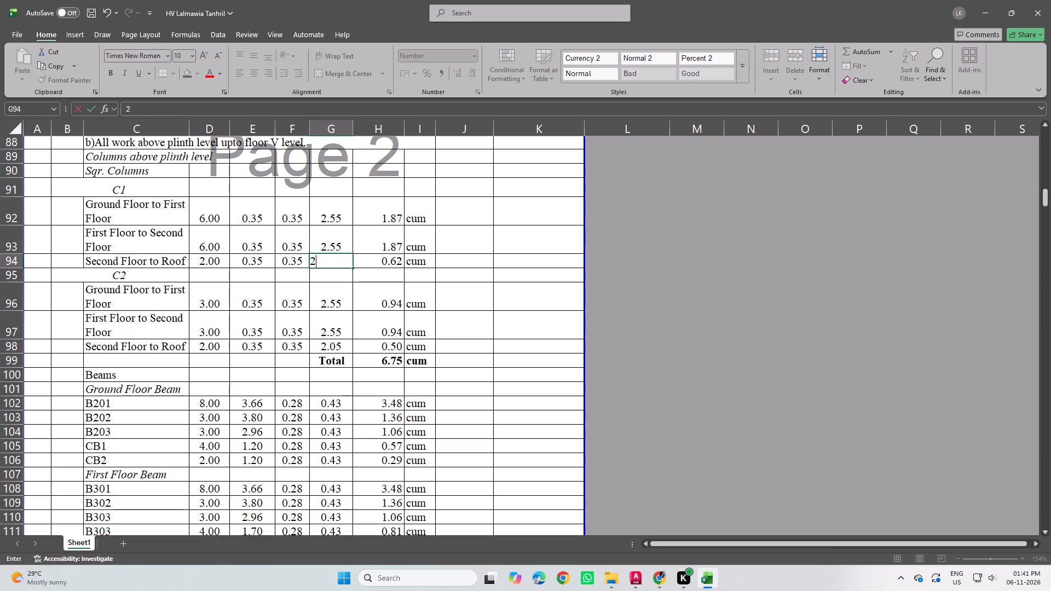
pyautogui.press('.')
pyautogui.write('05')
pyautogui.press('Return')
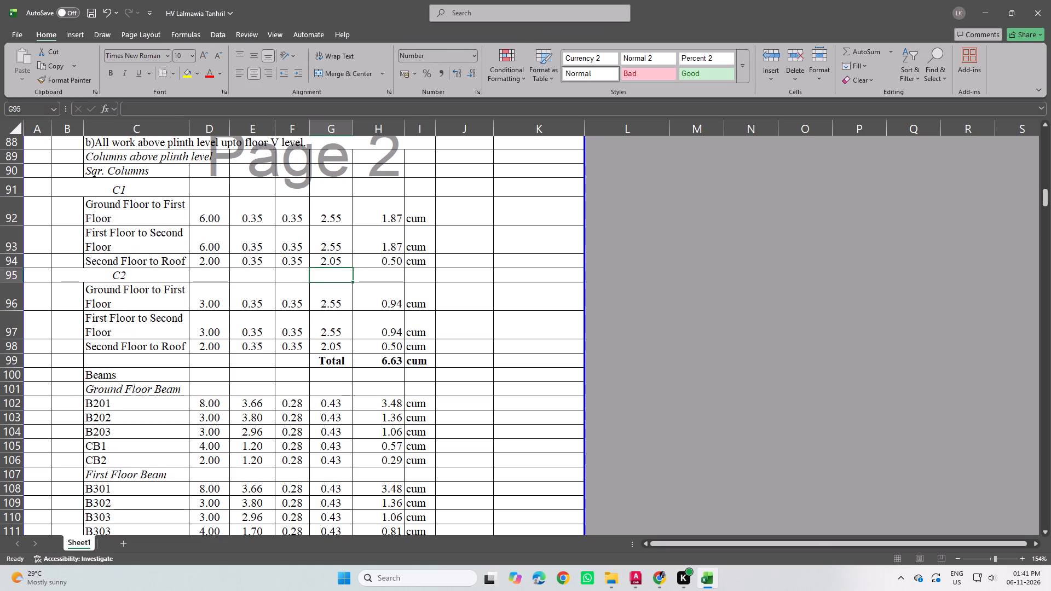
# Switch to the AutoCAD drawing and examine the floor plans and building section for the beam layout.
pyautogui.scroll(-2, 406, 356)
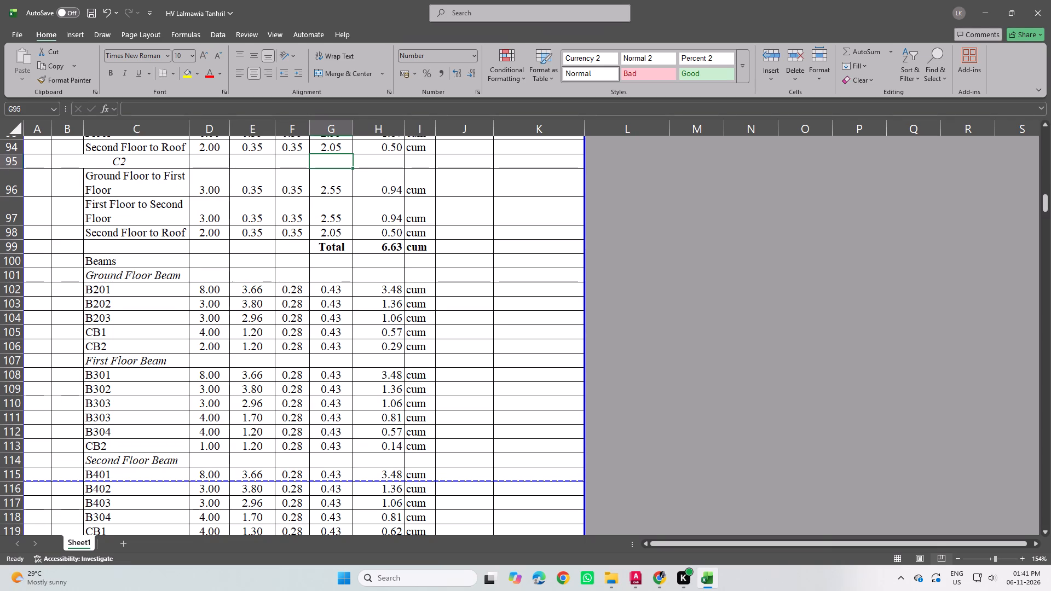
pyautogui.click(645, 575)
pyautogui.scroll(-3, 513, 356)
pyautogui.moveTo(421, 372); pyautogui.dragTo(534, 356, button='middle')
pyautogui.scroll(2, 288, 321)
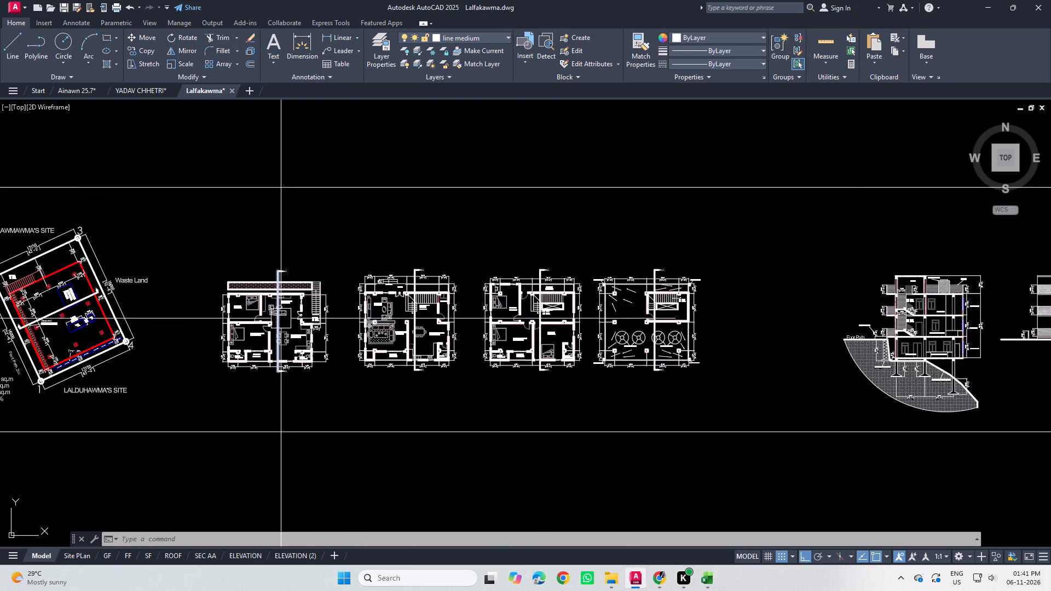
pyautogui.moveTo(284, 335); pyautogui.dragTo(293, 335, button='middle')
pyautogui.moveTo(344, 366); pyautogui.dragTo(379, 351, button='middle')
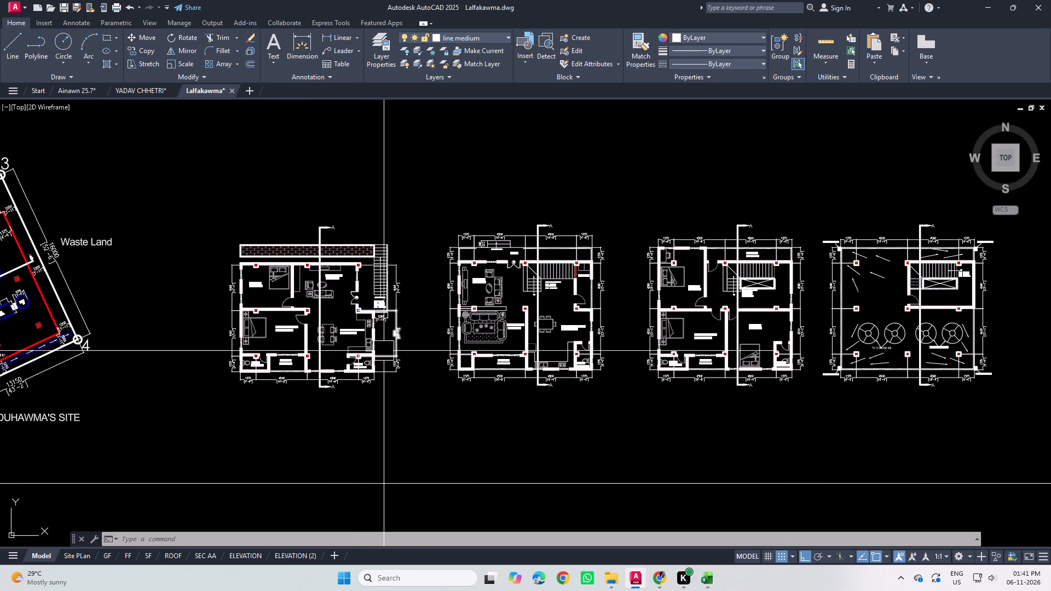
pyautogui.moveTo(382, 350); pyautogui.dragTo(391, 320, button='middle')
pyautogui.scroll(-2, 390, 343)
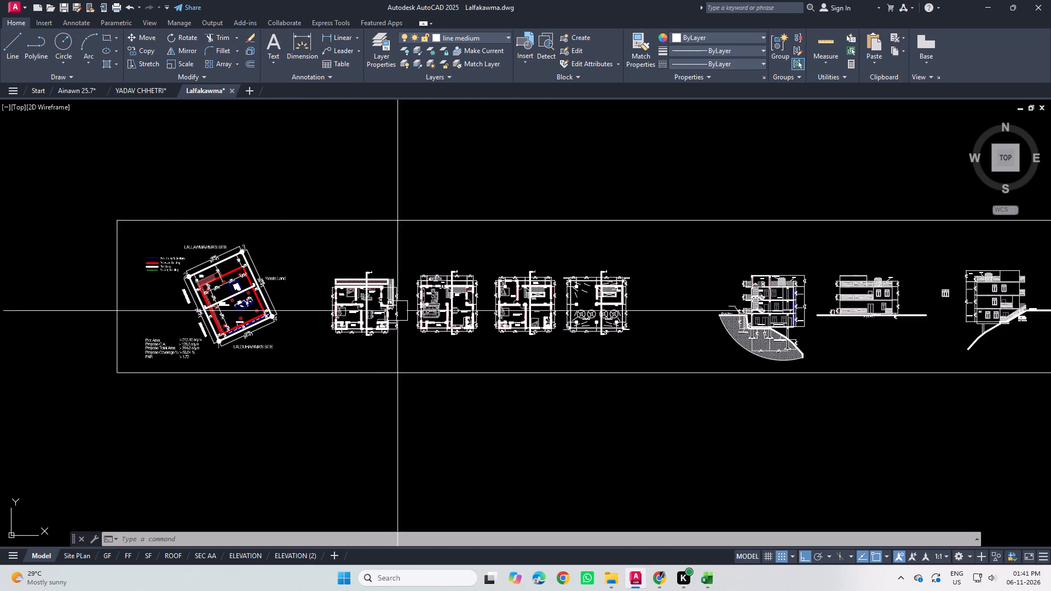
pyautogui.scroll(2, 786, 328)
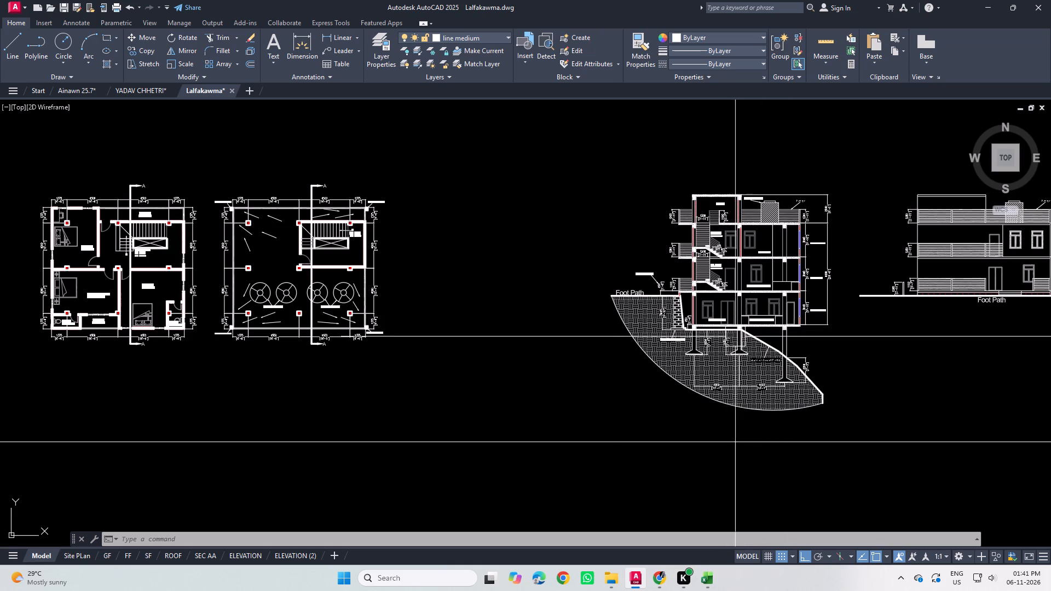
# Return to the Excel estimate and set the numbers of plinth beams B101 and B102 to 6 each.
pyautogui.click(705, 582)
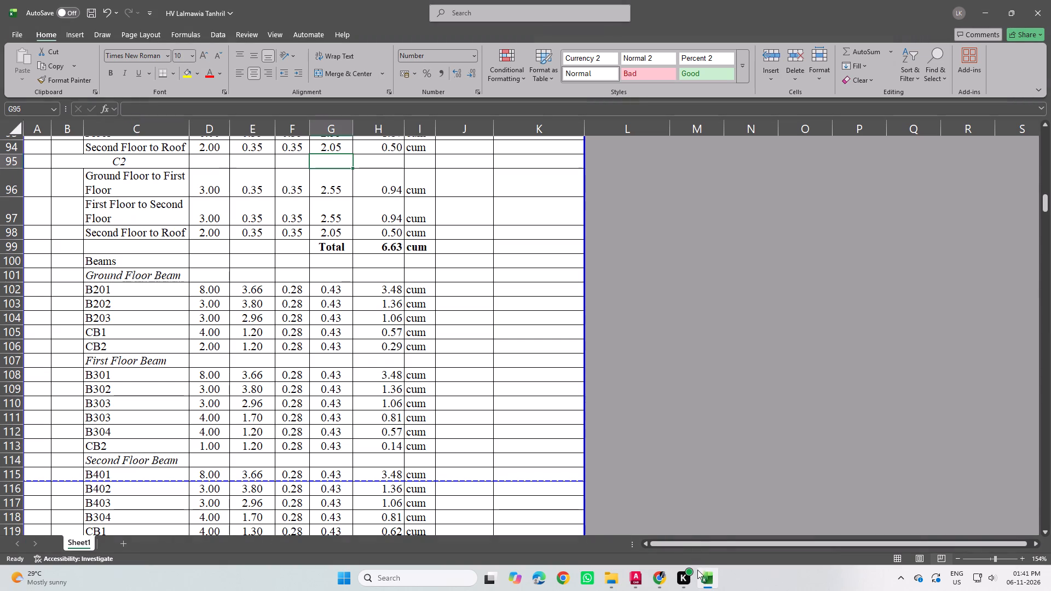
pyautogui.scroll(-1, 428, 401)
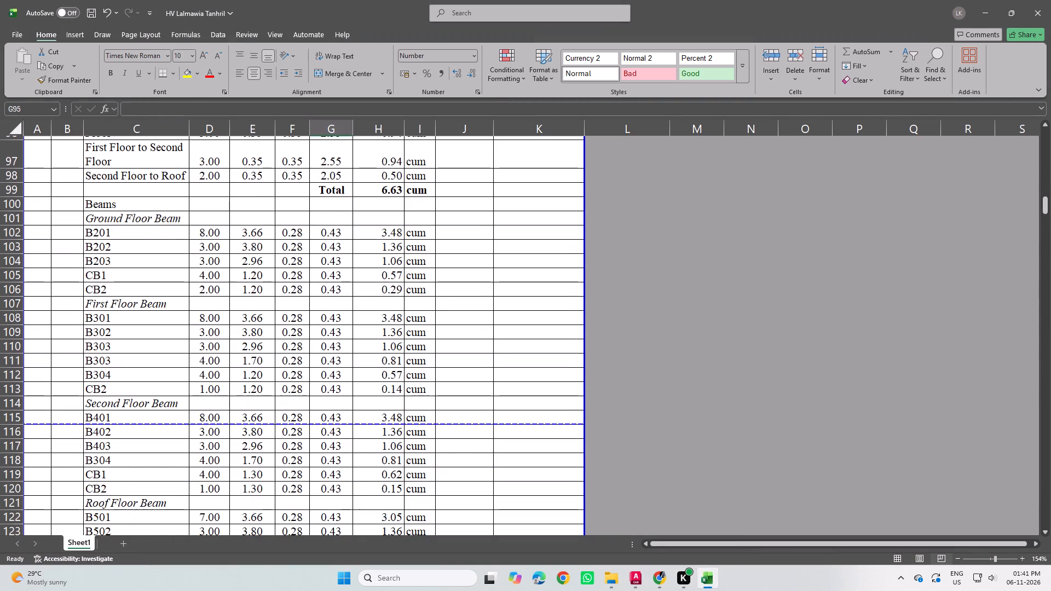
pyautogui.scroll(1, 475, 394)
pyautogui.scroll(2, 454, 450)
pyautogui.scroll(3, 345, 437)
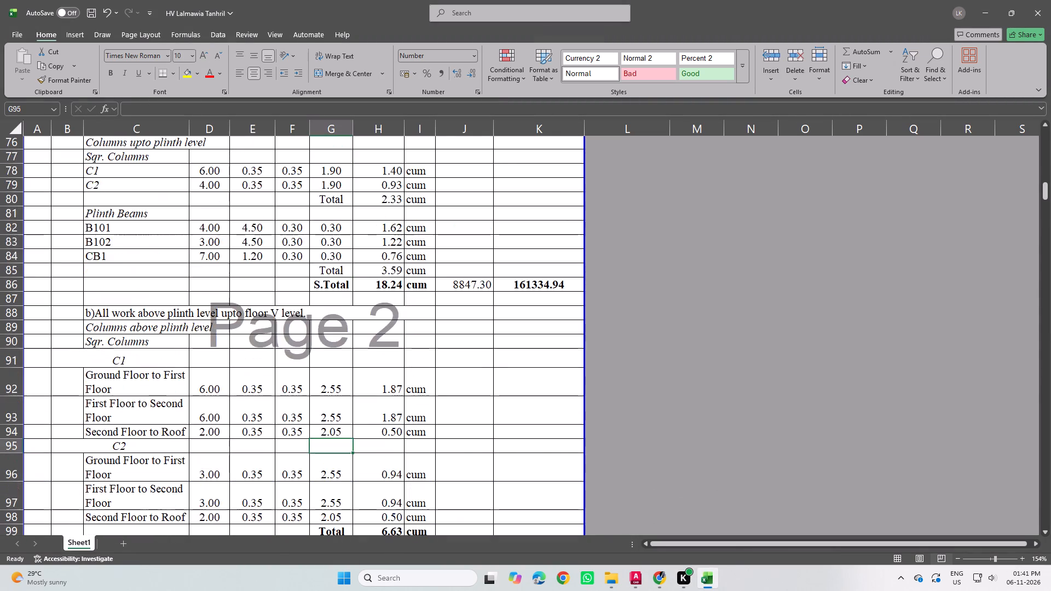
pyautogui.scroll(3, 343, 436)
pyautogui.click(211, 396)
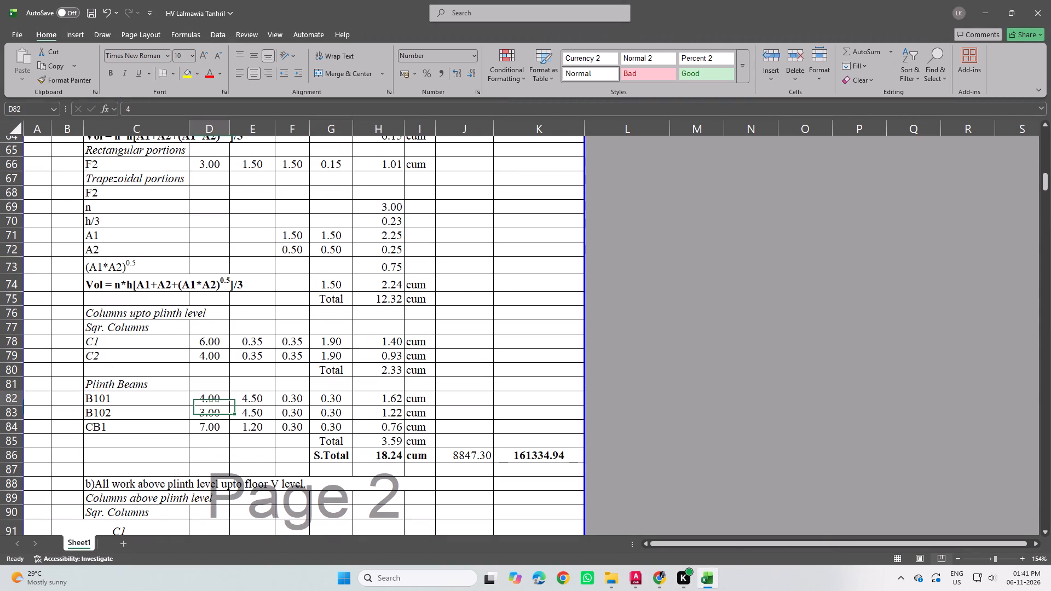
pyautogui.press('6')
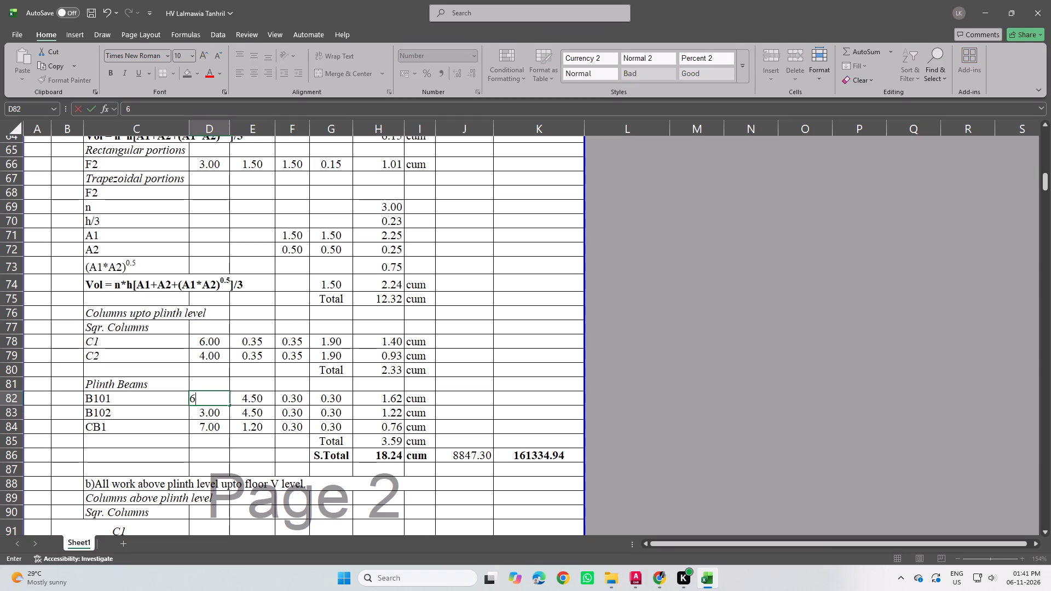
pyautogui.click(222, 414)
pyautogui.press('6')
# Check the floor and roof plans in AutoCAD, and set the number of CB1 plinth beams to 9 in the Excel estimate.
pyautogui.click(217, 430)
pyautogui.click(701, 580)
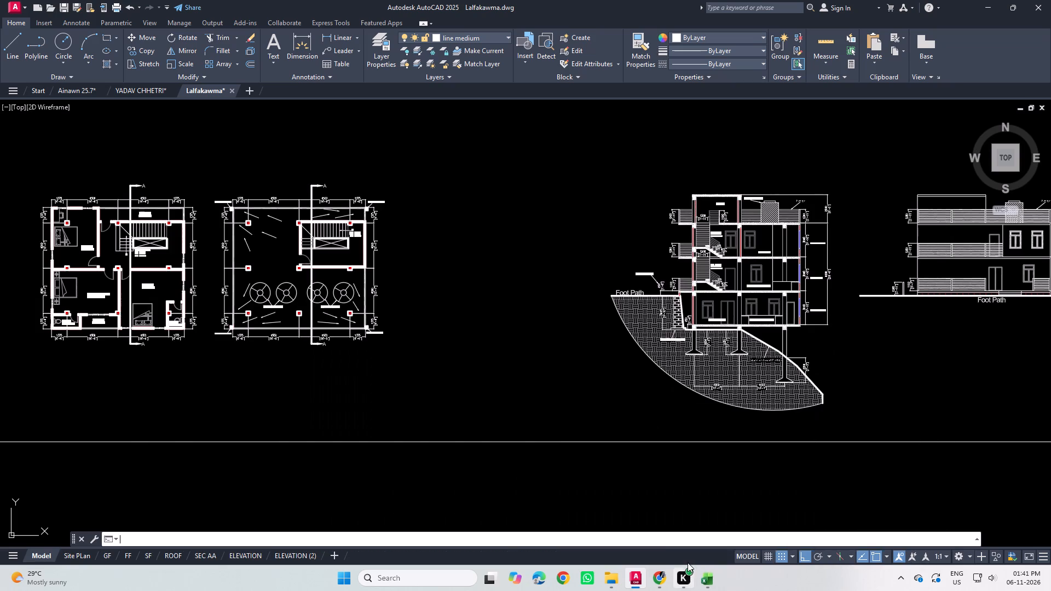
pyautogui.scroll(-1, 599, 372)
pyautogui.scroll(2, 371, 332)
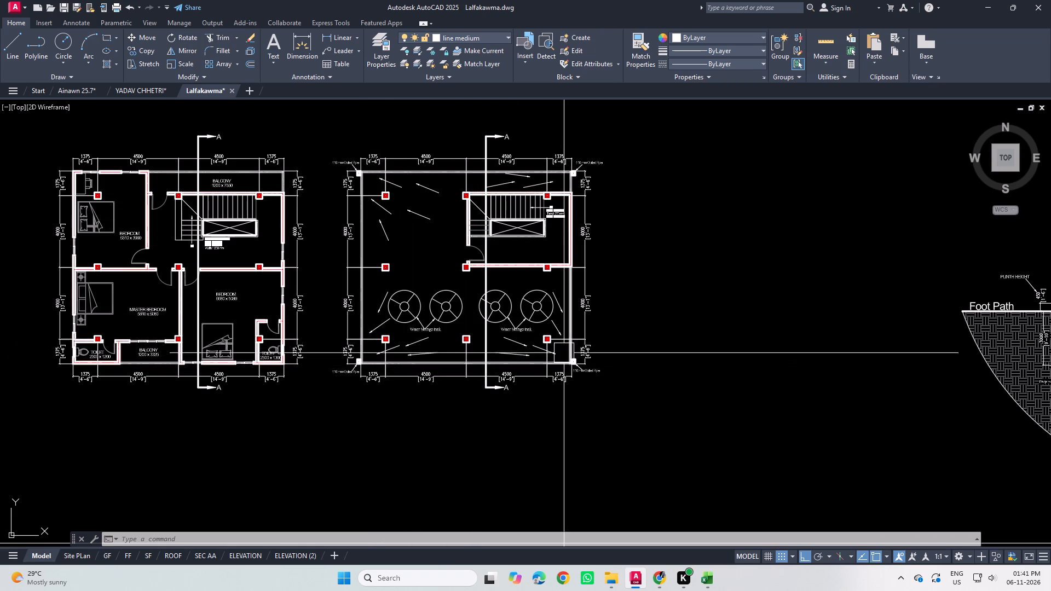
pyautogui.click(711, 577)
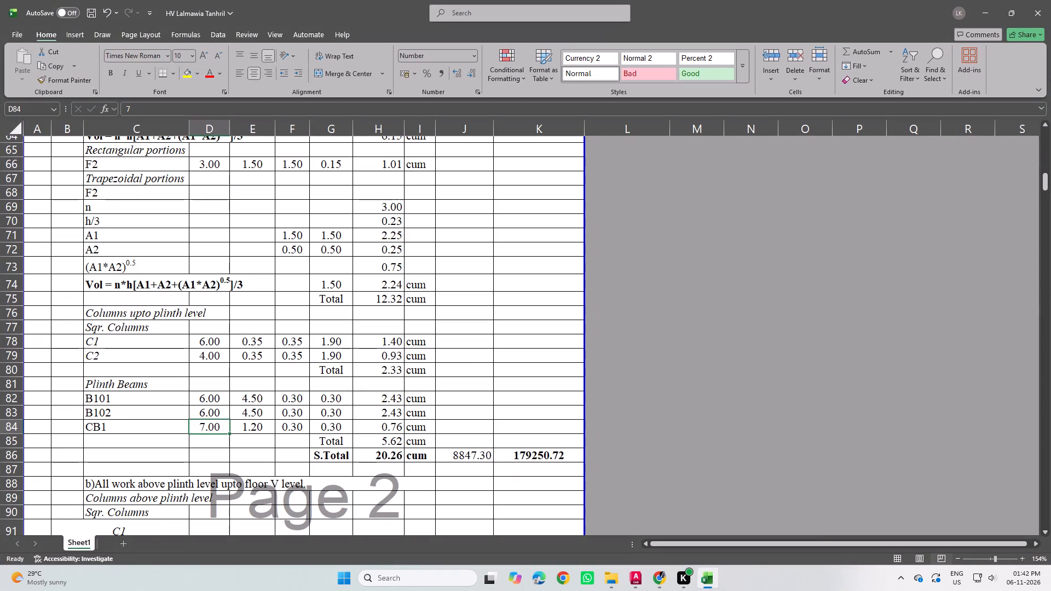
pyautogui.press('9')
pyautogui.press('Return')
pyautogui.scroll(-3, 307, 466)
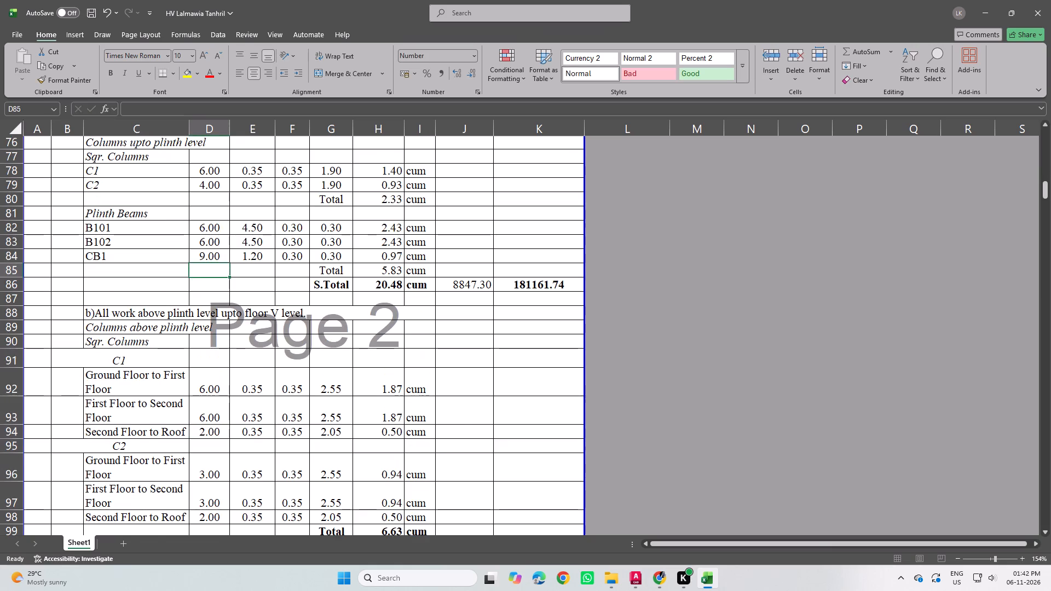
# Check the plans in AutoCAD briefly, and delete the B203 and CB2 rows under Ground Floor Beam in the Excel estimate.
pyautogui.scroll(-4, 284, 436)
pyautogui.click(701, 579)
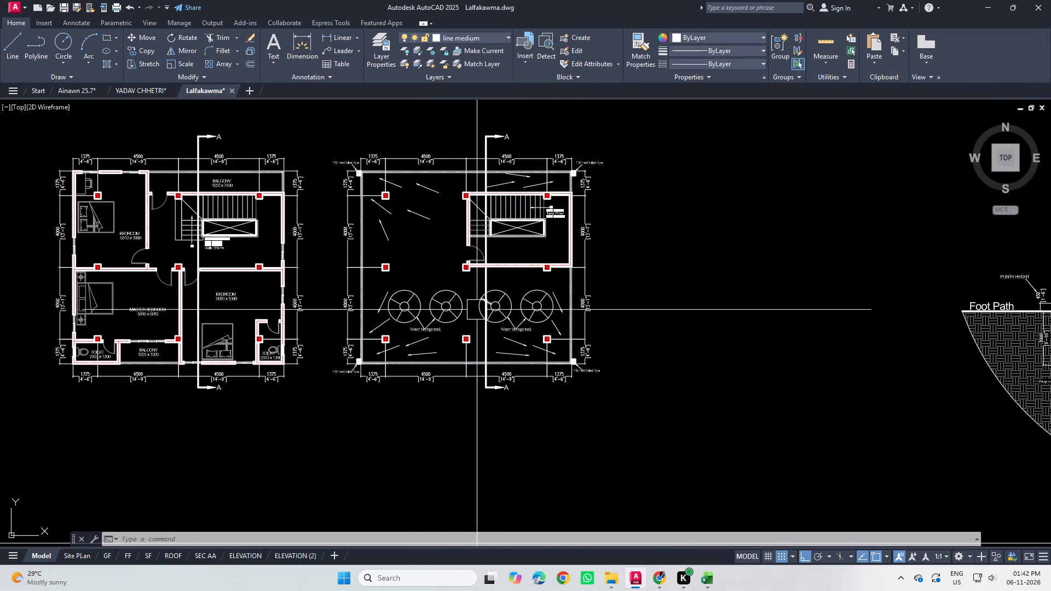
pyautogui.click(719, 586)
pyautogui.scroll(-1, 327, 453)
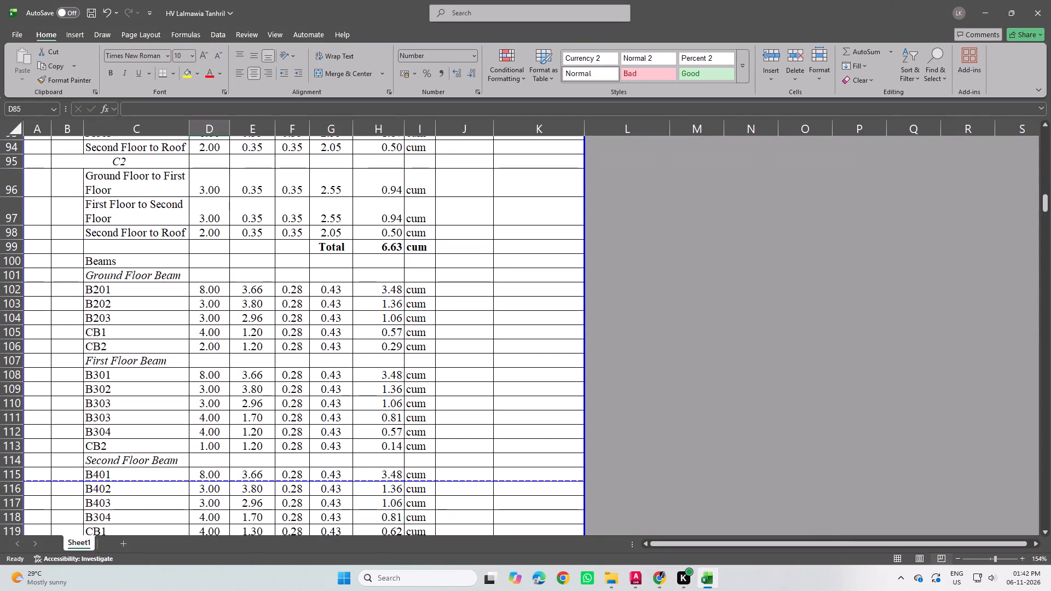
pyautogui.click(15, 317)
pyautogui.rightClick(15, 317)
pyautogui.click(61, 152)
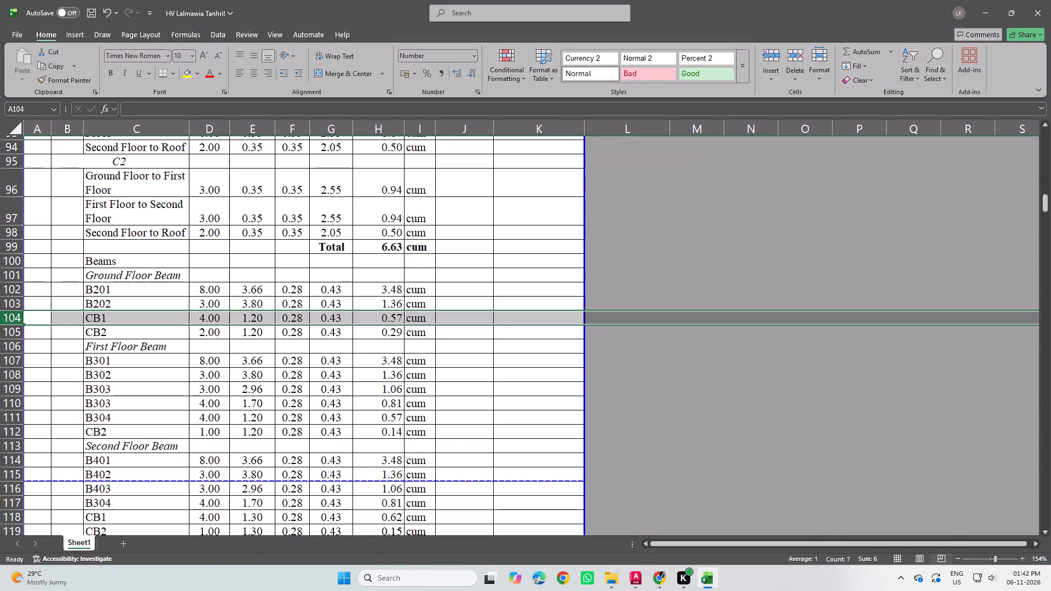
pyautogui.click(5, 333)
pyautogui.rightClick(5, 332)
pyautogui.click(51, 167)
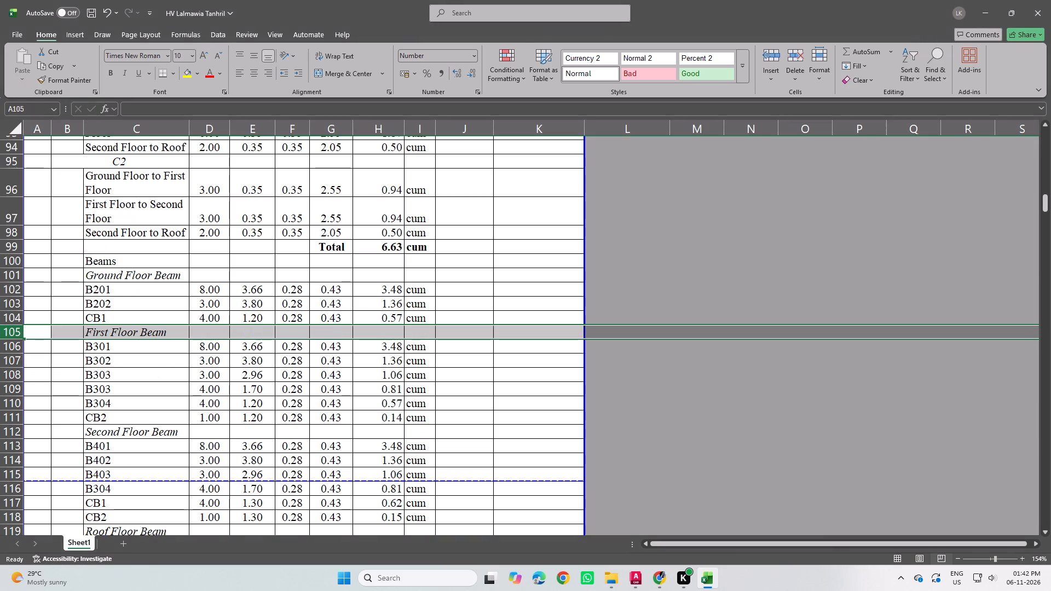
# Set the ground floor beam numbers to 12 for CB1 and 6 each for B201 and B202.
pyautogui.click(213, 322)
pyautogui.click(221, 315)
pyautogui.press('1')
pyautogui.press('2')
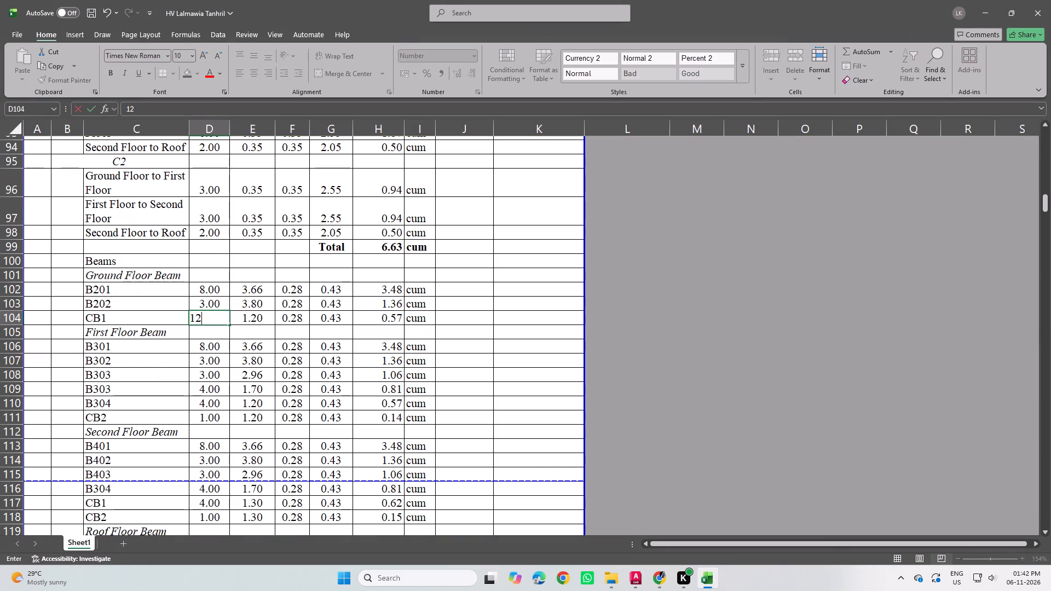
pyautogui.press('BackSpace')
pyautogui.press('BackSpace')
pyautogui.write('12')
pyautogui.press('Return')
pyautogui.click(215, 291)
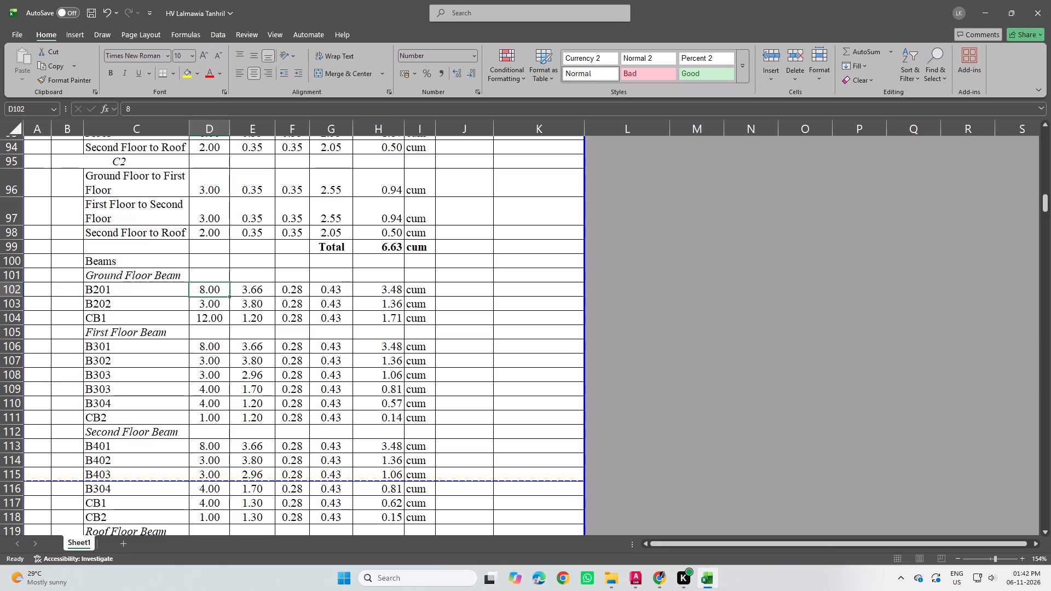
pyautogui.press('6')
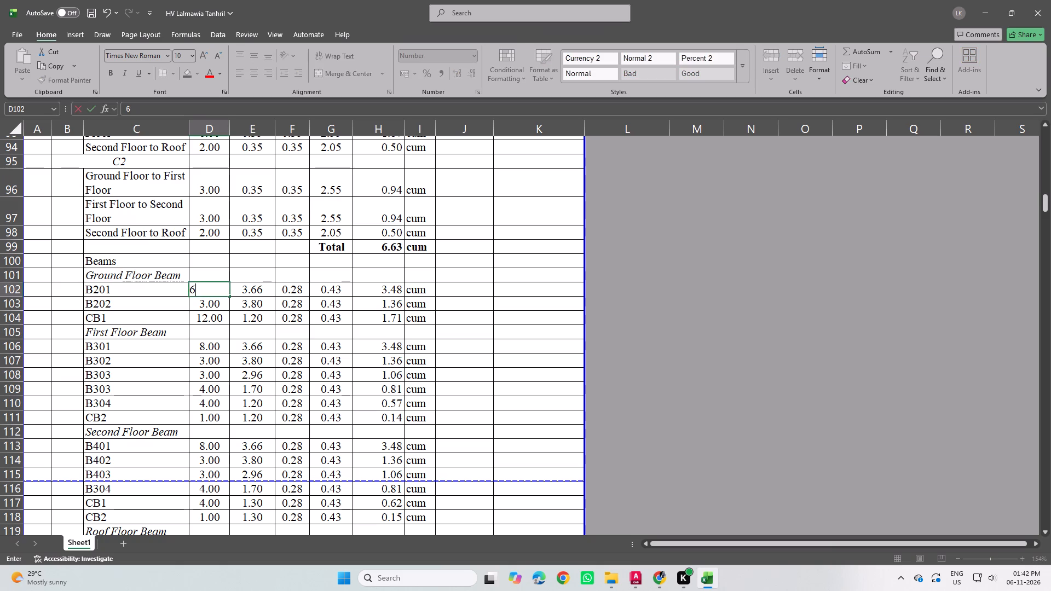
pyautogui.click(222, 301)
pyautogui.press('6')
pyautogui.click(278, 348)
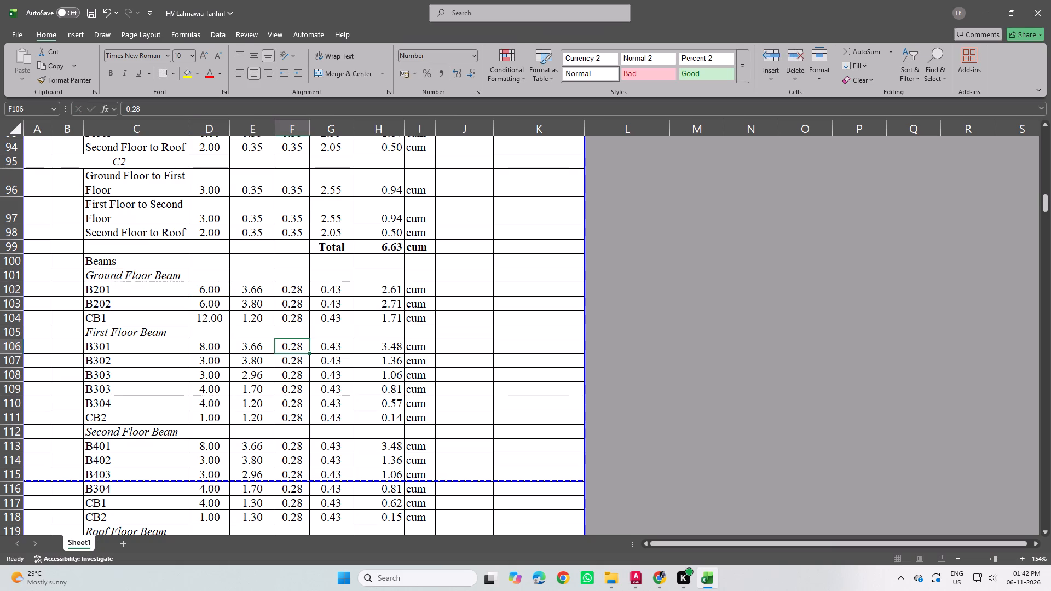
# Set the lengths of ground floor beams B201 and B202 to 4.5 each.
pyautogui.click(257, 288)
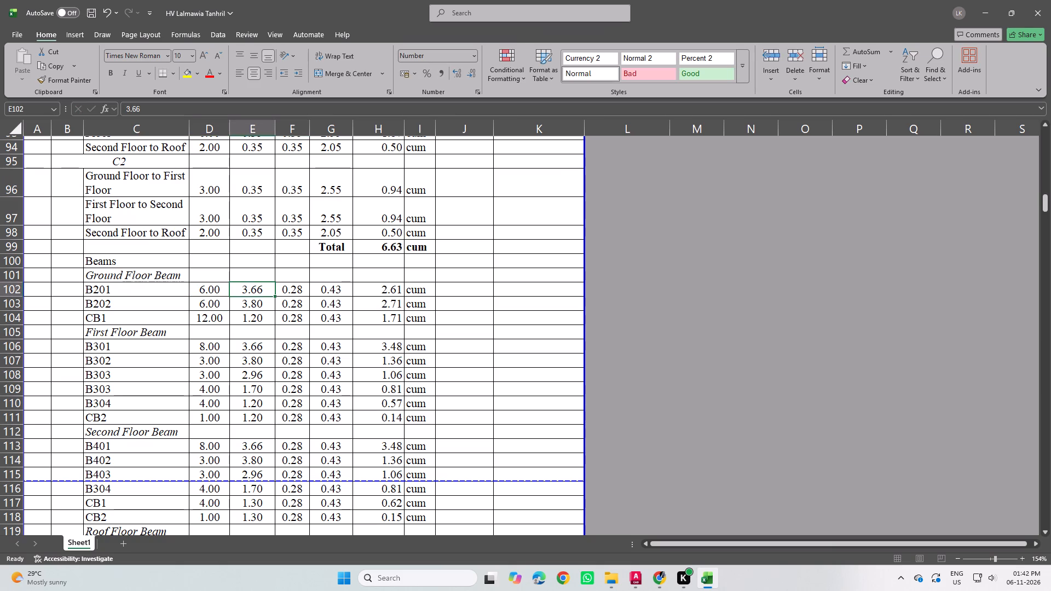
pyautogui.press('4')
pyautogui.press('.')
pyautogui.press('5')
pyautogui.press('Return')
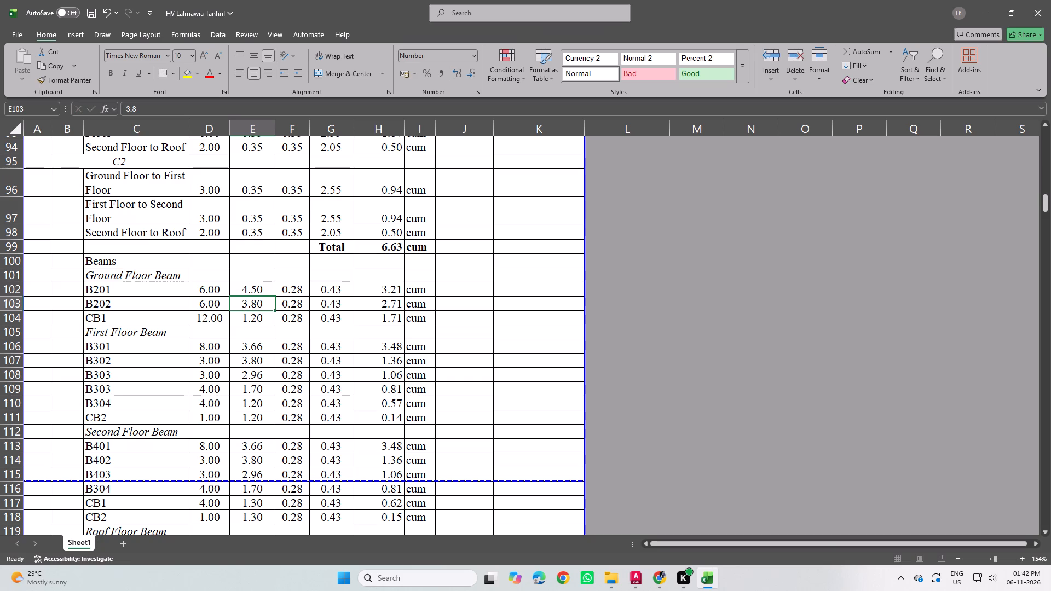
pyautogui.write('4.5')
pyautogui.press('Return')
# Set the widths of ground floor beams B201 and B202 to 0.3 each.
pyautogui.click(302, 292)
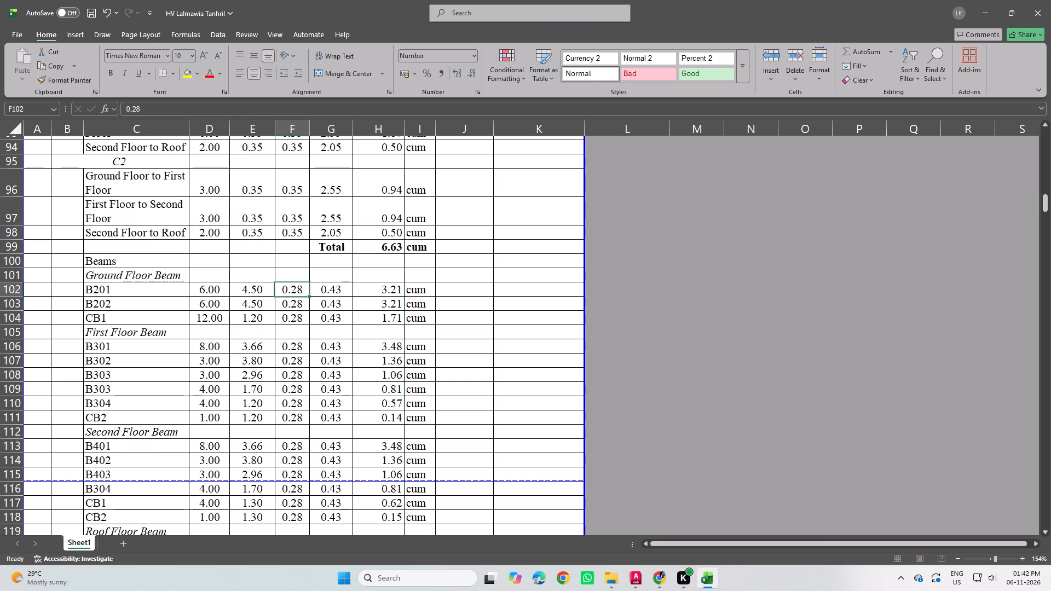
pyautogui.press('0')
pyautogui.press('.')
pyautogui.press('3')
pyautogui.press('Return')
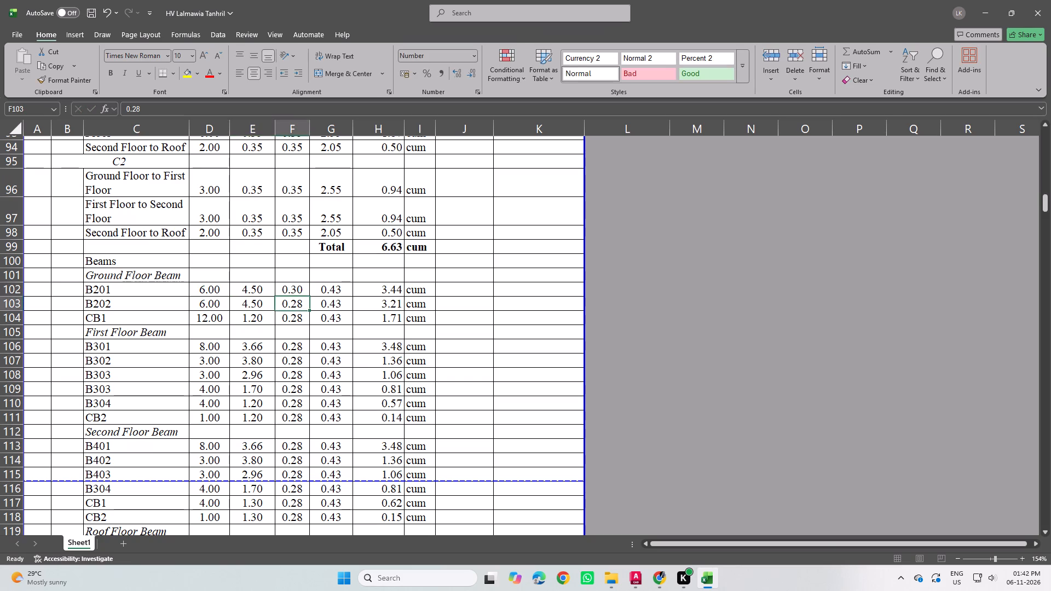
pyautogui.write('0.3')
pyautogui.press('Return')
# Set the depths of ground floor beams B201, B202 and CB1 to 0.45 each.
pyautogui.click(330, 293)
pyautogui.press('0')
pyautogui.press('.')
pyautogui.press('4')
pyautogui.press('5')
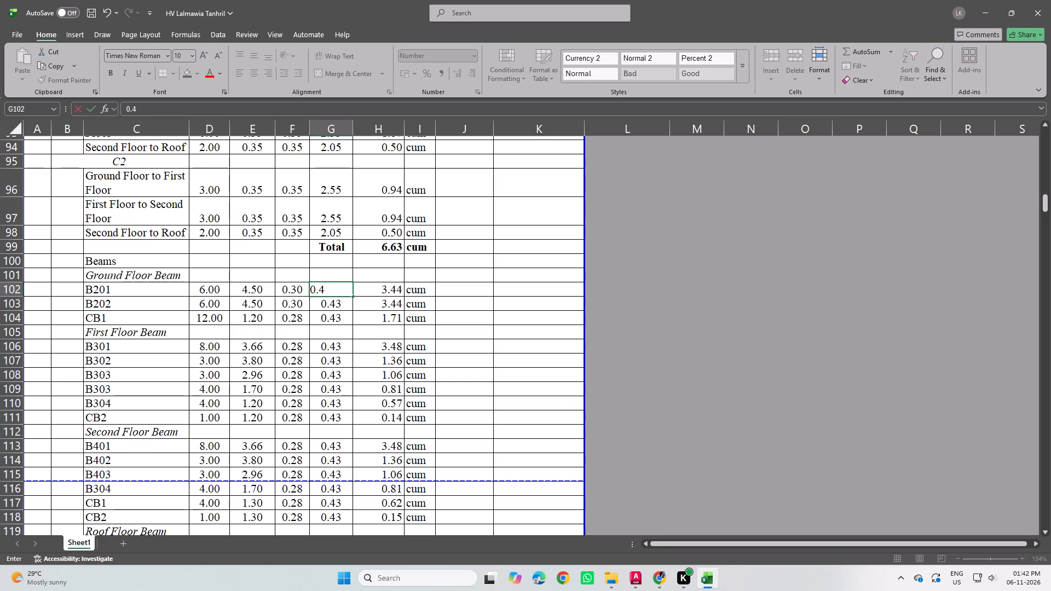
pyautogui.press('Return')
pyautogui.press('0')
pyautogui.press('.')
pyautogui.press('4')
pyautogui.press('5')
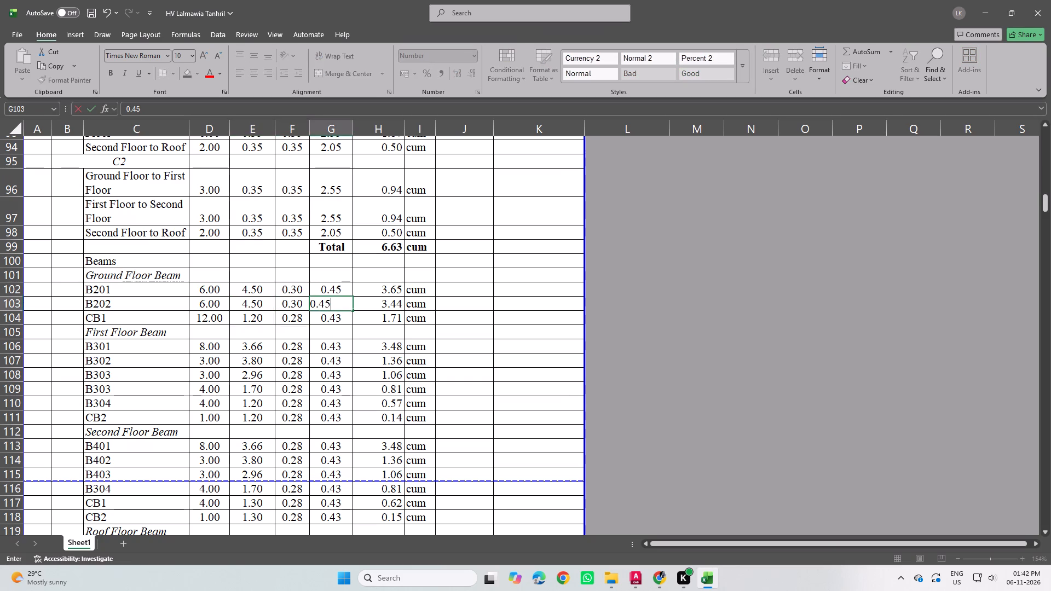
pyautogui.press('Return')
pyautogui.write('0.')
pyautogui.press('4')
pyautogui.press('5')
pyautogui.press('Return')
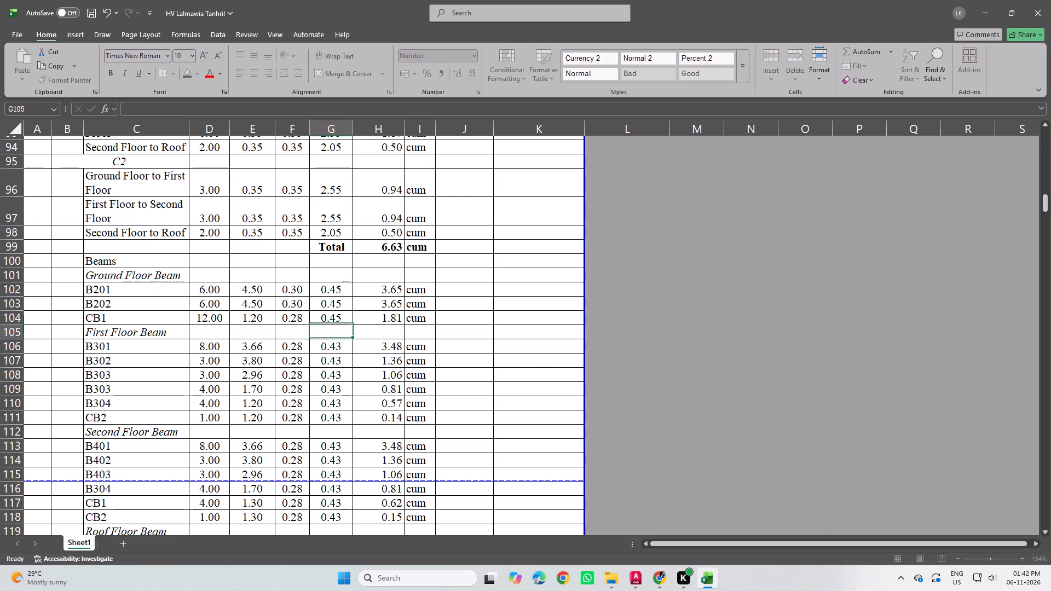
# Set the width of ground floor beam CB1 to 0.3.
pyautogui.click(301, 320)
pyautogui.press('0')
pyautogui.press('.')
pyautogui.press('3')
pyautogui.press('Return')
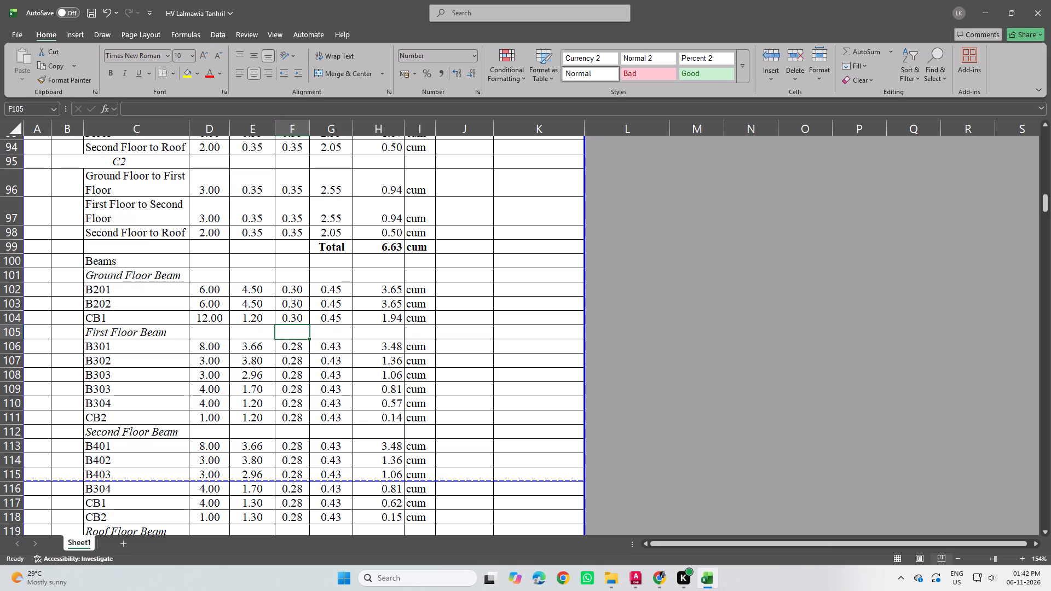
# Delete the two B303 rows and the B304 row under First Floor Beam.
pyautogui.moveTo(19, 374); pyautogui.dragTo(23, 406)
pyautogui.moveTo(18, 399); pyautogui.dragTo(15, 393, button='right')
pyautogui.click(61, 239)
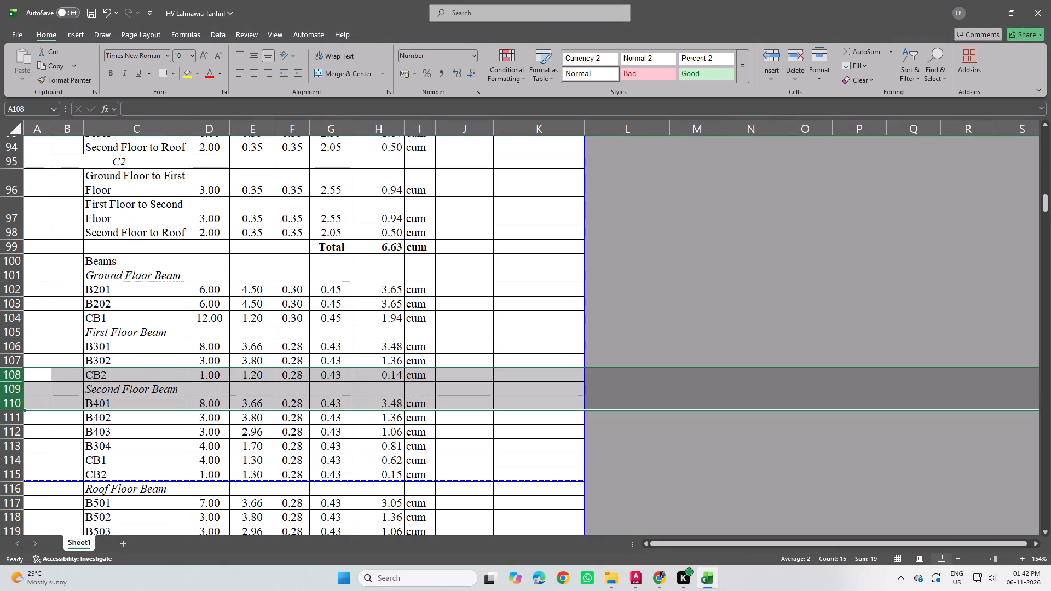
# Rename the remaining CB2 beam under First Floor Beam as CB1.
pyautogui.tripleClick(111, 371)
pyautogui.click(111, 373)
pyautogui.press('BackSpace')
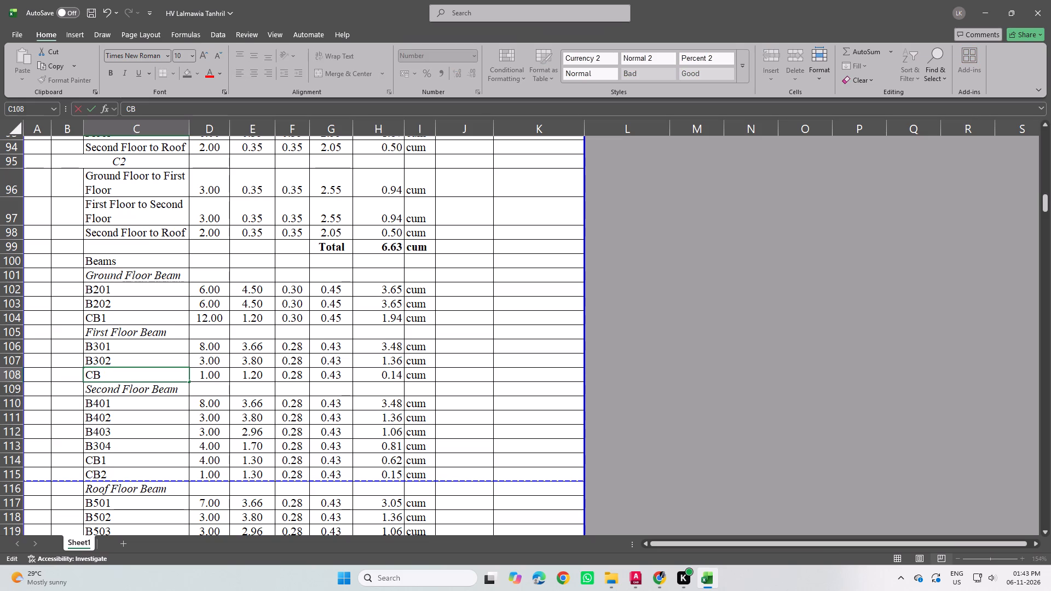
pyautogui.press('1')
pyautogui.press('Return')
# Delete the B403, B304 and CB2 rows under Second Floor Beam.
pyautogui.moveTo(107, 405); pyautogui.dragTo(112, 421)
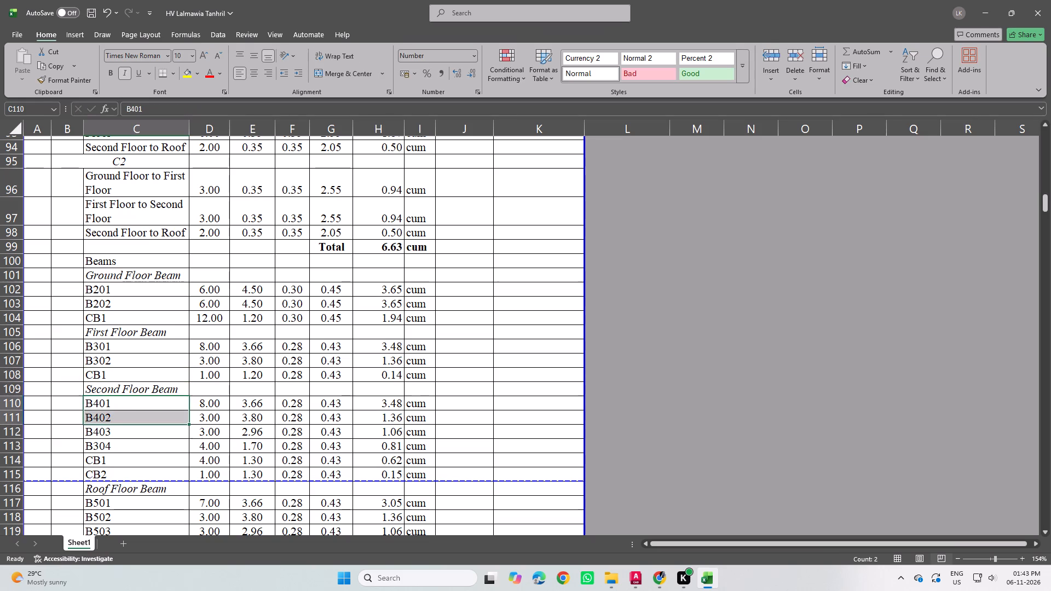
pyautogui.moveTo(16, 405); pyautogui.dragTo(26, 423)
pyautogui.click(16, 426)
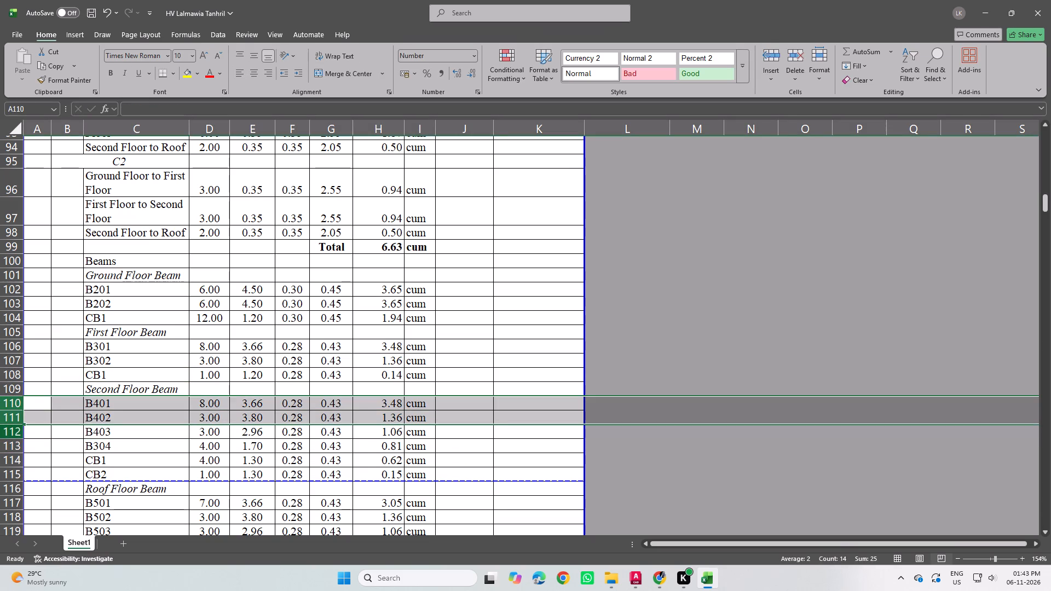
pyautogui.click(20, 435)
pyautogui.moveTo(12, 430); pyautogui.dragTo(19, 445)
pyautogui.rightClick(18, 443)
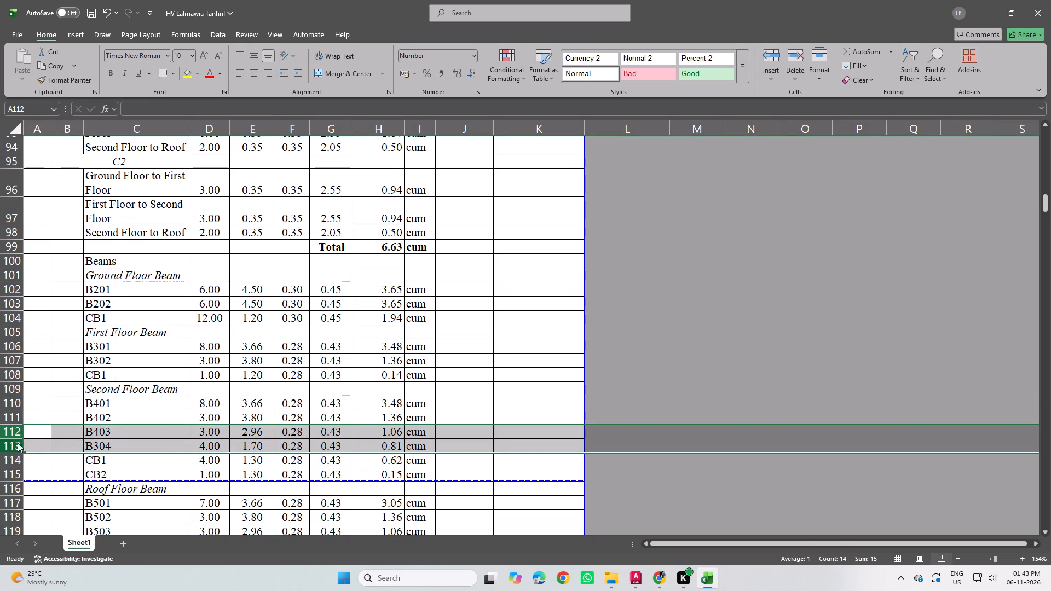
pyautogui.click(63, 279)
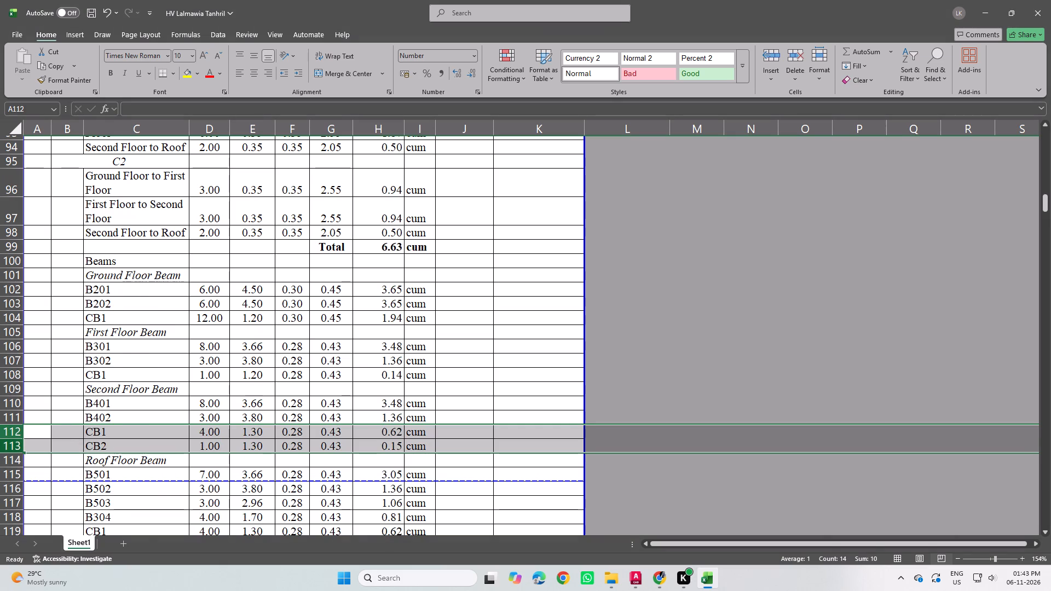
pyautogui.click(16, 444)
pyautogui.rightClick(16, 444)
pyautogui.click(57, 283)
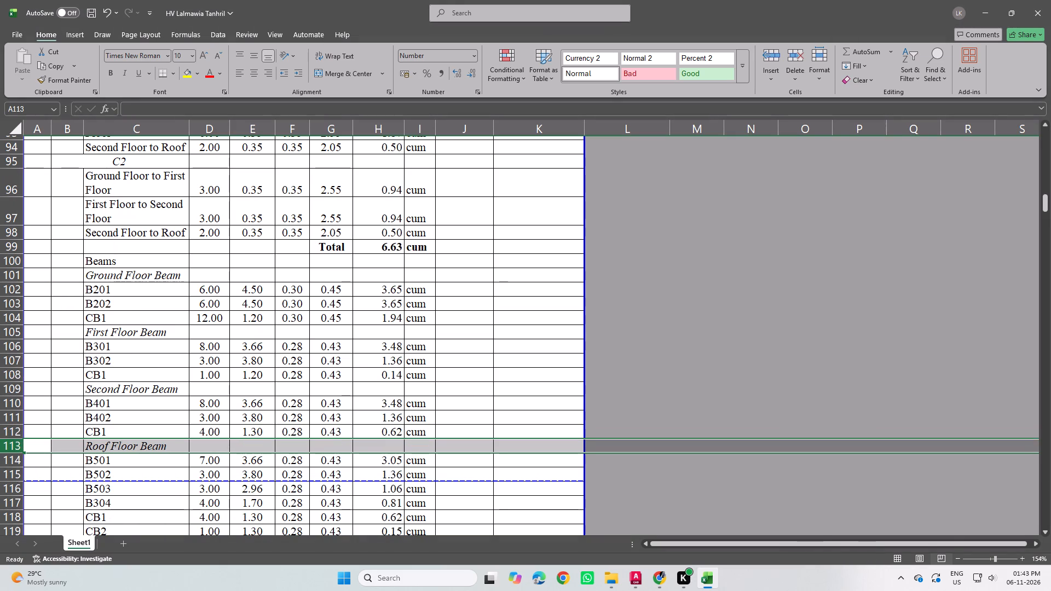
# Link the numbers and dimensions of first floor beams B301, B302 and CB1 to the matching ground floor beams, starting with =D102.
pyautogui.click(213, 403)
pyautogui.click(217, 343)
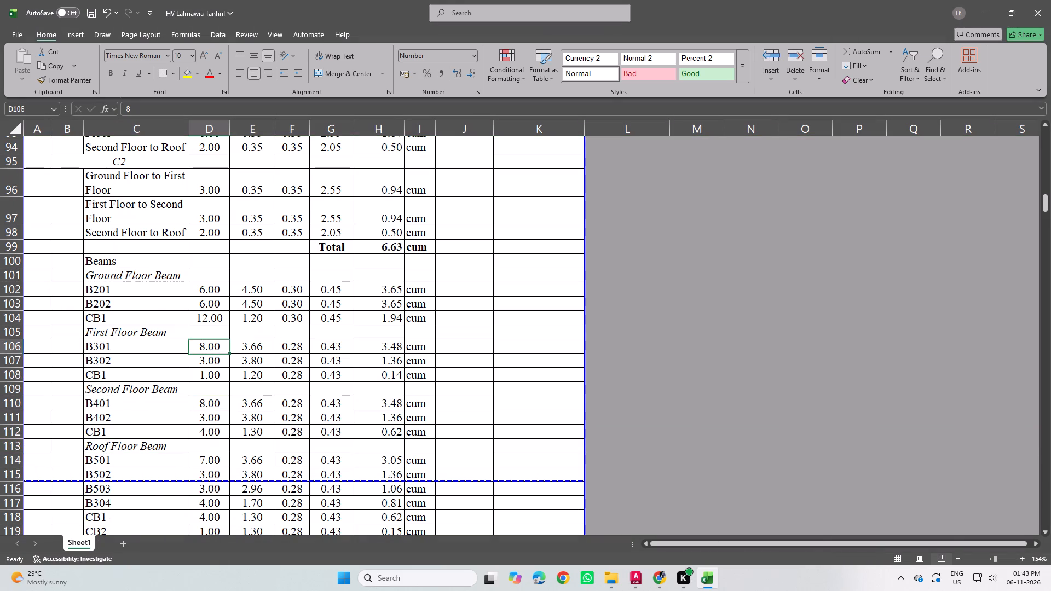
pyautogui.press('=')
pyautogui.click(211, 288)
pyautogui.press('Return')
pyautogui.click(205, 347)
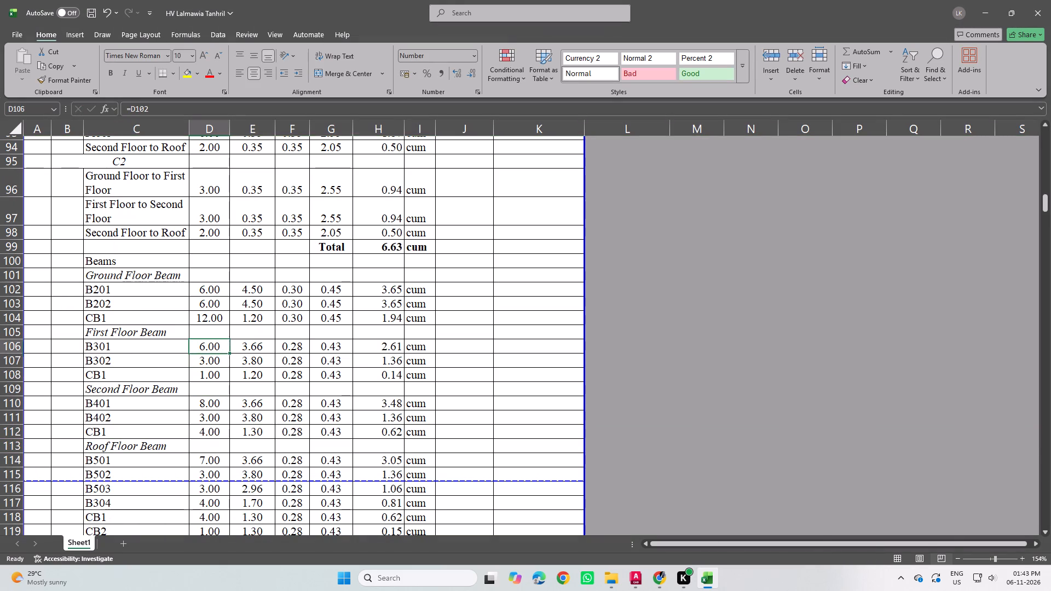
pyautogui.moveTo(230, 352); pyautogui.dragTo(347, 352)
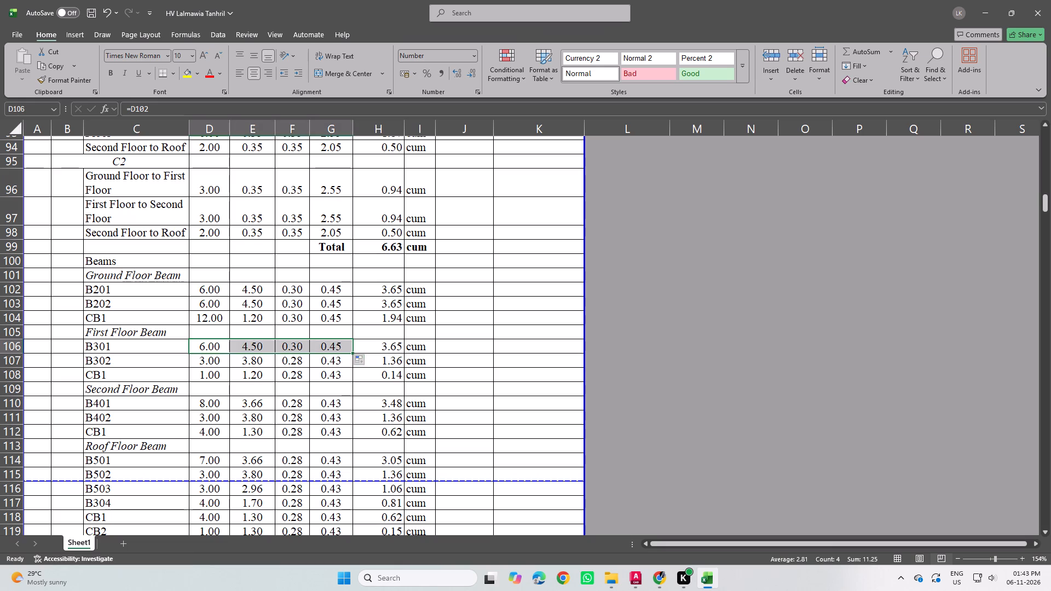
pyautogui.moveTo(350, 351); pyautogui.dragTo(355, 385)
# Link the numbers and dimensions of second floor beams B401, B402 and CB1 to the matching first floor beams, starting with =D106.
pyautogui.click(220, 403)
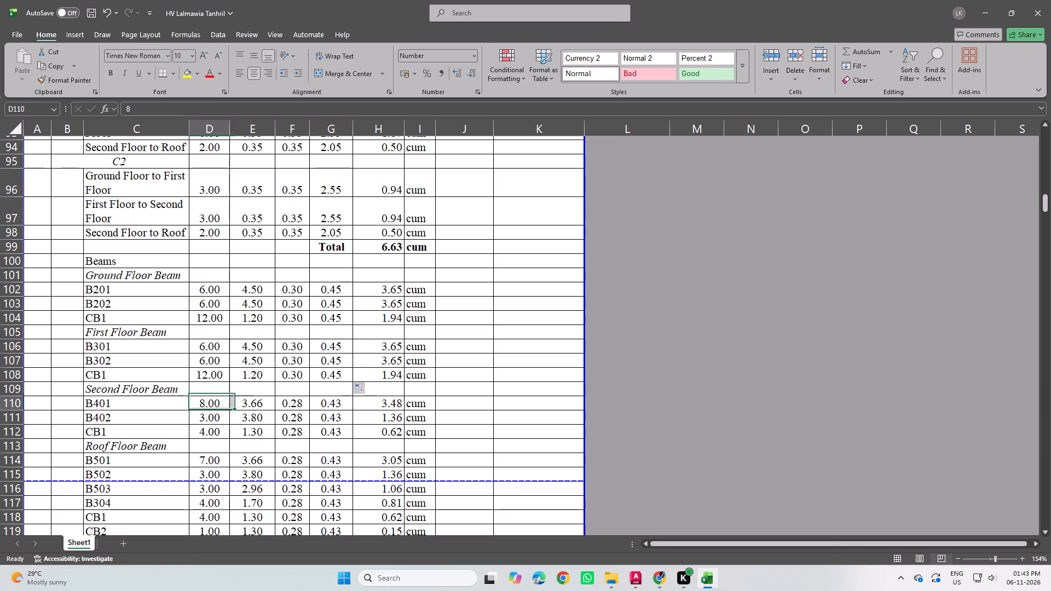
pyautogui.press('=')
pyautogui.click(223, 345)
pyautogui.press('Return')
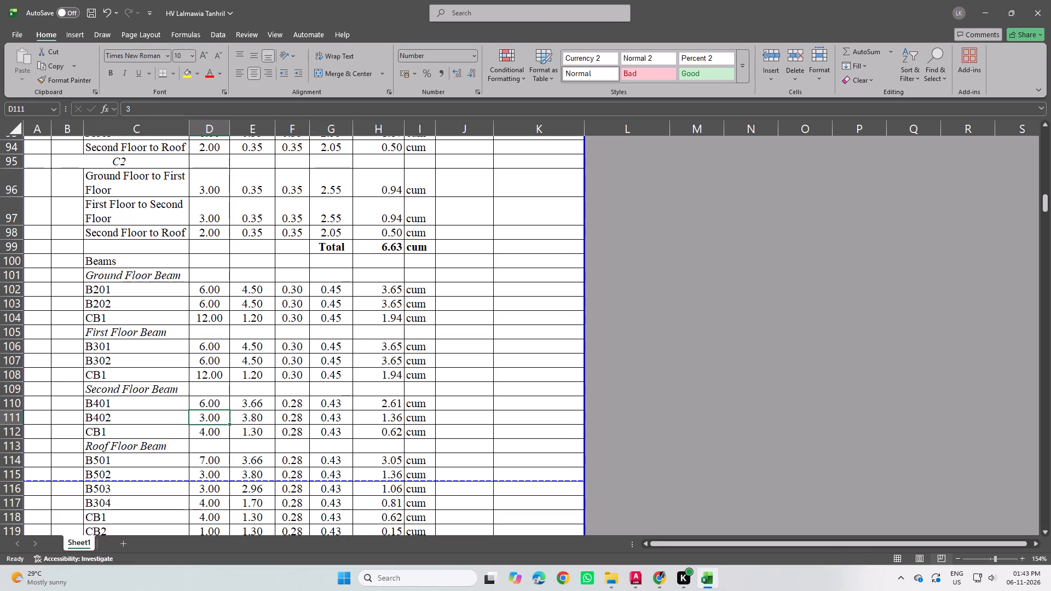
pyautogui.click(226, 402)
pyautogui.moveTo(230, 409); pyautogui.dragTo(339, 407)
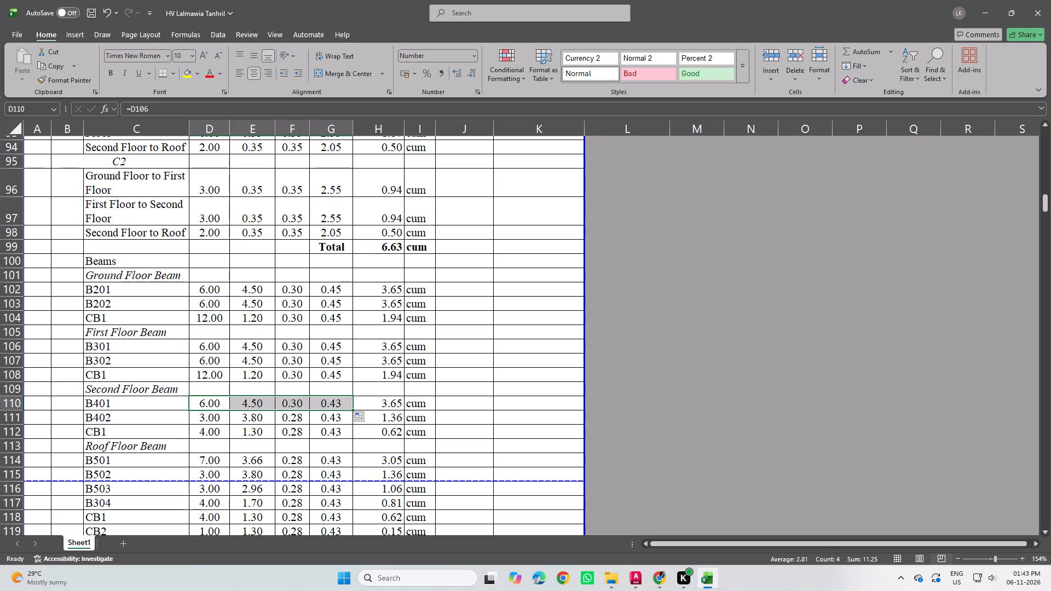
pyautogui.moveTo(353, 409); pyautogui.dragTo(351, 436)
# Delete the B503, B304 and CB3 rows under Roof Floor Beam.
pyautogui.scroll(-1, 258, 441)
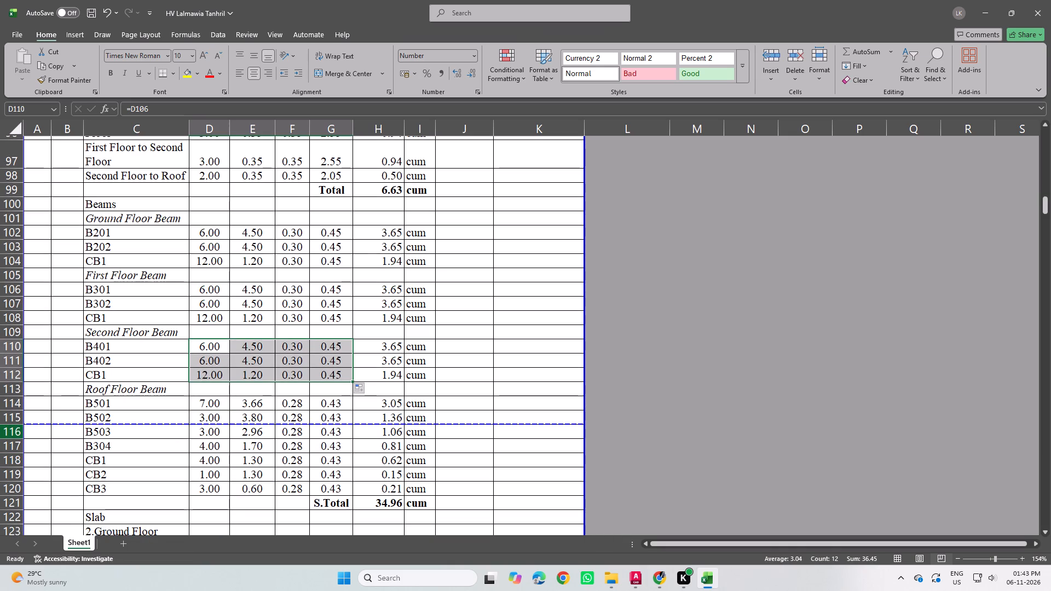
pyautogui.moveTo(11, 433); pyautogui.dragTo(19, 470)
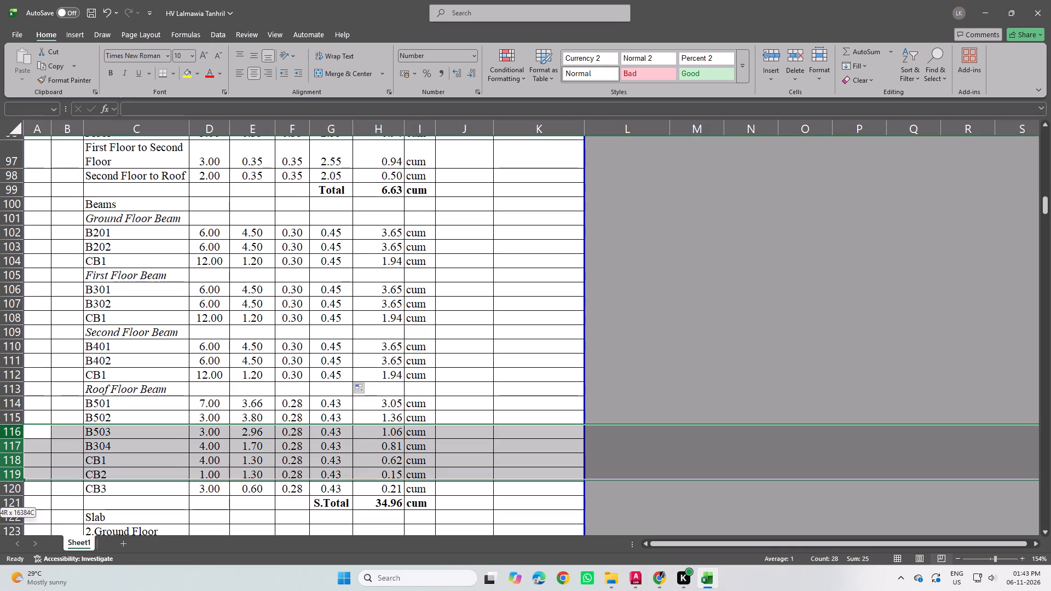
pyautogui.moveTo(19, 470); pyautogui.dragTo(31, 450)
pyautogui.rightClick(22, 444)
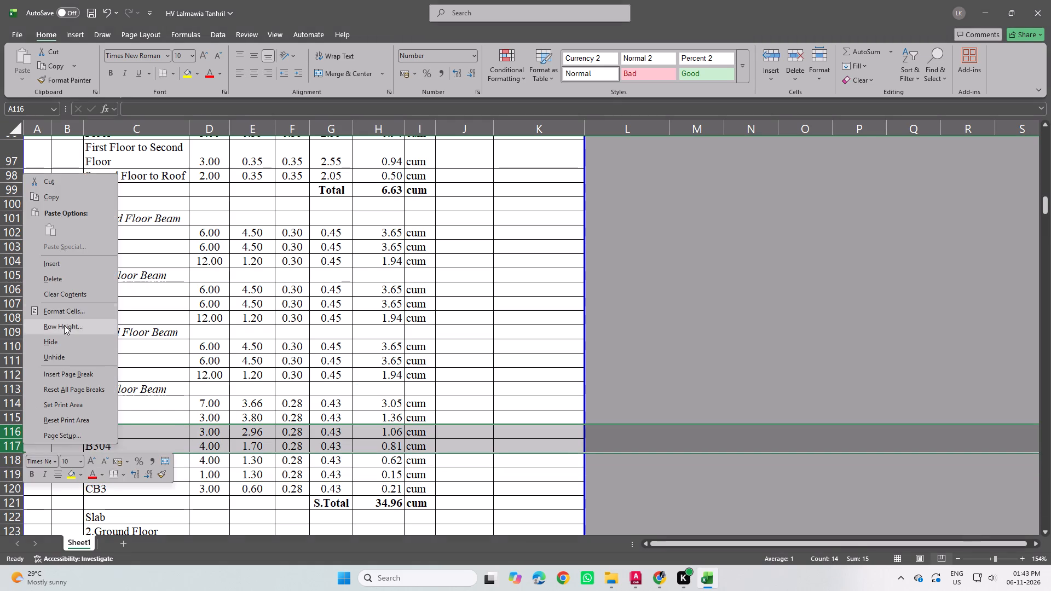
pyautogui.click(70, 279)
pyautogui.click(19, 461)
pyautogui.rightClick(18, 461)
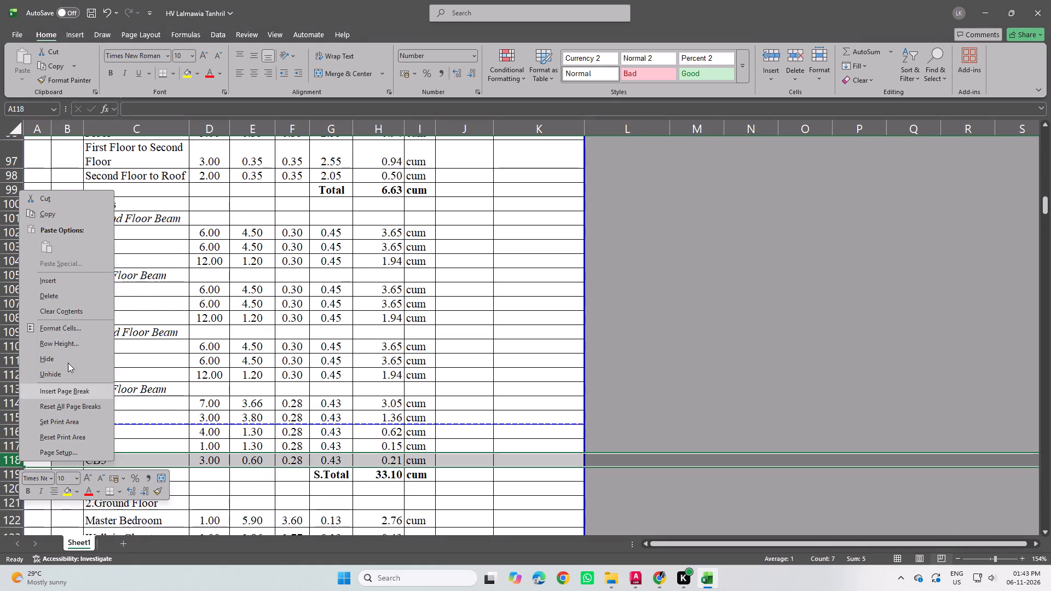
pyautogui.click(84, 295)
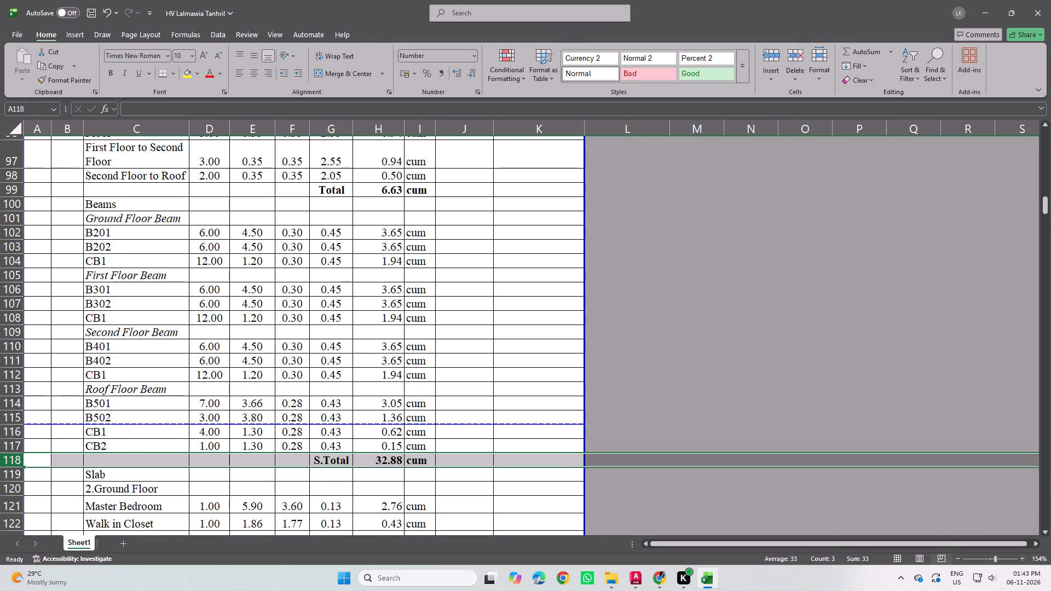
# Link the numbers and dimensions of roof floor beams B501, B502 and CB1 to the matching second floor beams, starting with =D110.
pyautogui.click(209, 402)
pyautogui.press('=')
pyautogui.press('-')
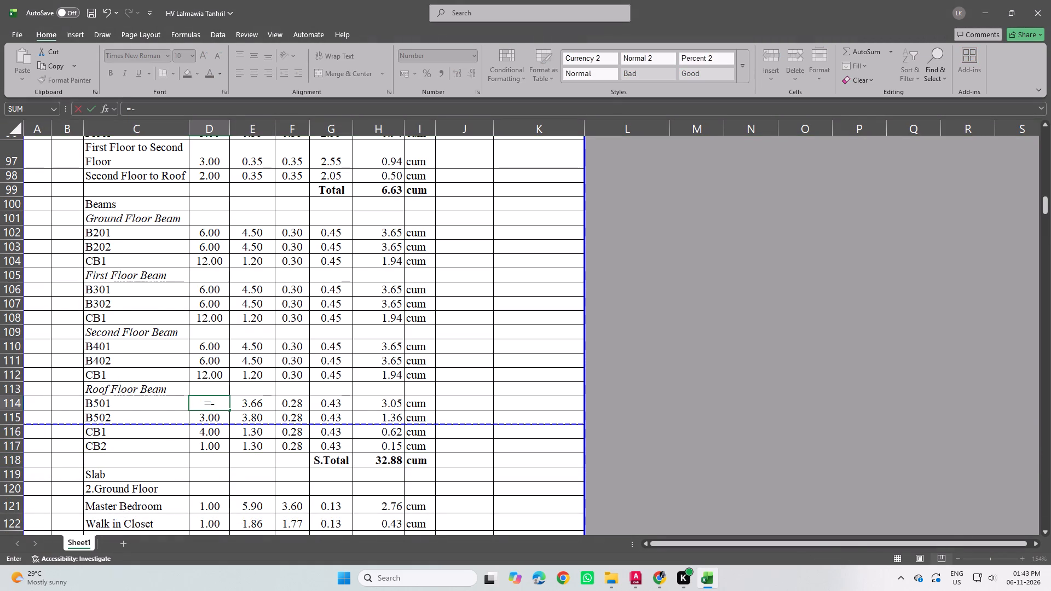
pyautogui.press('BackSpace')
pyautogui.click(216, 347)
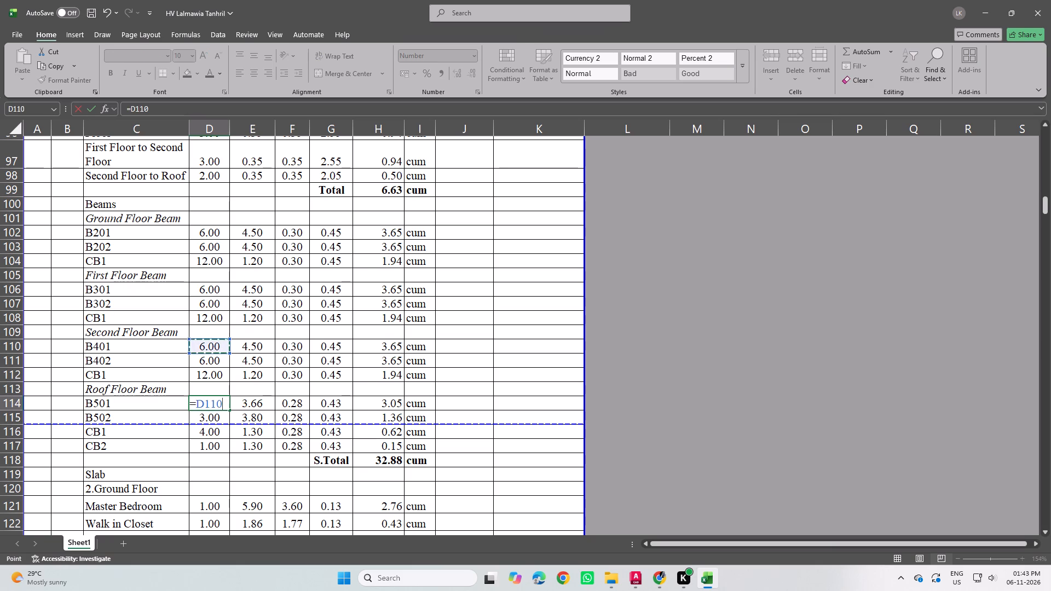
pyautogui.press('Return')
pyautogui.click(219, 405)
pyautogui.moveTo(230, 411); pyautogui.dragTo(344, 413)
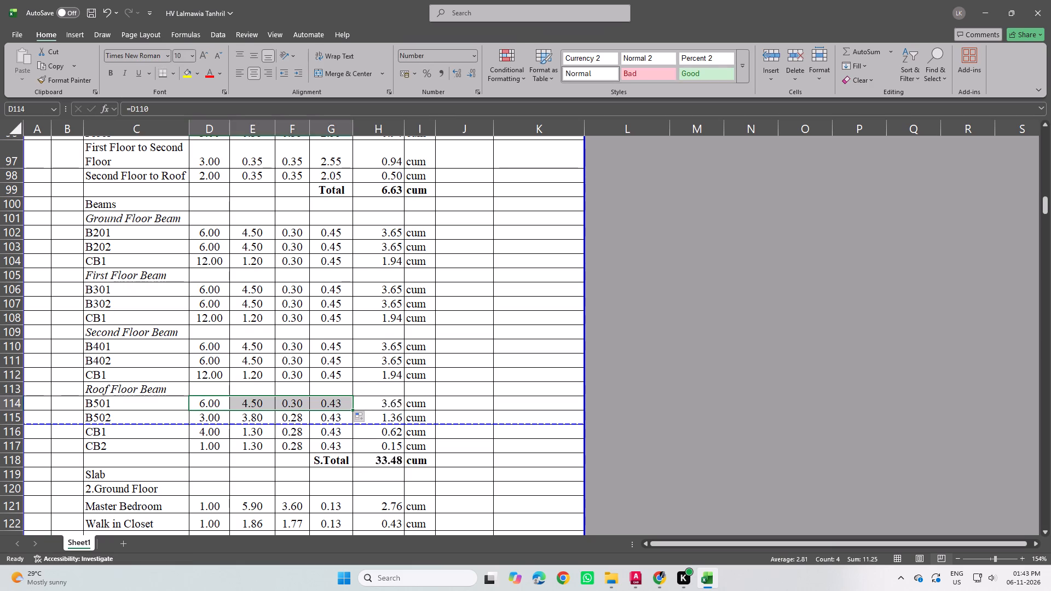
pyautogui.moveTo(351, 410); pyautogui.dragTo(353, 449)
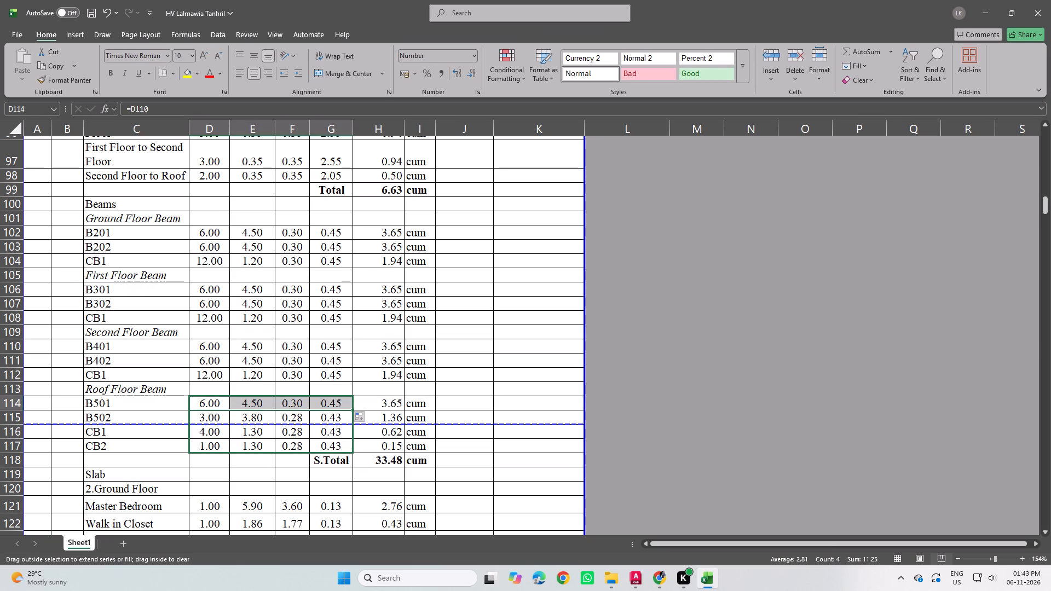
pyautogui.moveTo(353, 449); pyautogui.dragTo(355, 437)
# Delete the CB2 row under Roof Floor Beam.
pyautogui.click(18, 448)
pyautogui.moveTo(18, 448); pyautogui.dragTo(24, 427, button='right')
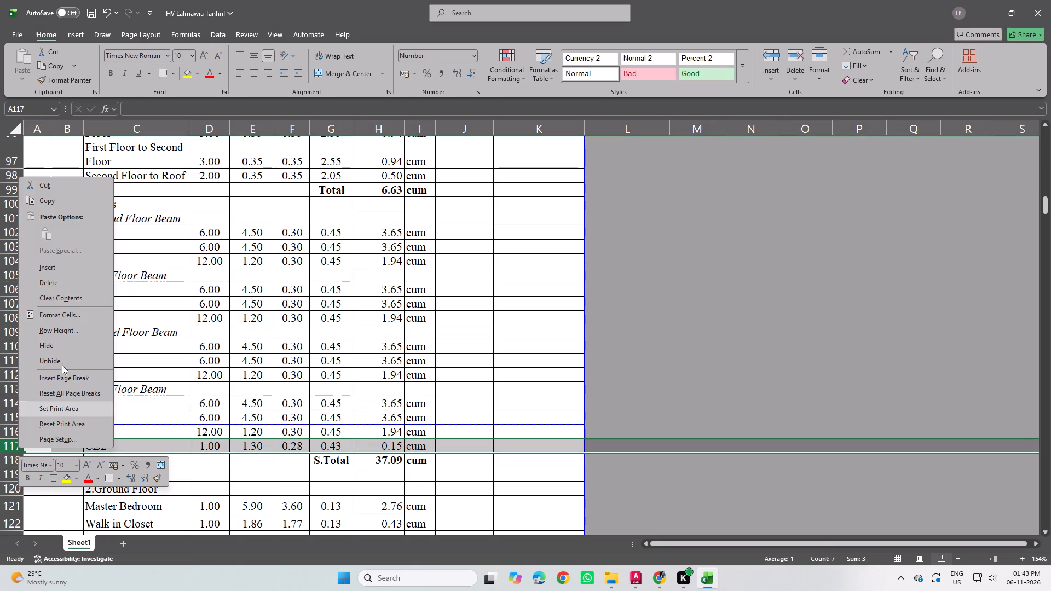
pyautogui.click(82, 285)
pyautogui.click(570, 492)
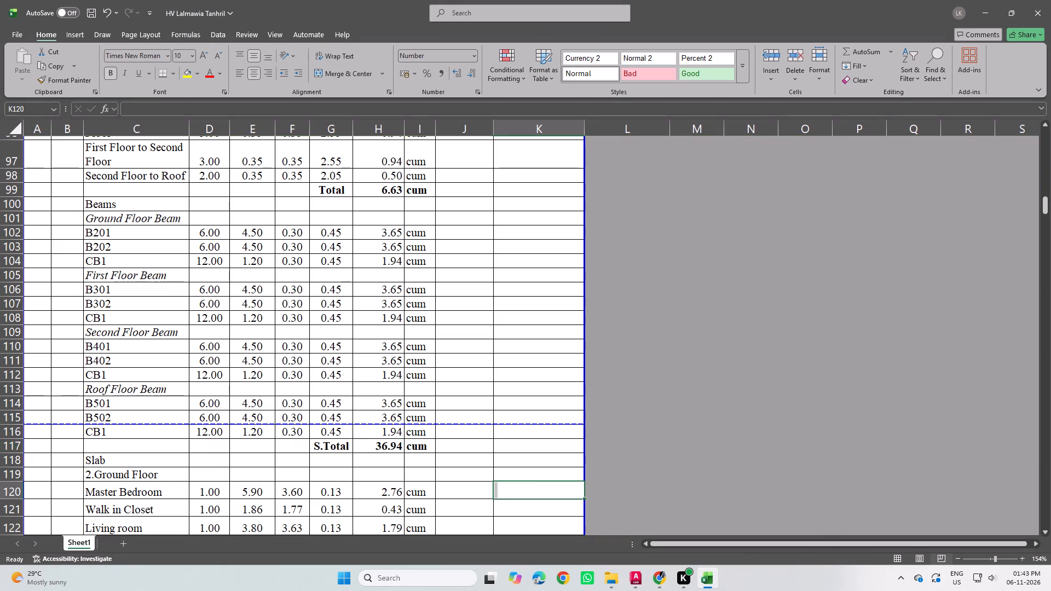
# Renumber the Ground Floor heading under Slab so it reads 1.Ground Floor.
pyautogui.scroll(-1, 420, 457)
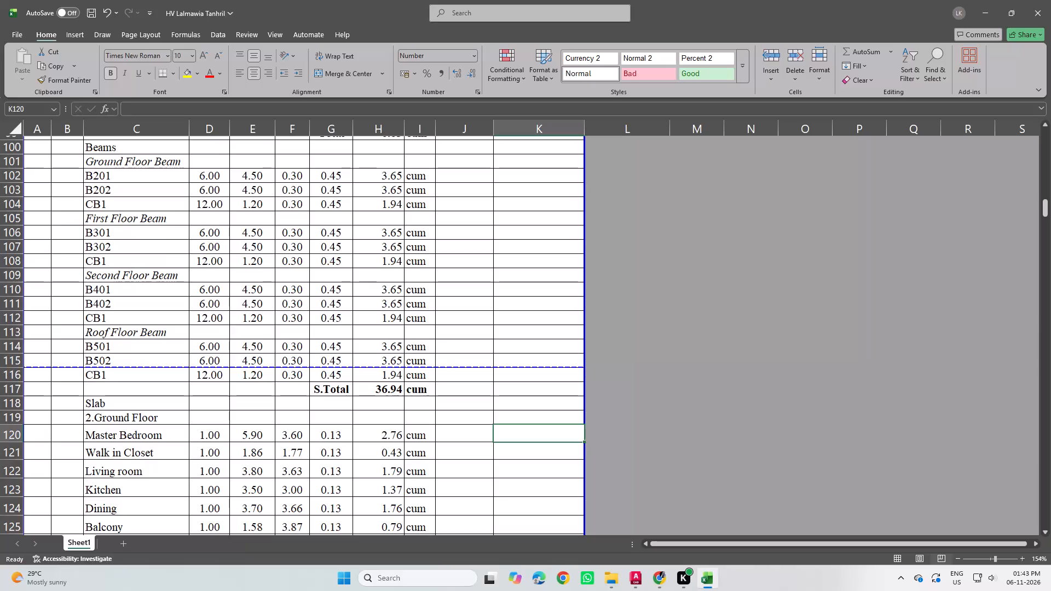
pyautogui.doubleClick(88, 418)
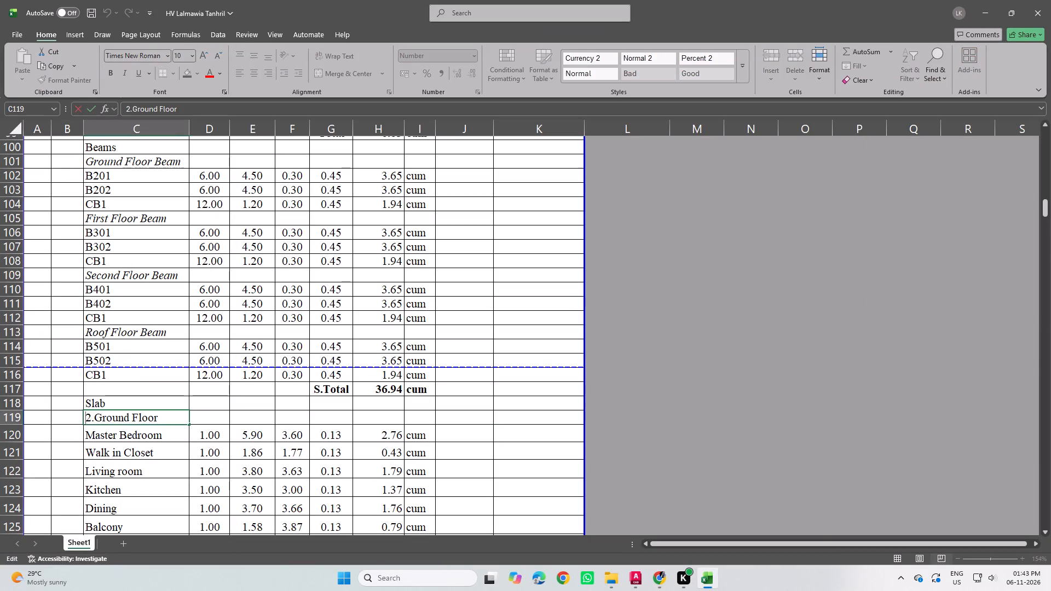
pyautogui.click(91, 420)
pyautogui.press('BackSpace')
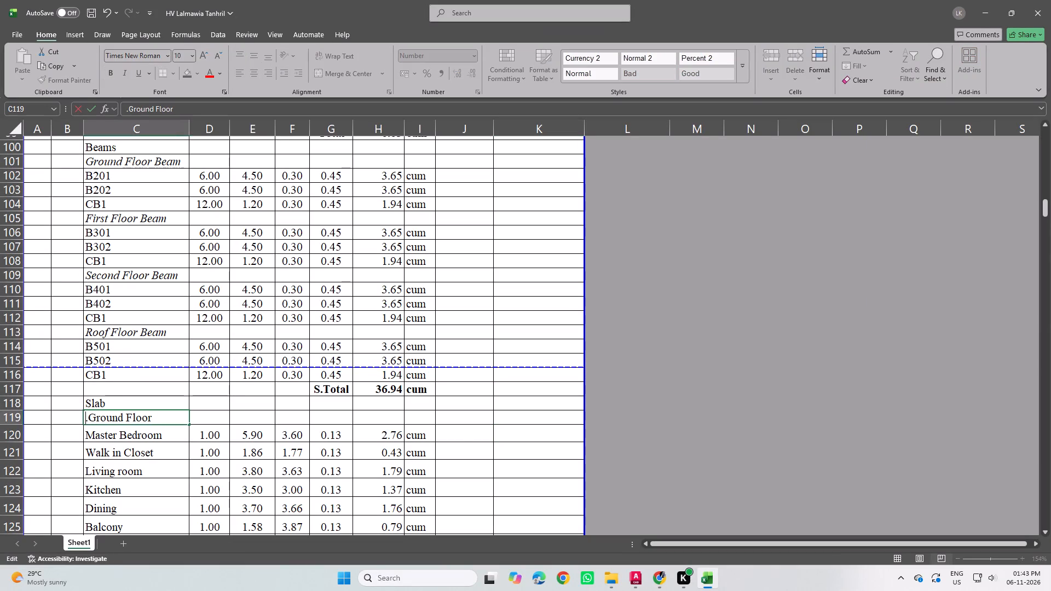
pyautogui.press('1')
pyautogui.click(598, 459)
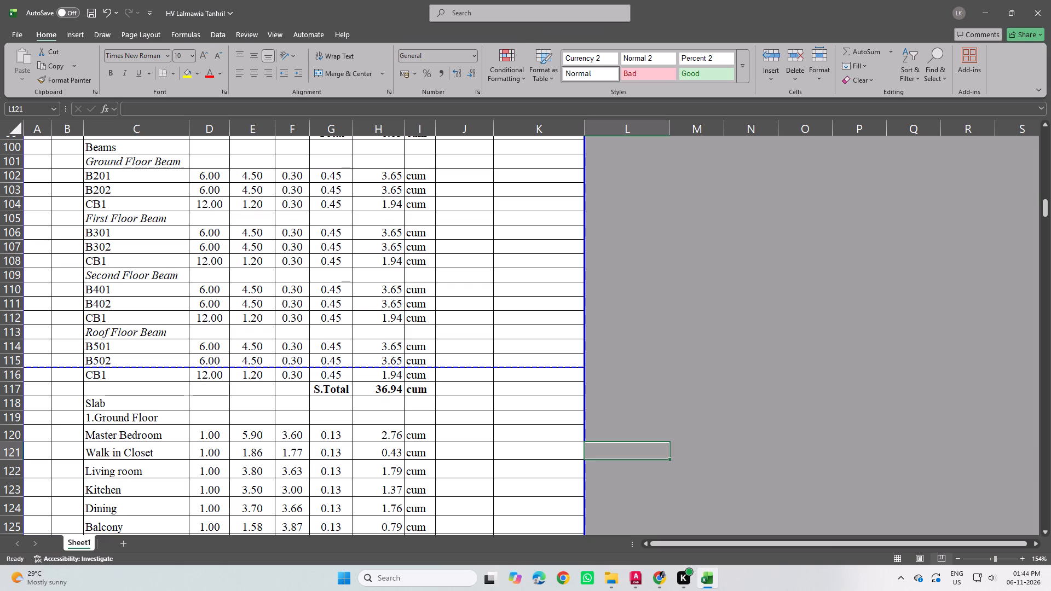
# Set the plinth beam numbers to 4 for B101, 3 for B102 and 7 for CB1.
pyautogui.scroll(5, 197, 383)
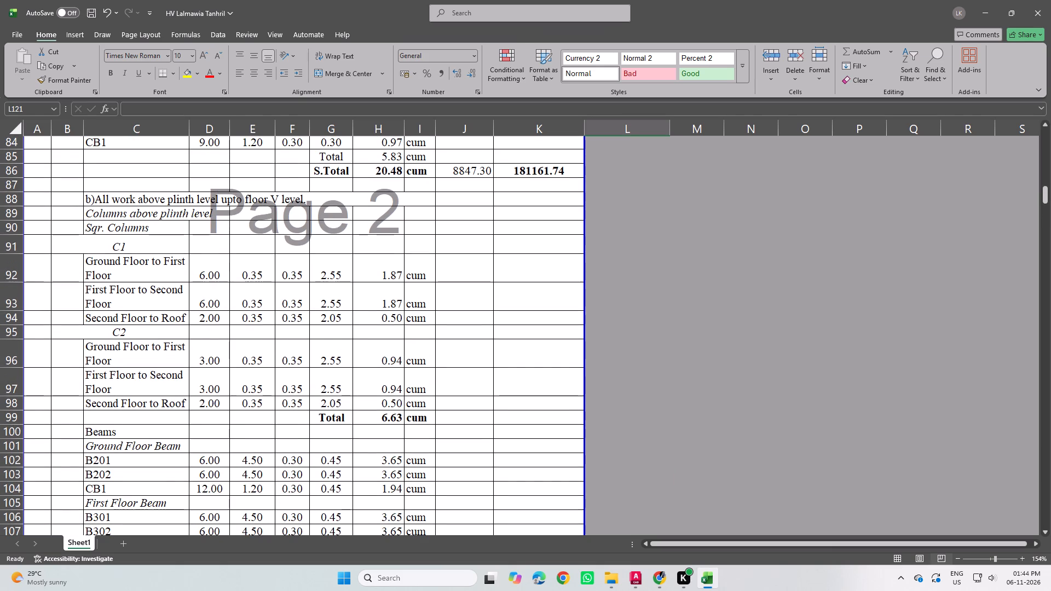
pyautogui.scroll(-5, 280, 348)
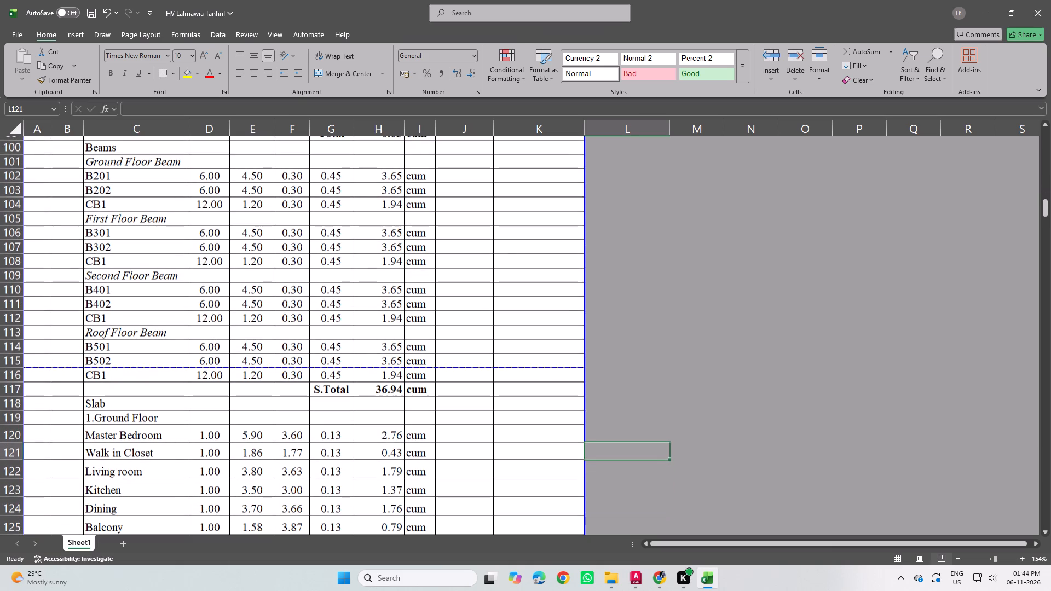
pyautogui.scroll(-1, 286, 345)
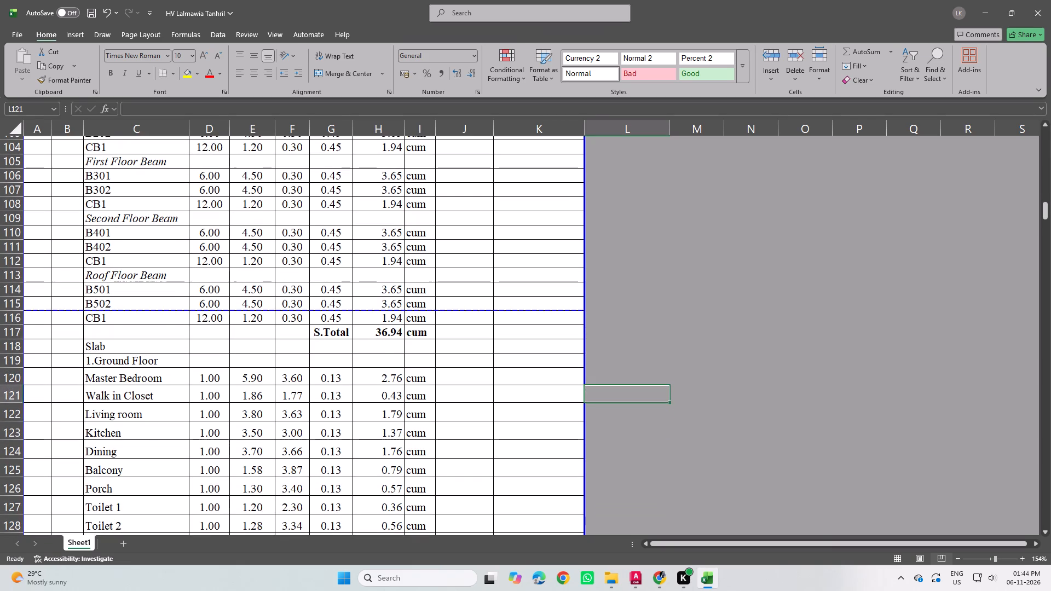
pyautogui.scroll(5, 287, 345)
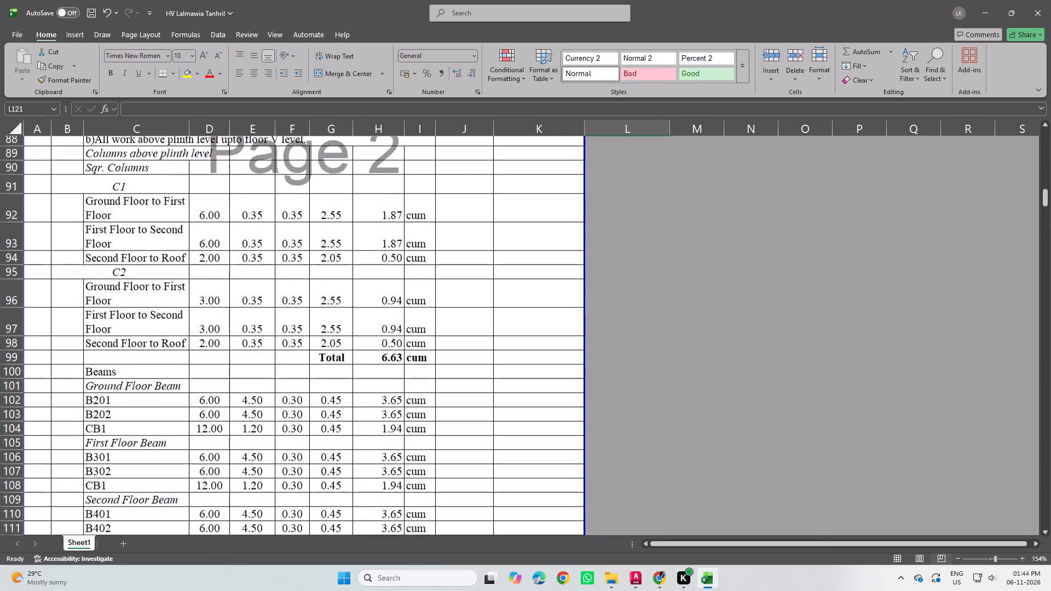
pyautogui.scroll(4, 287, 345)
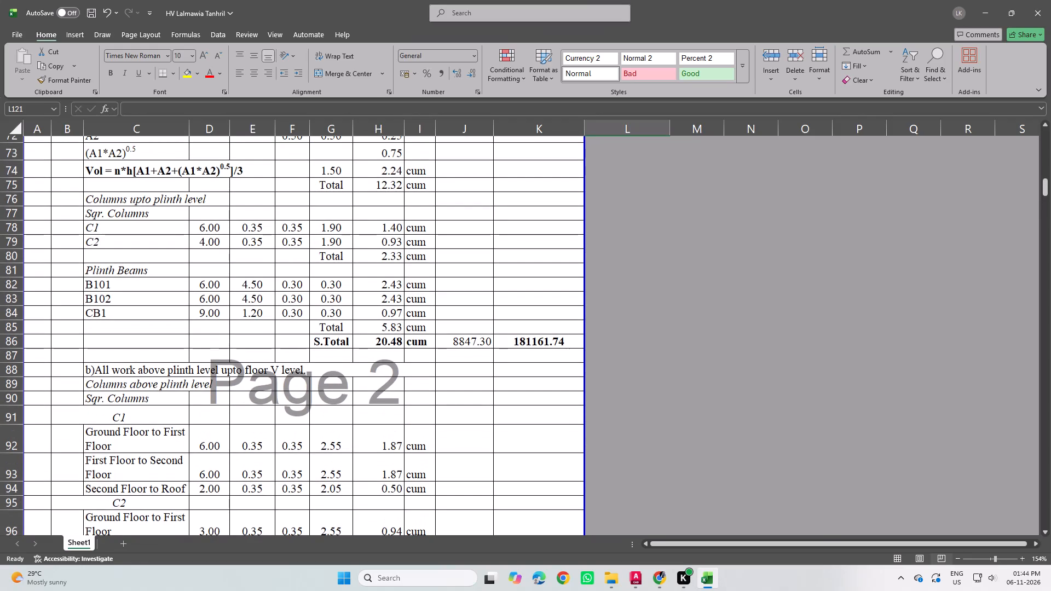
pyautogui.click(210, 279)
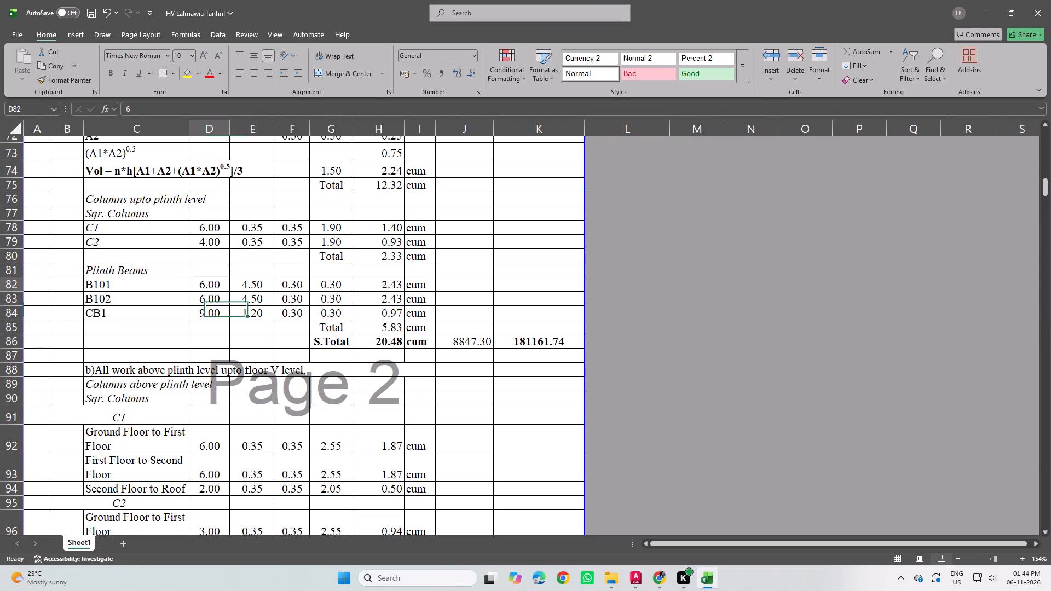
pyautogui.press('4')
pyautogui.click(218, 300)
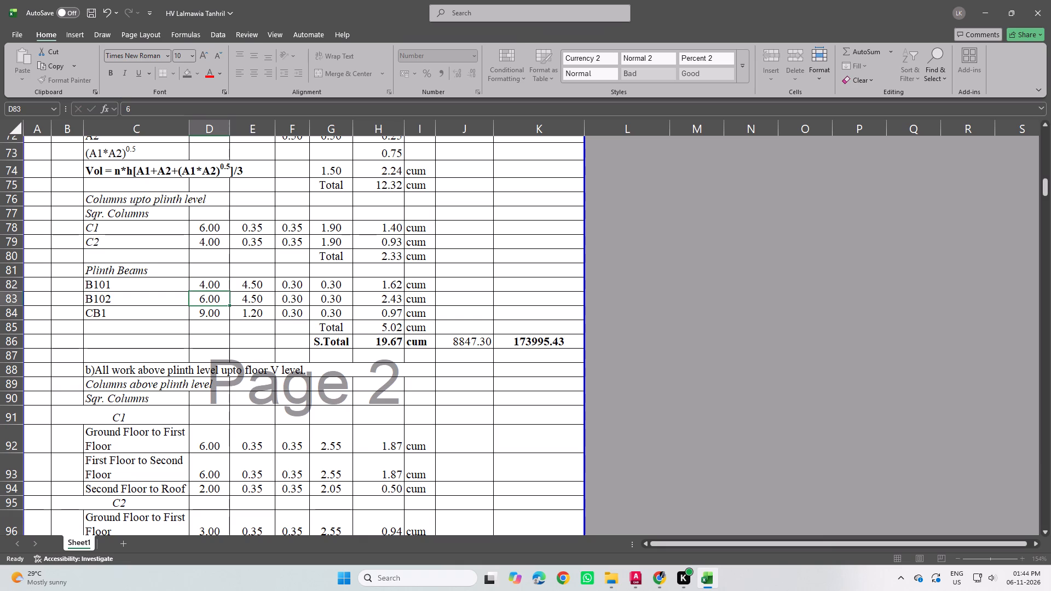
pyautogui.press('3')
pyautogui.click(209, 316)
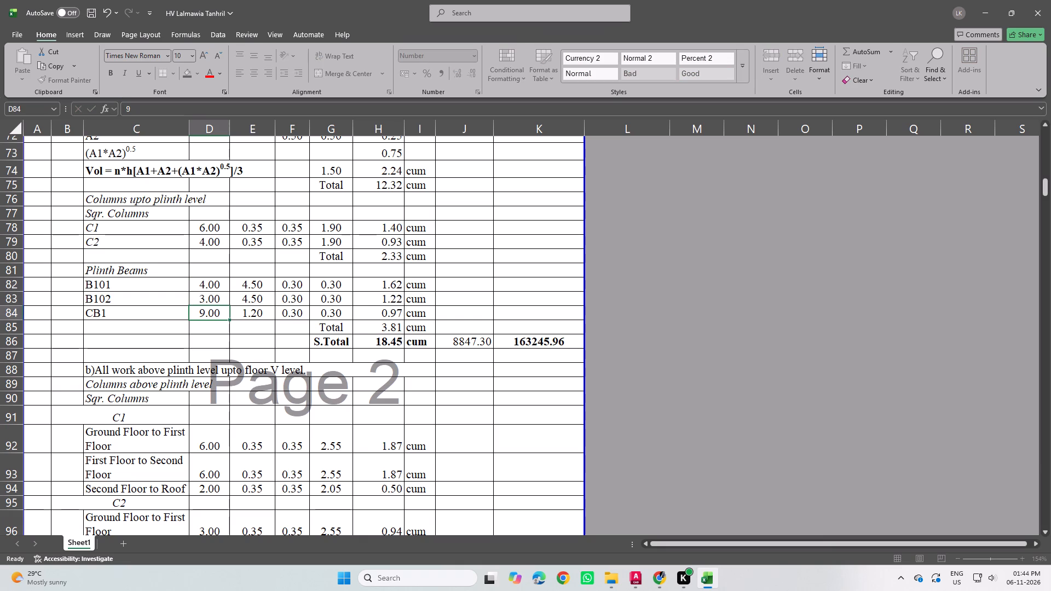
pyautogui.press('7')
pyautogui.press('Return')
# Set the number of CB1 beams to 9 under Ground Floor Beam and 12 under First Floor Beam.
pyautogui.scroll(-5, 246, 325)
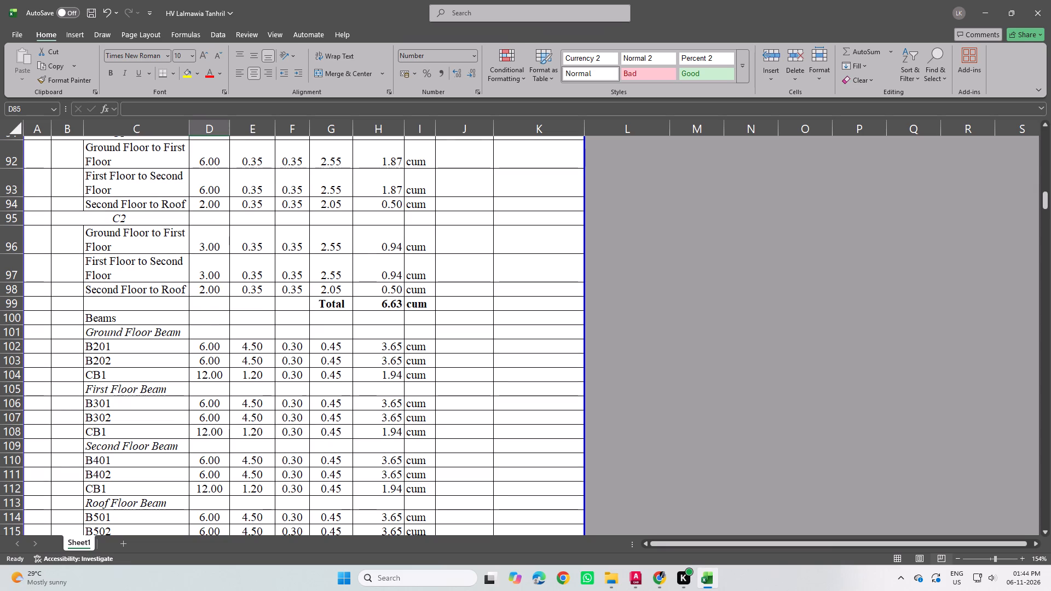
pyautogui.scroll(-2, 309, 317)
pyautogui.scroll(4, 310, 317)
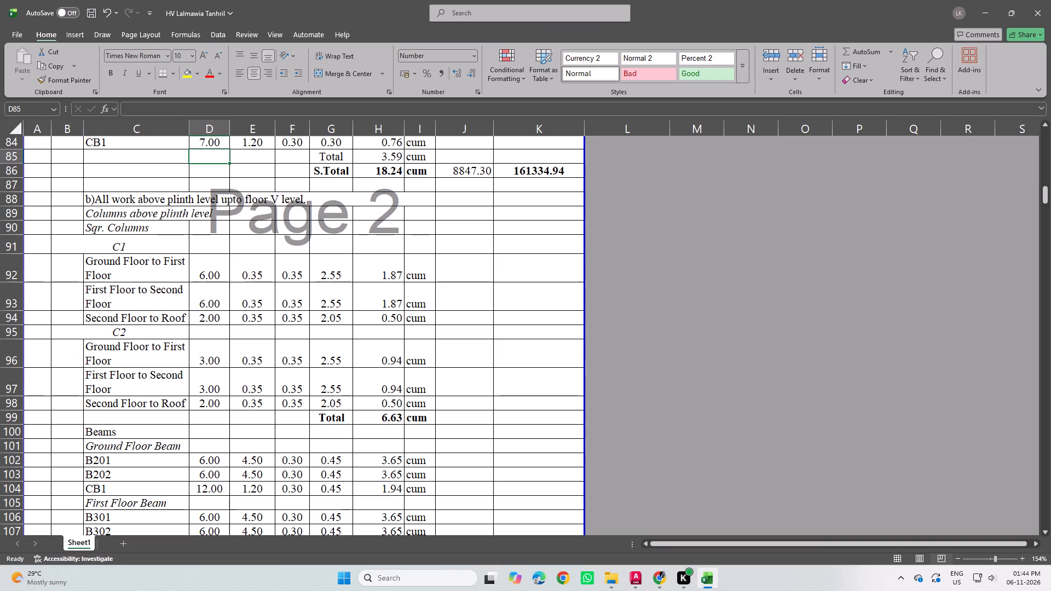
pyautogui.scroll(-2, 310, 317)
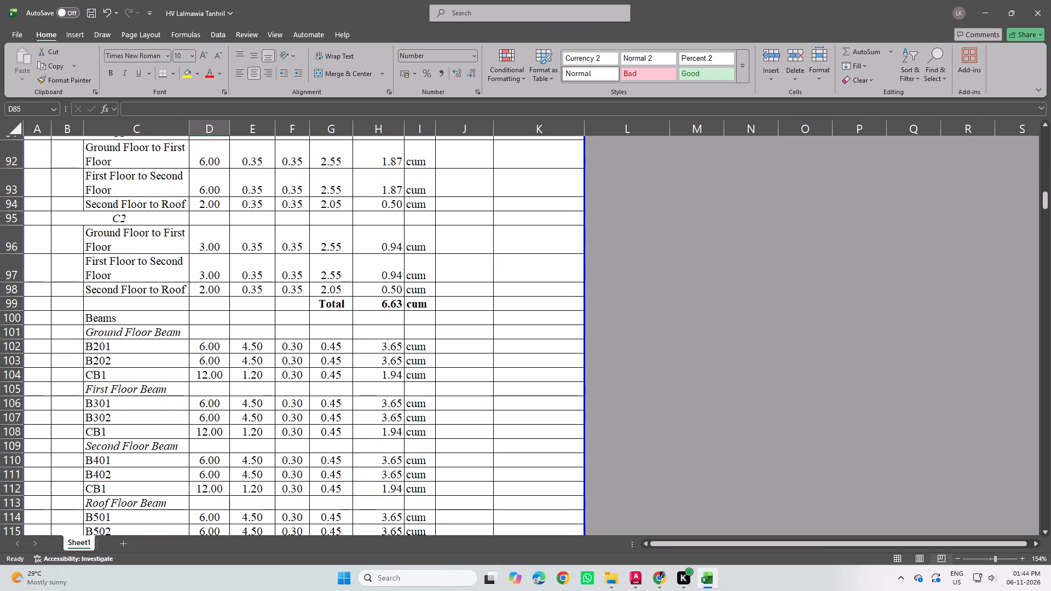
pyautogui.scroll(-3, 310, 317)
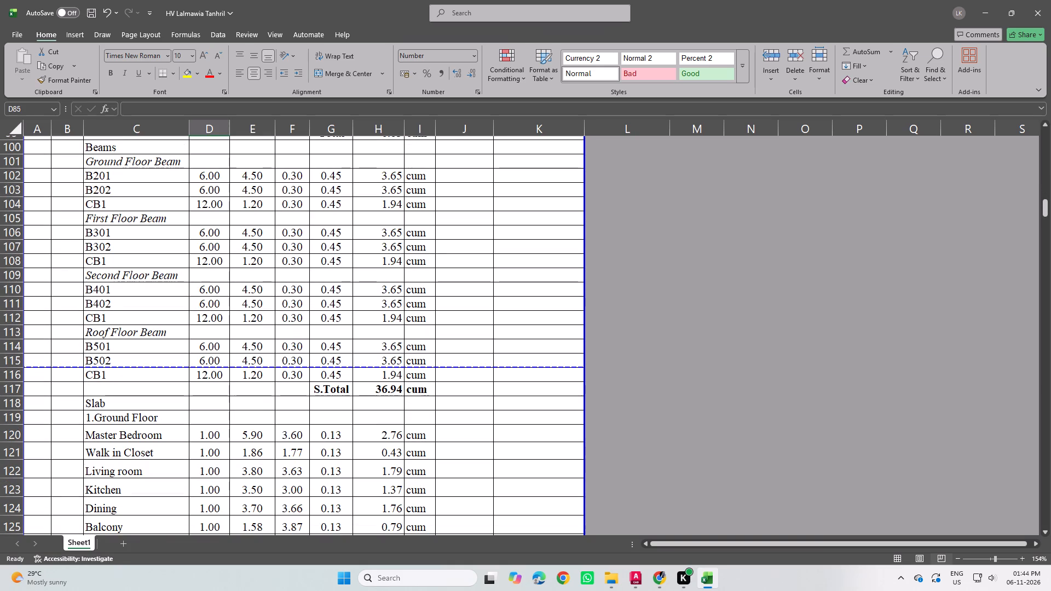
pyautogui.click(210, 210)
pyautogui.click(225, 203)
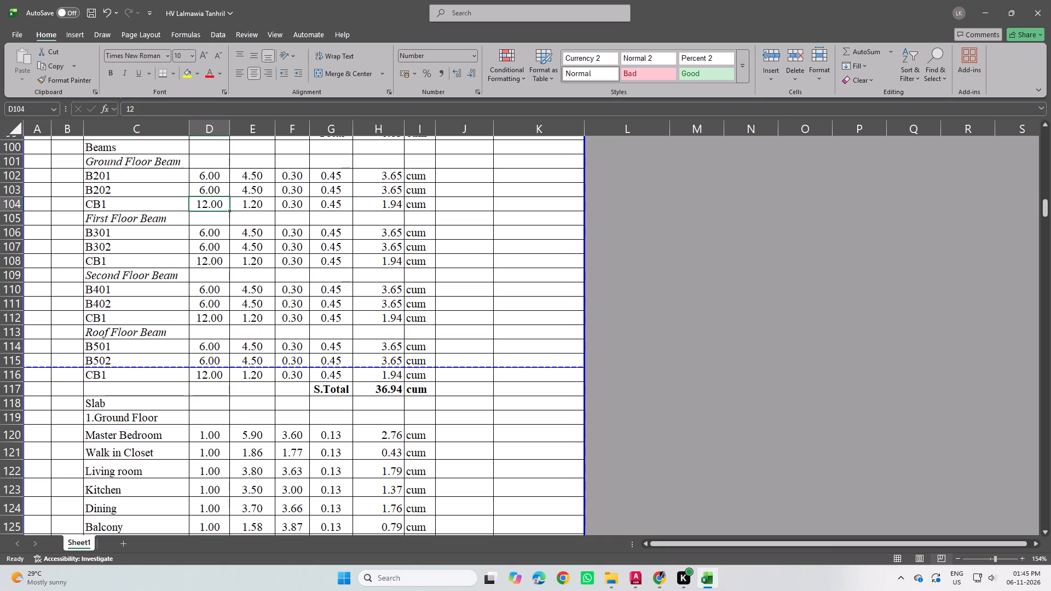
pyautogui.press('9')
pyautogui.press('Return')
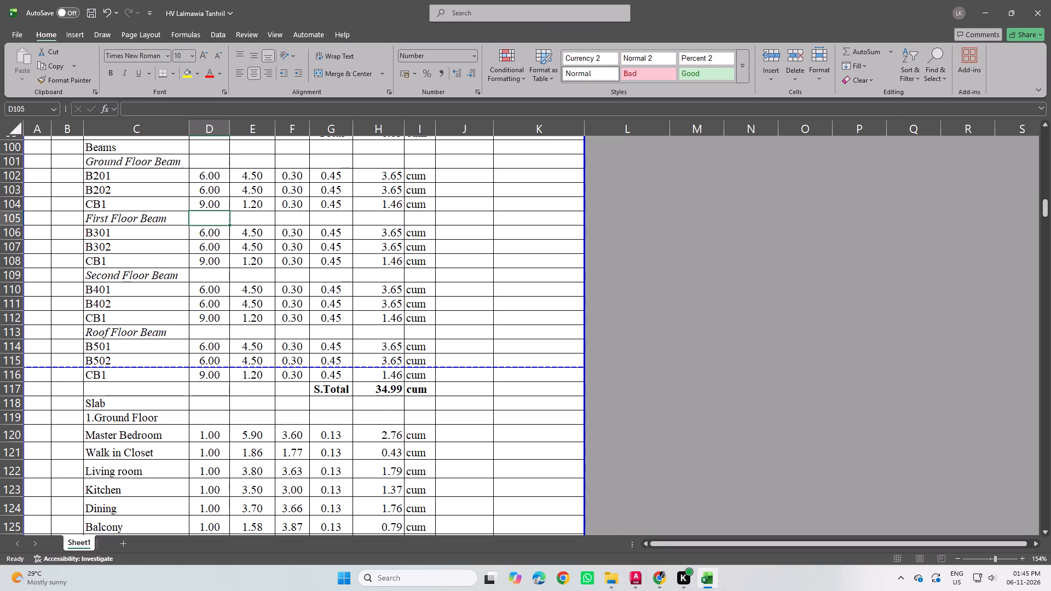
pyautogui.click(215, 261)
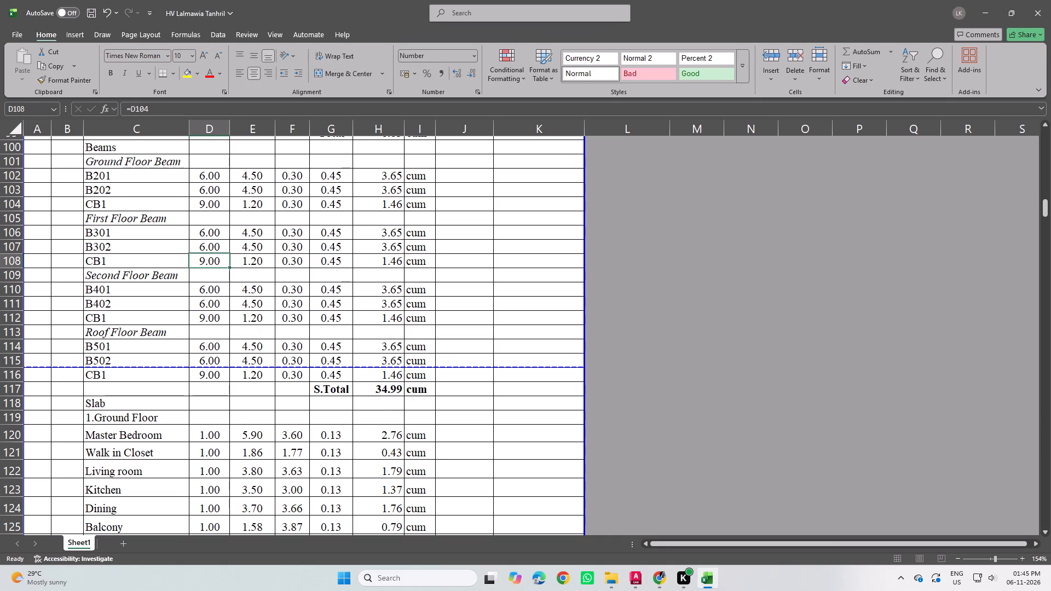
pyautogui.write('12')
pyautogui.press('Return')
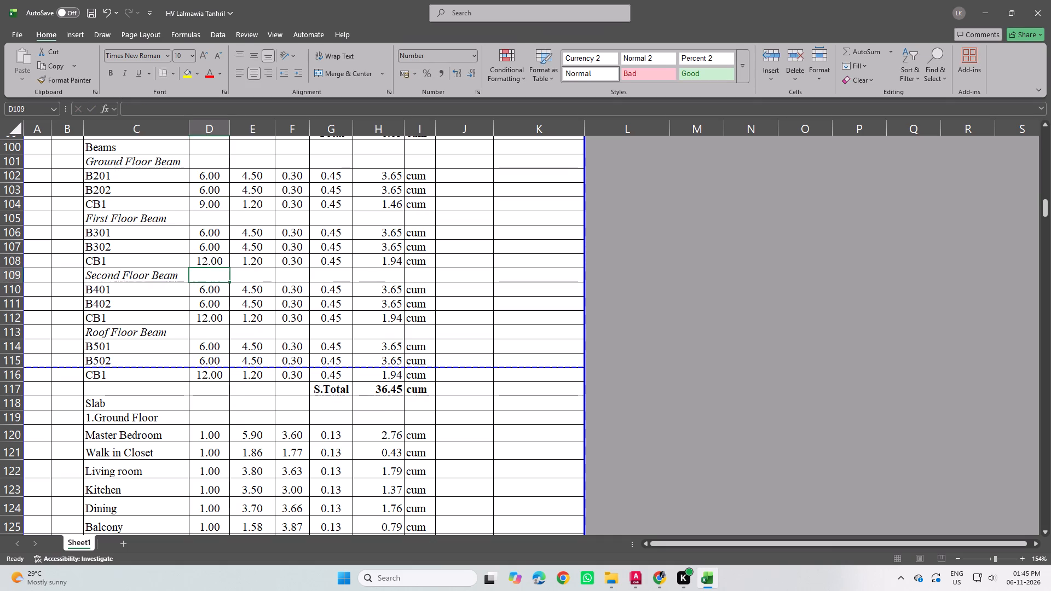
# Compare the Ground Floor slab room list with the rooms on the ground floor plan in the AutoCAD drawing.
pyautogui.scroll(-2, 281, 344)
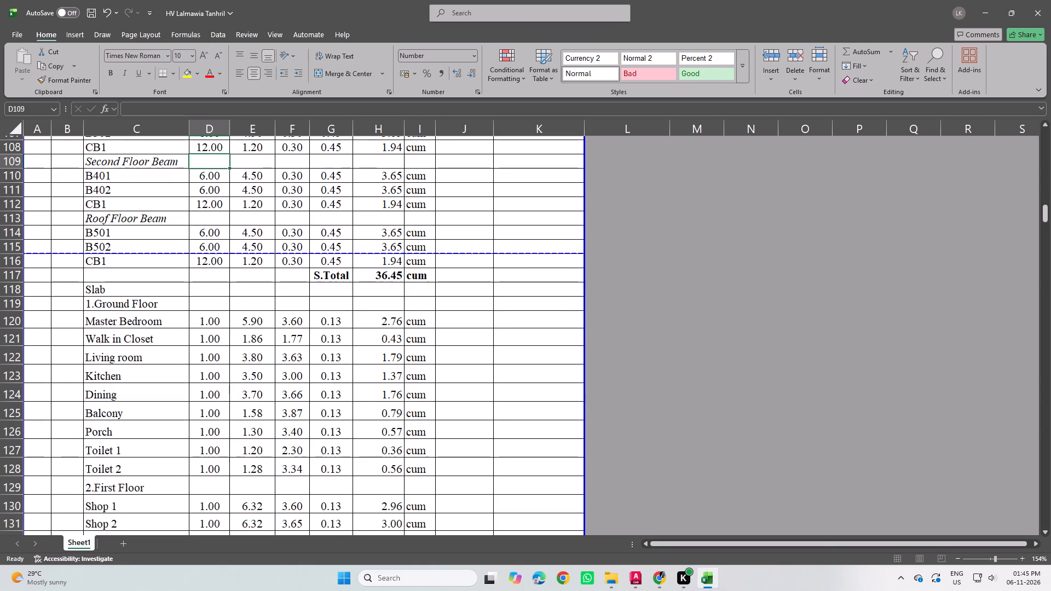
pyautogui.scroll(-1, 281, 344)
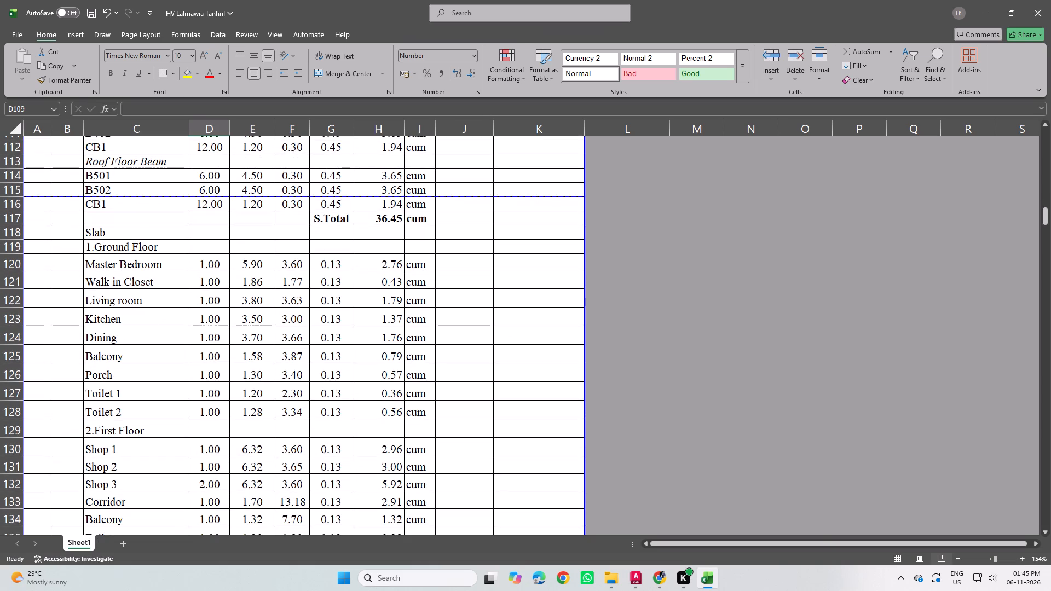
pyautogui.click(715, 578)
pyautogui.scroll(-2, 376, 427)
pyautogui.moveTo(305, 419); pyautogui.dragTo(587, 380, button='middle')
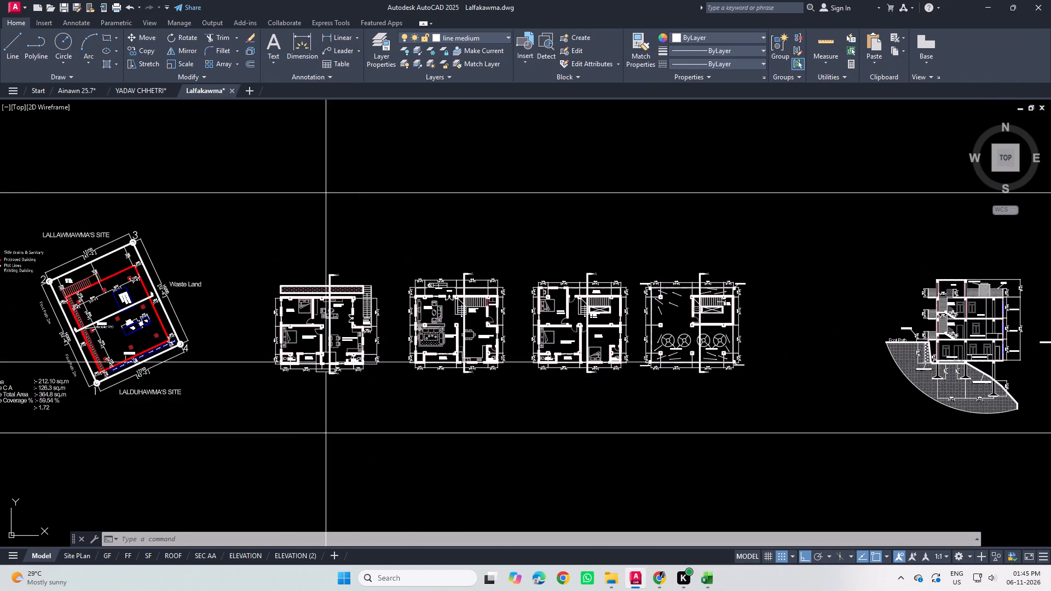
pyautogui.scroll(3, 303, 335)
pyautogui.moveTo(425, 420); pyautogui.dragTo(435, 385, button='middle')
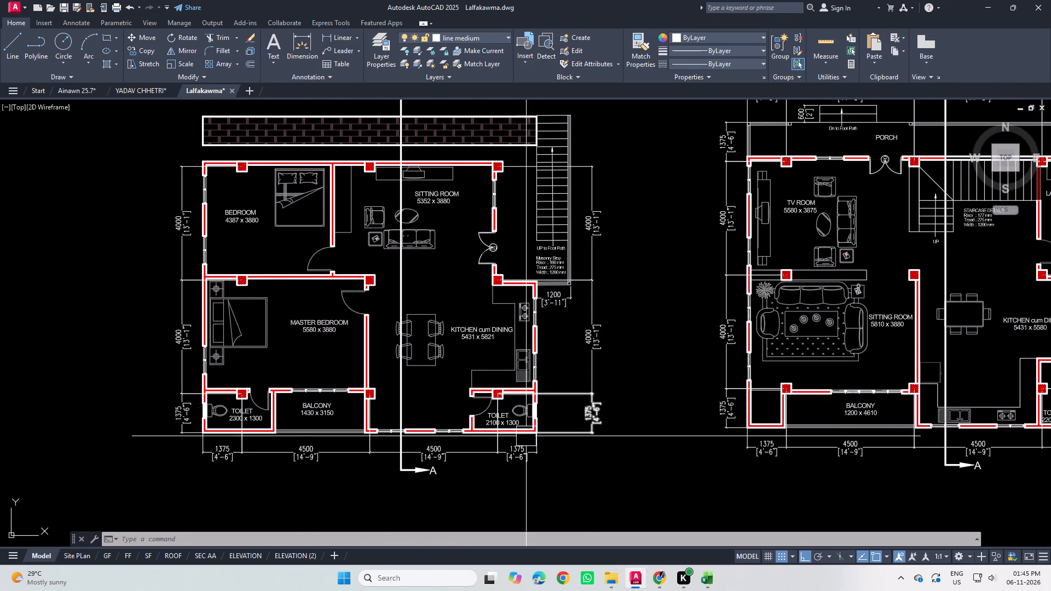
pyautogui.click(707, 576)
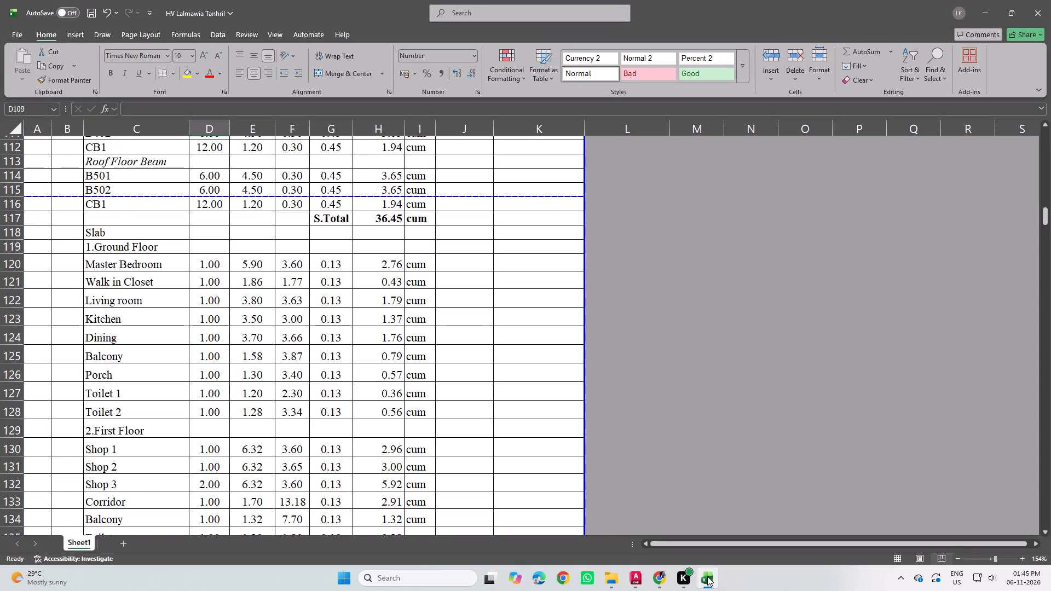
pyautogui.click(707, 576)
pyautogui.click(707, 576)
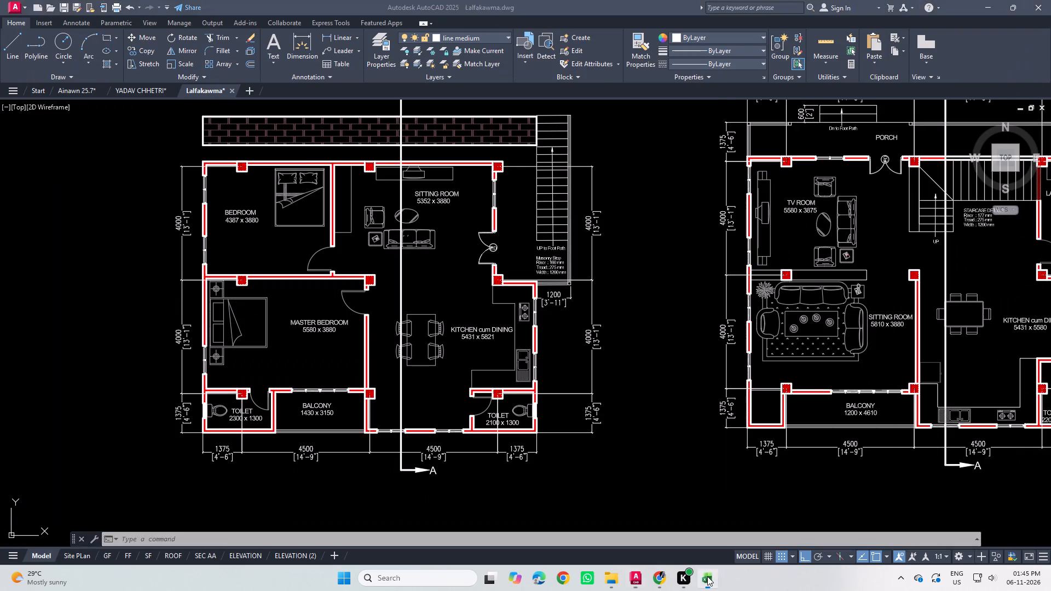
# Delete the Walk in Closet row from the Ground Floor slab list.
pyautogui.click(18, 280)
pyautogui.rightClick(18, 282)
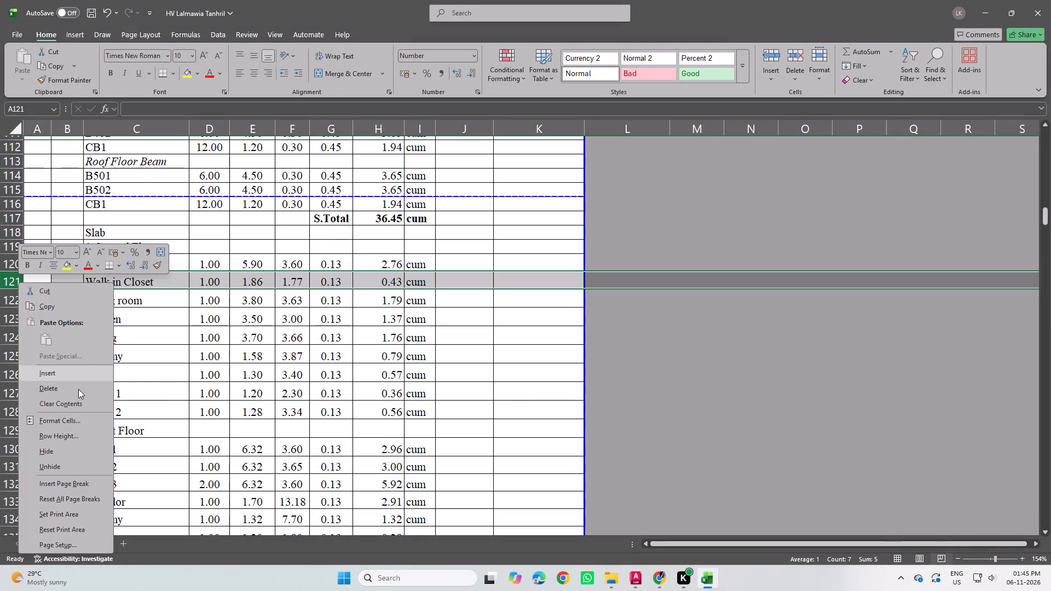
pyautogui.click(76, 395)
# Check the kitchen on the AutoCAD ground floor plan and rename the Ground Floor slab's Kitchen entry as Kitchen cum Dining.
pyautogui.click(706, 580)
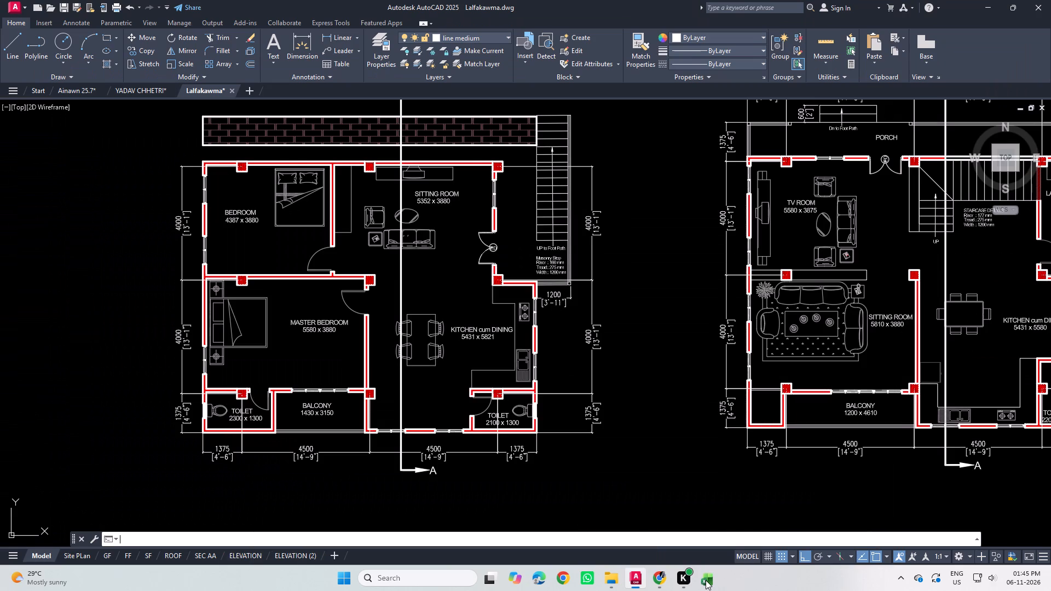
pyautogui.click(706, 580)
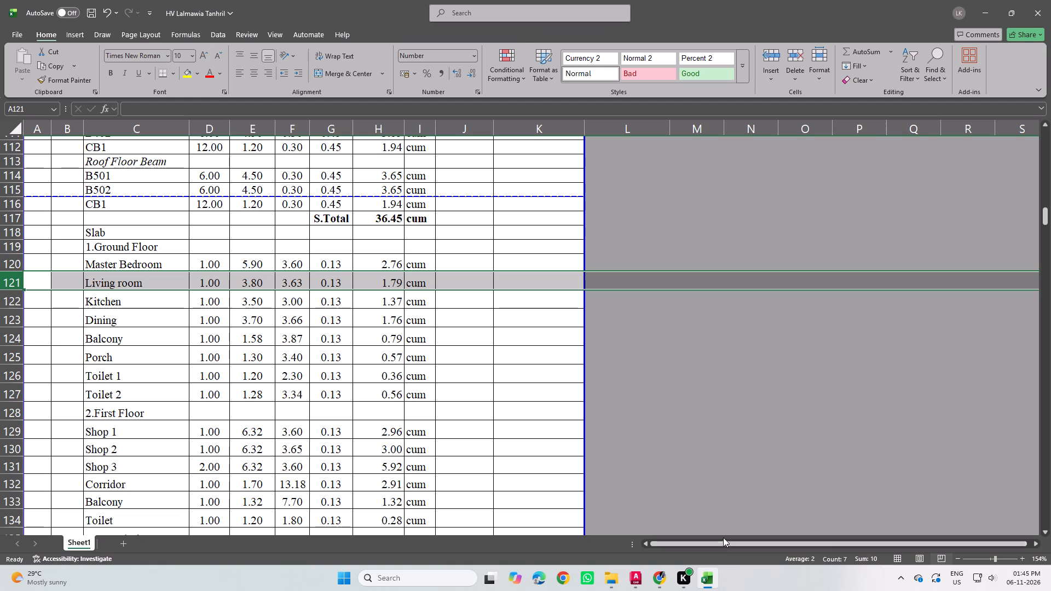
pyautogui.click(434, 419)
pyautogui.doubleClick(151, 304)
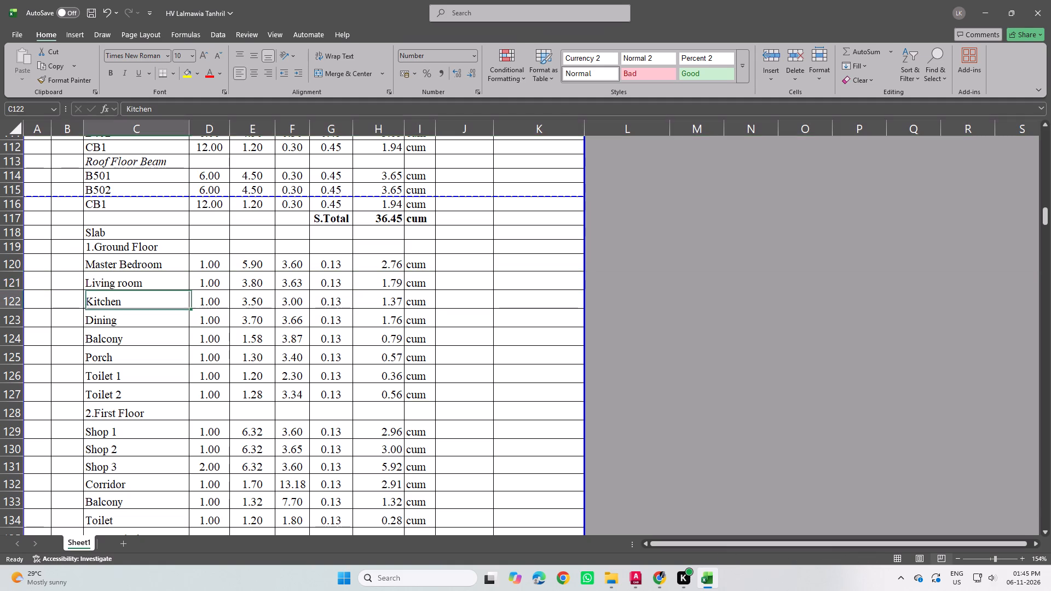
pyautogui.press('space')
pyautogui.press('c')
pyautogui.press('u')
pyautogui.press('m')
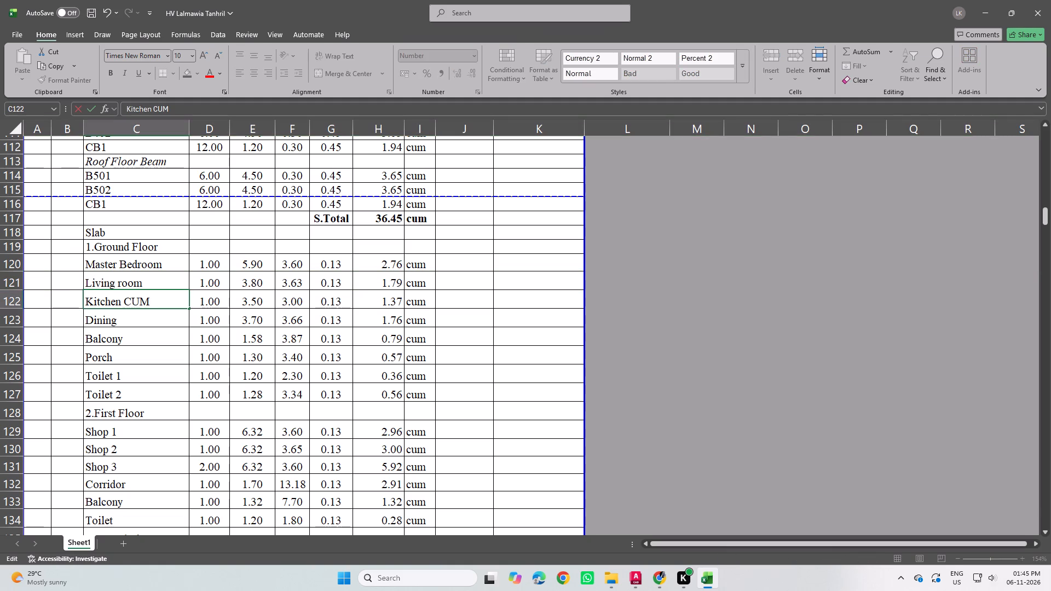
pyautogui.press('space')
pyautogui.press('BackSpace')
pyautogui.press('BackSpace')
pyautogui.press('BackSpace')
pyautogui.press('BackSpace')
pyautogui.press('c')
pyautogui.write('UM')
pyautogui.press('BackSpace')
pyautogui.press('BackSpace')
pyautogui.write('cum DIN')
pyautogui.press('=')
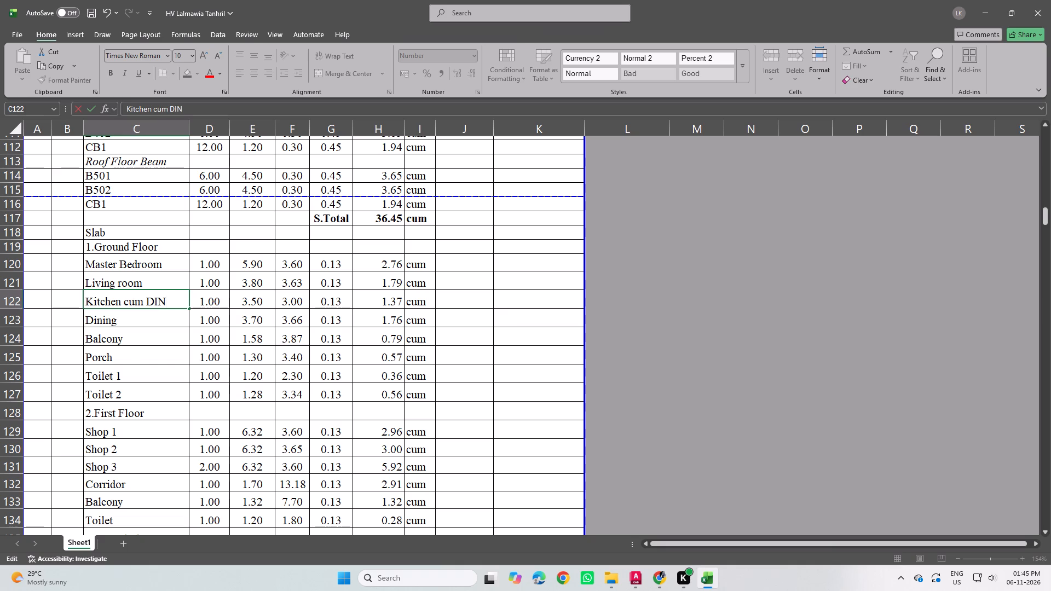
pyautogui.press('BackSpace')
pyautogui.press('BackSpace')
pyautogui.press('BackSpace')
pyautogui.write('ining')
pyautogui.click(140, 320)
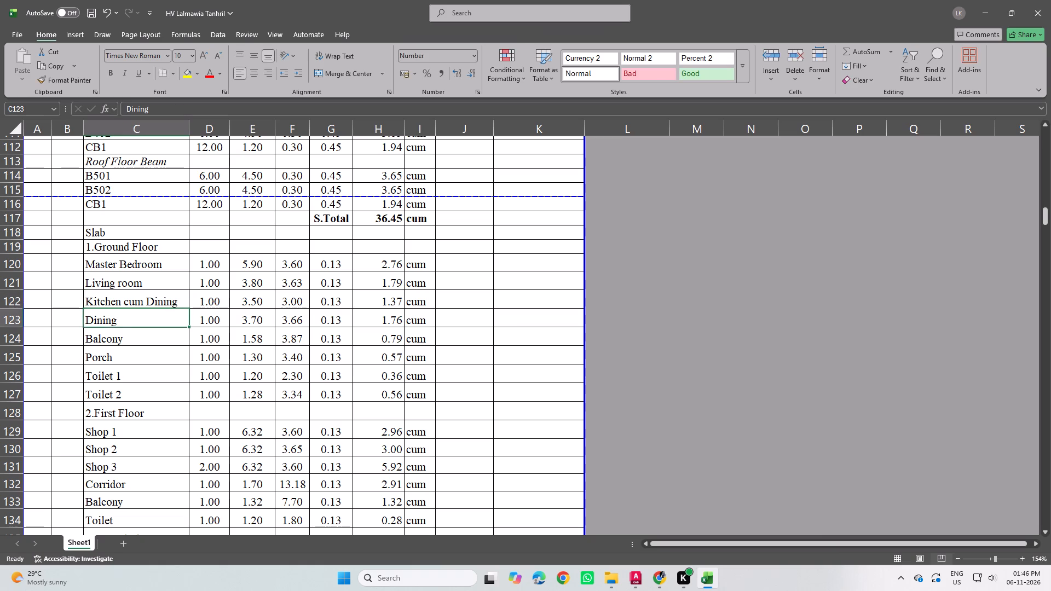
# Delete the separate Dining row from the Ground Floor slab list.
pyautogui.click(6, 314)
pyautogui.rightClick(6, 315)
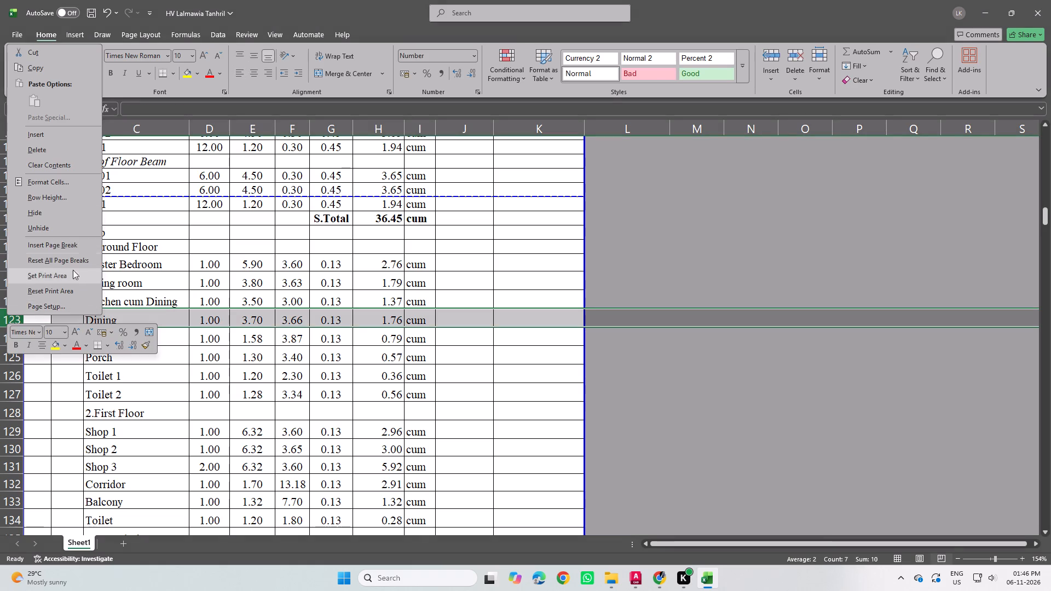
pyautogui.click(60, 146)
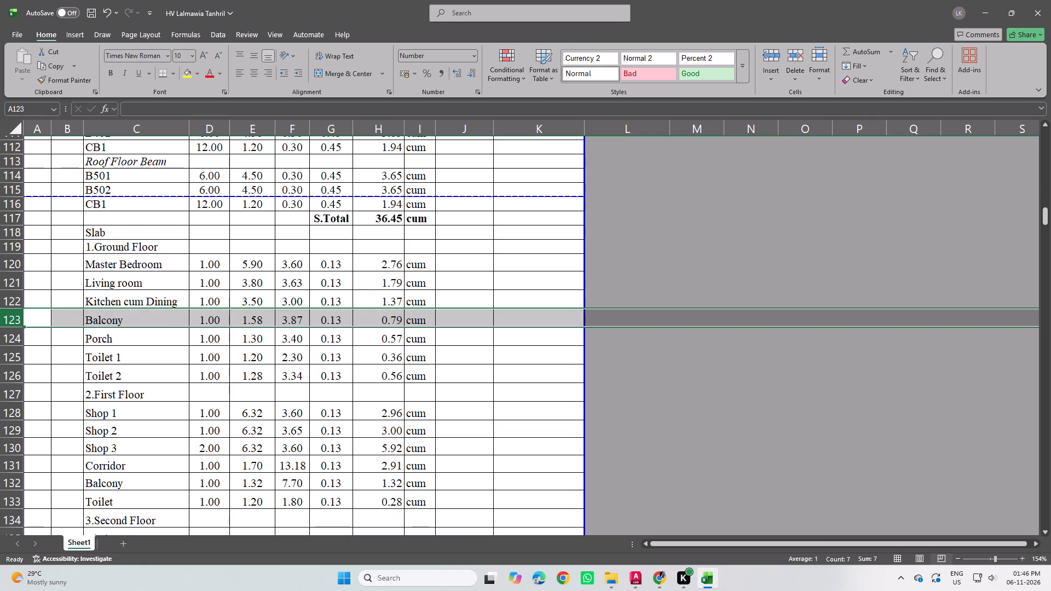
# Check the remaining rooms against the AutoCAD floor plan and delete the Toilet 2 row from the Ground Floor slab list.
pyautogui.click(138, 334)
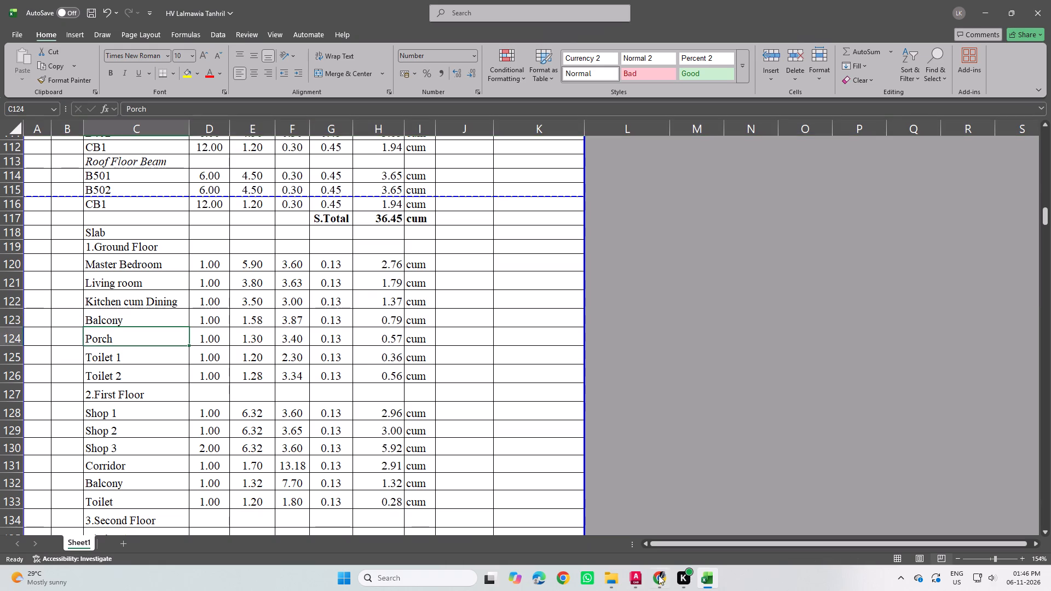
pyautogui.click(655, 578)
pyautogui.click(634, 581)
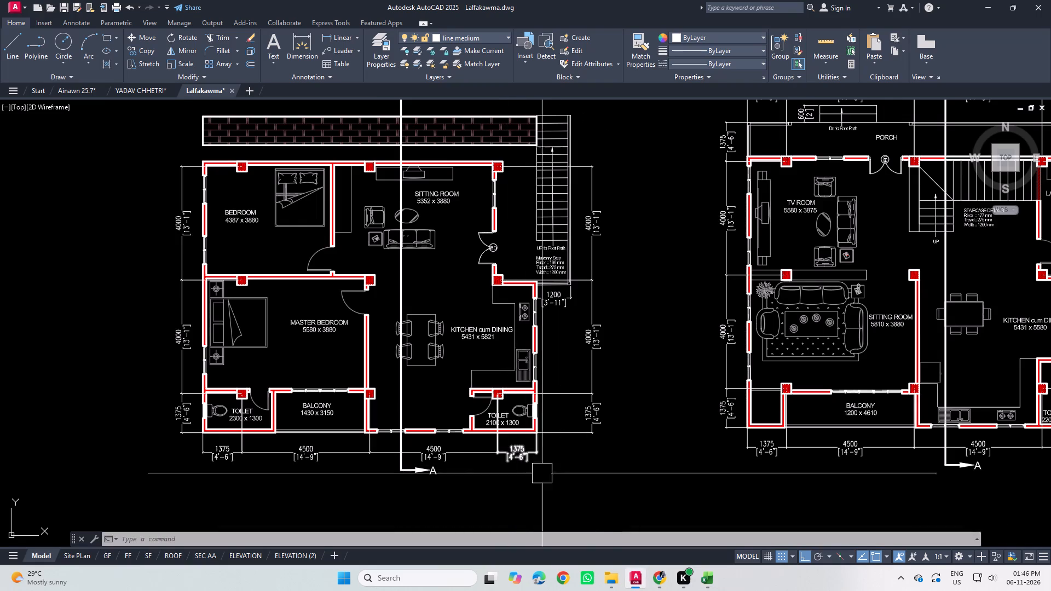
pyautogui.click(627, 583)
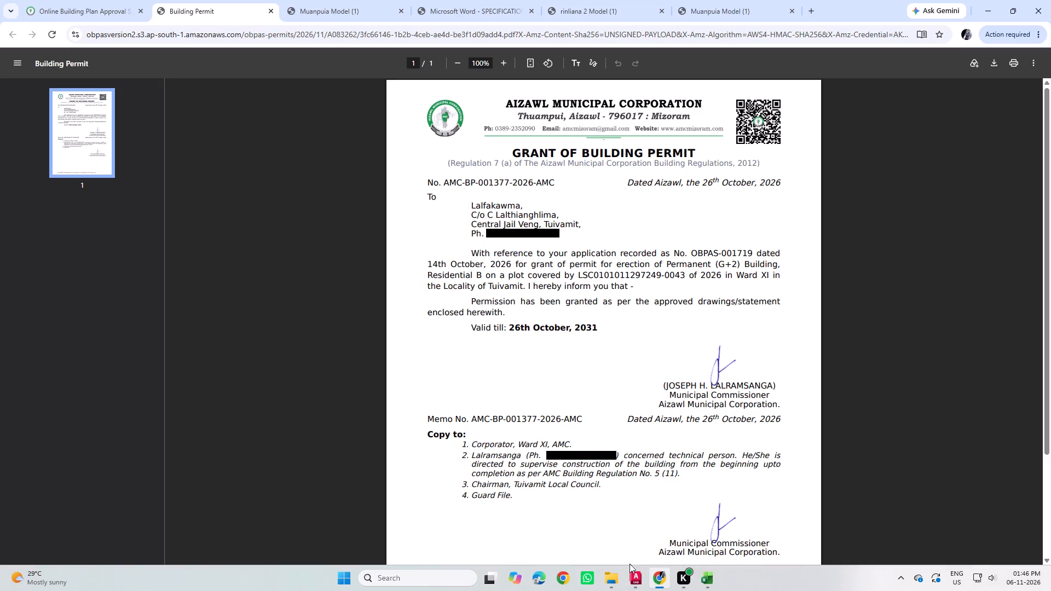
pyautogui.click(627, 581)
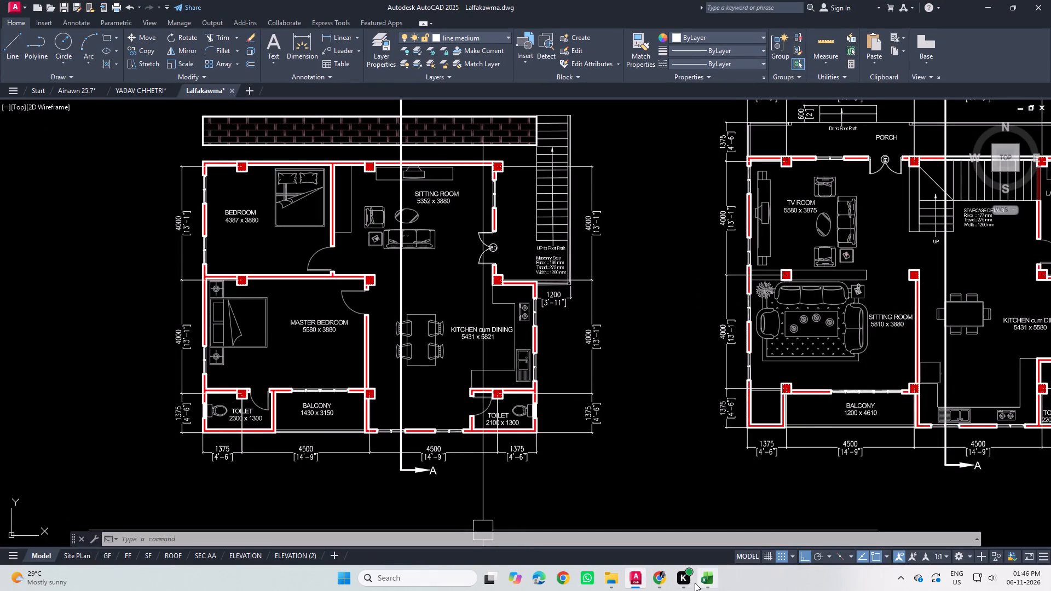
pyautogui.click(717, 585)
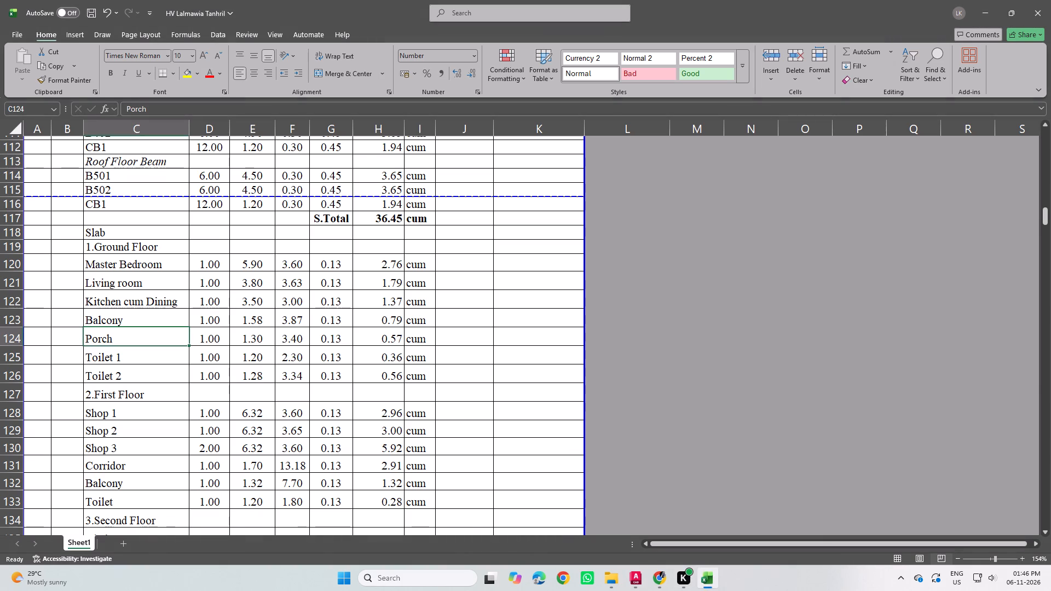
pyautogui.click(23, 376)
pyautogui.rightClick(23, 376)
pyautogui.click(71, 208)
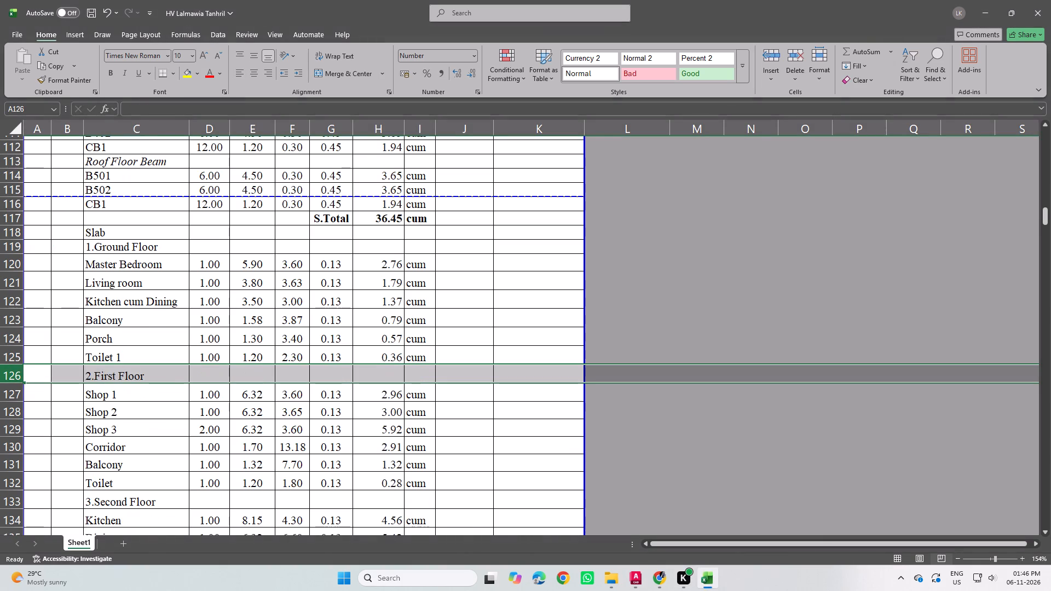
# Recheck the floor plan in AutoCAD and insert an empty row between Master Bedroom and Living room in the Ground Floor slab list.
pyautogui.click(151, 345)
pyautogui.click(203, 358)
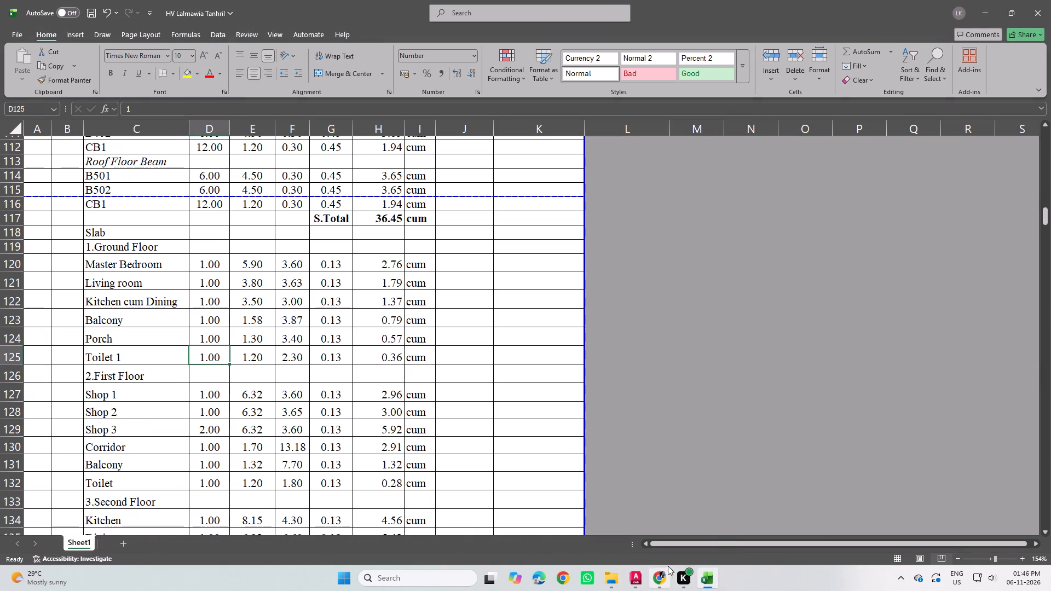
pyautogui.click(661, 580)
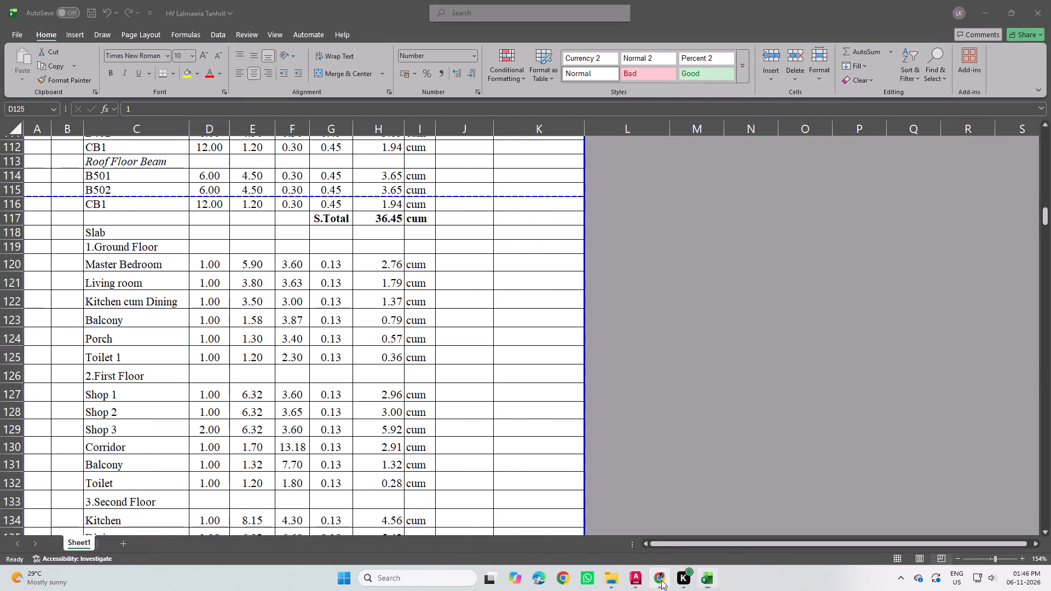
pyautogui.click(639, 584)
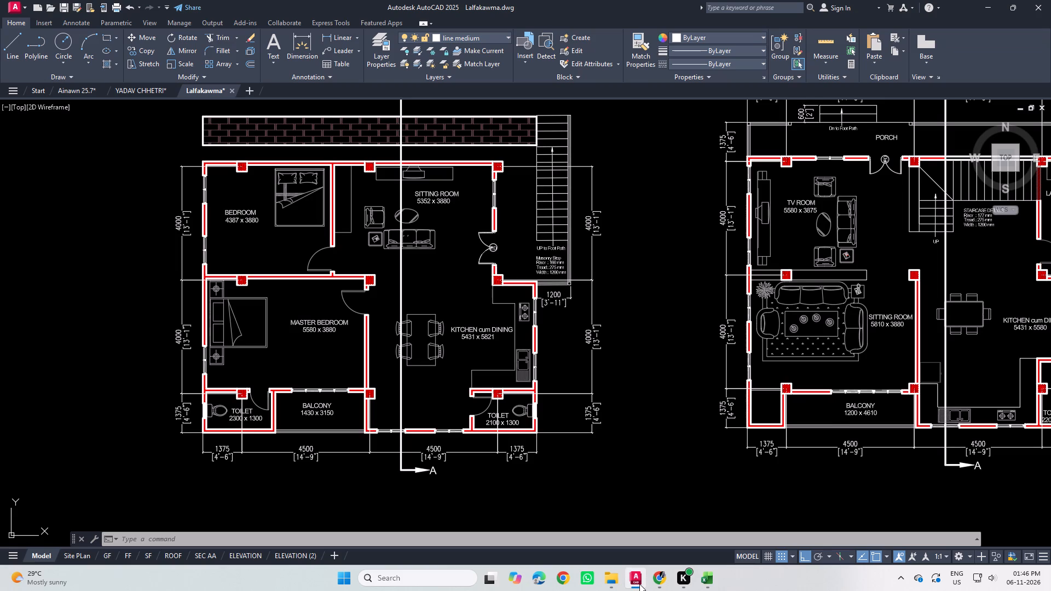
pyautogui.click(639, 584)
pyautogui.click(703, 582)
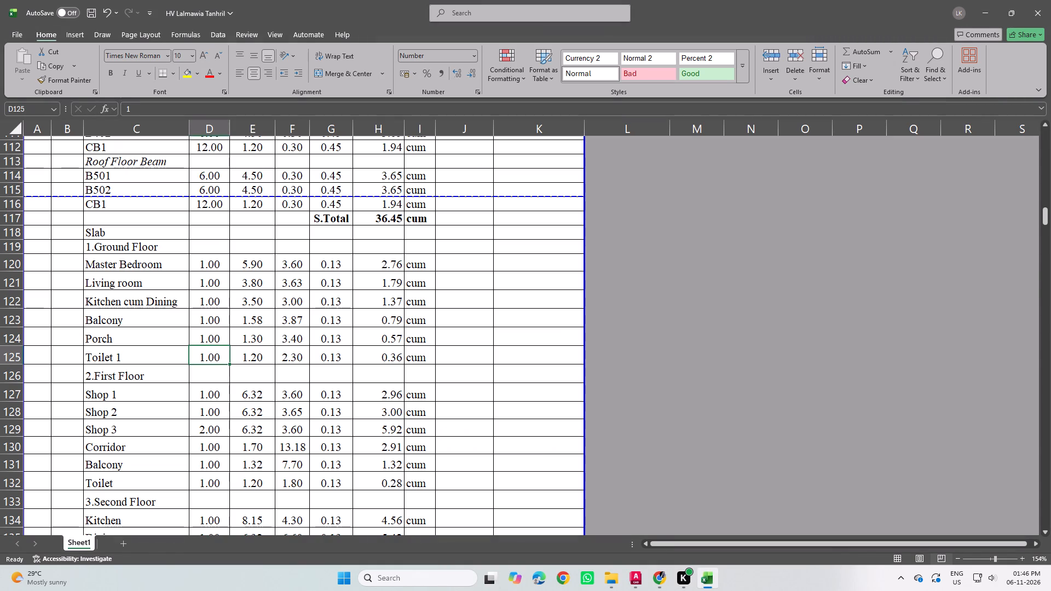
pyautogui.click(13, 280)
pyautogui.rightClick(12, 281)
pyautogui.click(73, 376)
pyautogui.click(134, 262)
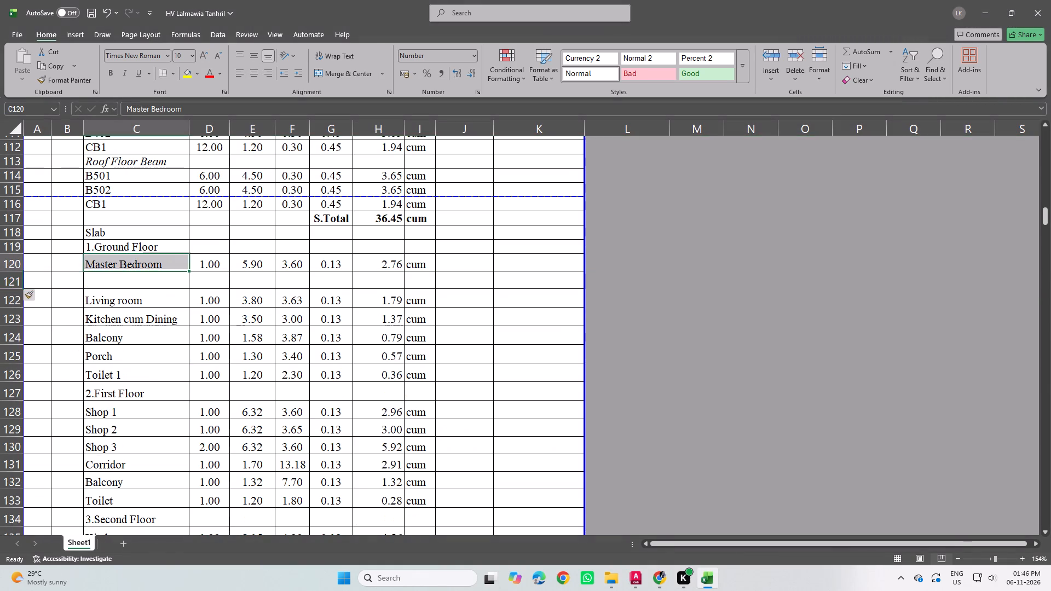
# Fill the empty row below Master Bedroom with the name Bedroom, adapted from a copy of the Master Bedroom label, and number 1.
pyautogui.click(14, 265)
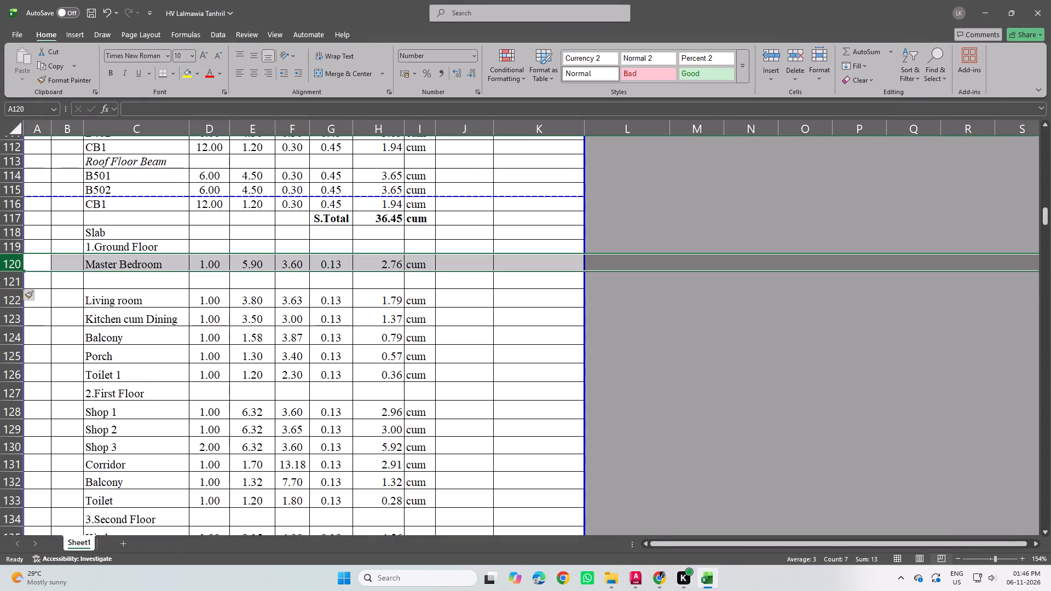
pyautogui.click(154, 267)
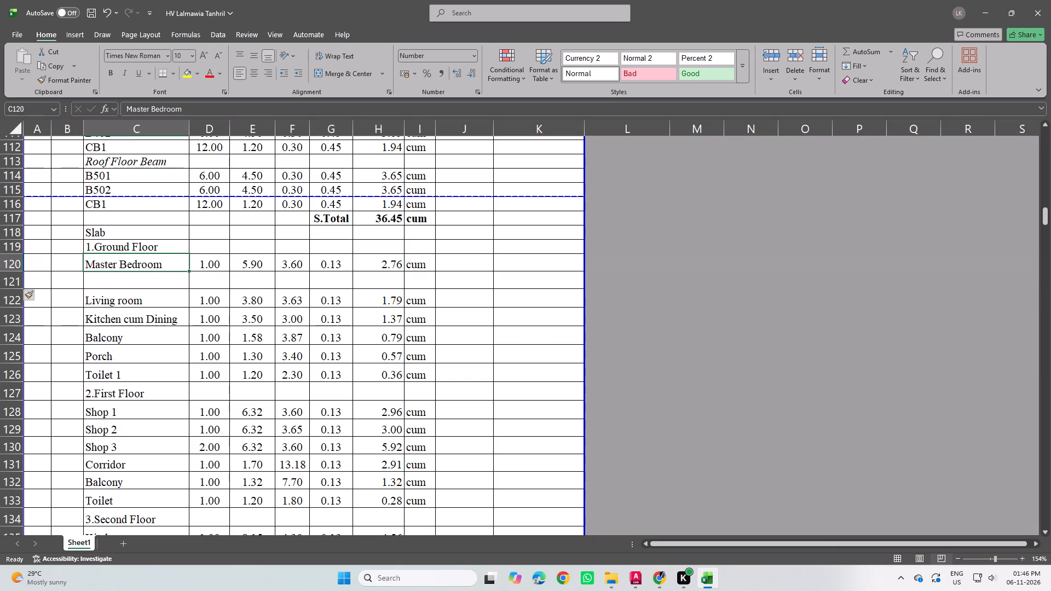
pyautogui.hotkey('ctrl', 'c')
pyautogui.click(168, 278)
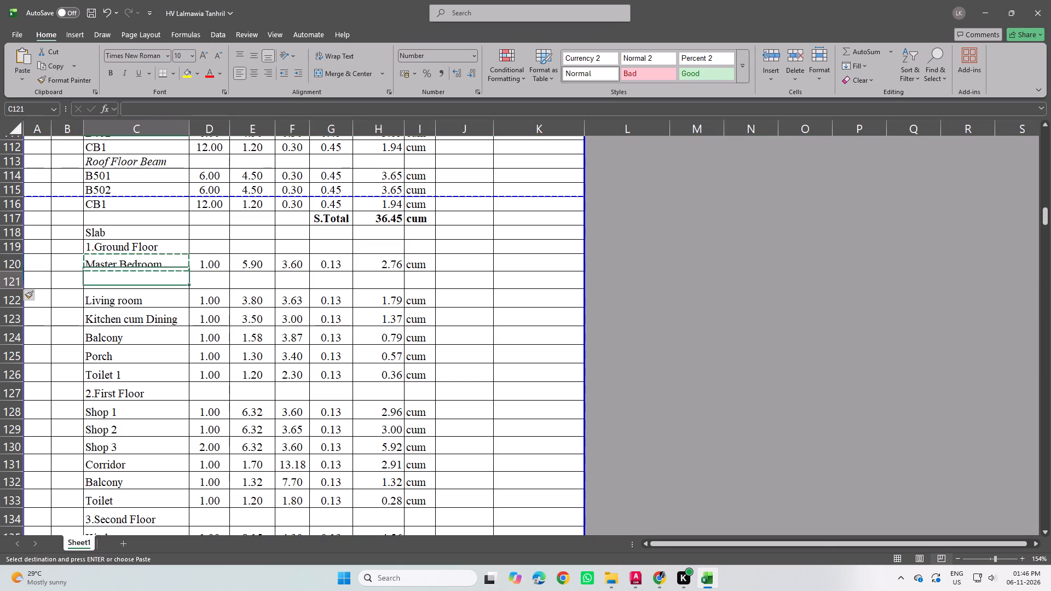
pyautogui.hotkey('ctrl', 'v')
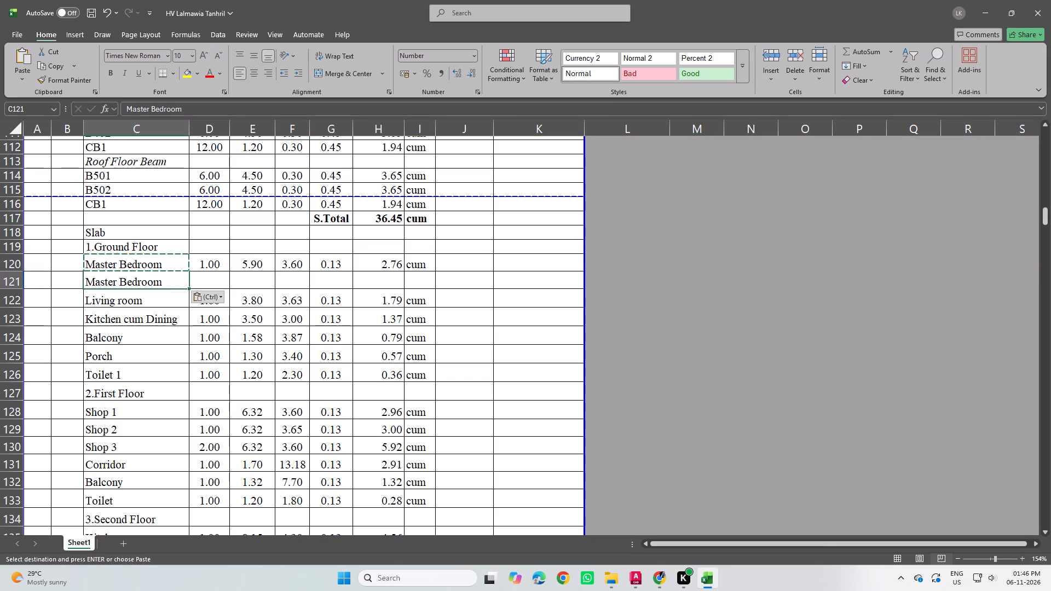
pyautogui.doubleClick(122, 277)
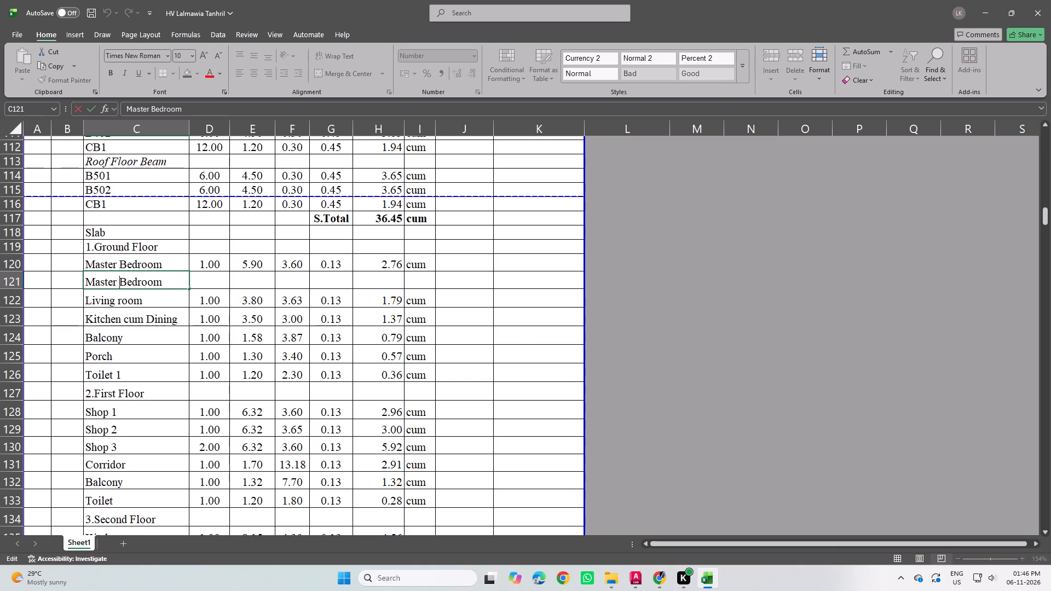
pyautogui.press('BackSpace')
pyautogui.press('BackSpace')
pyautogui.press('BackSpace')
pyautogui.press('BackSpace')
pyautogui.press('BackSpace')
pyautogui.press('BackSpace')
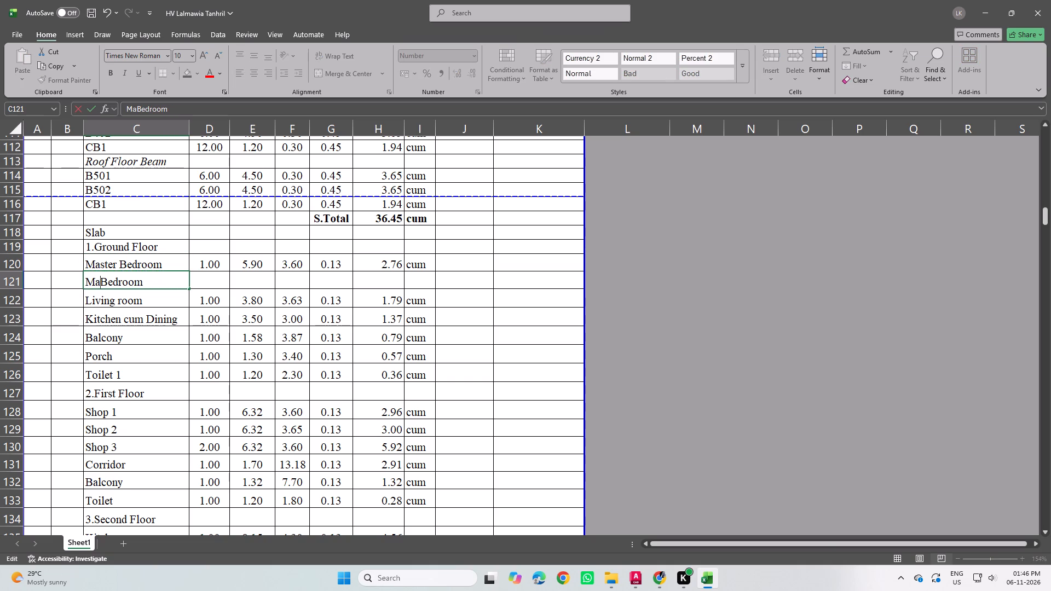
pyautogui.press('BackSpace')
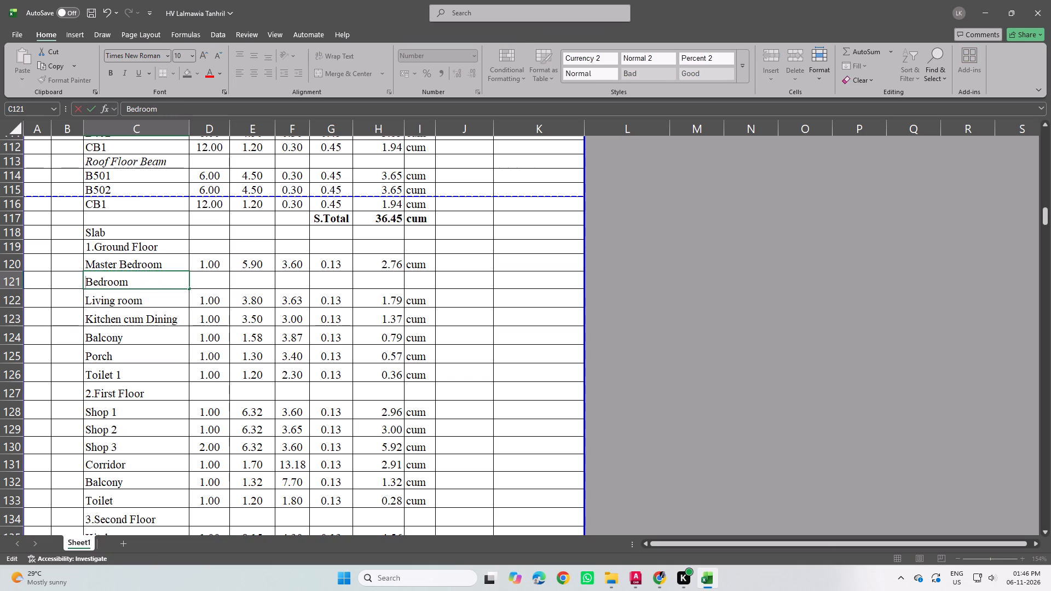
pyautogui.click(222, 282)
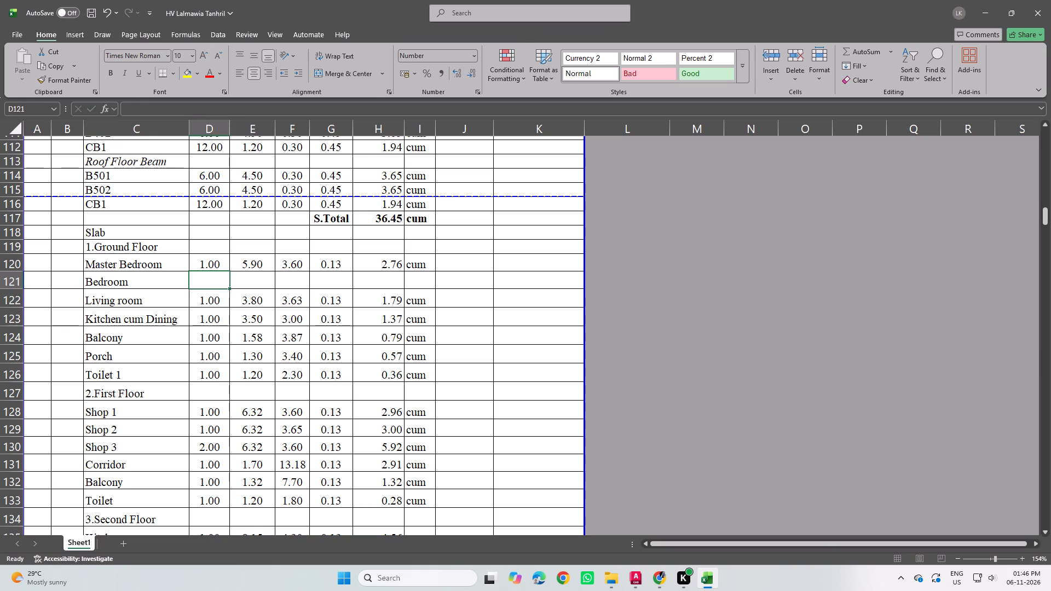
pyautogui.press('1')
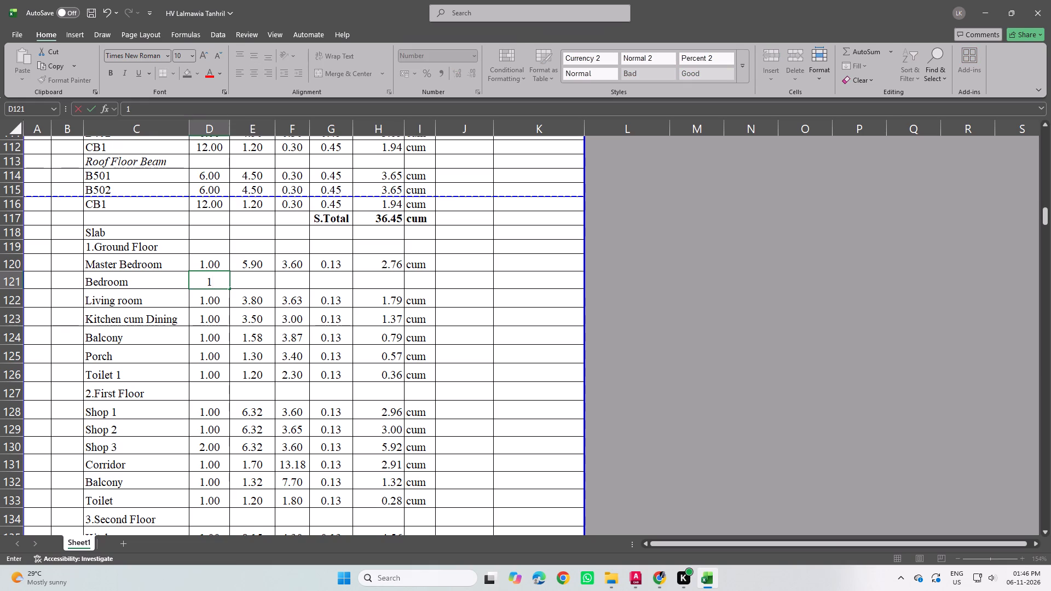
pyautogui.click(265, 288)
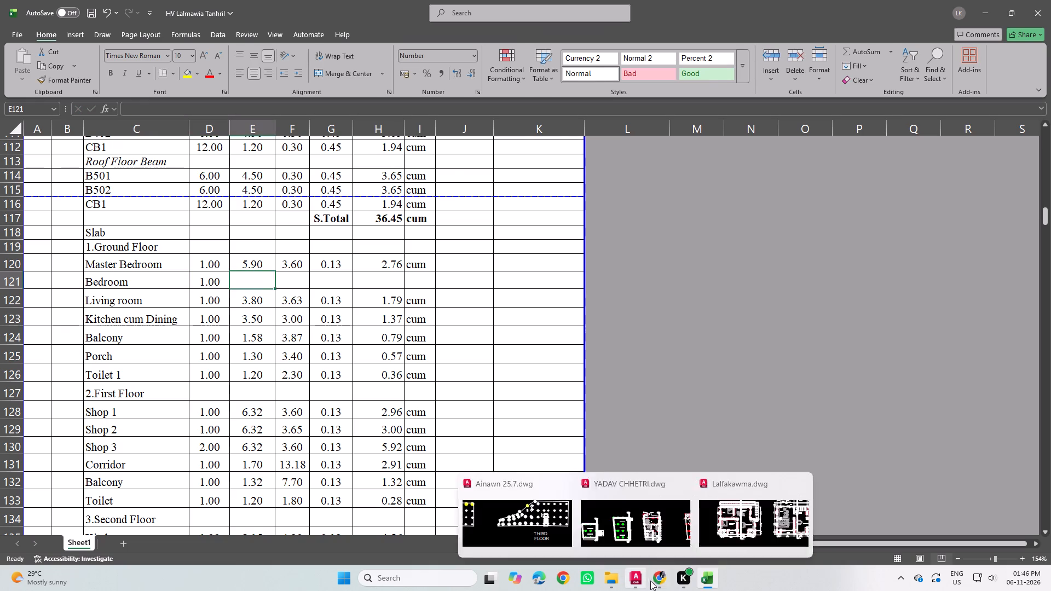
# Consult the AutoCAD floor plan and set the Ground Floor Master Bedroom slab to length 5.5 and breadth 4.2.
pyautogui.click(657, 581)
pyautogui.click(644, 581)
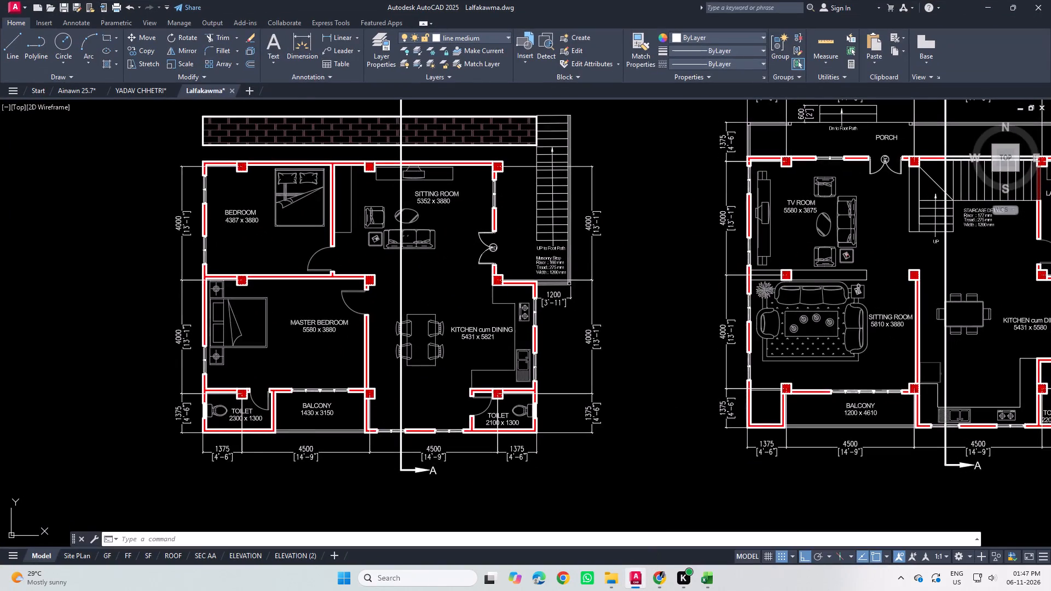
pyautogui.click(711, 582)
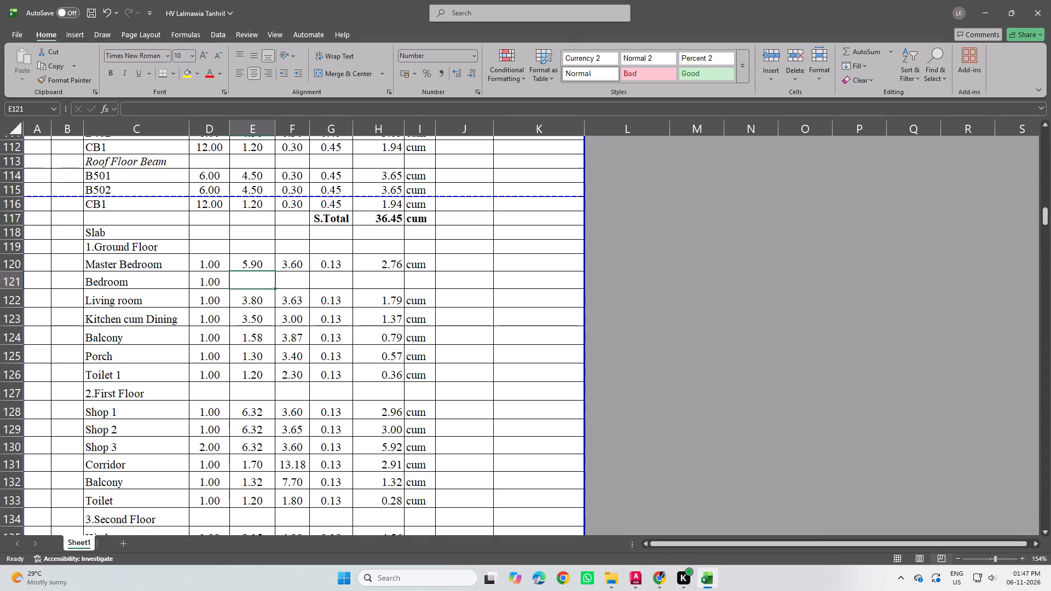
pyautogui.click(265, 262)
pyautogui.click(302, 267)
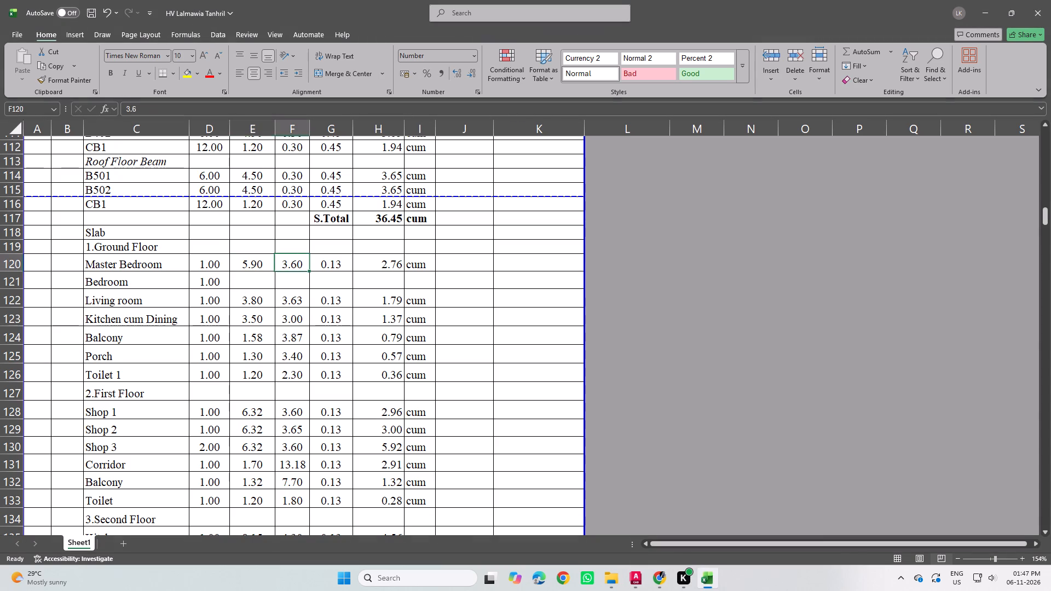
pyautogui.write('4.2')
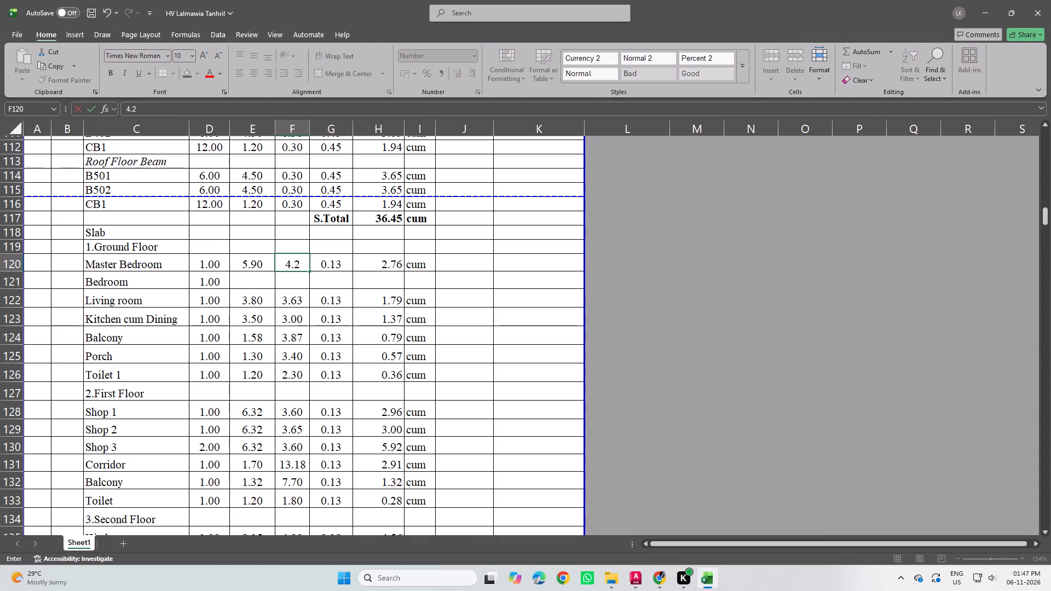
pyautogui.click(245, 284)
pyautogui.click(256, 264)
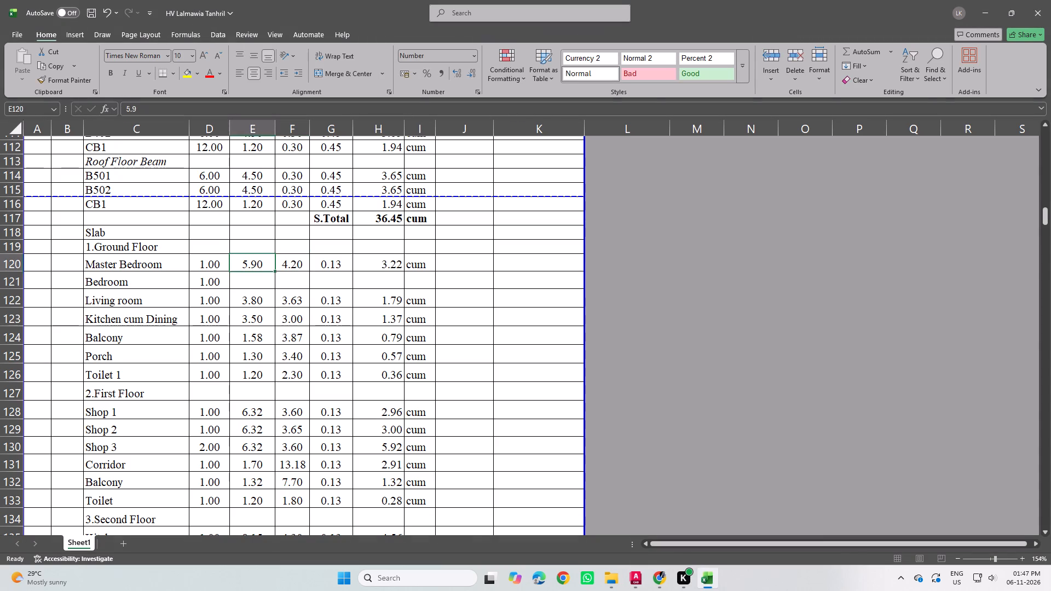
pyautogui.click(634, 576)
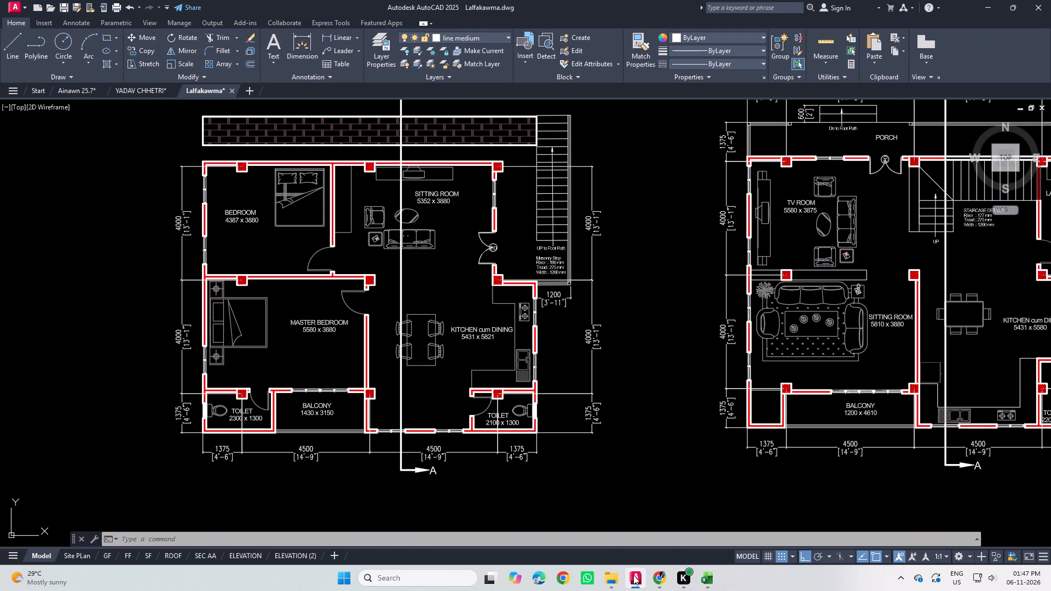
pyautogui.click(633, 575)
pyautogui.write('5.5')
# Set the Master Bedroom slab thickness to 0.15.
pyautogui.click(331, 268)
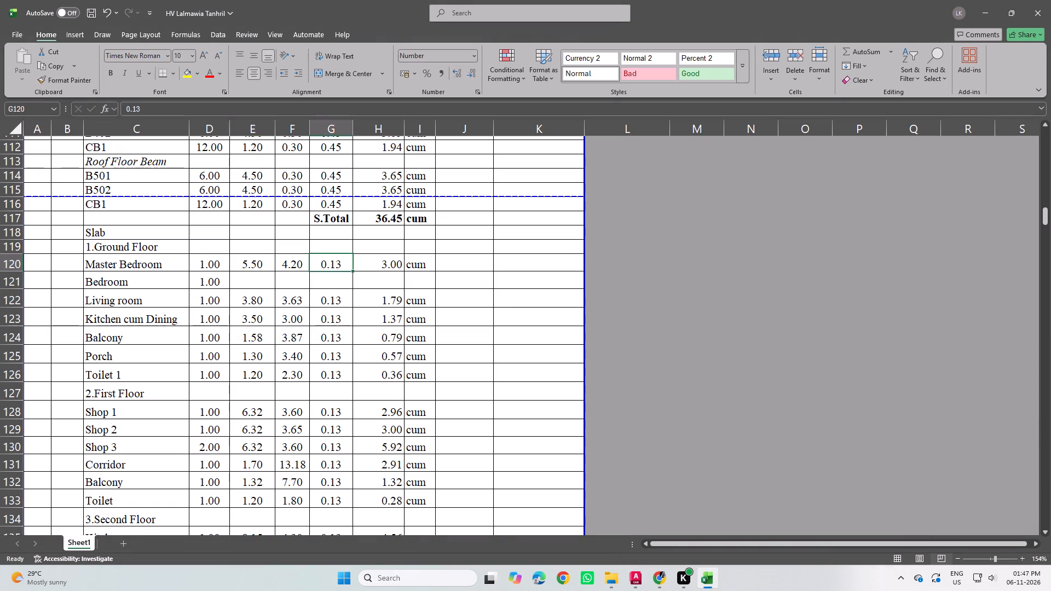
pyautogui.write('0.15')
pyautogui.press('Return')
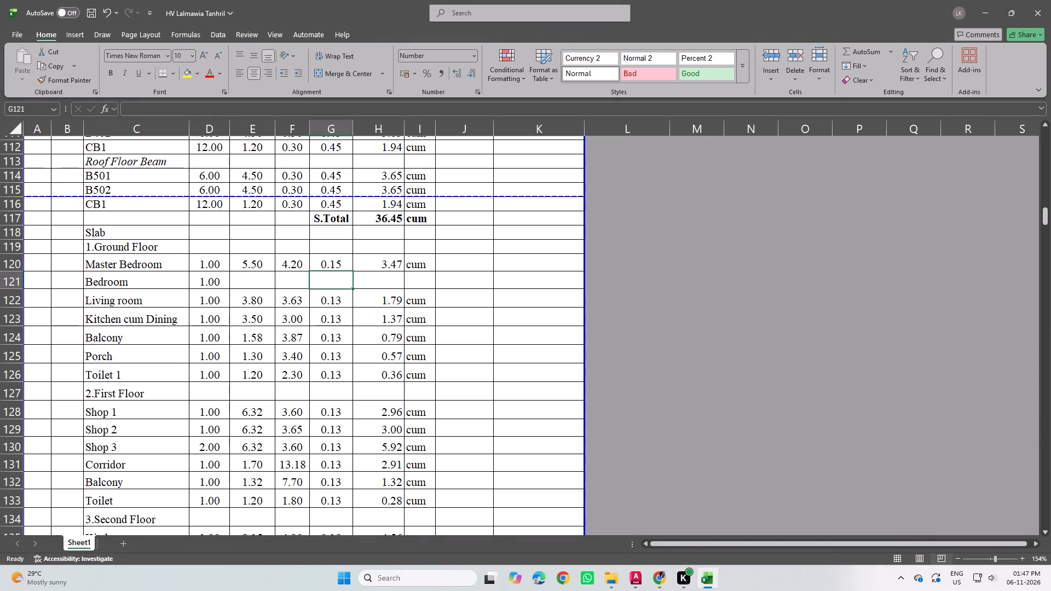
# Enter length 4.2 and breadth 4.3 for the Ground Floor Bedroom slab.
pyautogui.click(243, 279)
pyautogui.click(247, 262)
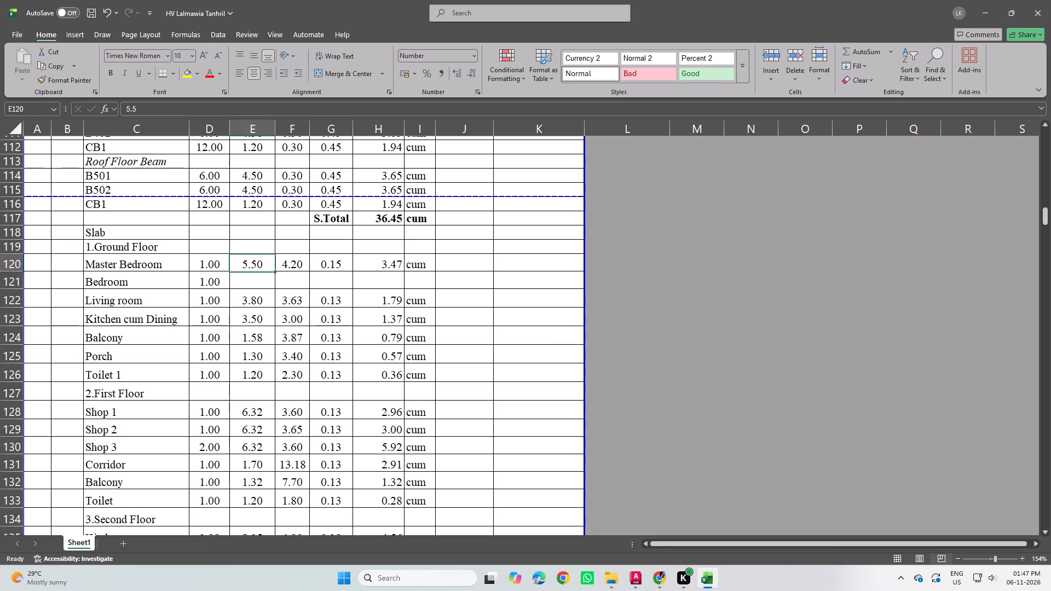
pyautogui.click(255, 282)
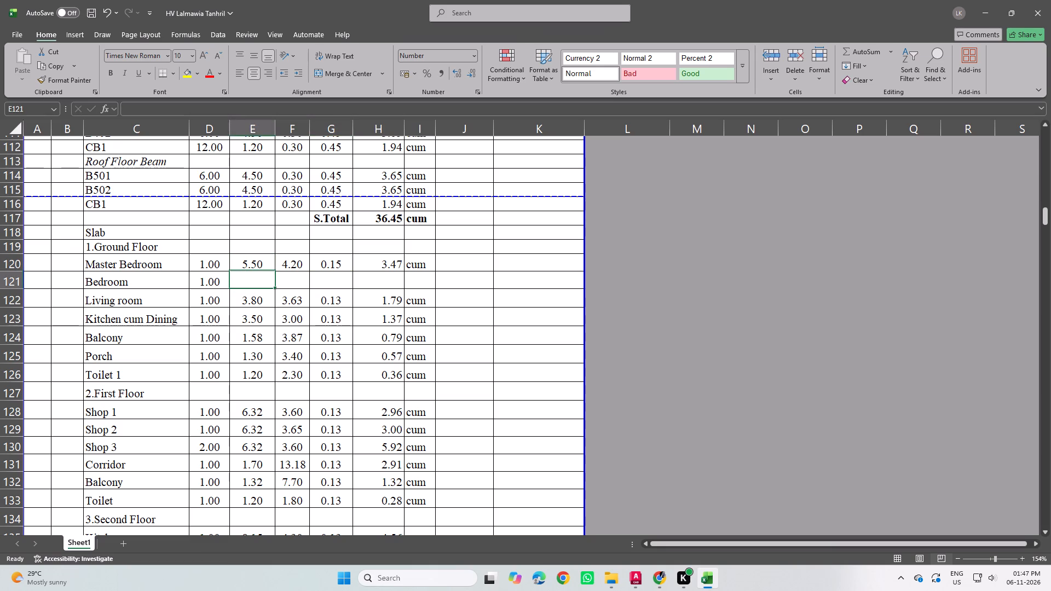
pyautogui.write('4.2')
pyautogui.click(298, 286)
pyautogui.write('4.')
pyautogui.press('3')
pyautogui.press('Return')
# Set the Master Bedroom slab thickness to 0.13 and fill it down through the Toilet 1 row of the Ground Floor list.
pyautogui.click(332, 282)
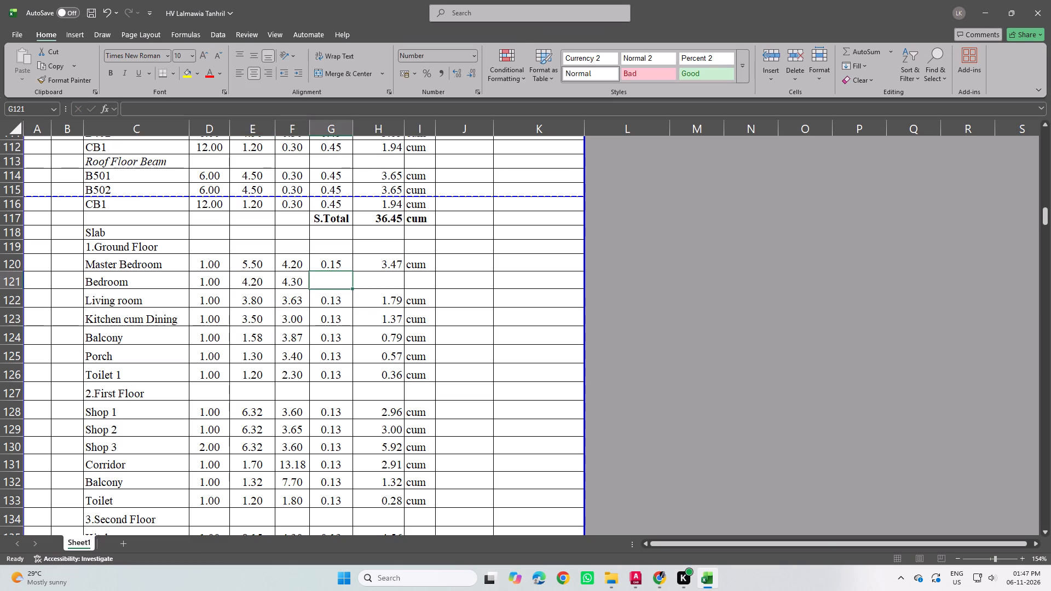
pyautogui.click(345, 268)
pyautogui.press('0')
pyautogui.press('.')
pyautogui.press('1')
pyautogui.press('3')
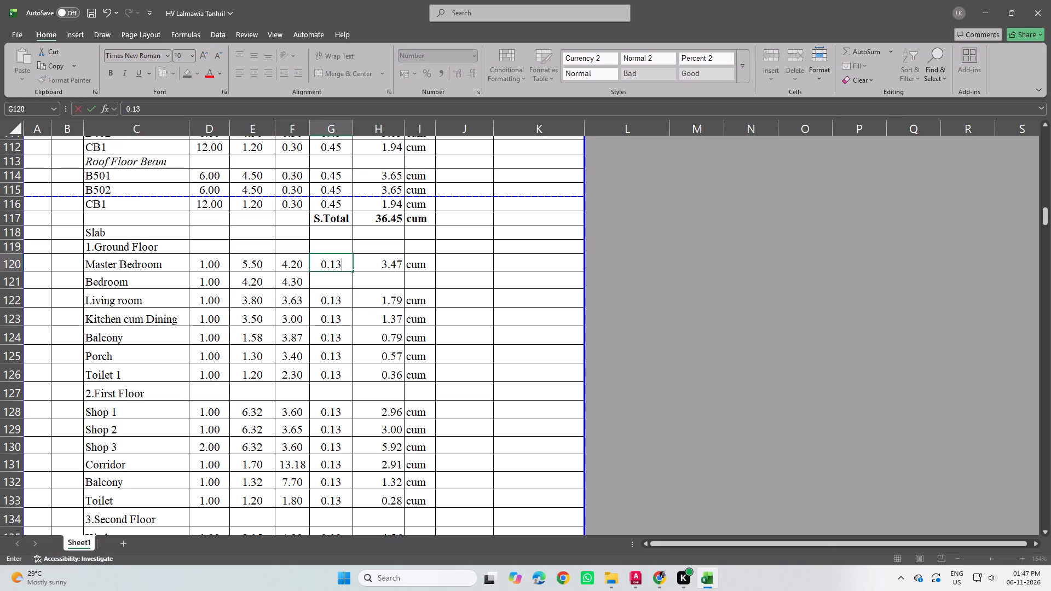
pyautogui.press('Return')
pyautogui.click(340, 266)
pyautogui.moveTo(353, 270); pyautogui.dragTo(356, 384)
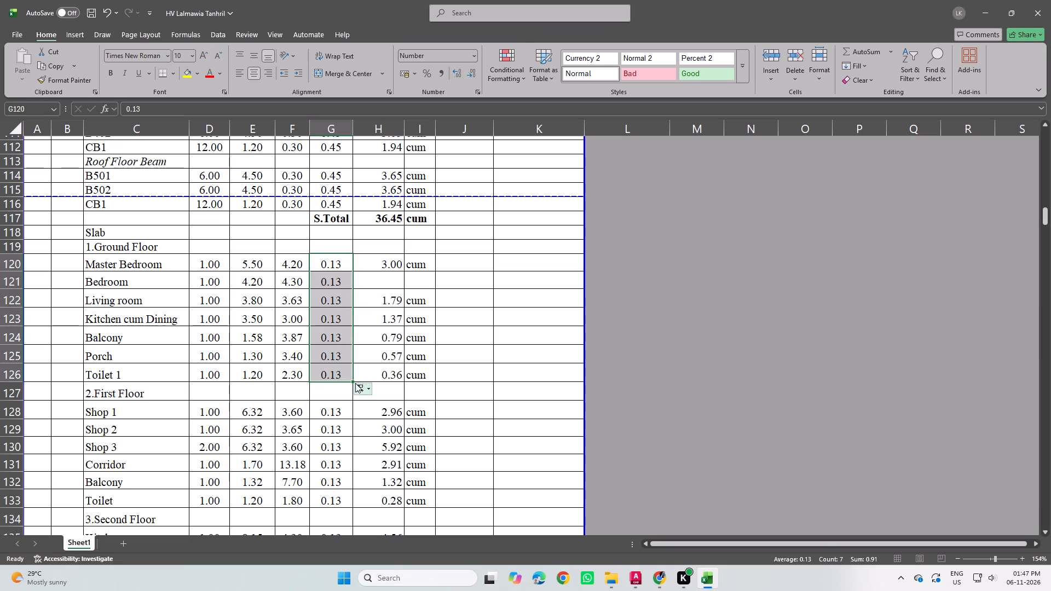
# Rename Toilet 1 as Toilet in the Ground Floor slab list and set its number to 2 and breadth to 2.2.
pyautogui.doubleClick(141, 372)
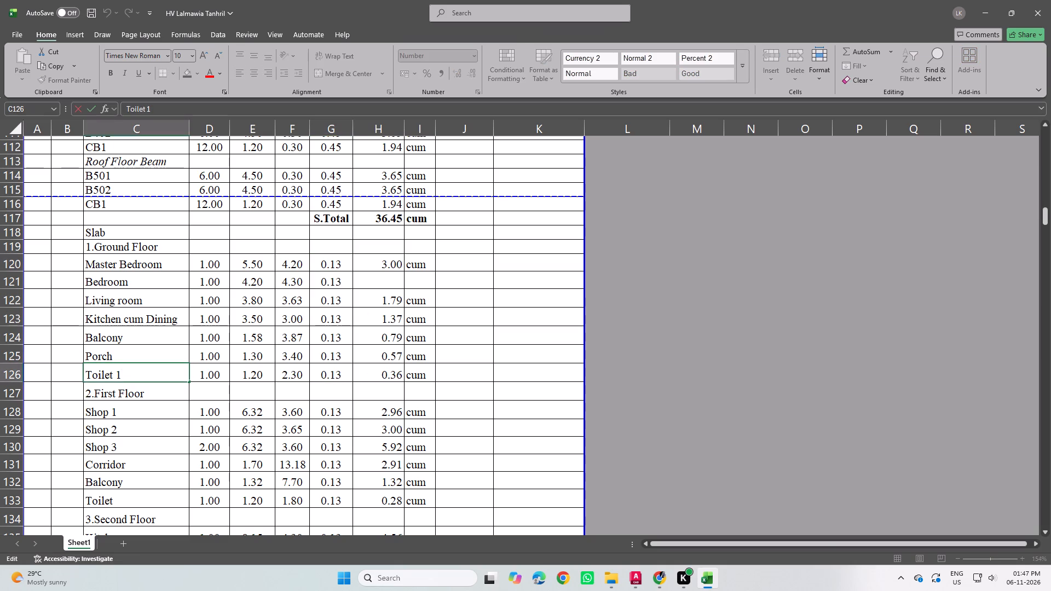
pyautogui.press('BackSpace')
pyautogui.click(214, 374)
pyautogui.press('2')
pyautogui.press('Return')
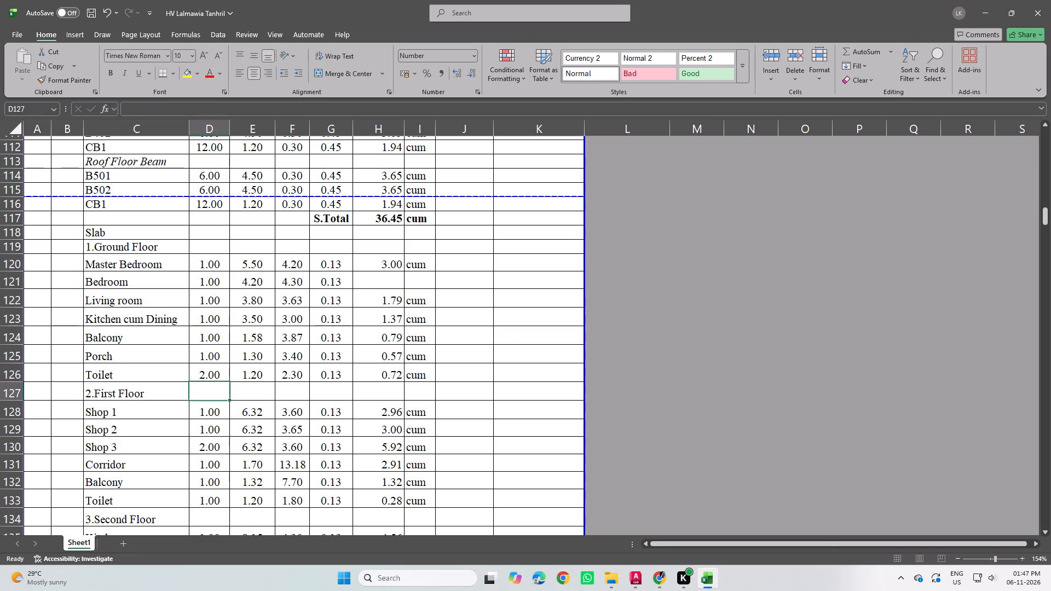
pyautogui.click(298, 375)
pyautogui.press('2')
pyautogui.write('.2')
pyautogui.press('Return')
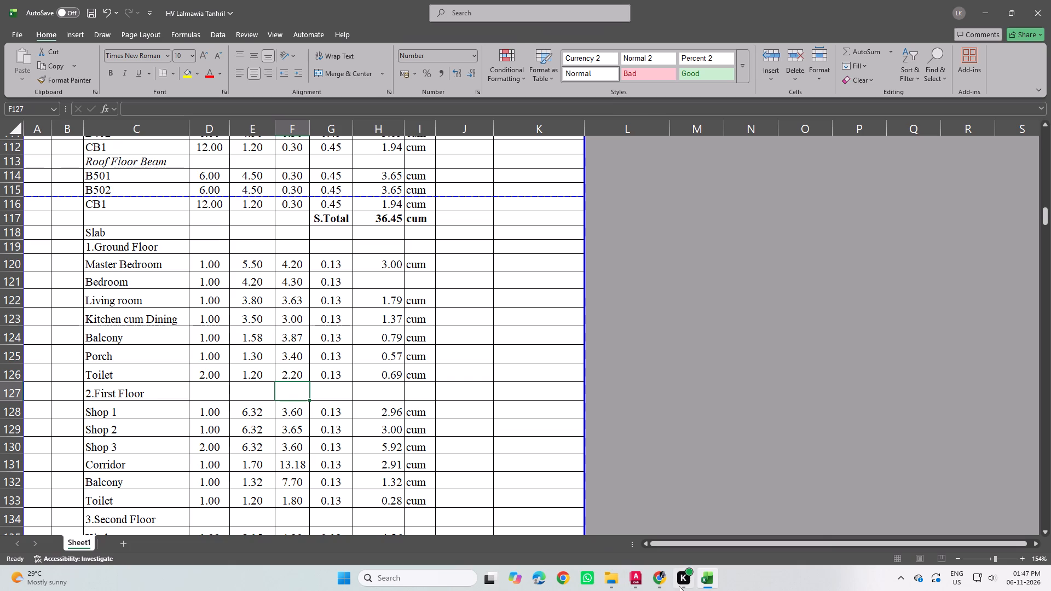
# Recheck the AutoCAD floor plan and set the Ground Floor Porch slab to length 1.5 and breadth 2.4.
pyautogui.click(704, 586)
pyautogui.click(704, 586)
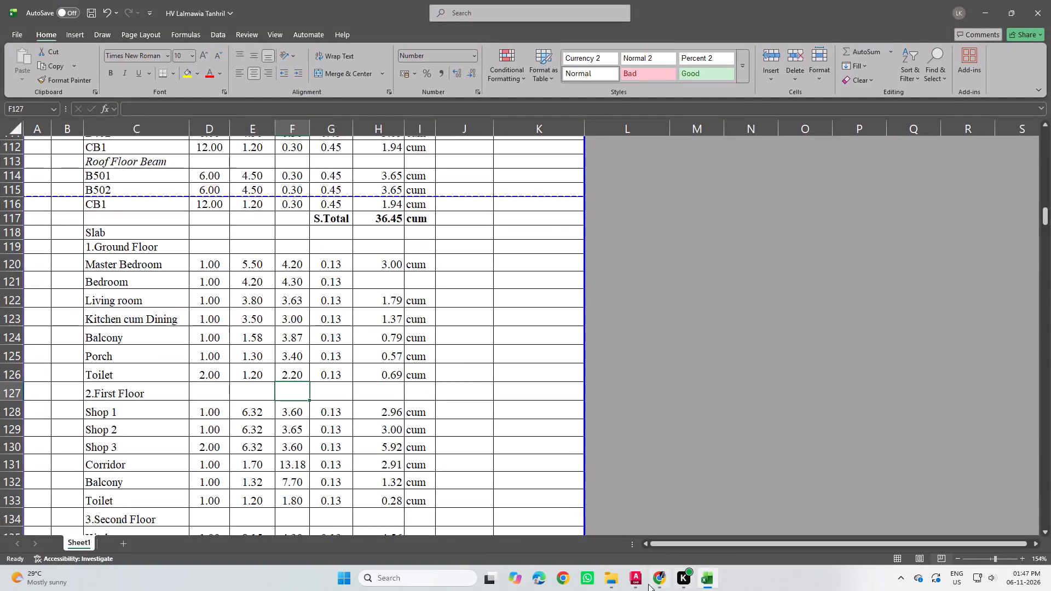
pyautogui.click(638, 585)
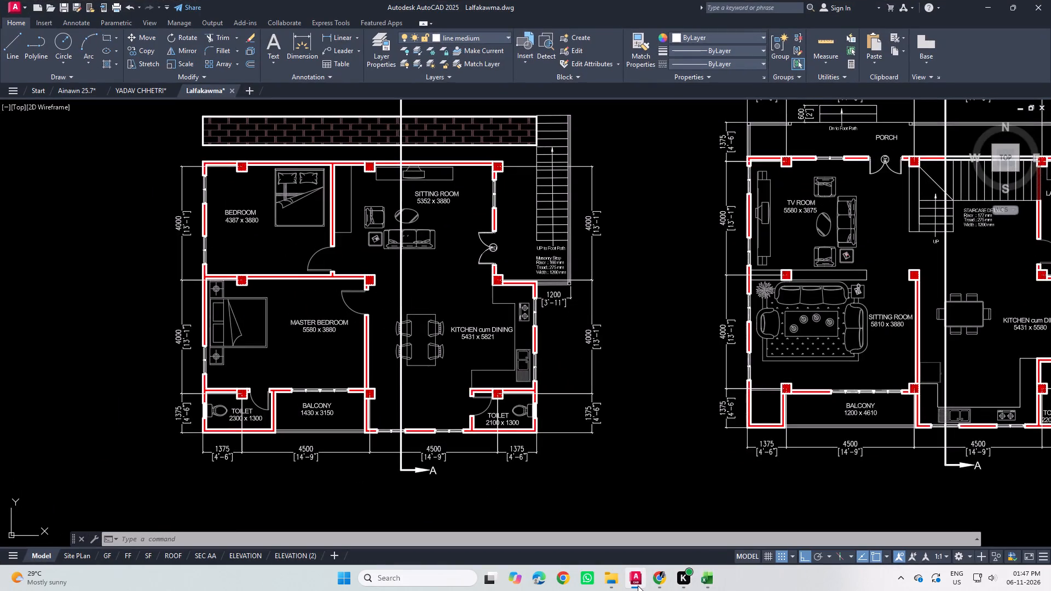
pyautogui.click(638, 586)
pyautogui.click(256, 353)
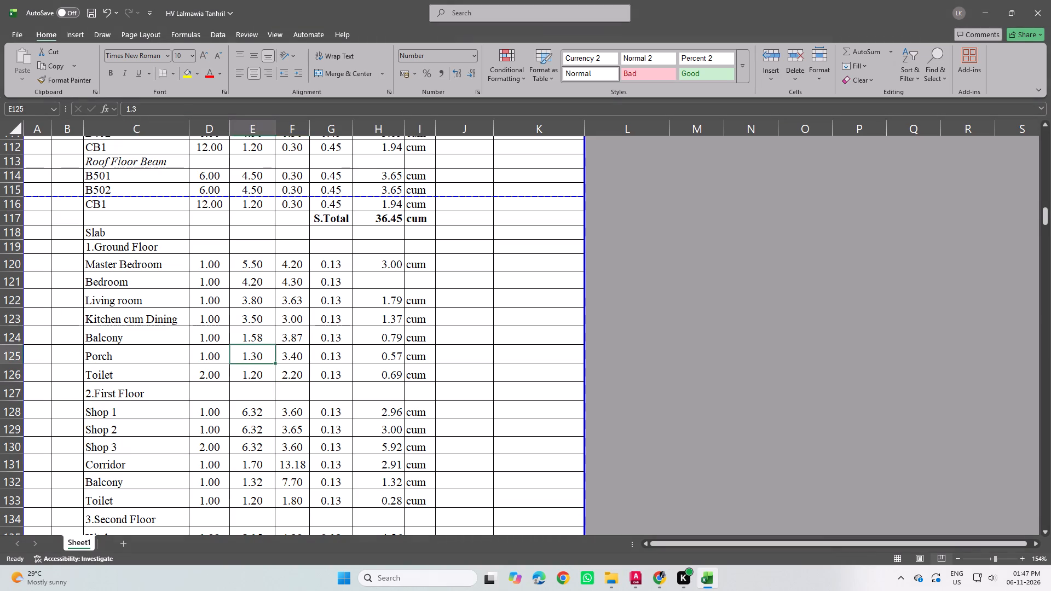
pyautogui.click(296, 358)
pyautogui.click(247, 355)
pyautogui.write('1.5')
pyautogui.click(280, 354)
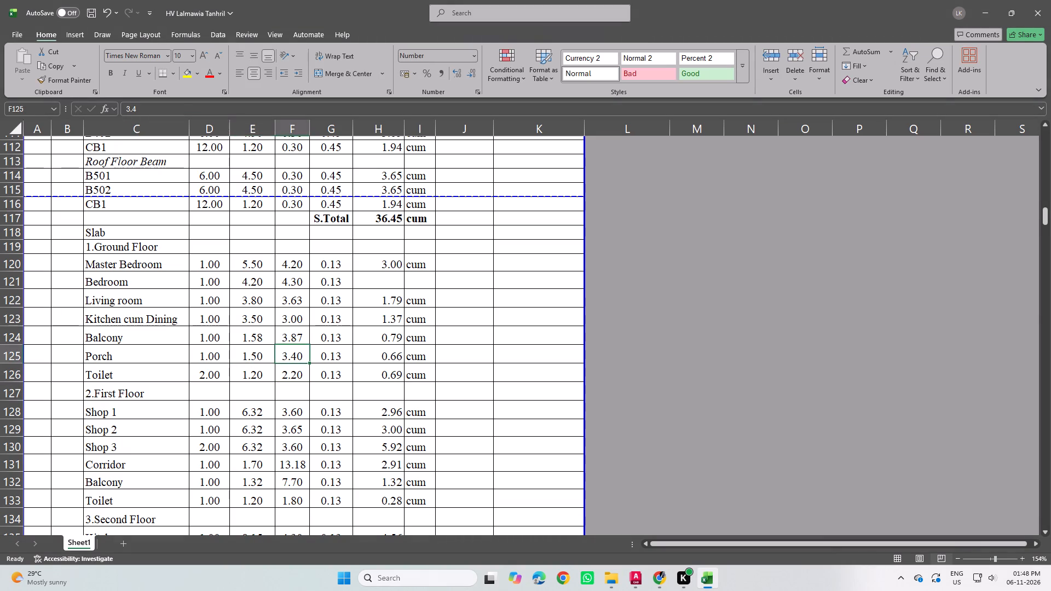
pyautogui.write('2.')
pyautogui.press('8')
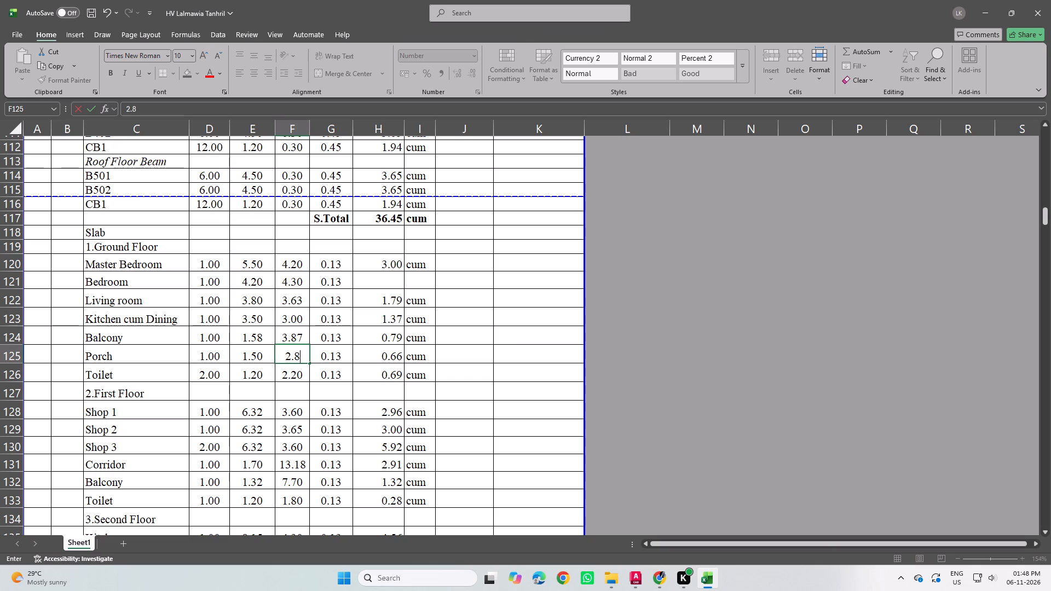
pyautogui.press('BackSpace')
pyautogui.press('4')
pyautogui.press('Return')
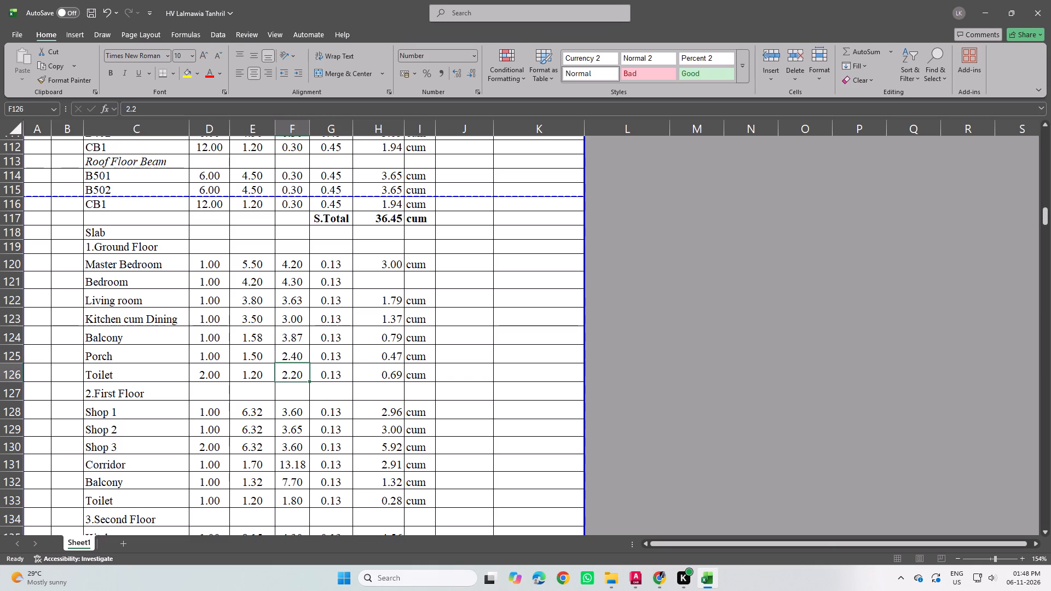
# Set the Ground Floor Balcony slab to length 1.2 and breadth 2.
pyautogui.click(261, 333)
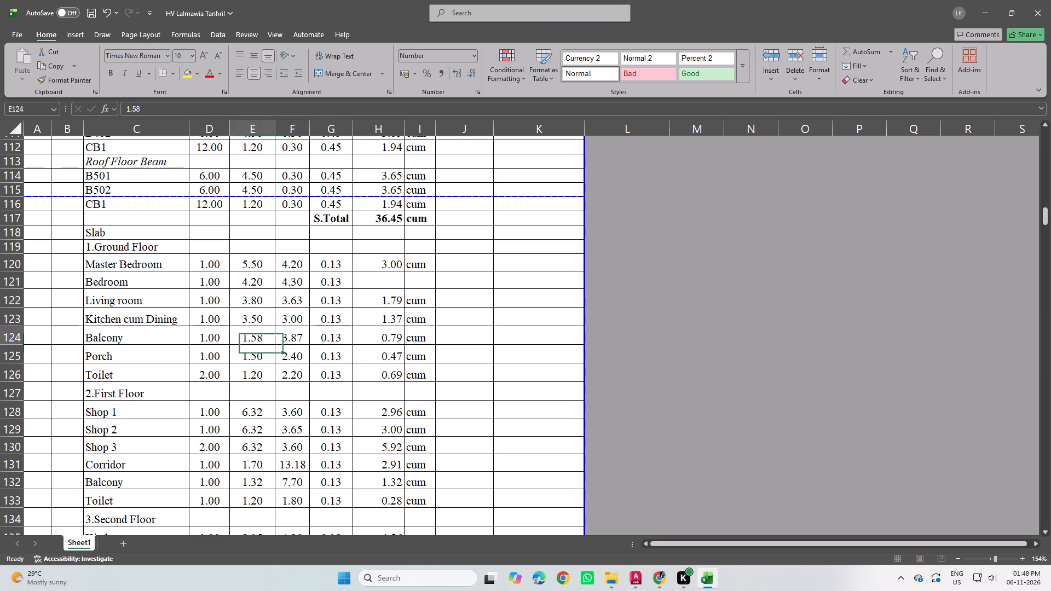
pyautogui.write('1.')
pyautogui.press('2')
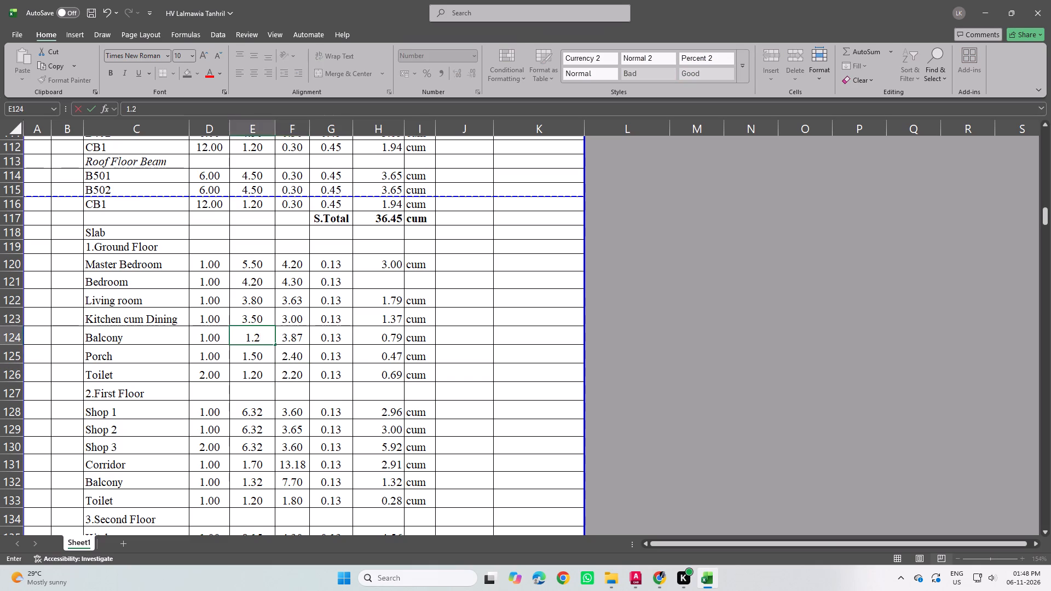
pyautogui.click(297, 343)
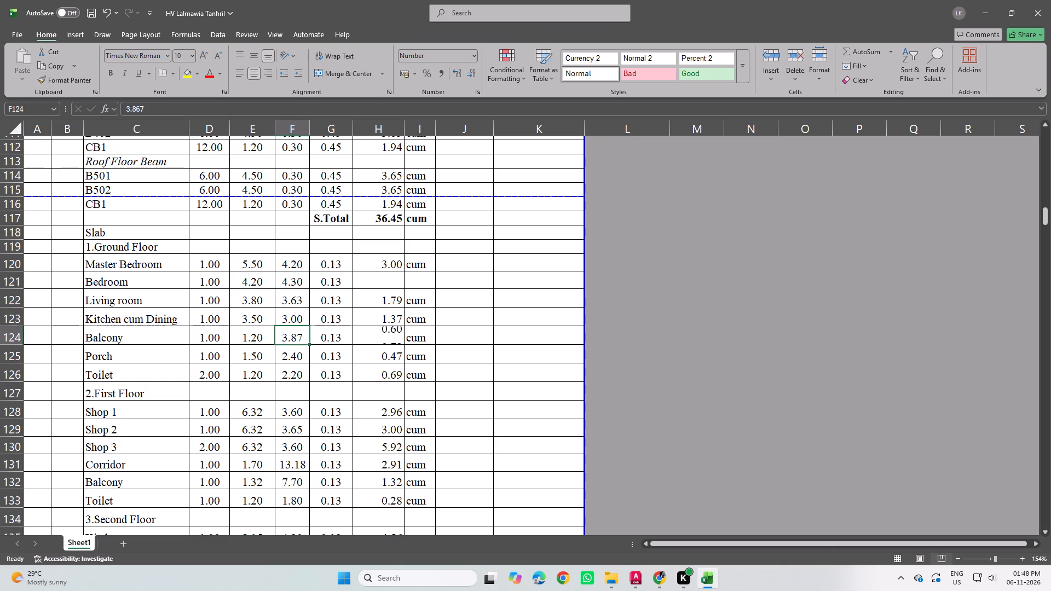
pyautogui.write('1.')
pyautogui.press('BackSpace')
pyautogui.press('BackSpace')
pyautogui.press('2')
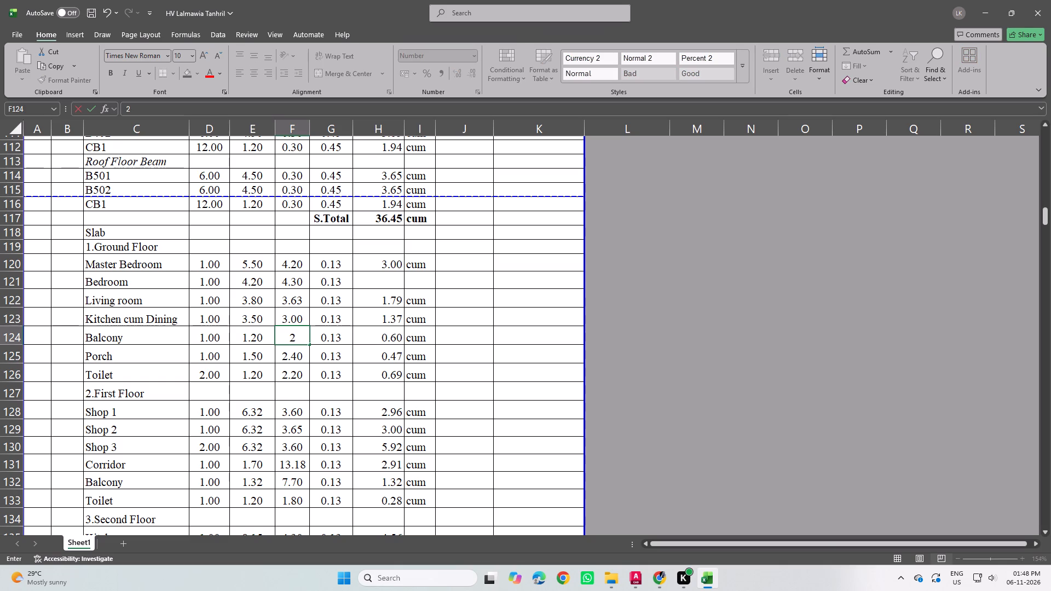
pyautogui.press('Return')
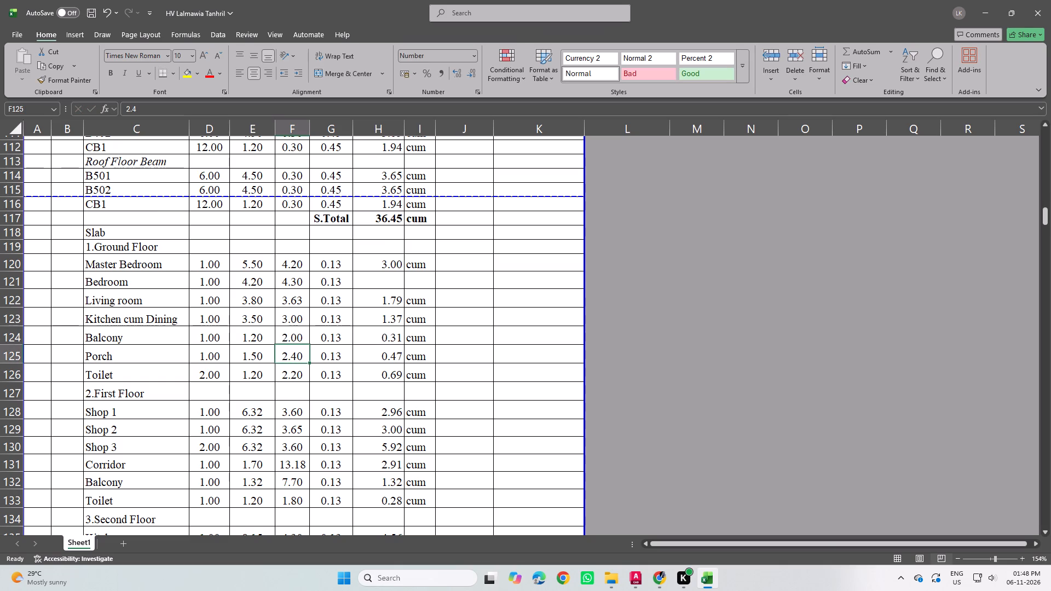
# Set the depth of Ground Floor beam B201 to 0.43 and fill it down to B202 and CB1.
pyautogui.scroll(4, 369, 303)
pyautogui.scroll(1, 341, 230)
pyautogui.click(336, 291)
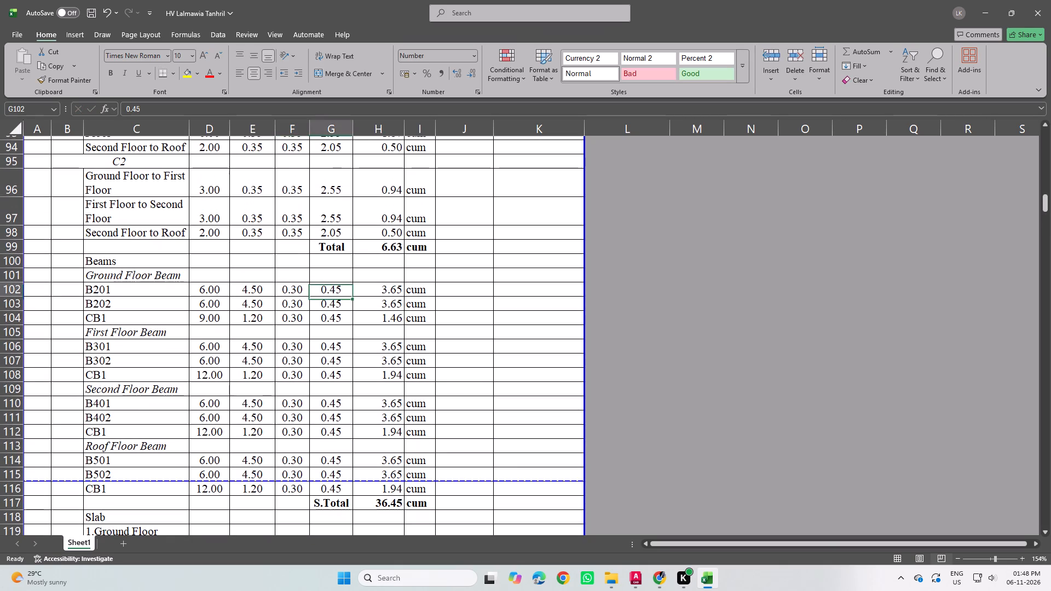
pyautogui.press('0')
pyautogui.write('.43')
pyautogui.press('Return')
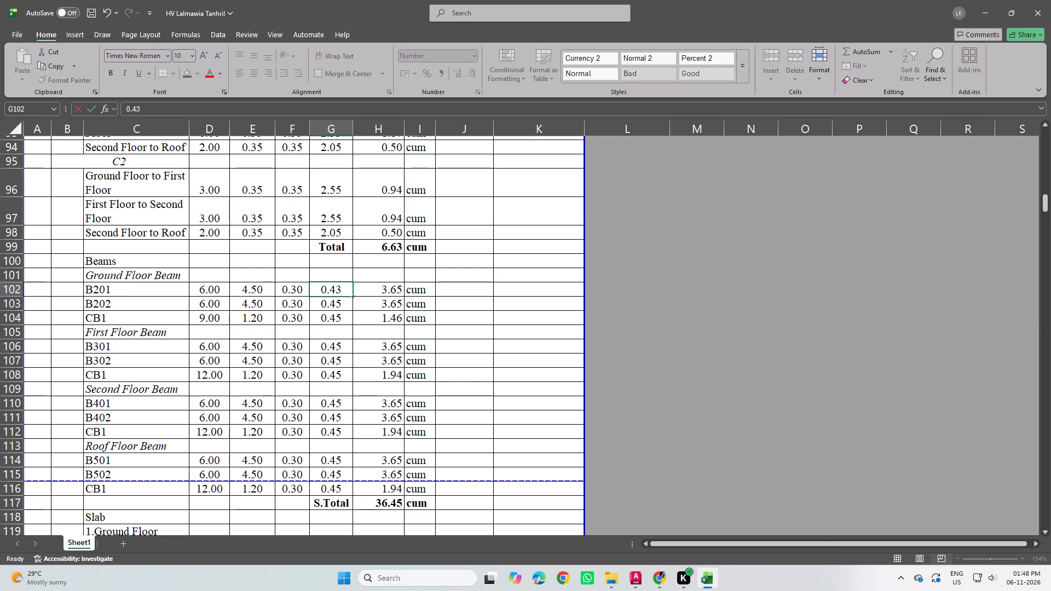
pyautogui.click(343, 285)
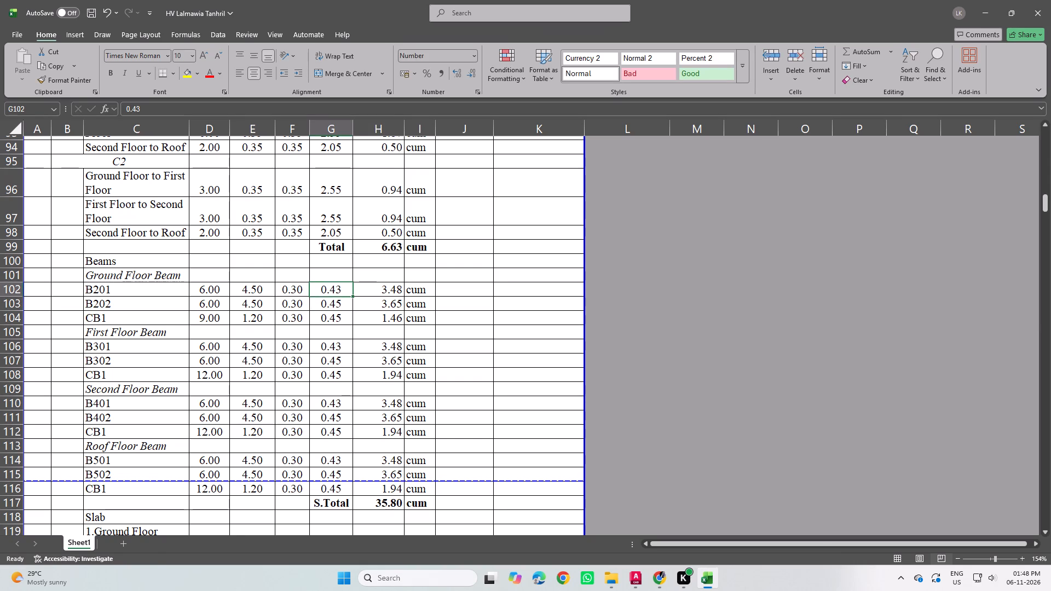
pyautogui.moveTo(353, 293); pyautogui.dragTo(354, 299)
pyautogui.click(615, 239)
pyautogui.moveTo(351, 294); pyautogui.dragTo(351, 320)
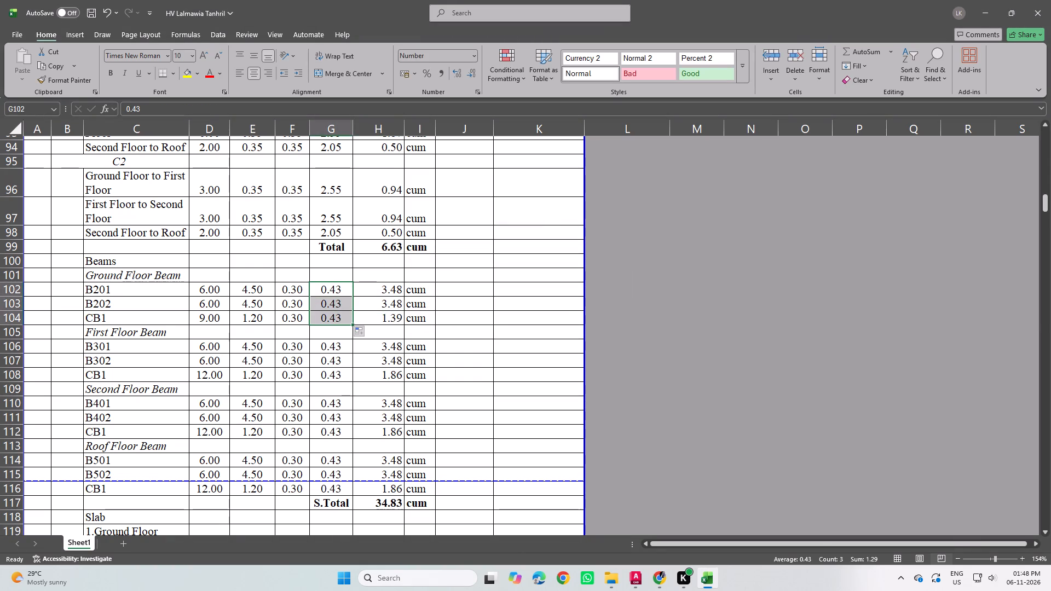
pyautogui.click(665, 310)
# Set the depth of plinth beam B101 to 0.43 and fill it down to B102 and CB1.
pyautogui.scroll(3, 419, 316)
pyautogui.scroll(3, 371, 316)
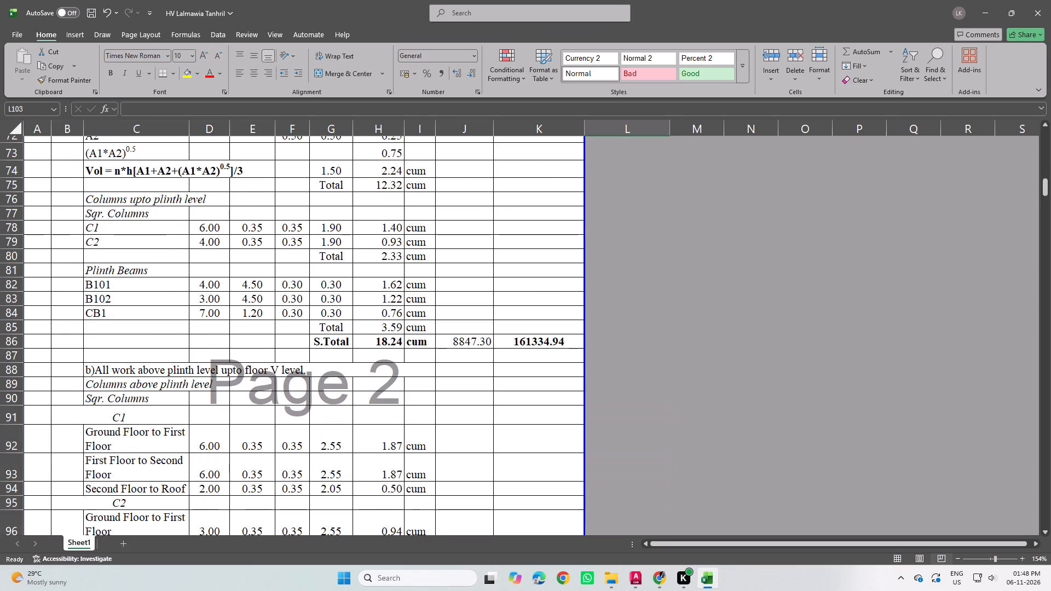
pyautogui.click(336, 283)
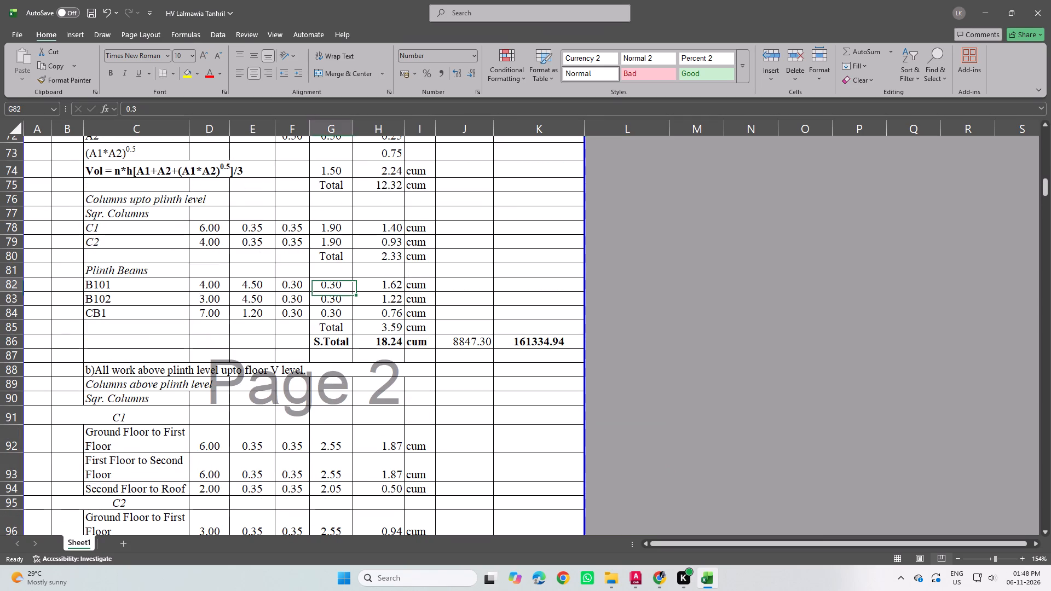
pyautogui.press('0')
pyautogui.write('.43')
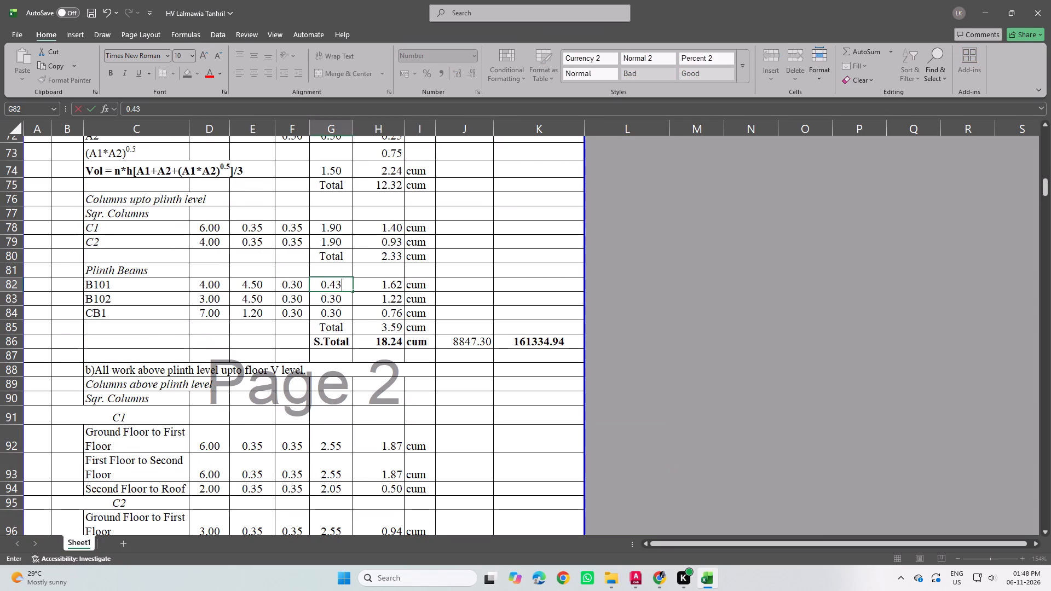
pyautogui.press('Return')
pyautogui.click(337, 286)
pyautogui.moveTo(351, 292); pyautogui.dragTo(350, 317)
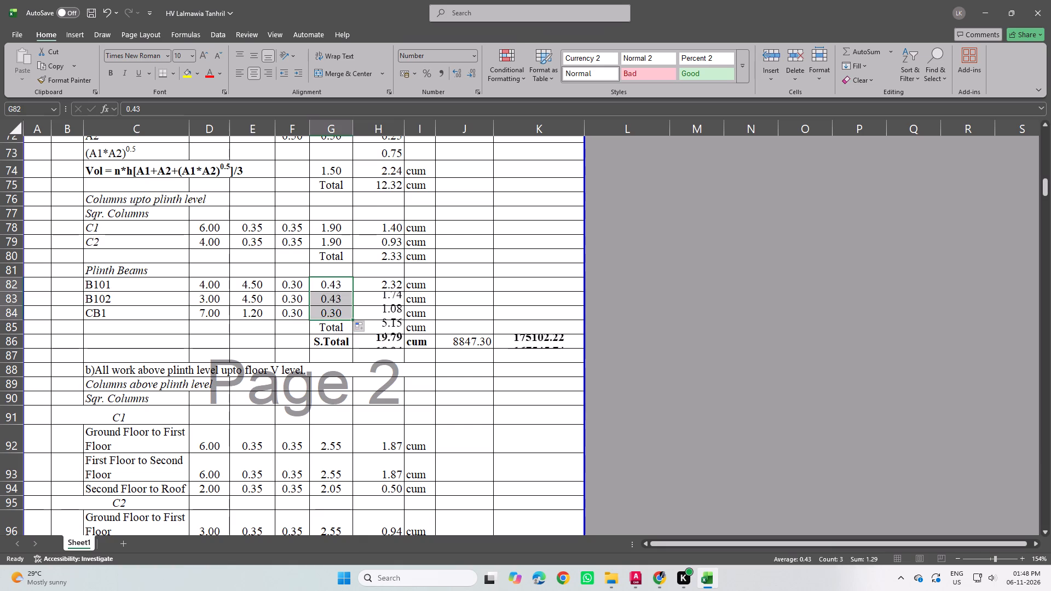
pyautogui.click(666, 360)
# Set the depth of Ground Floor beam B201 to 0.3 and fill it down through B202 and CB1.
pyautogui.scroll(-4, 348, 426)
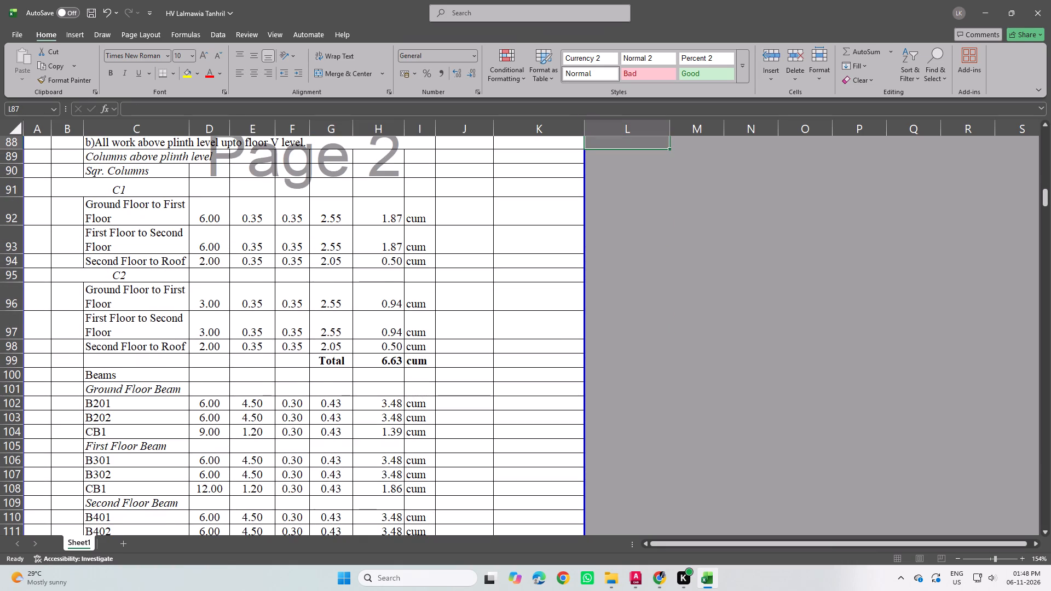
pyautogui.scroll(-1, 362, 399)
pyautogui.click(341, 347)
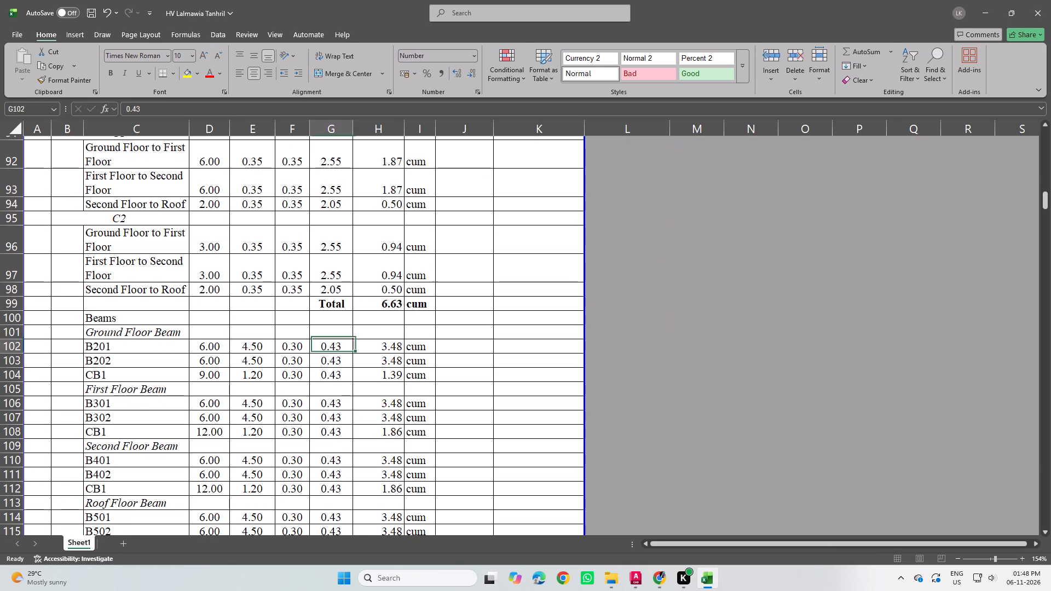
pyautogui.scroll(-1, 384, 346)
pyautogui.write('0.')
pyautogui.press('3')
pyautogui.press('Return')
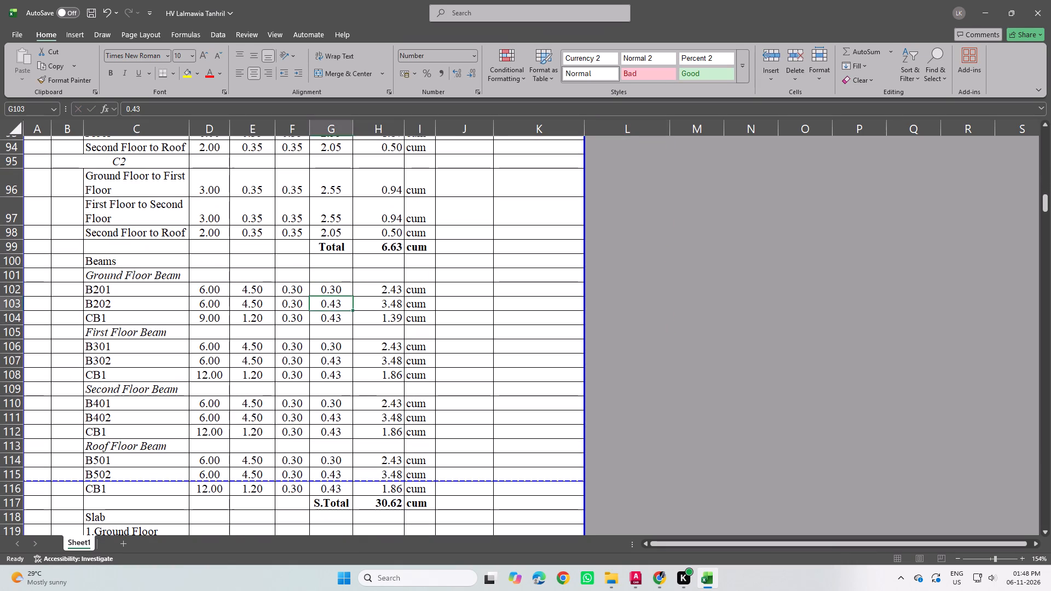
pyautogui.click(340, 292)
pyautogui.moveTo(351, 295); pyautogui.dragTo(356, 335)
pyautogui.click(354, 324)
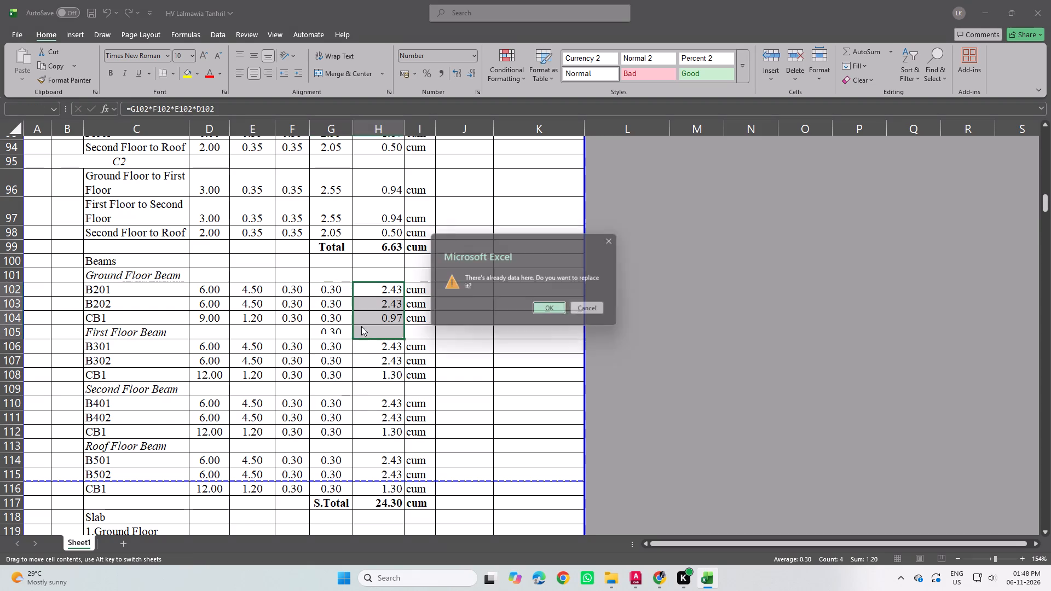
pyautogui.click(334, 332)
pyautogui.click(599, 237)
pyautogui.click(609, 244)
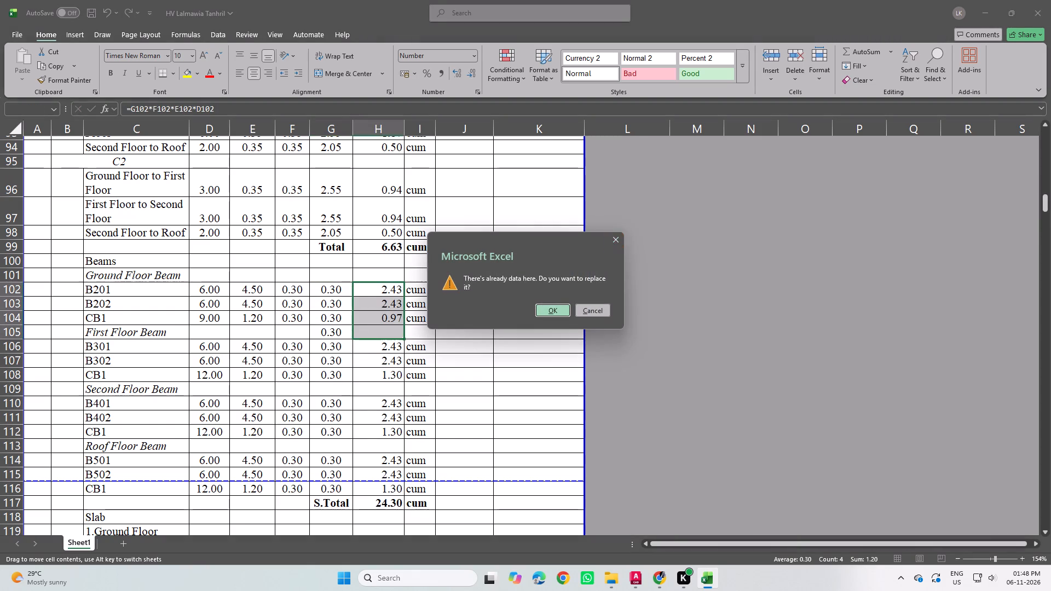
# Clear the stray depth value from the First Floor Beam heading row.
pyautogui.click(335, 334)
pyautogui.press('Delete')
pyautogui.moveTo(723, 374); pyautogui.dragTo(744, 374)
# Copy the Ground Floor slab room names, Master Bedroom to Toilet, over the First Floor slab list starting at Shop 1.
pyautogui.scroll(-1, 342, 399)
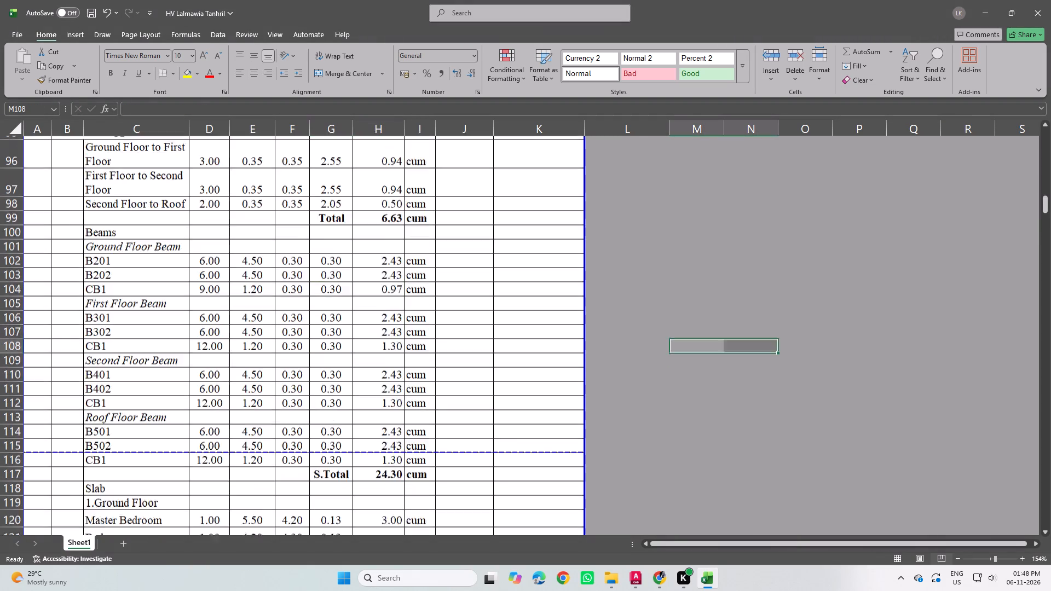
pyautogui.scroll(-6, 342, 399)
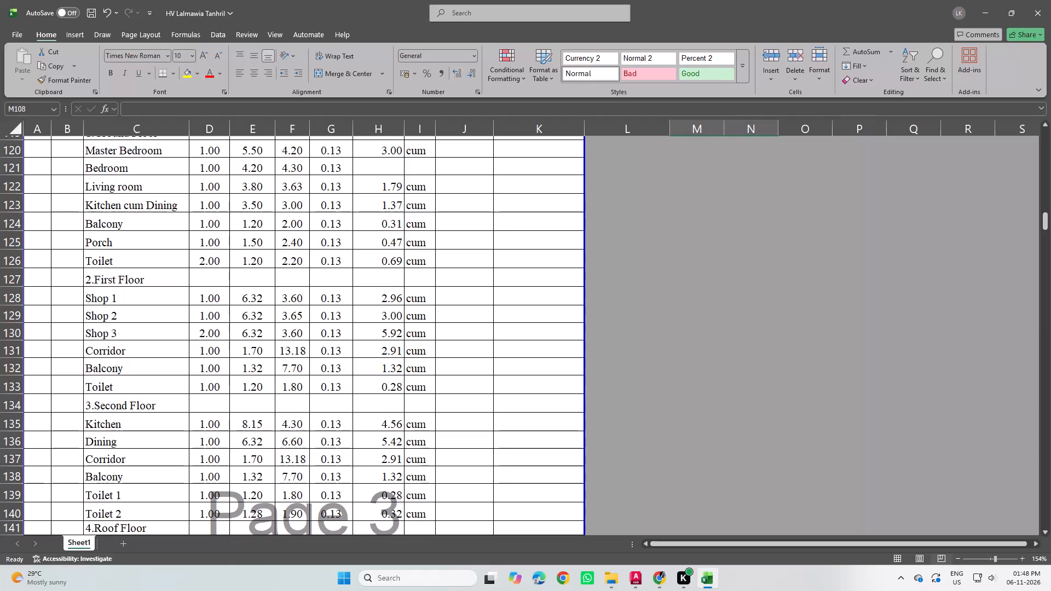
pyautogui.scroll(1, 125, 296)
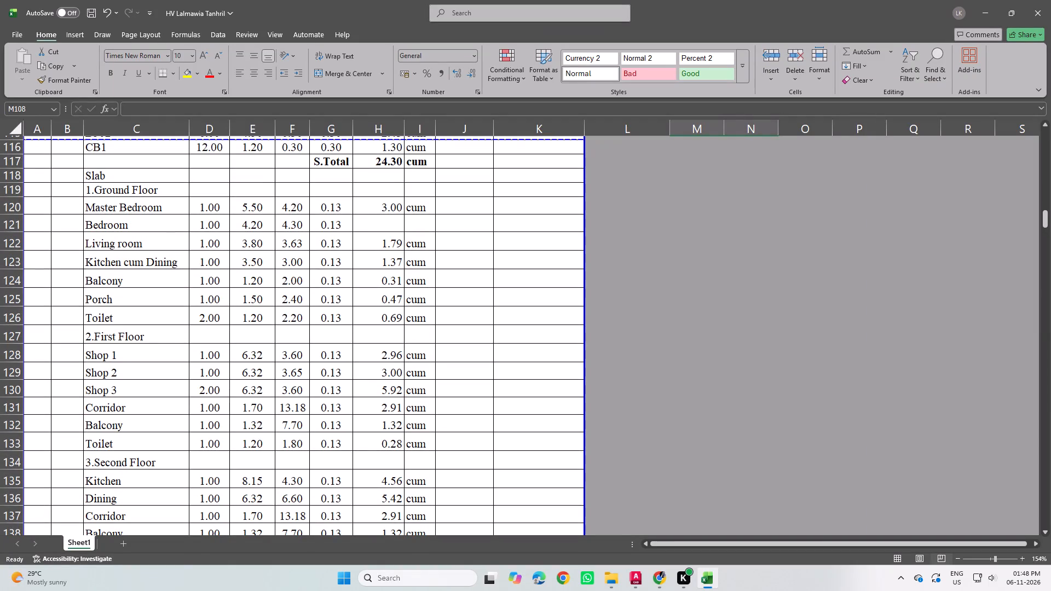
pyautogui.doubleClick(117, 350)
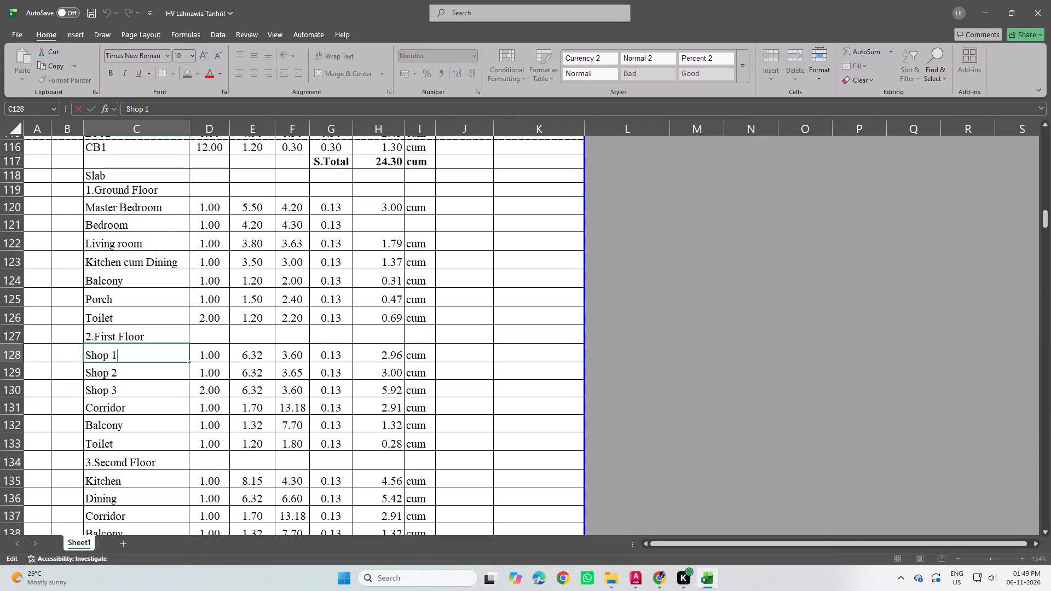
pyautogui.moveTo(120, 200); pyautogui.dragTo(128, 311)
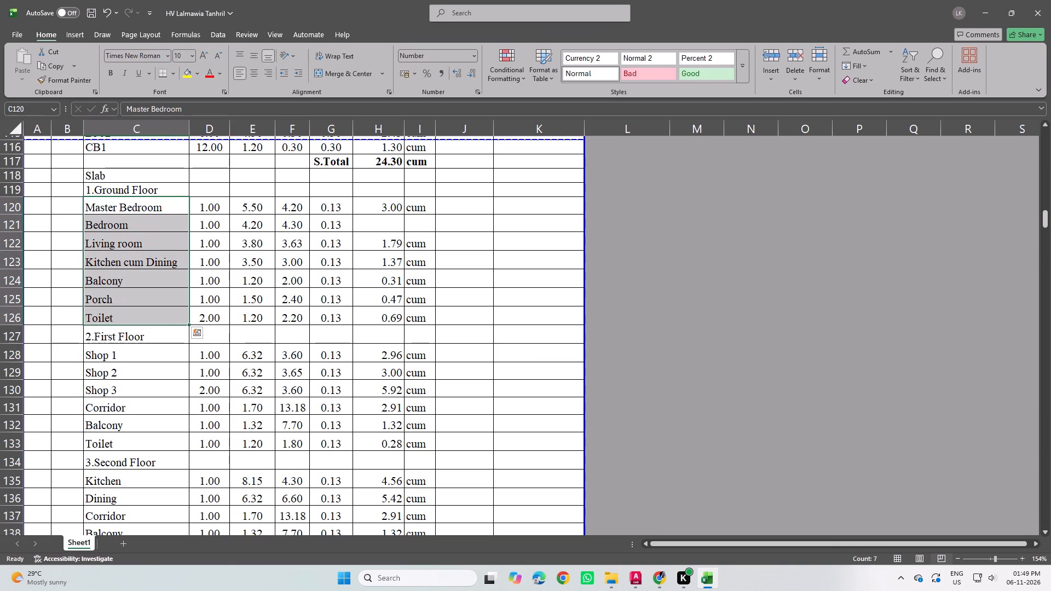
pyautogui.hotkey('ctrl', 'c')
pyautogui.click(109, 357)
pyautogui.hotkey('ctrl', 'v')
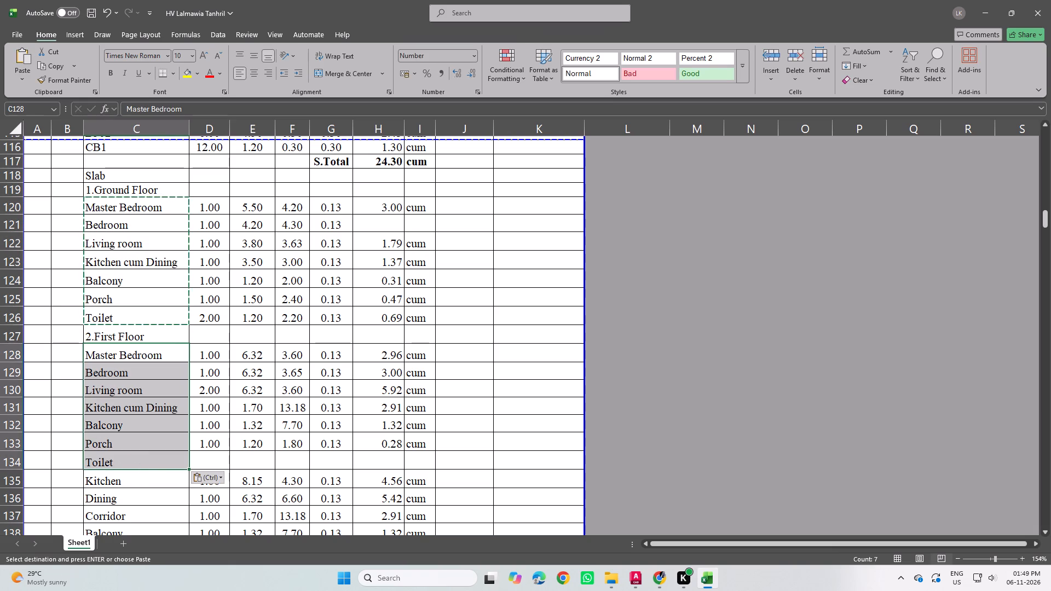
# Check the next floor plan in the AutoCAD drawing and insert a blank row above Kitchen cum Dining in the Ground Floor slab list.
pyautogui.click(187, 409)
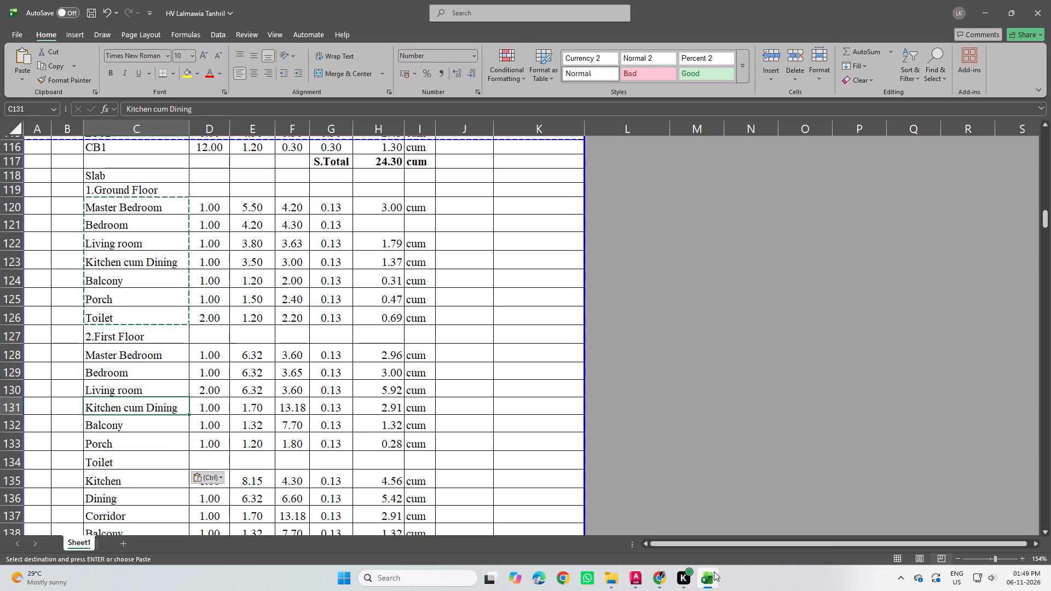
pyautogui.click(714, 571)
pyautogui.click(623, 583)
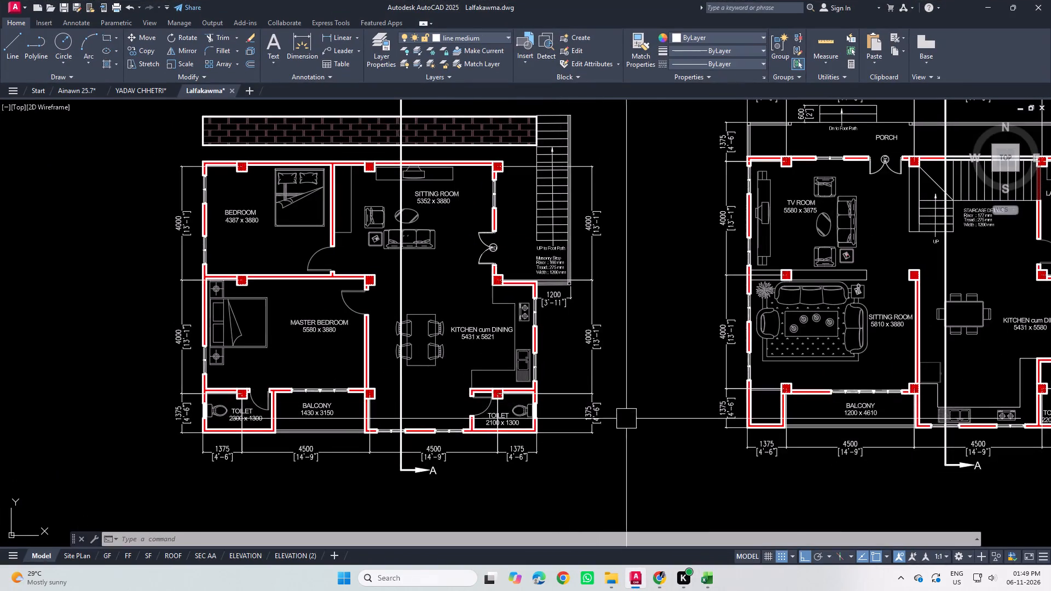
pyautogui.moveTo(656, 424); pyautogui.dragTo(269, 432, button='middle')
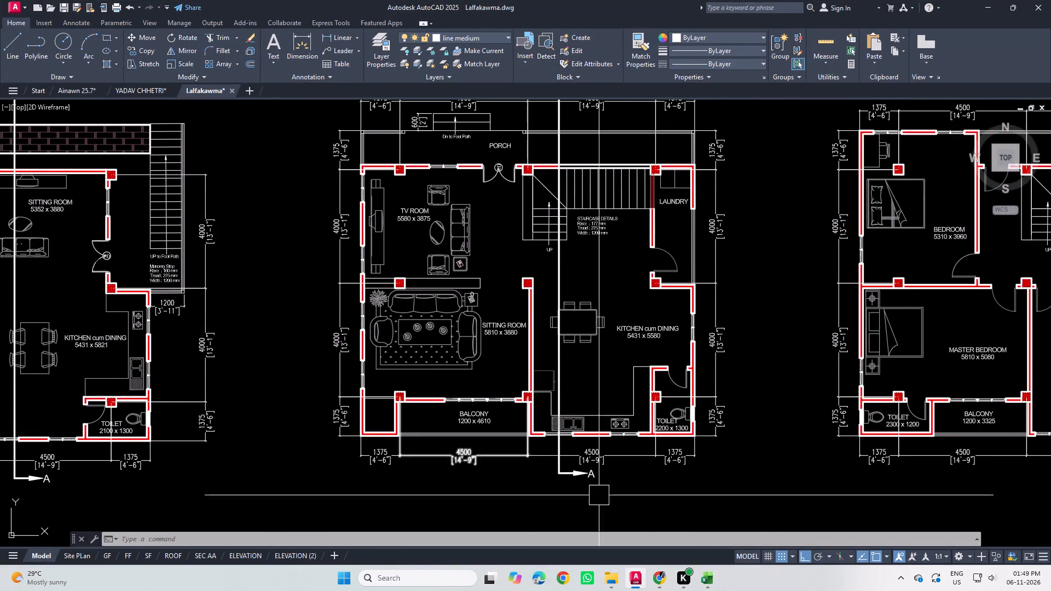
pyautogui.click(642, 577)
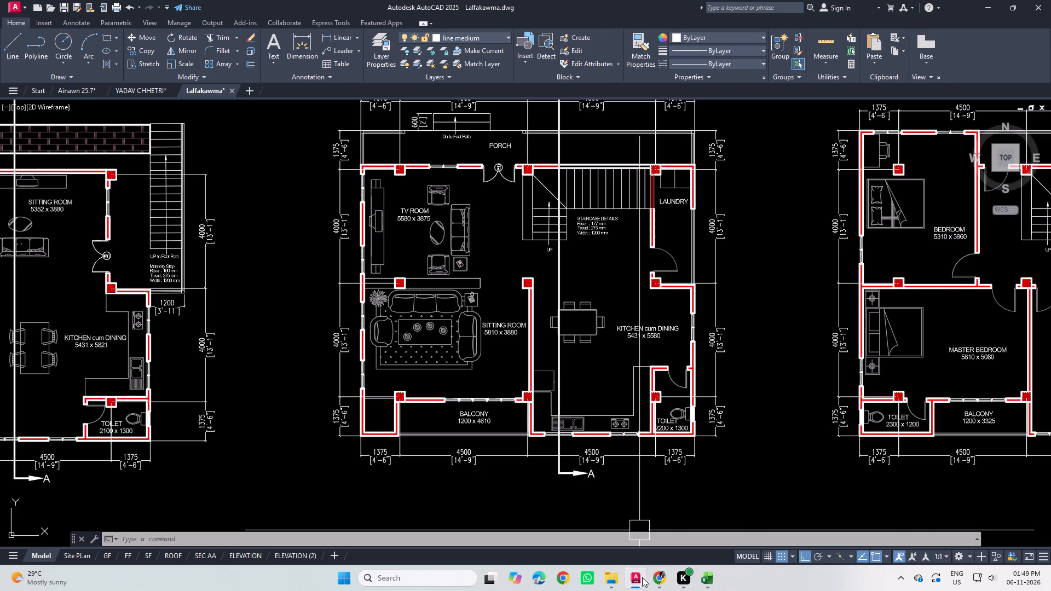
pyautogui.click(703, 581)
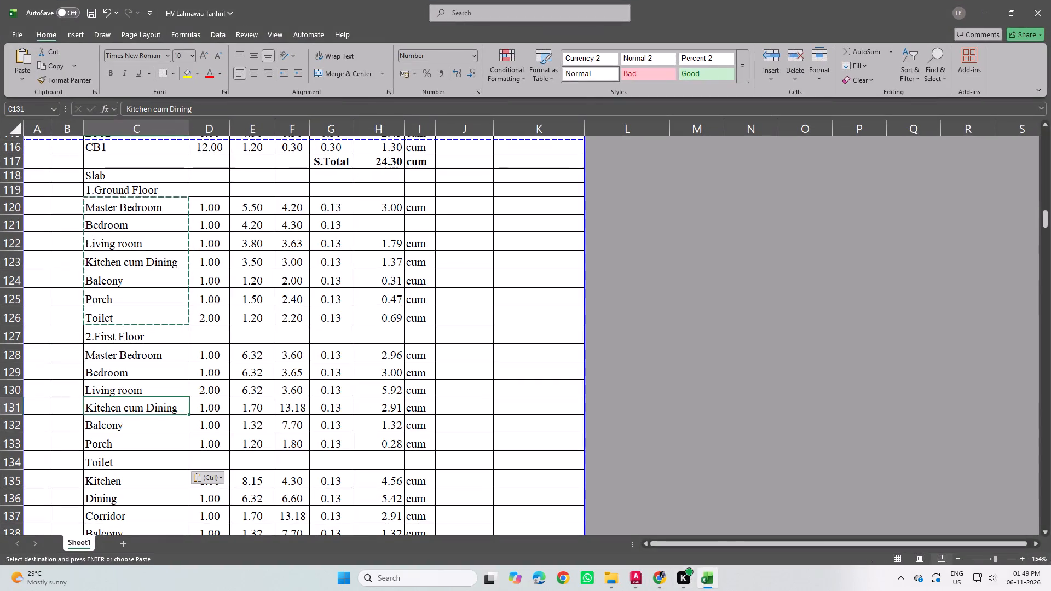
pyautogui.click(144, 286)
pyautogui.click(49, 245)
pyautogui.click(1, 262)
pyautogui.rightClick(2, 263)
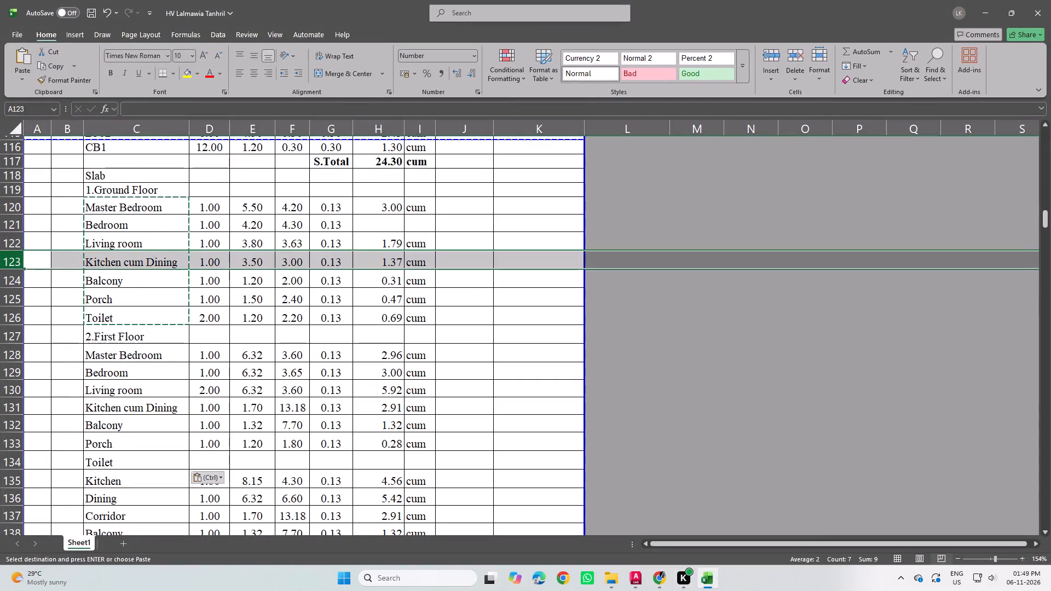
pyautogui.click(86, 358)
pyautogui.click(144, 248)
pyautogui.click(141, 258)
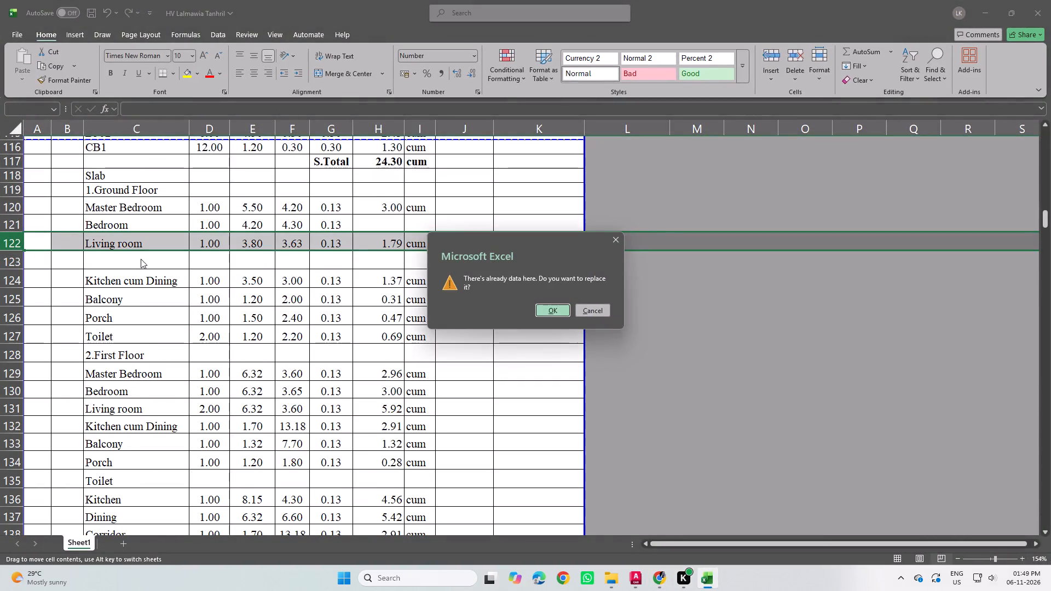
pyautogui.click(622, 235)
# Enter TV room in the blank Ground Floor slab row with number 1.
pyautogui.click(124, 263)
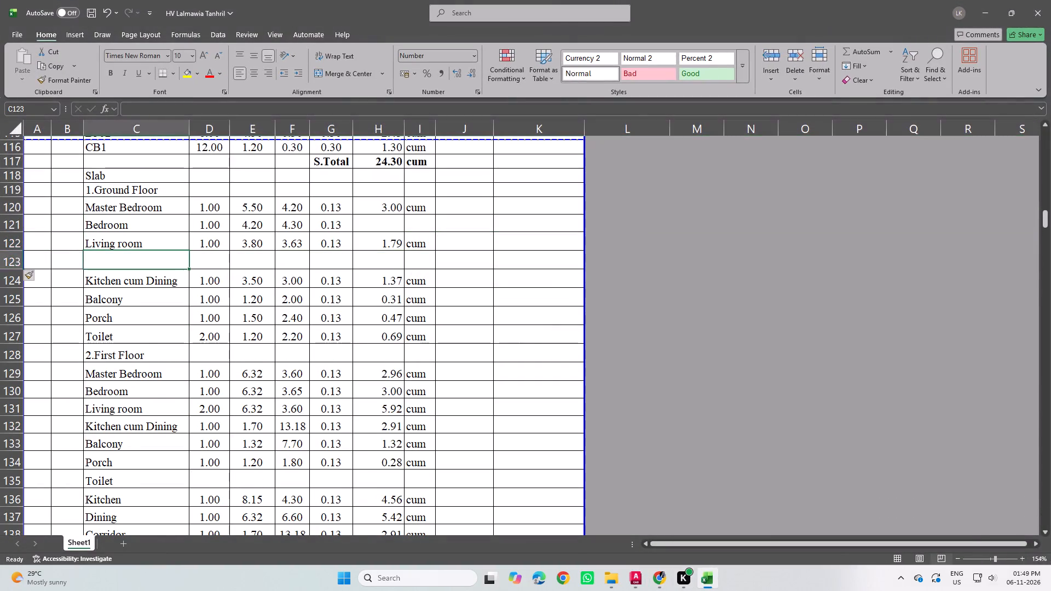
pyautogui.press('t')
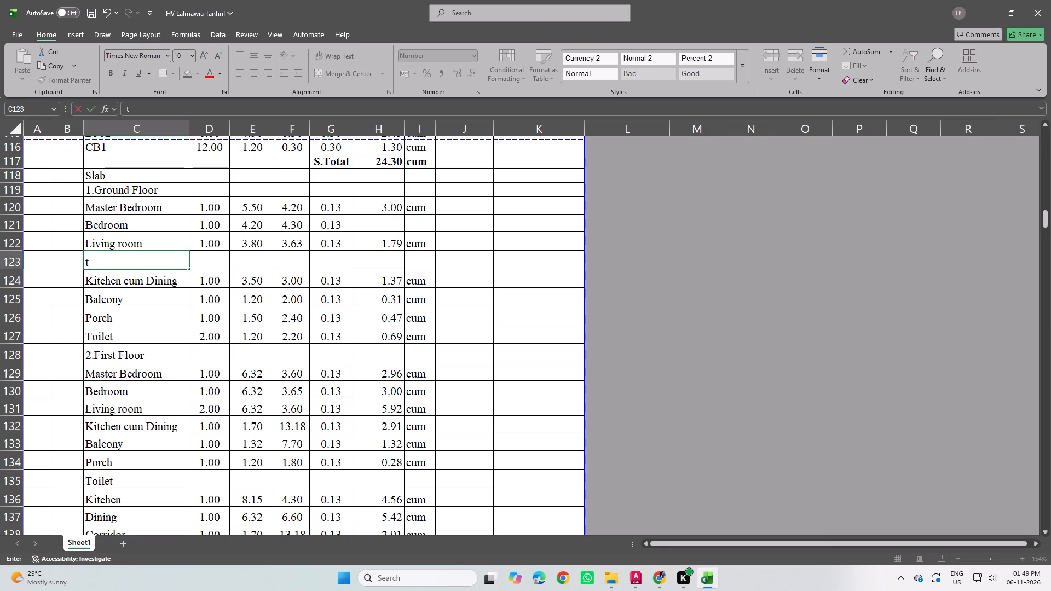
pyautogui.write('TB')
pyautogui.press('BackSpace')
pyautogui.press('BackSpace')
pyautogui.press('BackSpace')
pyautogui.write('TB')
pyautogui.hotkey('shift', 'BackSpace')
pyautogui.write('V')
pyautogui.press('space')
pyautogui.hotkey('shift', 'r')
pyautogui.press('BackSpace')
pyautogui.write('ro')
pyautogui.write('om')
pyautogui.click(205, 256)
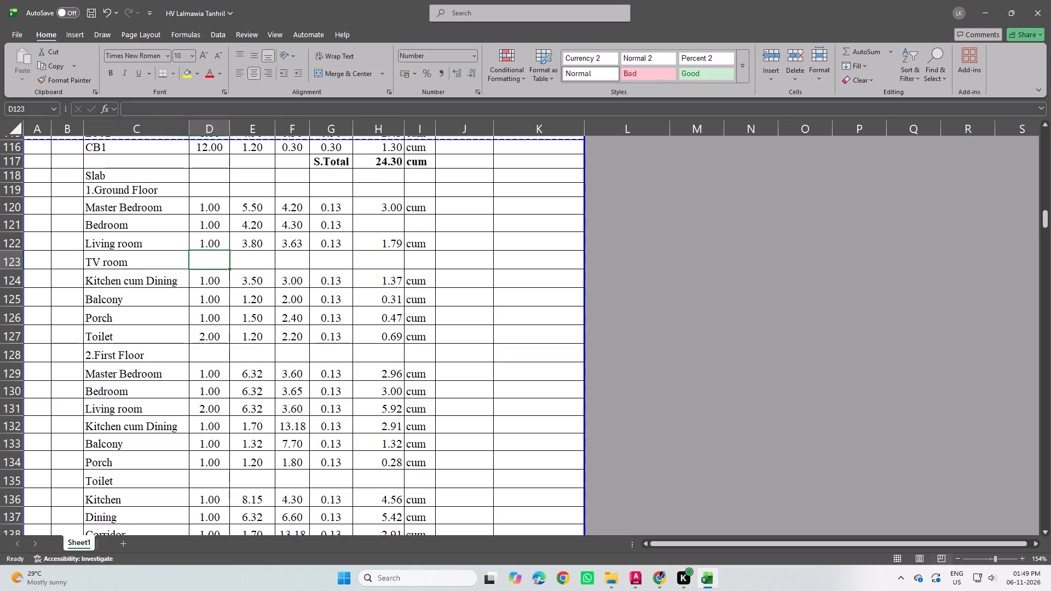
pyautogui.press('1')
pyautogui.click(273, 276)
pyautogui.click(264, 265)
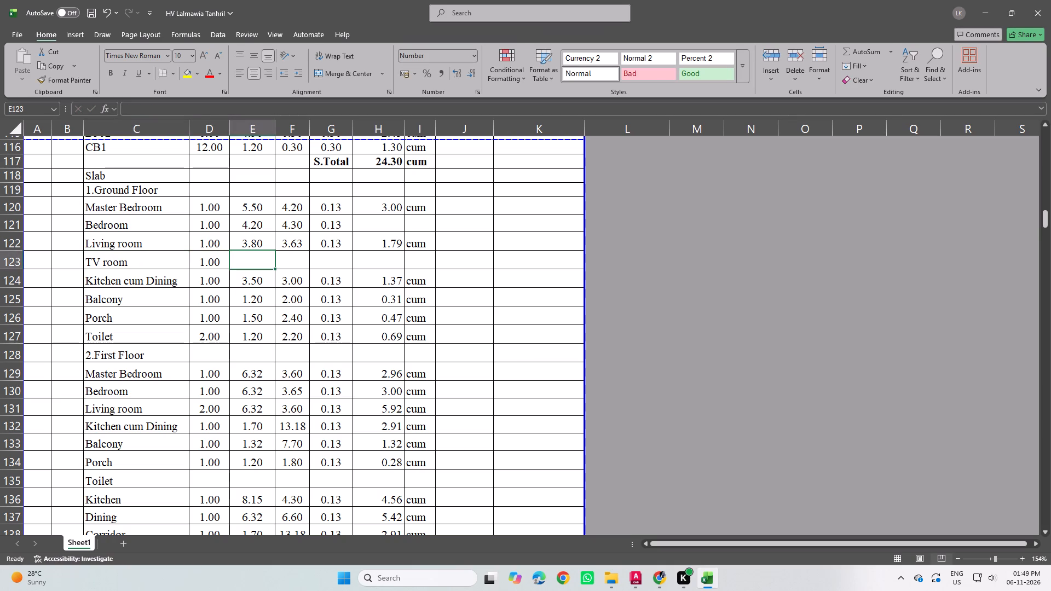
# Recheck the AutoCAD floor plan and set the Ground Floor Porch slab to length 1.2 and breadth 12.
pyautogui.click(263, 316)
pyautogui.click(706, 569)
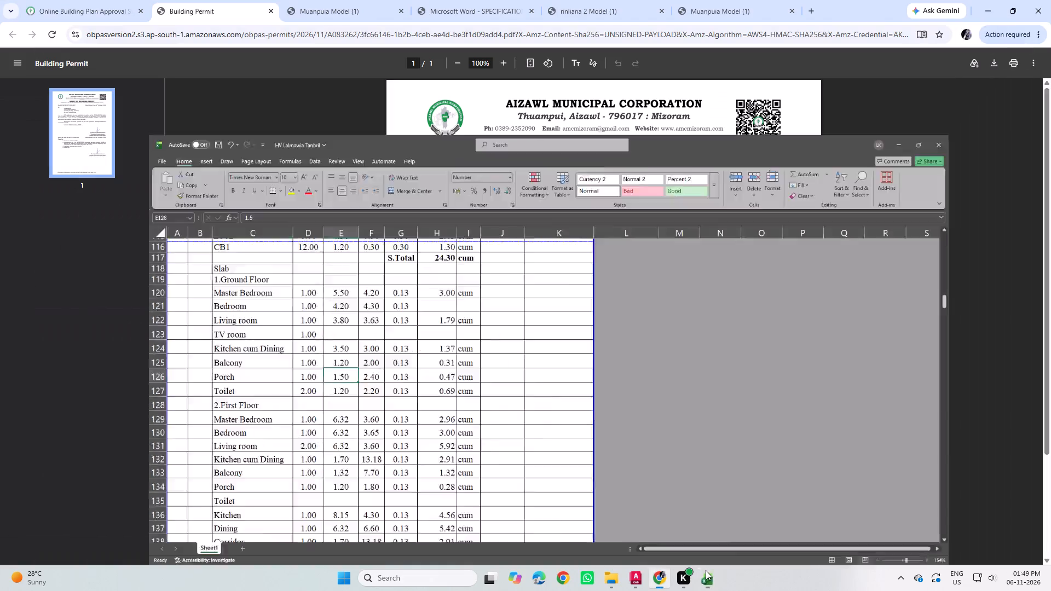
pyautogui.click(706, 571)
pyautogui.click(633, 578)
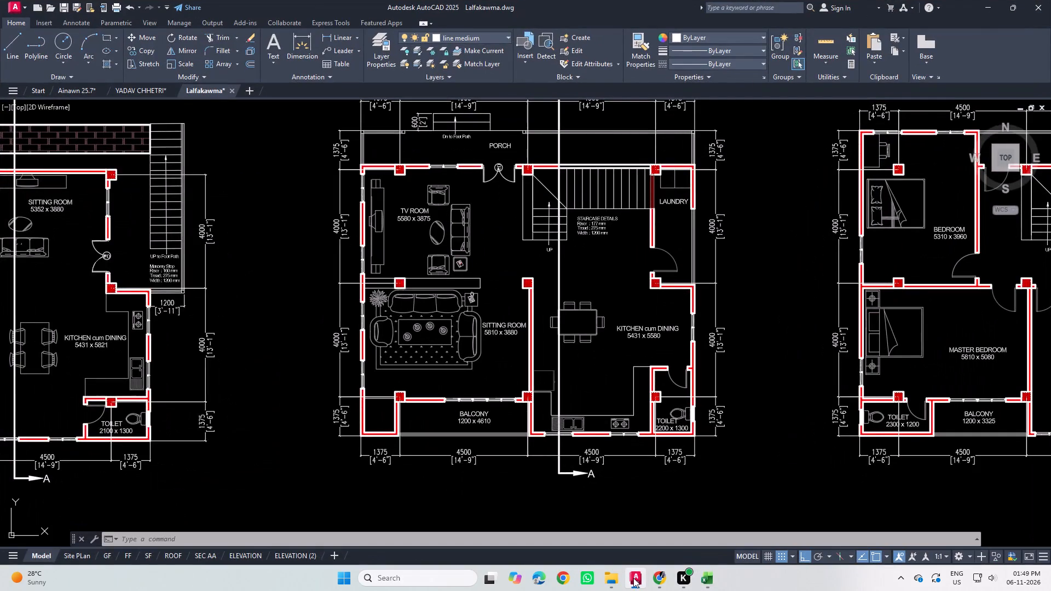
pyautogui.click(633, 578)
pyautogui.click(284, 320)
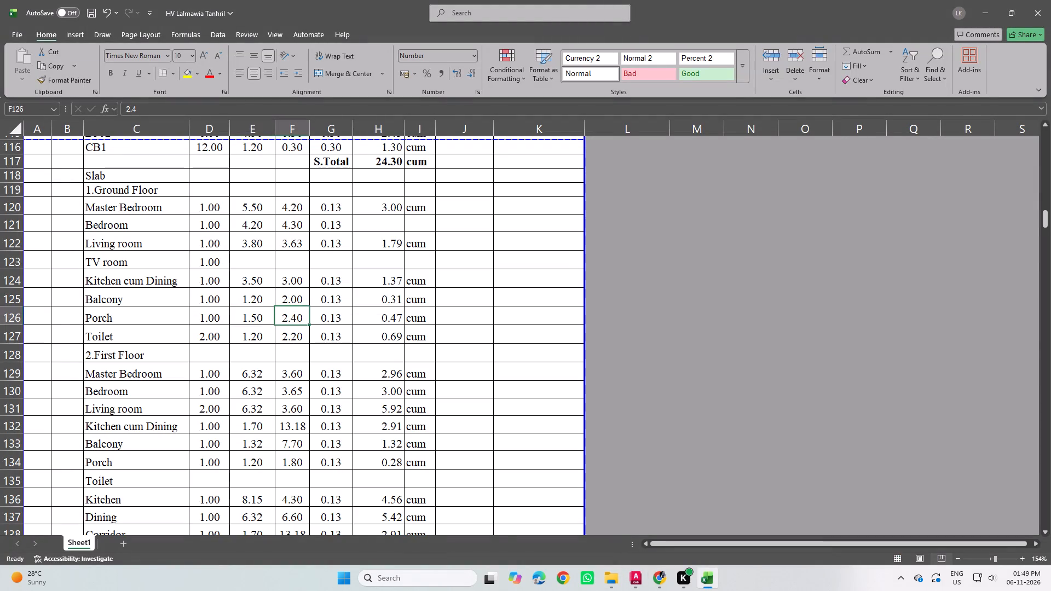
pyautogui.click(262, 325)
pyautogui.click(262, 316)
pyautogui.press('1')
pyautogui.press('.')
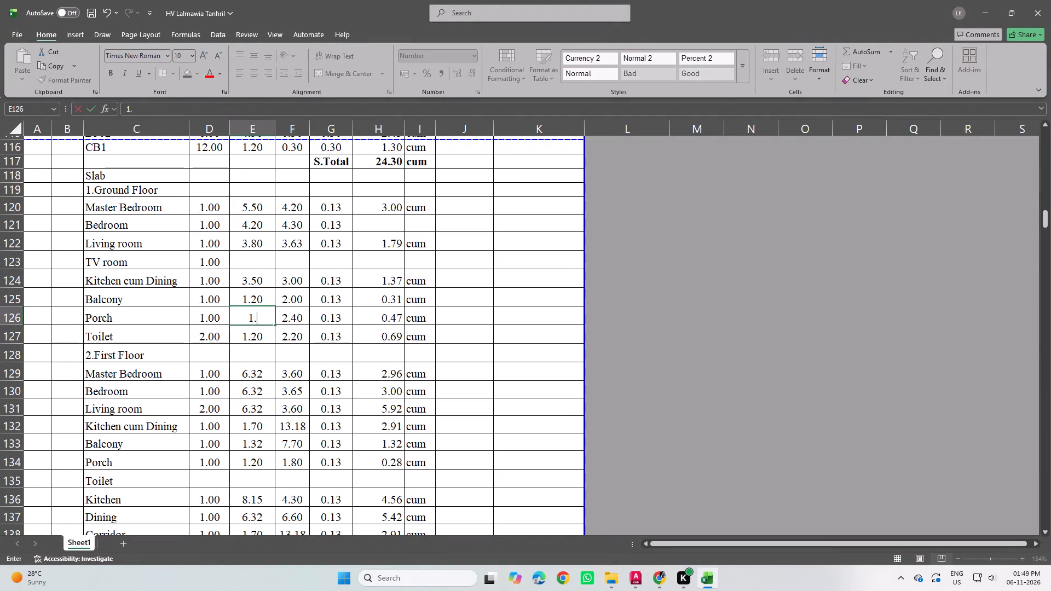
pyautogui.press('2')
pyautogui.click(292, 315)
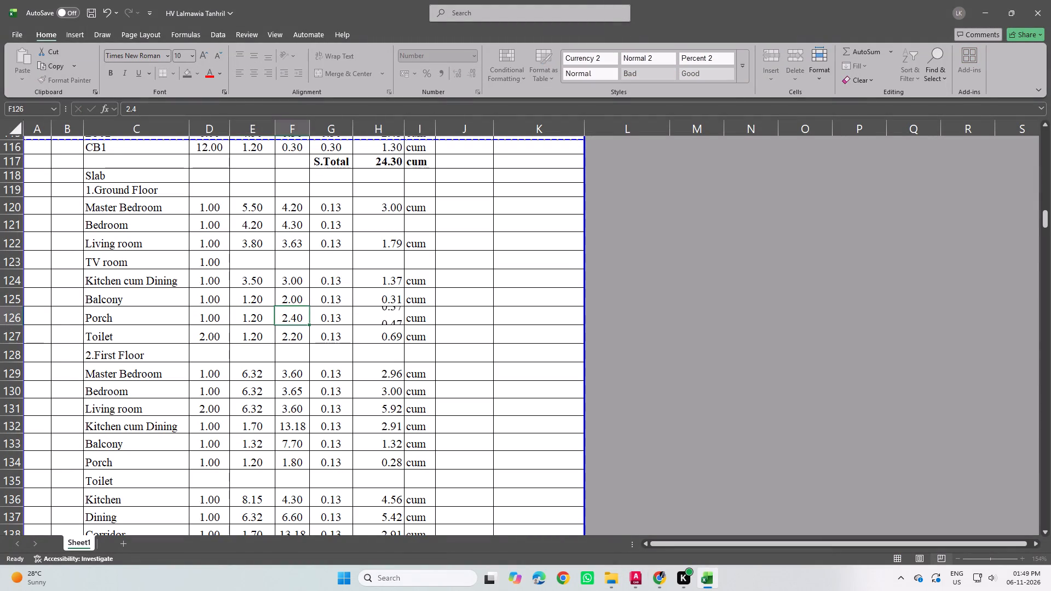
pyautogui.write('12')
pyautogui.press('Return')
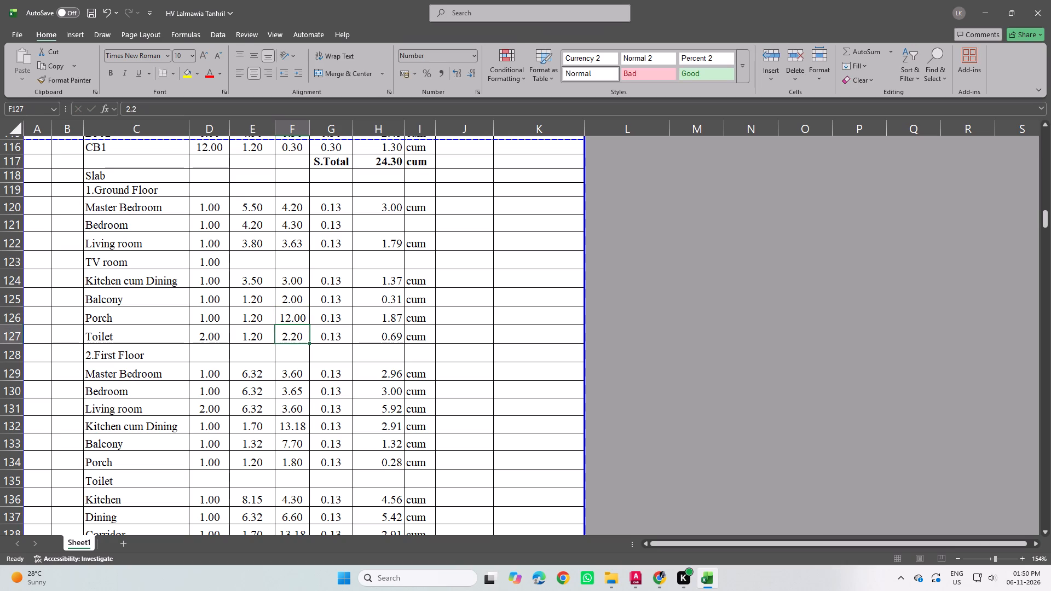
# Set the Ground Floor Balcony slab's breadth to 1.8.
pyautogui.click(296, 302)
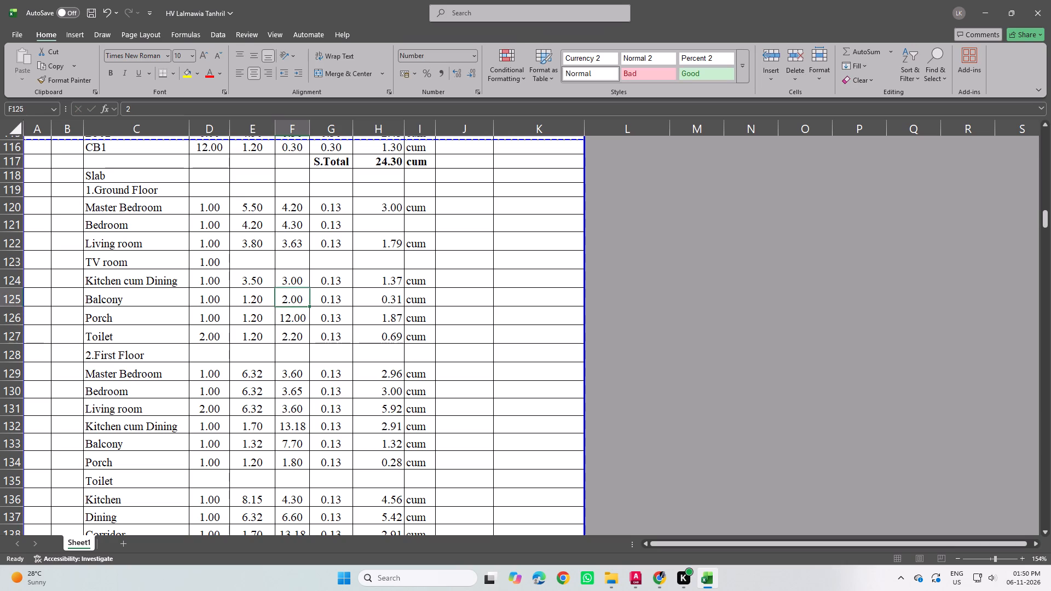
pyautogui.press('1')
pyautogui.write('.8')
pyautogui.press('Return')
# Set the Ground Floor Kitchen cum Dining slab to length 5.2 and breadth 4.5.
pyautogui.click(226, 282)
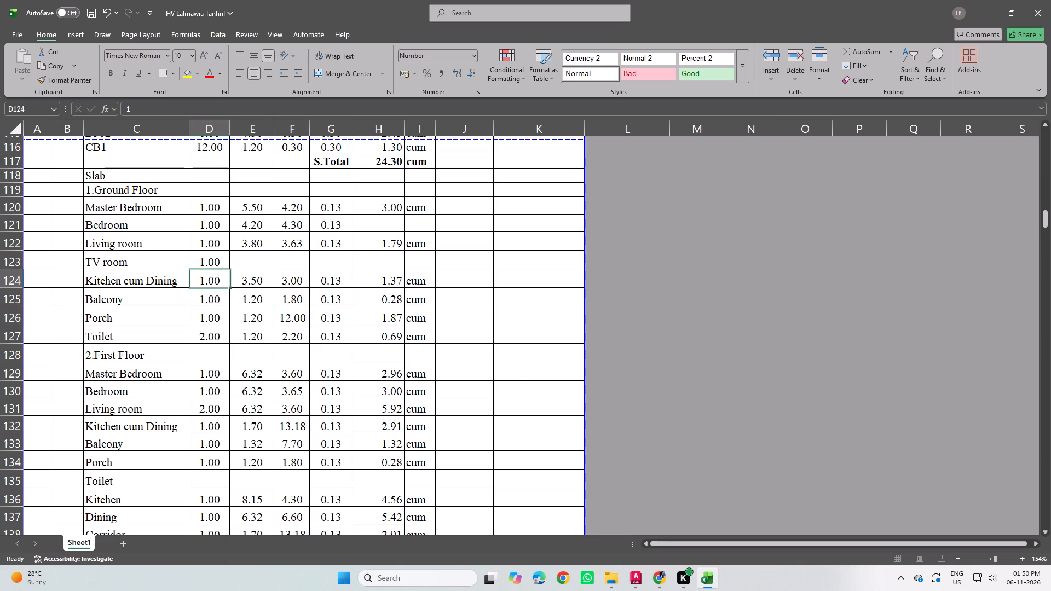
pyautogui.click(244, 279)
pyautogui.write('5.2')
pyautogui.click(285, 277)
pyautogui.write('4.')
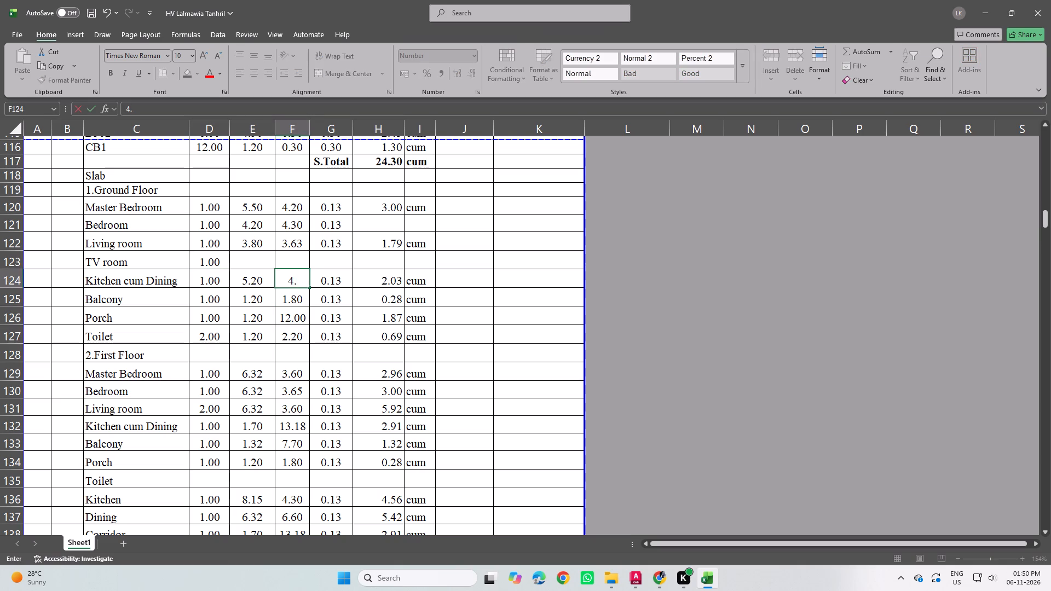
pyautogui.press('5')
pyautogui.click(281, 264)
# Set the Ground Floor Living room slab to 4 by 4.2 and copy its dimensions and thickness to the TV room row.
pyautogui.click(247, 263)
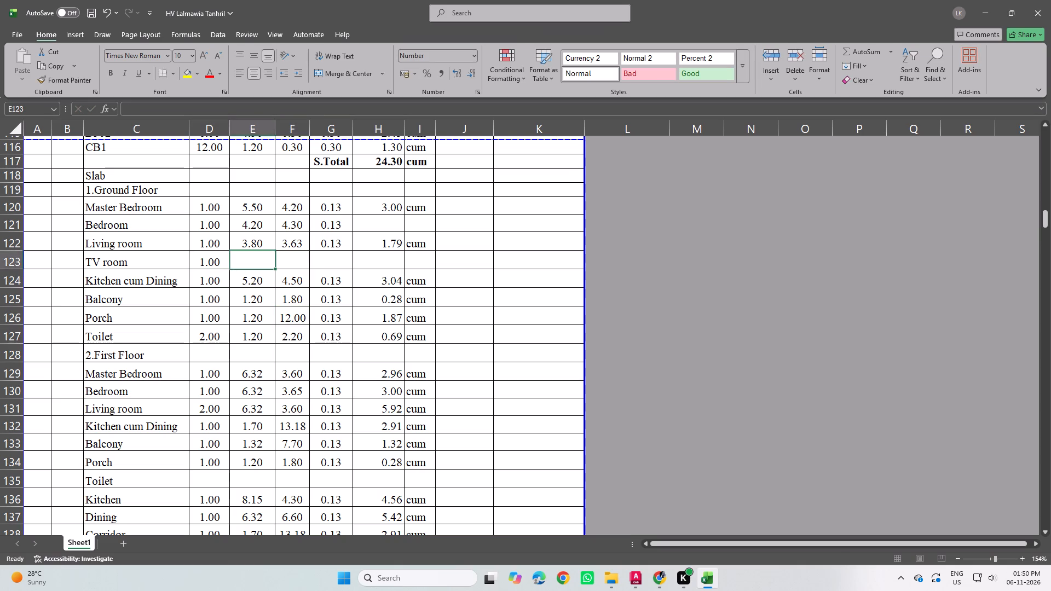
pyautogui.moveTo(258, 241); pyautogui.dragTo(315, 247)
pyautogui.click(232, 243)
pyautogui.click(252, 239)
pyautogui.press('4')
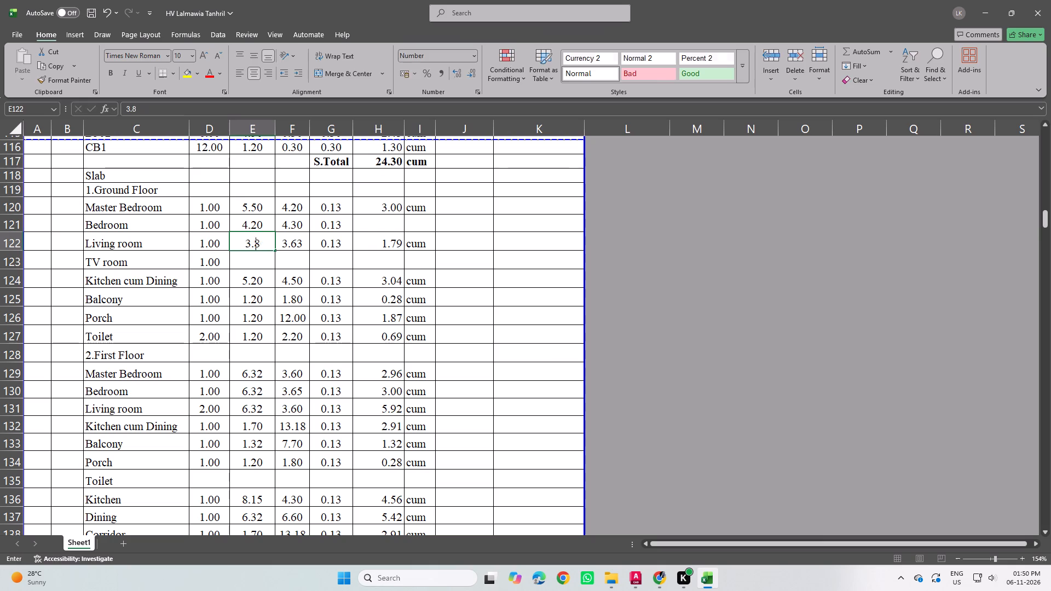
pyautogui.click(278, 240)
pyautogui.press('4')
pyautogui.press('.')
pyautogui.press('2')
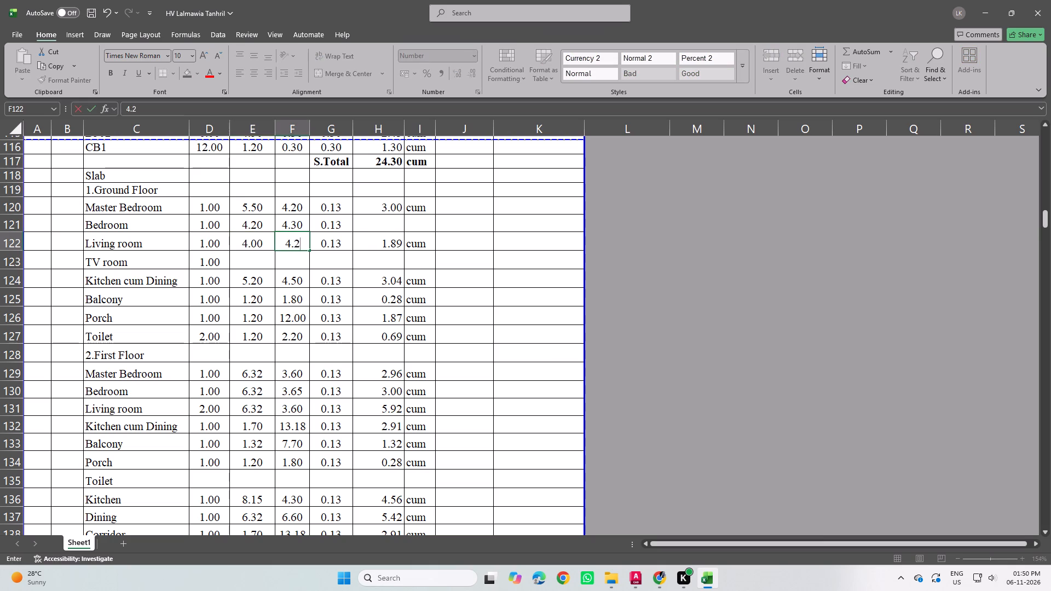
pyautogui.click(295, 264)
pyautogui.moveTo(246, 247); pyautogui.dragTo(328, 246)
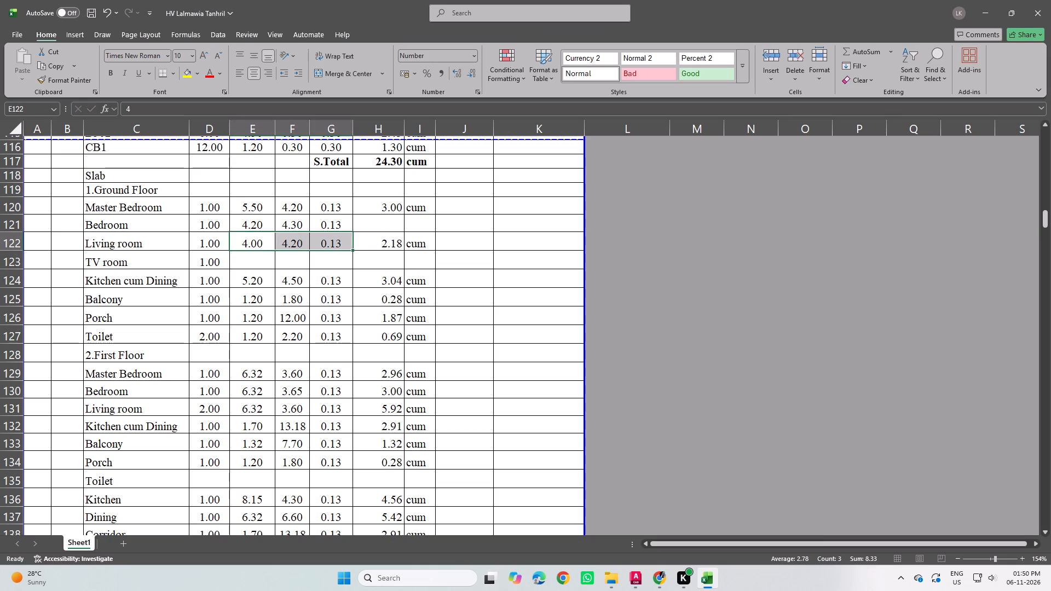
pyautogui.moveTo(351, 249); pyautogui.dragTo(356, 264)
# Fill the Master Bedroom quantity formula and cum unit down through the Toilet row of the Ground Floor slab list.
pyautogui.click(382, 265)
pyautogui.moveTo(380, 209); pyautogui.dragTo(397, 212)
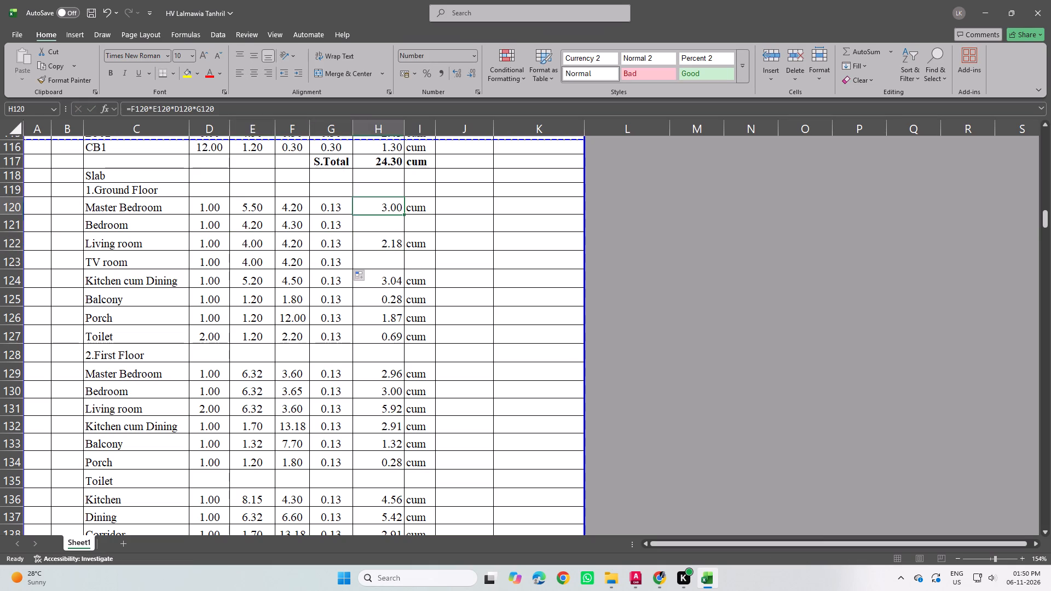
pyautogui.moveTo(397, 212); pyautogui.dragTo(392, 211)
pyautogui.moveTo(389, 207); pyautogui.dragTo(426, 212)
pyautogui.moveTo(434, 214); pyautogui.dragTo(437, 340)
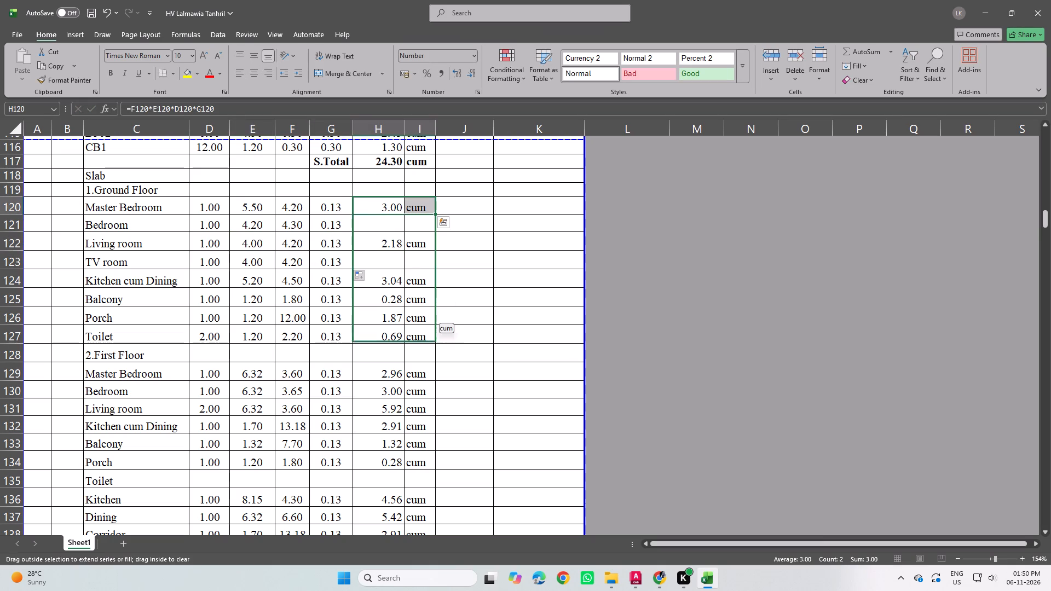
pyautogui.moveTo(437, 340); pyautogui.dragTo(434, 334)
# Check the AutoCAD floor plan and add a Laundry row below Toilet in the Ground Floor slab list.
pyautogui.click(219, 338)
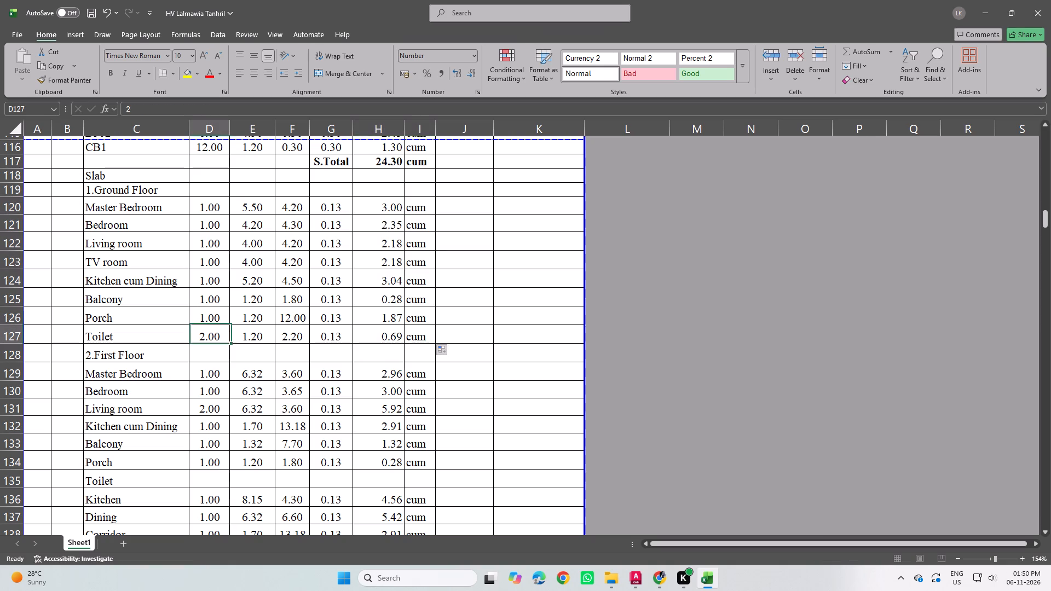
pyautogui.click(703, 578)
pyautogui.click(701, 578)
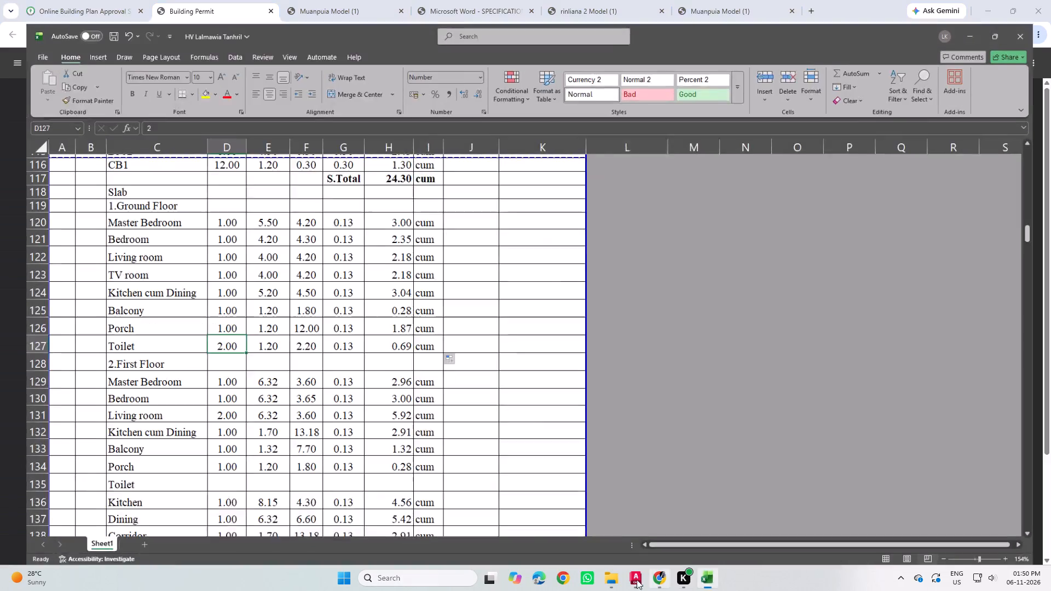
pyautogui.click(632, 580)
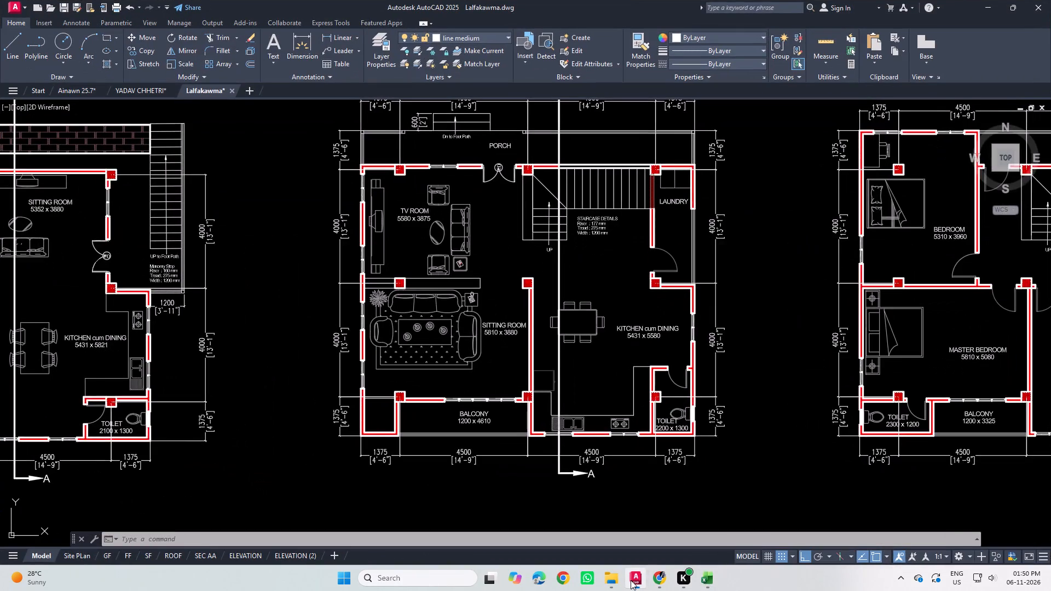
pyautogui.click(631, 580)
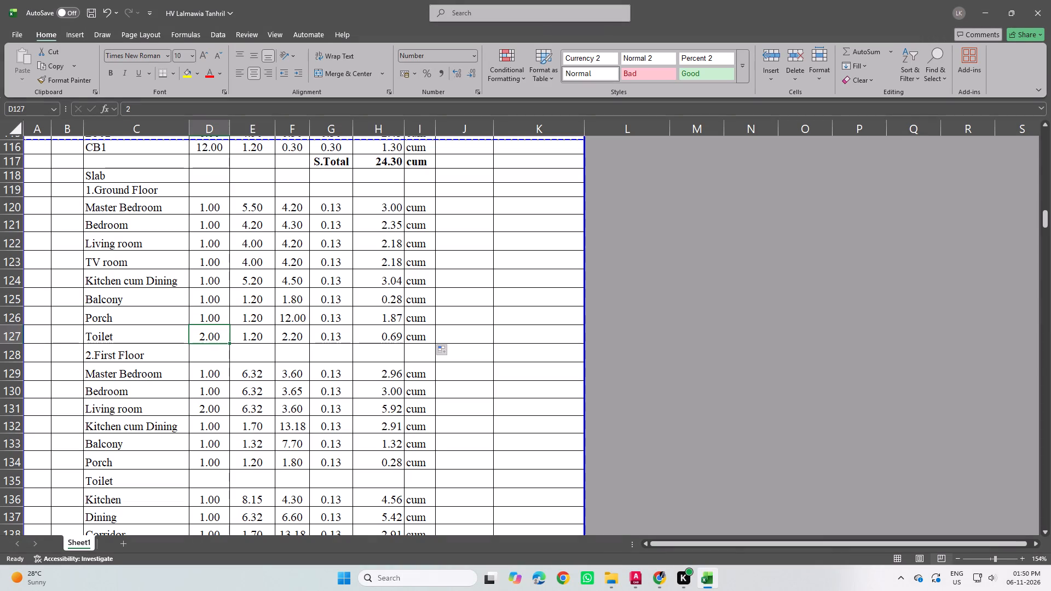
pyautogui.click(14, 355)
pyautogui.rightClick(14, 355)
pyautogui.click(54, 173)
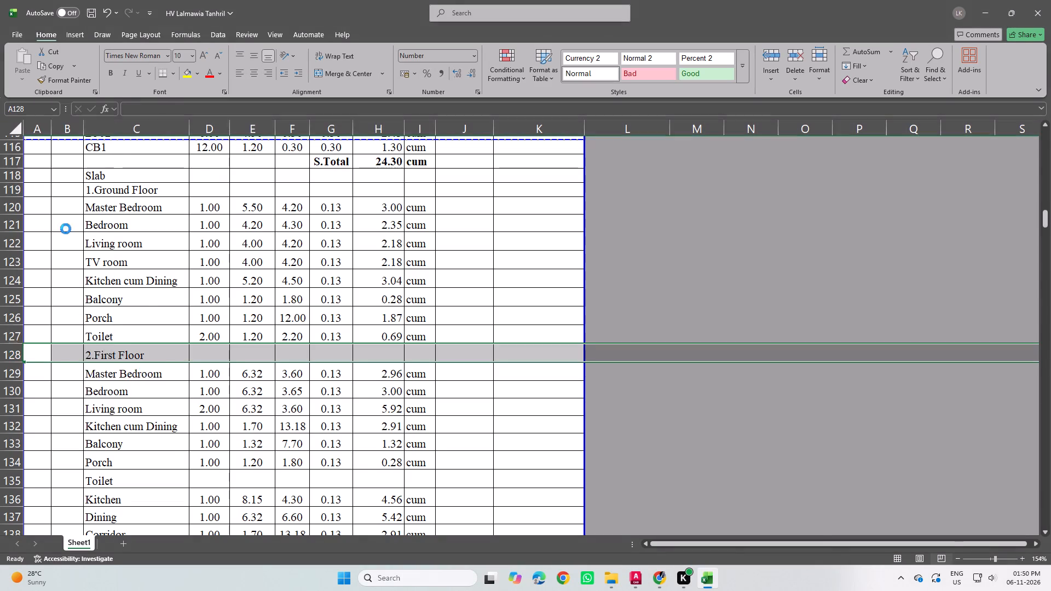
pyautogui.click(115, 354)
pyautogui.write('LA')
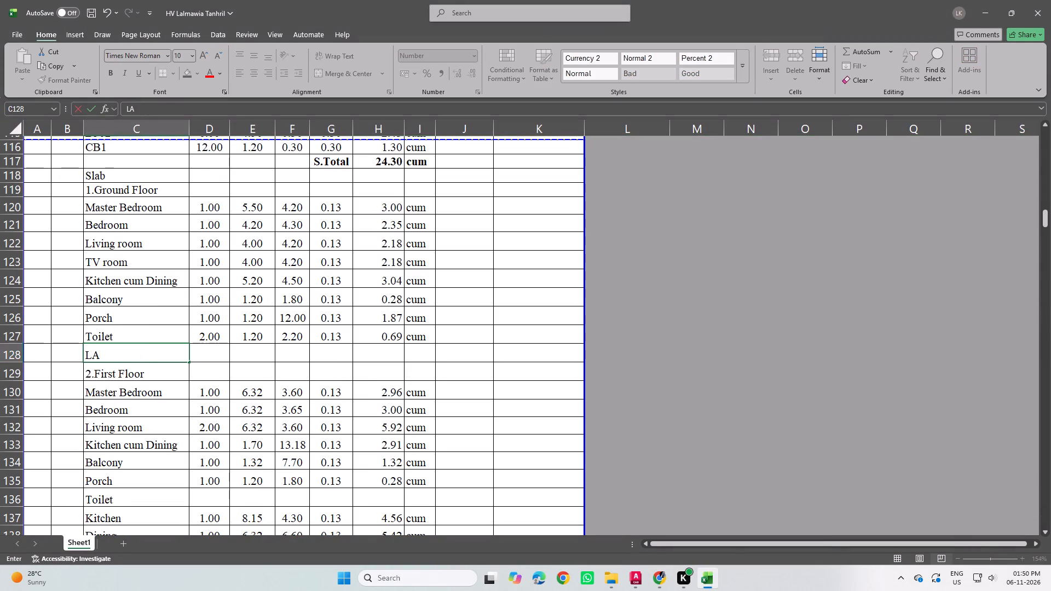
pyautogui.press('BackSpace')
pyautogui.press('a')
pyautogui.write('undry')
pyautogui.click(204, 343)
# Set the number to 1 for both the Toilet and Laundry slabs of the Ground Floor.
pyautogui.click(207, 339)
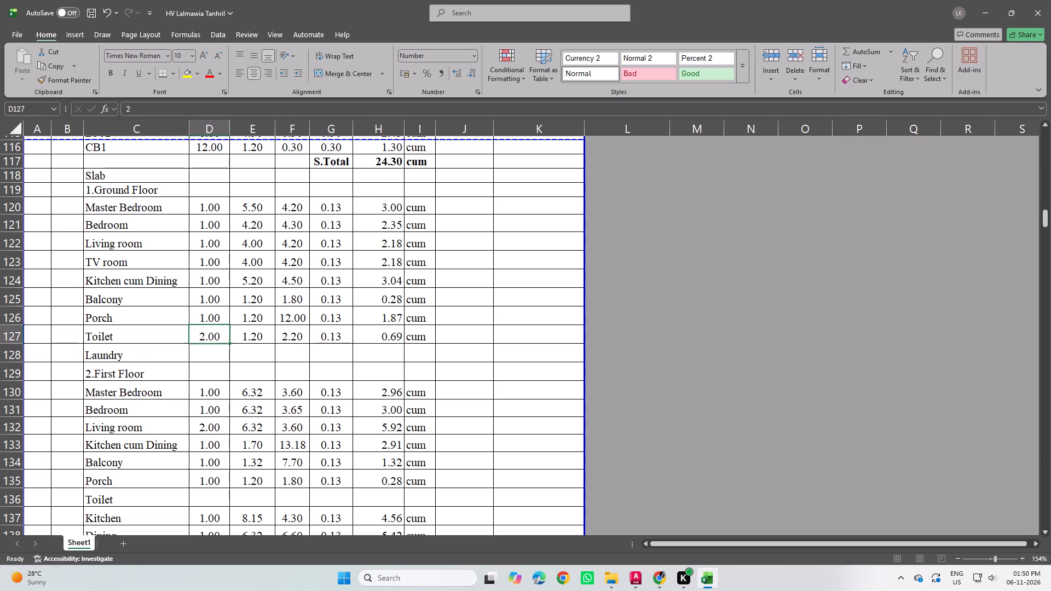
pyautogui.press('1')
pyautogui.click(211, 357)
pyautogui.press('1')
pyautogui.click(244, 354)
# Copy the Toilet slab's dimensions, quantity formula and unit to the Laundry row and set the Laundry length to 1.3.
pyautogui.click(255, 333)
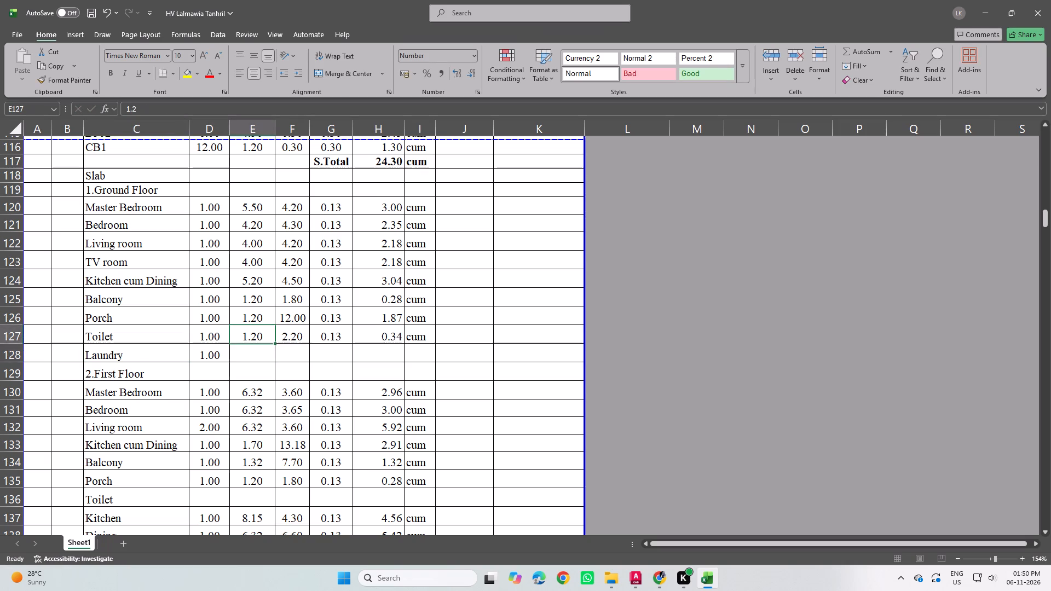
pyautogui.moveTo(256, 338); pyautogui.dragTo(415, 339)
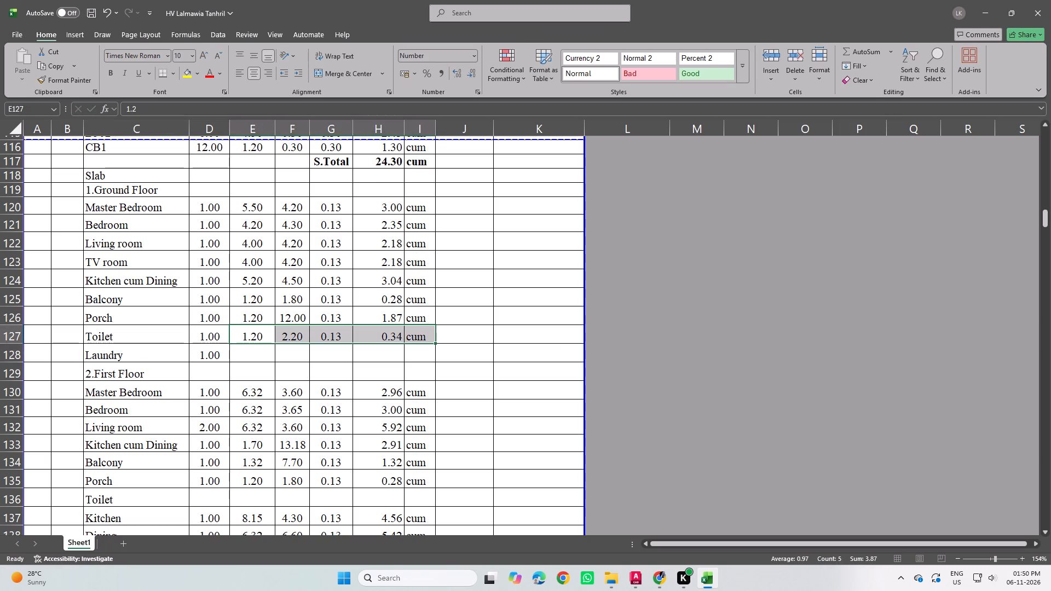
pyautogui.moveTo(434, 344); pyautogui.dragTo(434, 361)
pyautogui.doubleClick(259, 353)
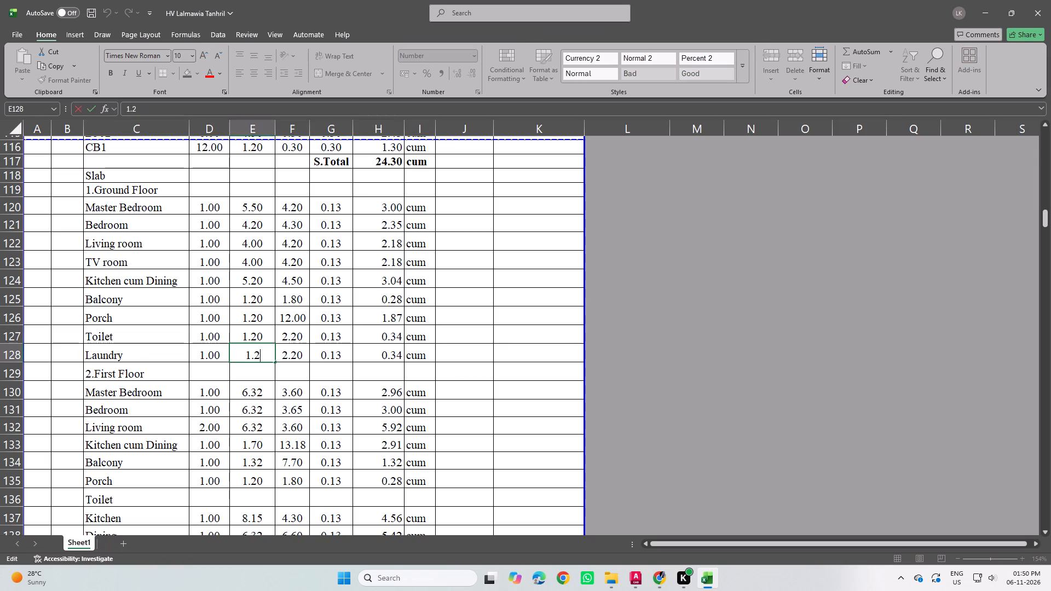
pyautogui.press('BackSpace')
pyautogui.press('3')
pyautogui.press('Return')
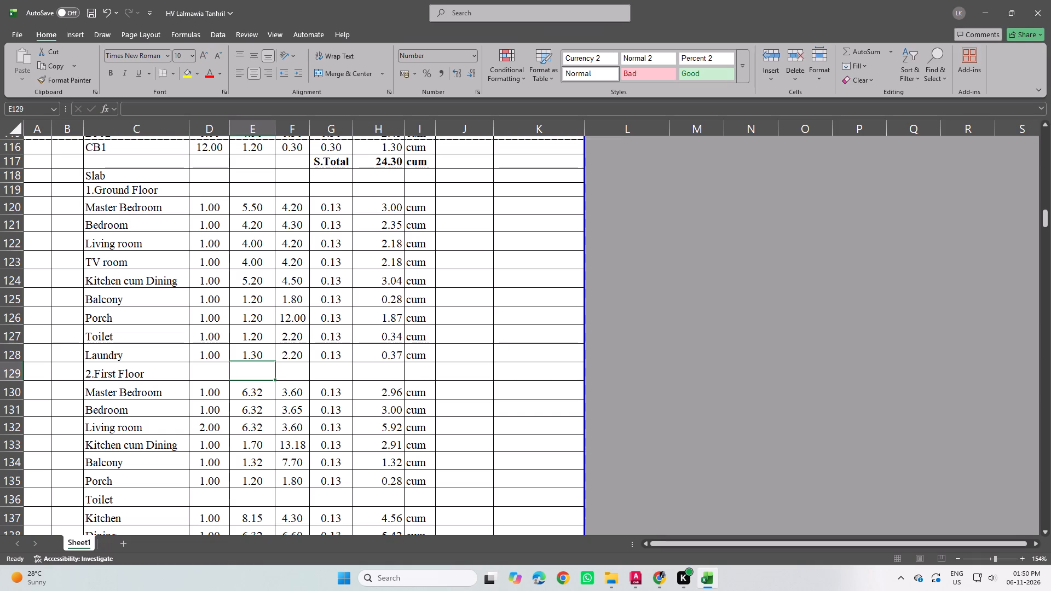
# Recheck the AutoCAD floor plan and delete the Master Bedroom and Bedroom rows from the First Floor slab list.
pyautogui.scroll(-1, 200, 403)
pyautogui.scroll(1, 199, 402)
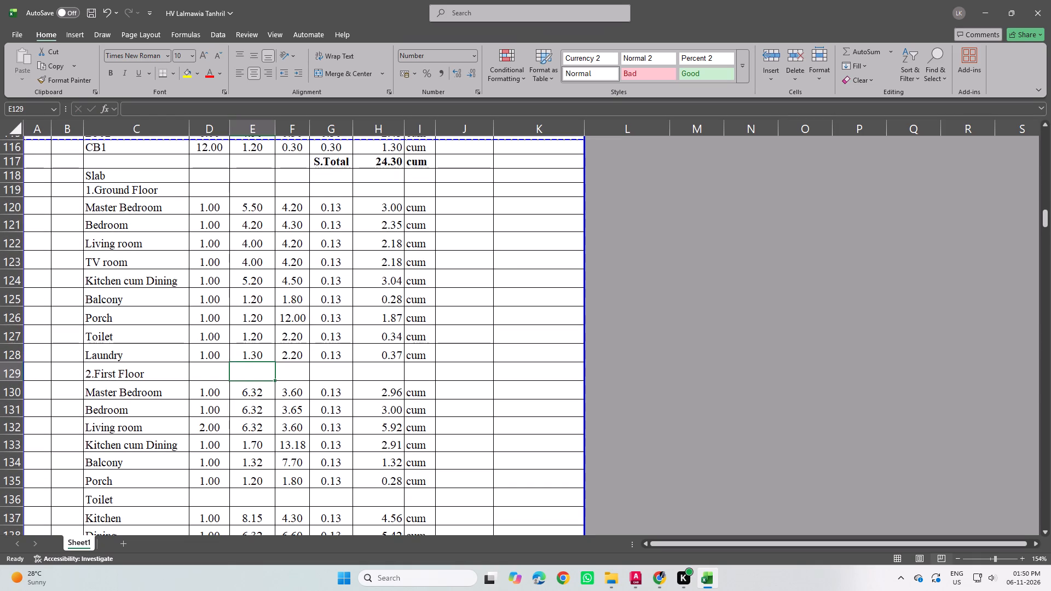
pyautogui.scroll(-1, 218, 408)
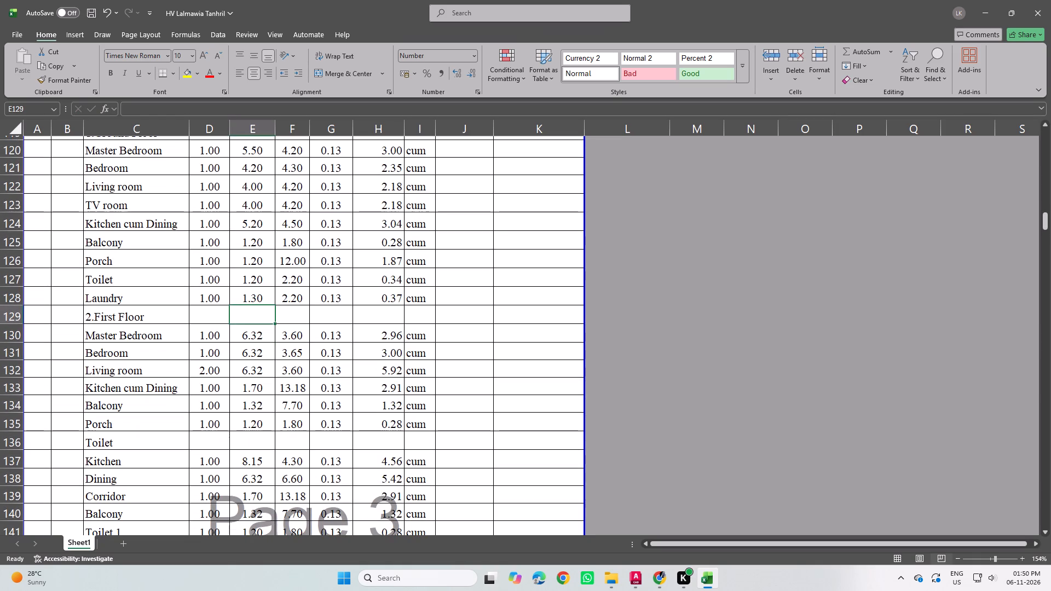
pyautogui.scroll(-1, 219, 409)
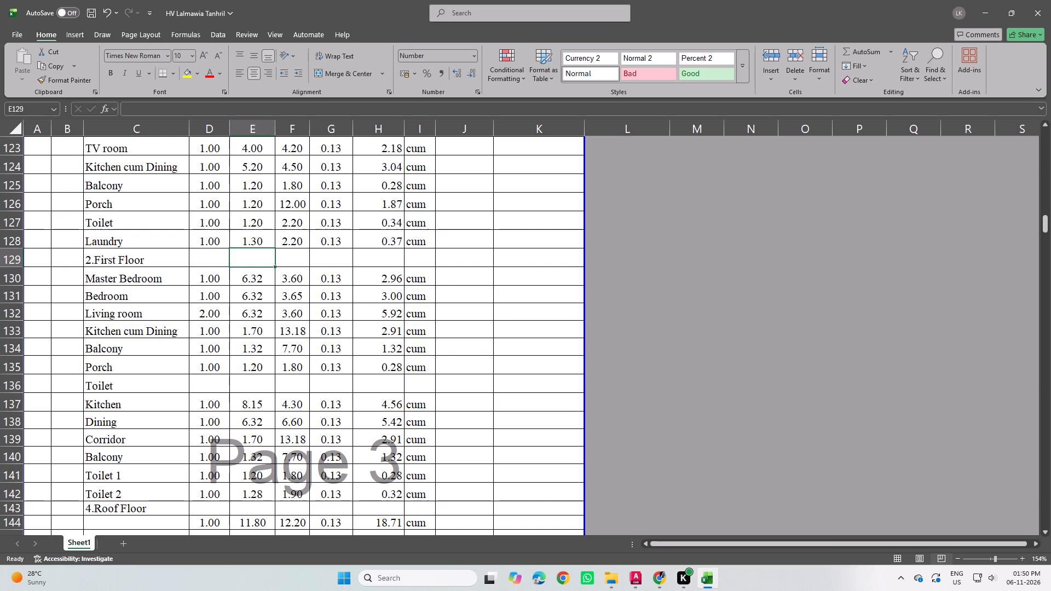
pyautogui.scroll(2, 219, 409)
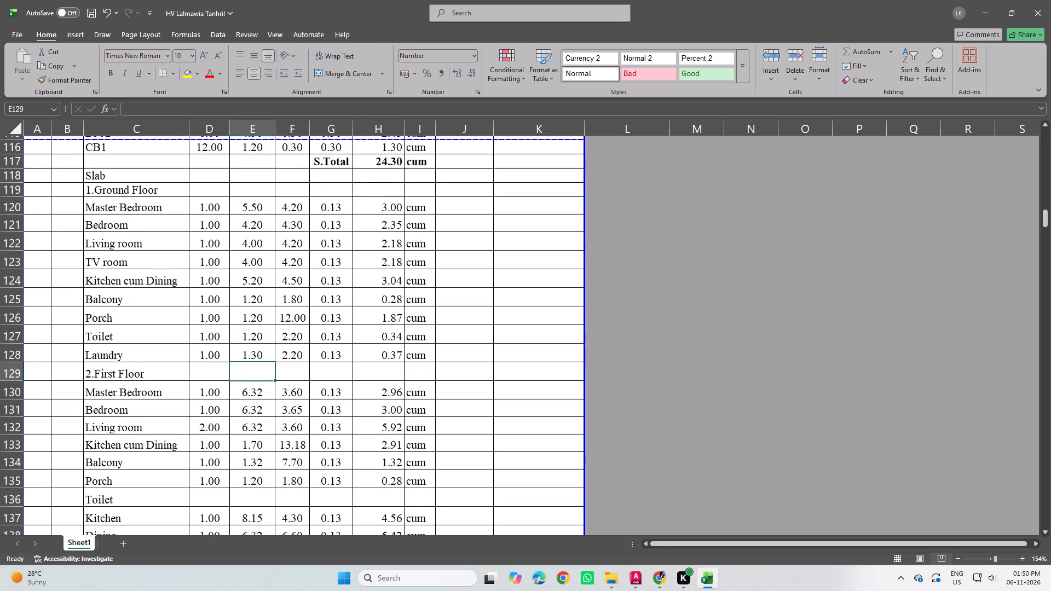
pyautogui.click(221, 387)
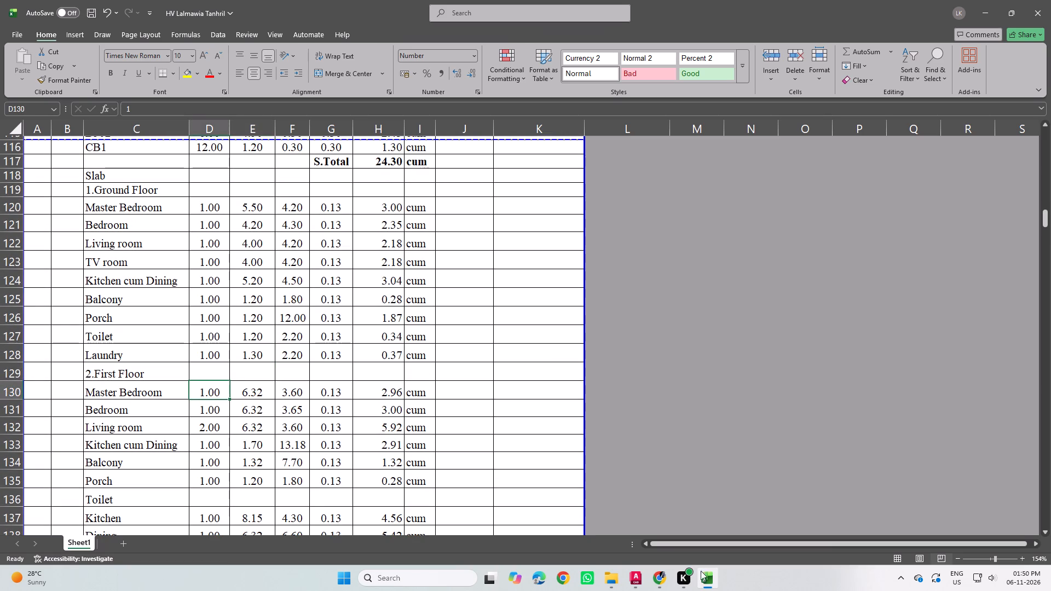
pyautogui.click(709, 582)
pyautogui.click(700, 582)
pyautogui.click(638, 576)
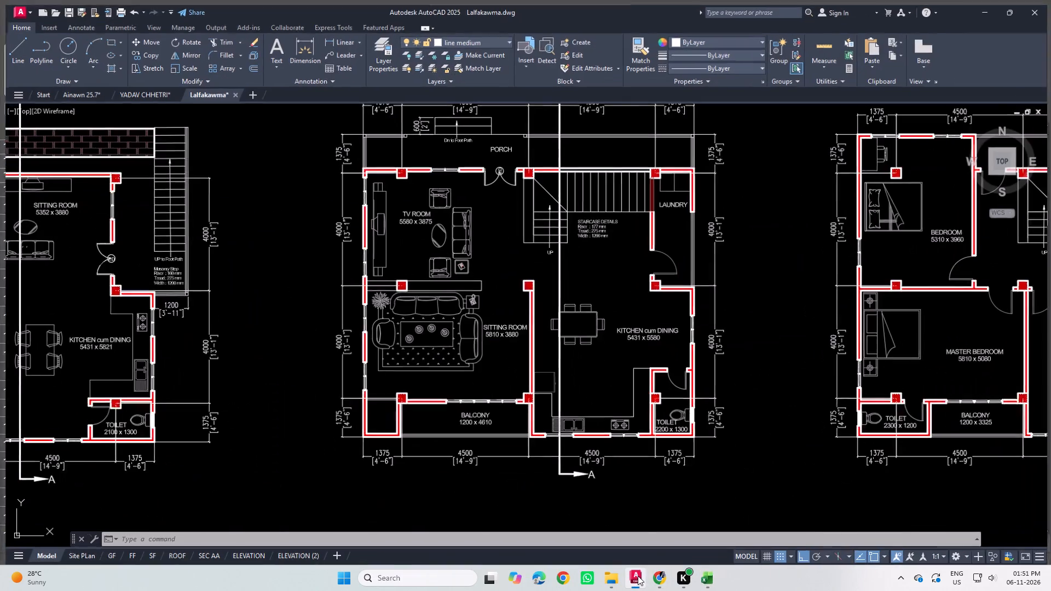
pyautogui.click(638, 576)
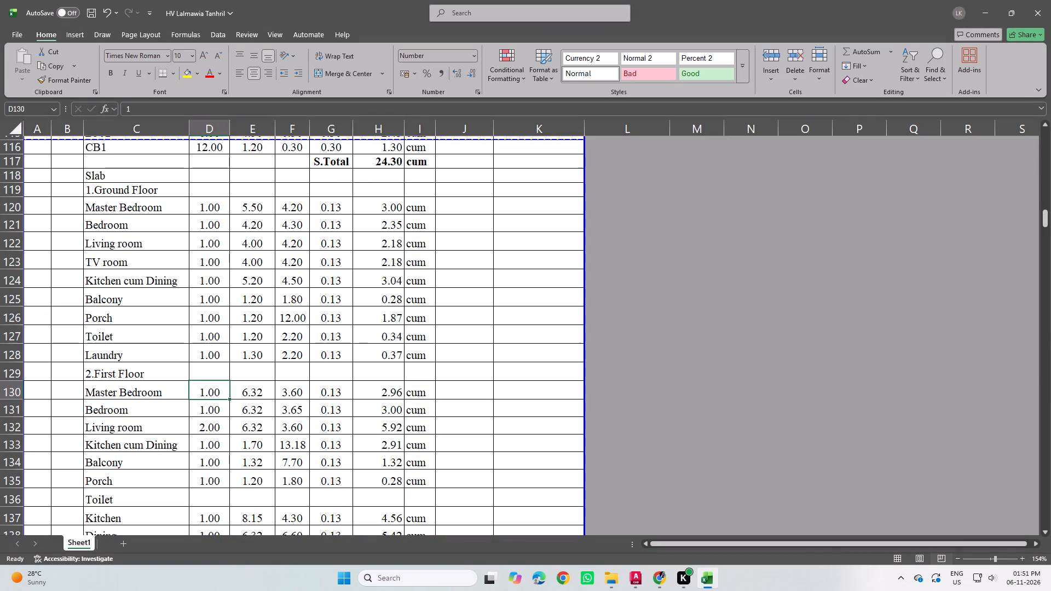
pyautogui.moveTo(8, 394); pyautogui.dragTo(12, 409)
pyautogui.rightClick(12, 409)
pyautogui.click(62, 239)
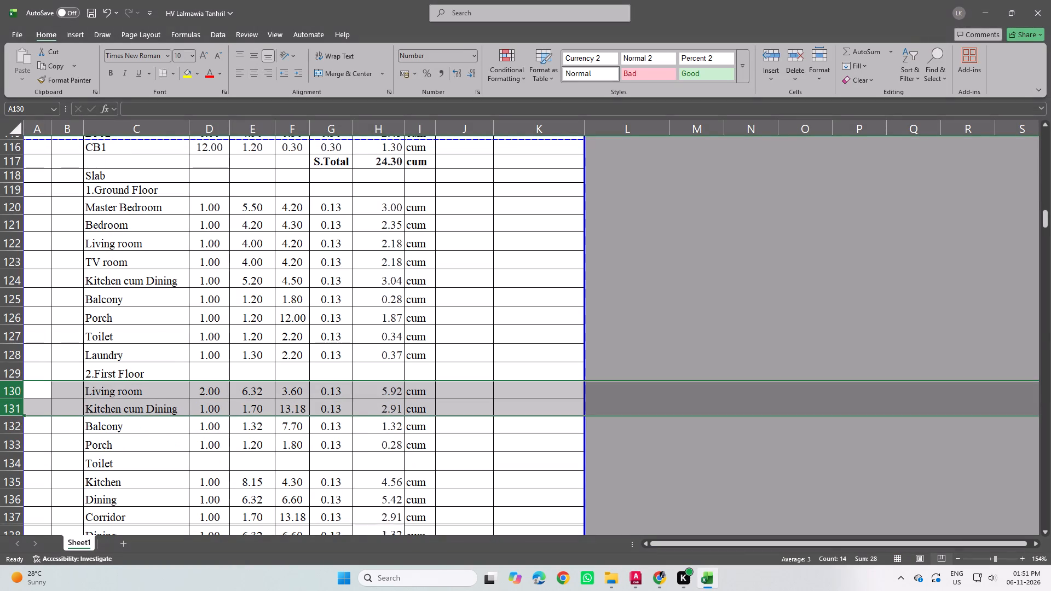
pyautogui.click(251, 409)
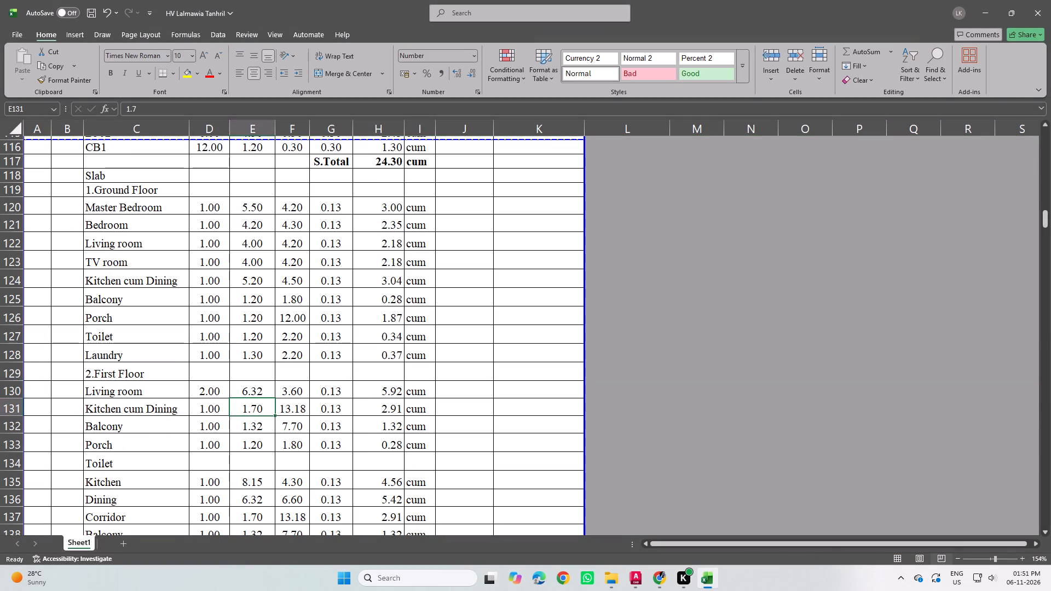
# Move the Ground Floor TV room row into a new row above Kitchen cum Dining in the First Floor slab list.
pyautogui.click(4, 413)
pyautogui.rightClick(4, 413)
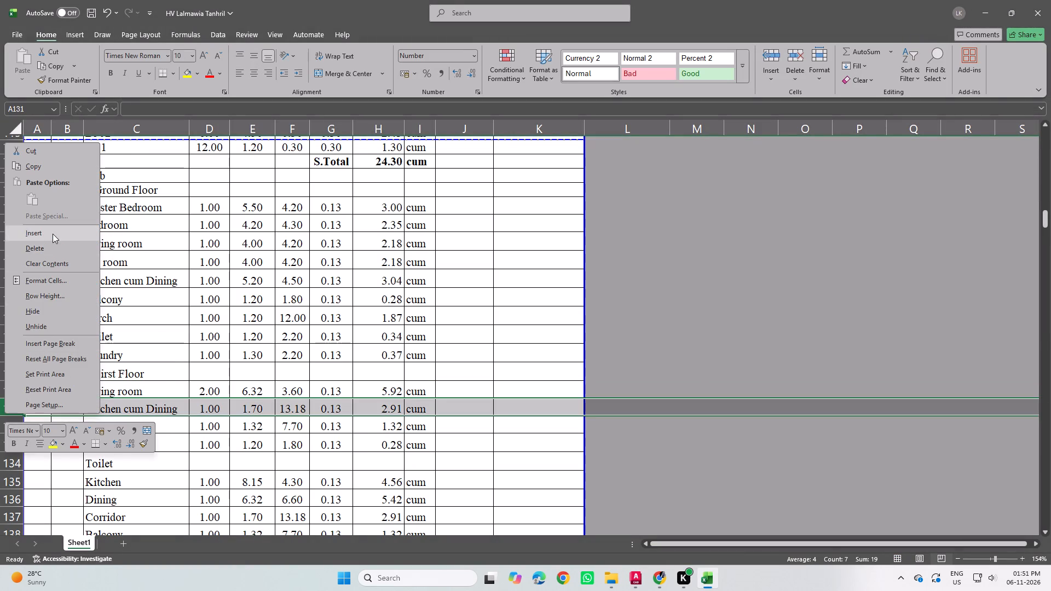
pyautogui.click(53, 234)
pyautogui.click(22, 257)
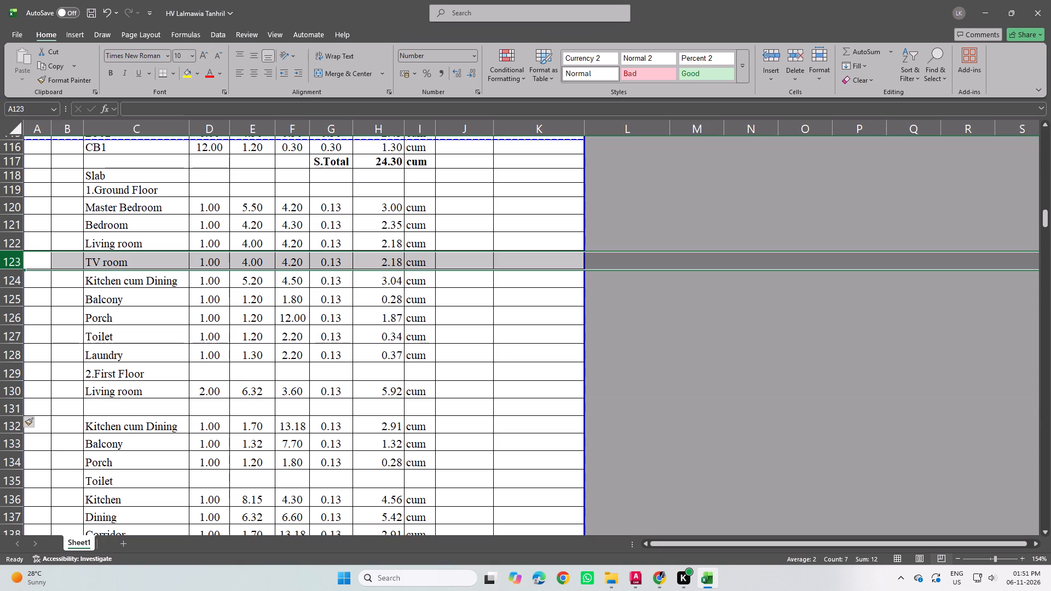
pyautogui.hotkey('ctrl', 'x')
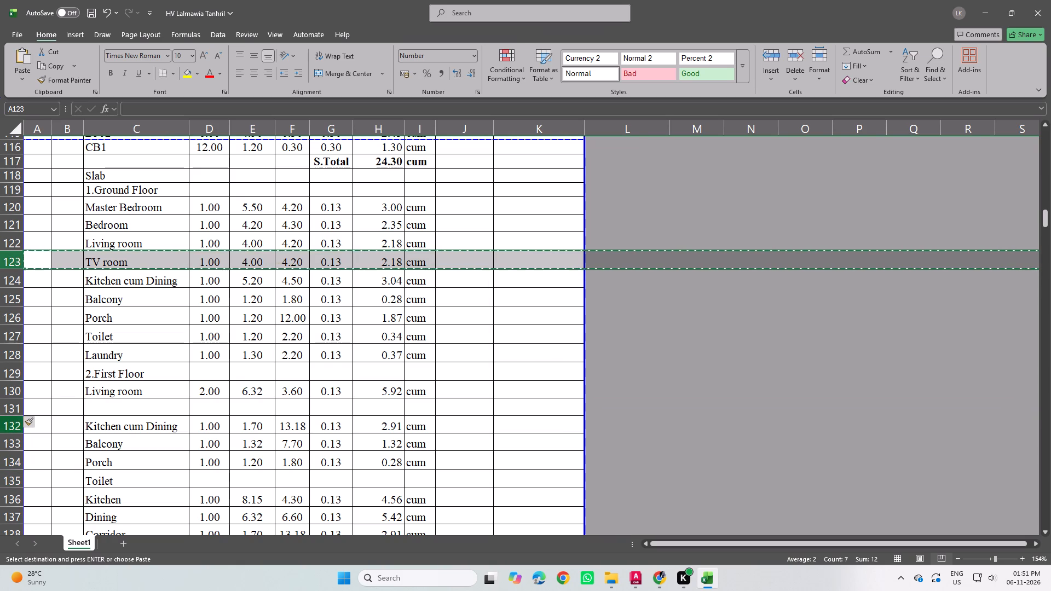
pyautogui.click(15, 407)
pyautogui.hotkey('ctrl', 'v')
# Delete the emptied row between Living room and Kitchen cum Dining in the Ground Floor slab list.
pyautogui.click(19, 259)
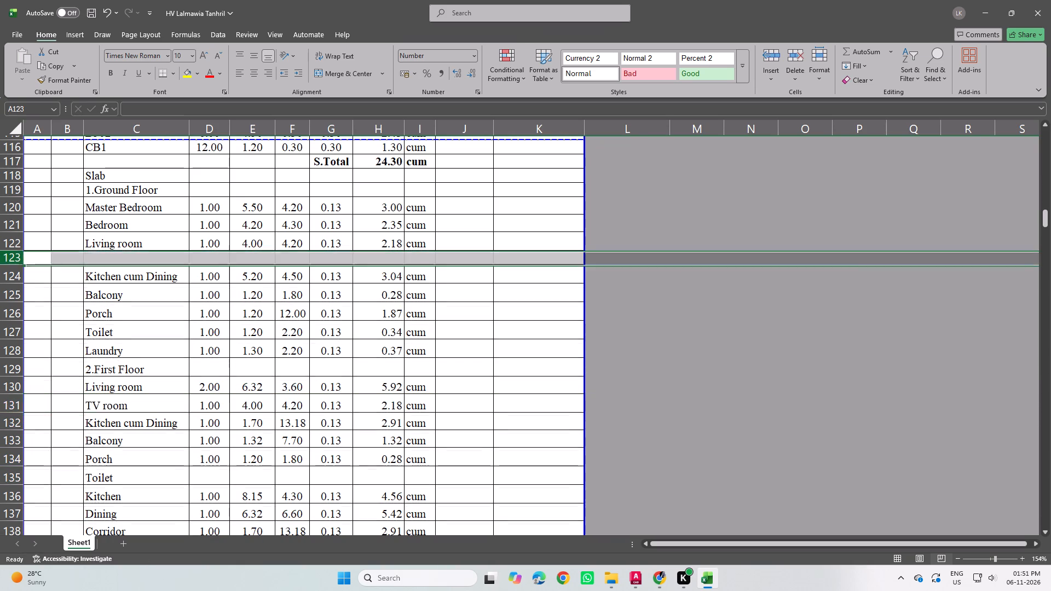
pyautogui.rightClick(19, 259)
pyautogui.click(72, 368)
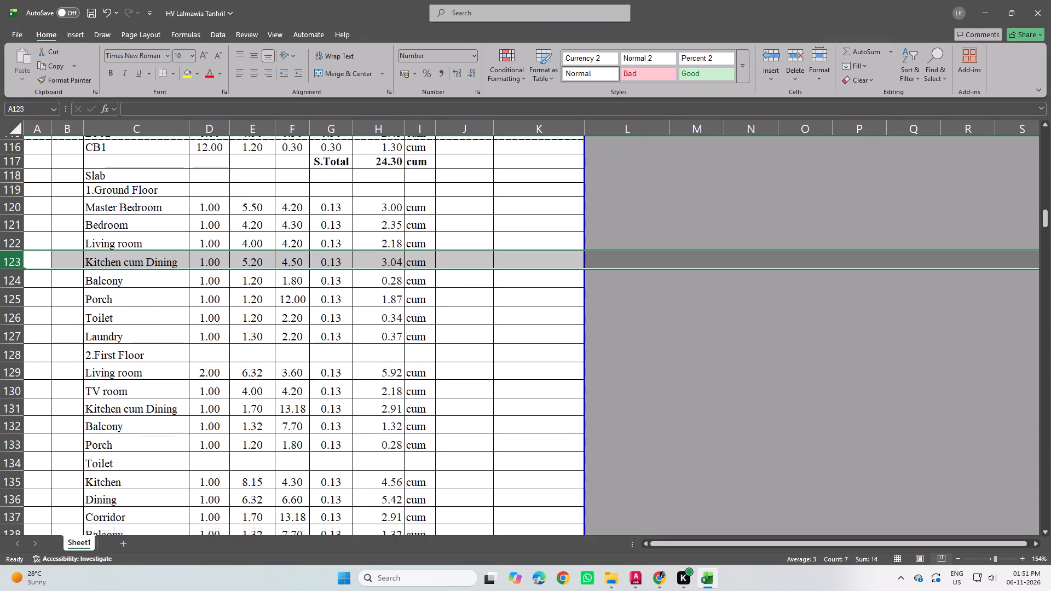
pyautogui.scroll(-1, 140, 459)
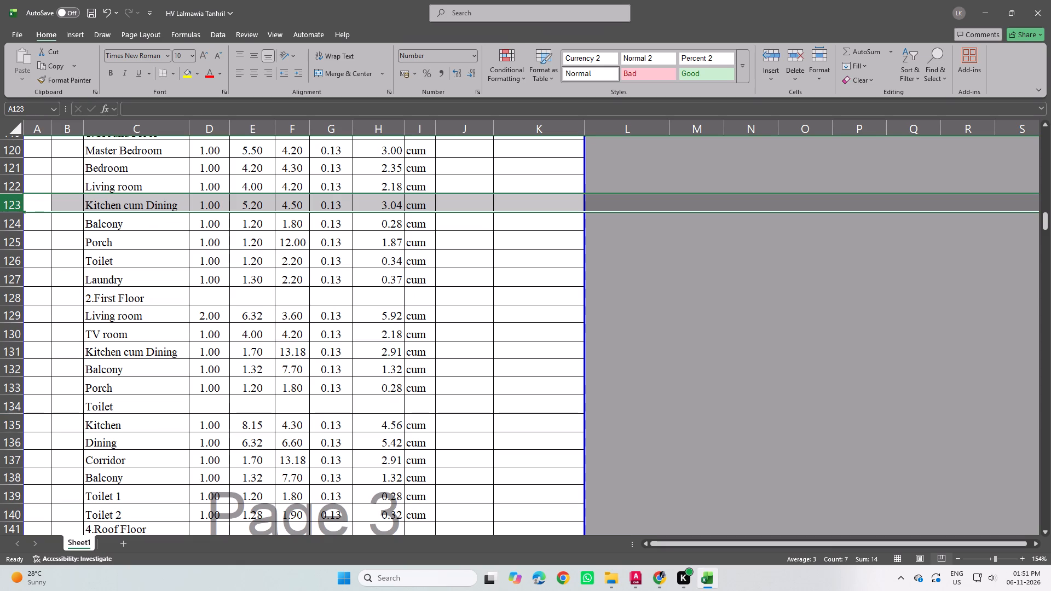
# Move the Ground Floor Laundry row over the Kitchen row below Toilet in the First Floor slab list.
pyautogui.click(12, 277)
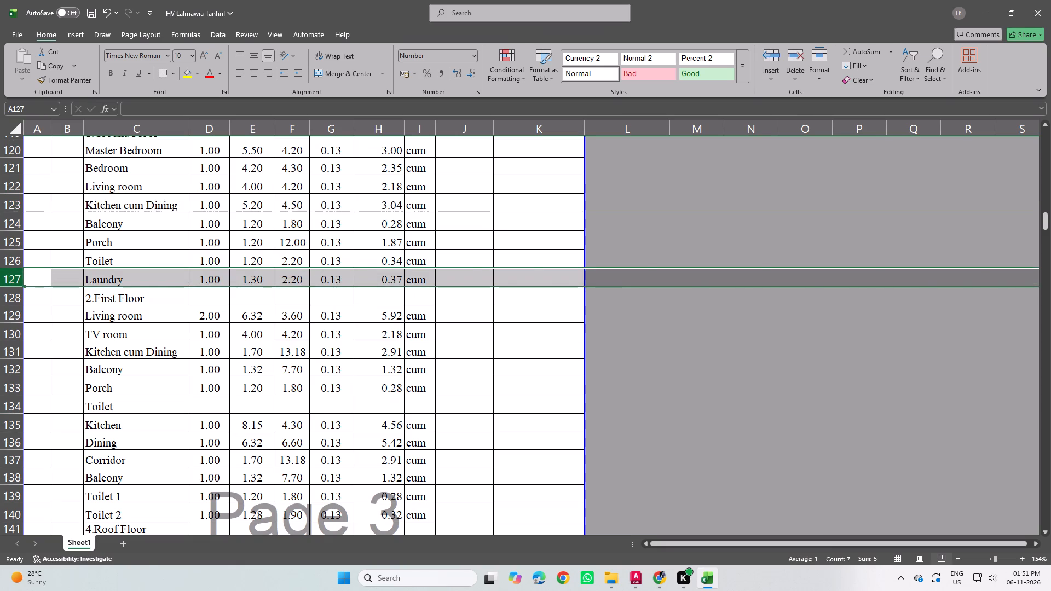
pyautogui.hotkey('ctrl', 'x')
pyautogui.click(6, 426)
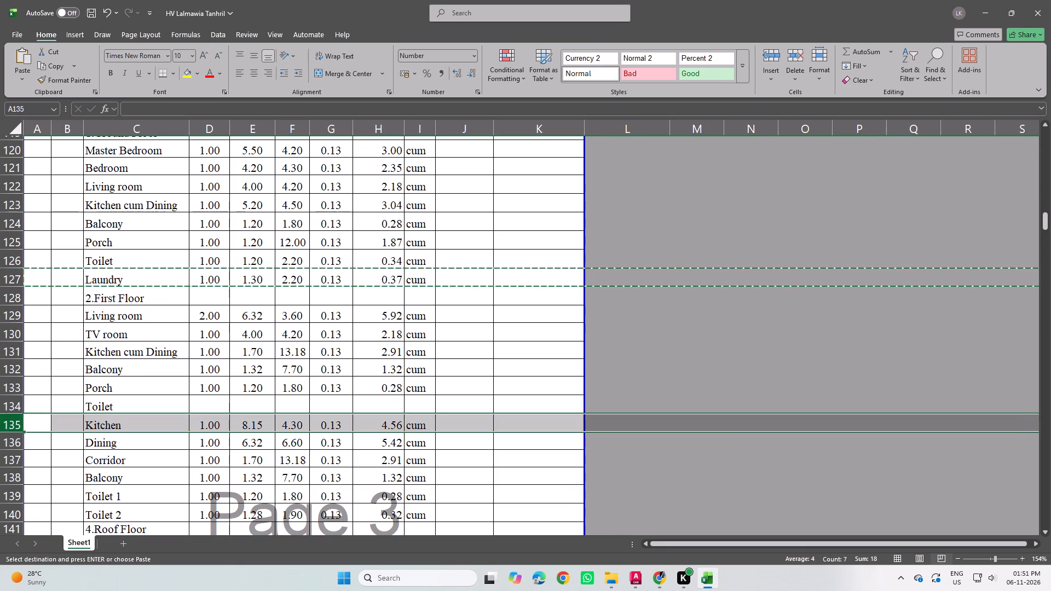
pyautogui.hotkey('ctrl', 'v')
# Delete the leftover Dining, Corridor, Balcony, Toilet 1 and Toilet 2 rows below Laundry in the First Floor slab list.
pyautogui.click(140, 437)
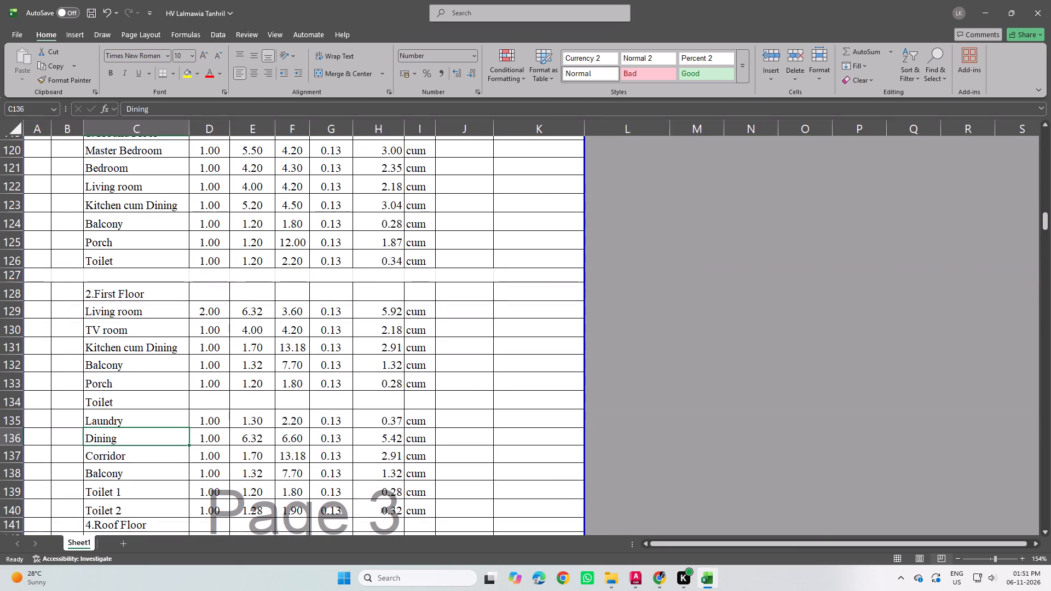
pyautogui.moveTo(18, 440); pyautogui.dragTo(41, 503)
pyautogui.moveTo(22, 487); pyautogui.dragTo(16, 426, button='right')
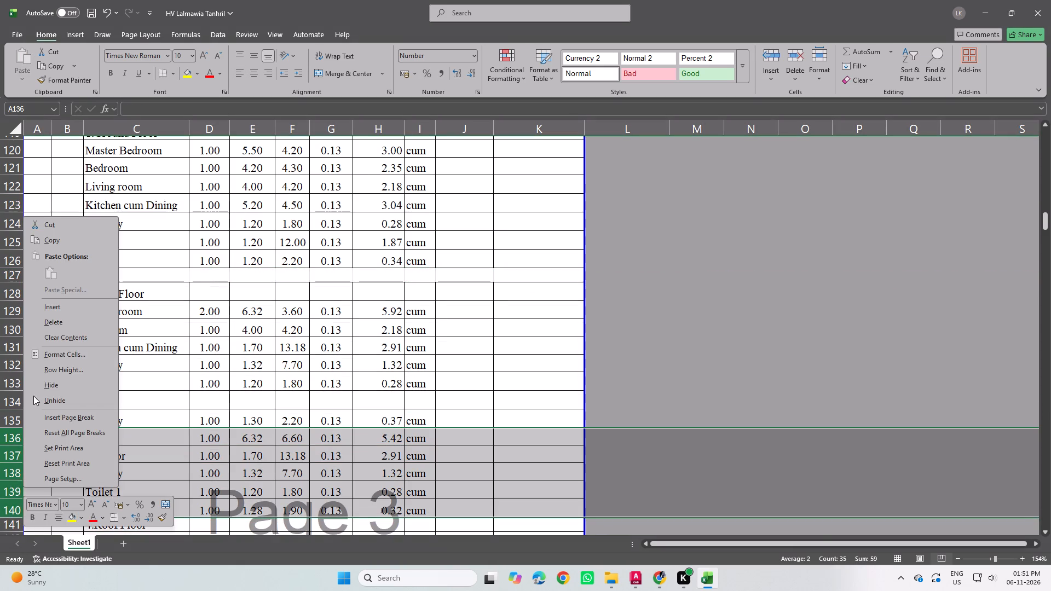
pyautogui.click(65, 326)
# Copy the First Floor Porch slab's number, dimensions, quantity formula and unit down to the Toilet row.
pyautogui.click(198, 397)
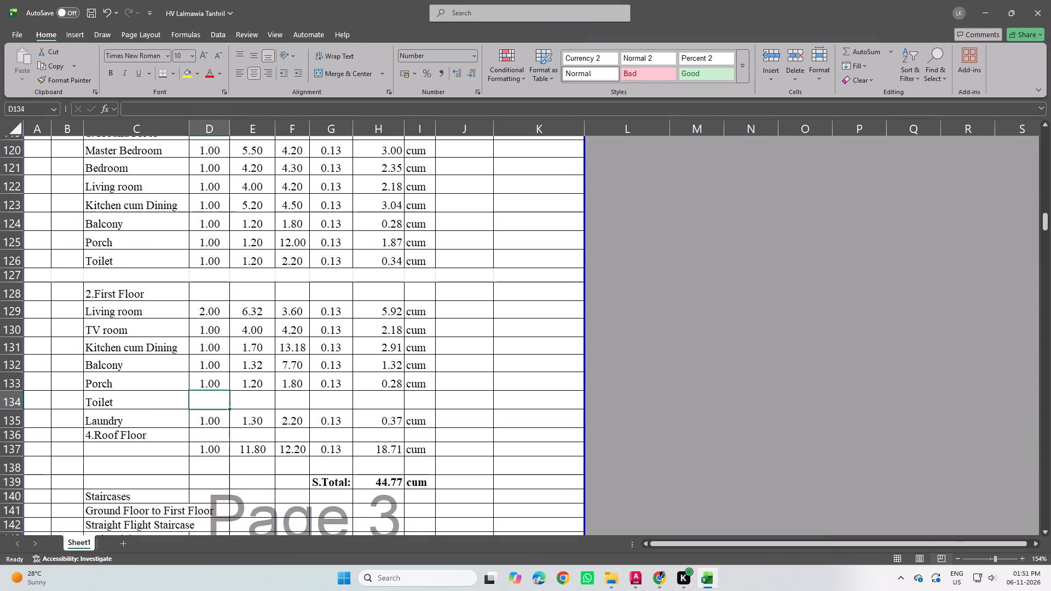
pyautogui.moveTo(208, 383); pyautogui.dragTo(418, 387)
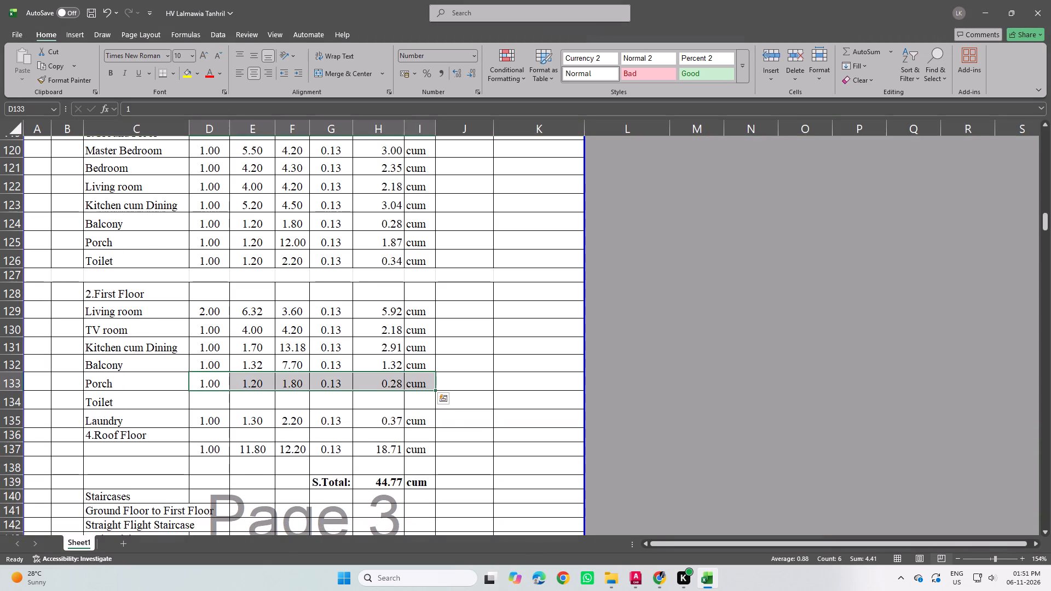
pyautogui.moveTo(435, 389); pyautogui.dragTo(436, 413)
# Set the First Floor Porch slab's breadth to 12.
pyautogui.click(298, 385)
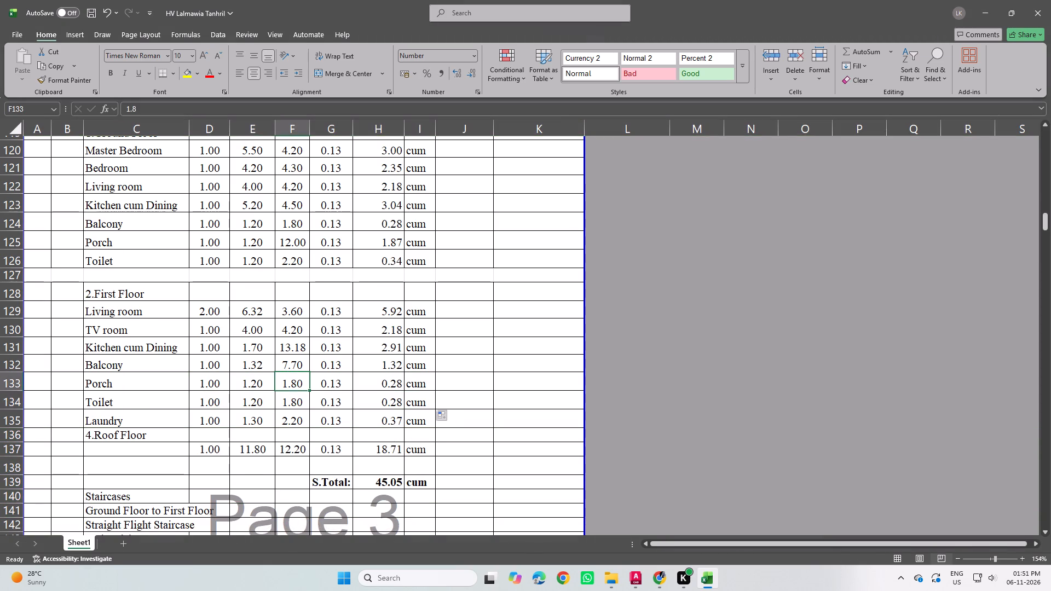
pyautogui.press('1')
pyautogui.press('2')
pyautogui.press('Return')
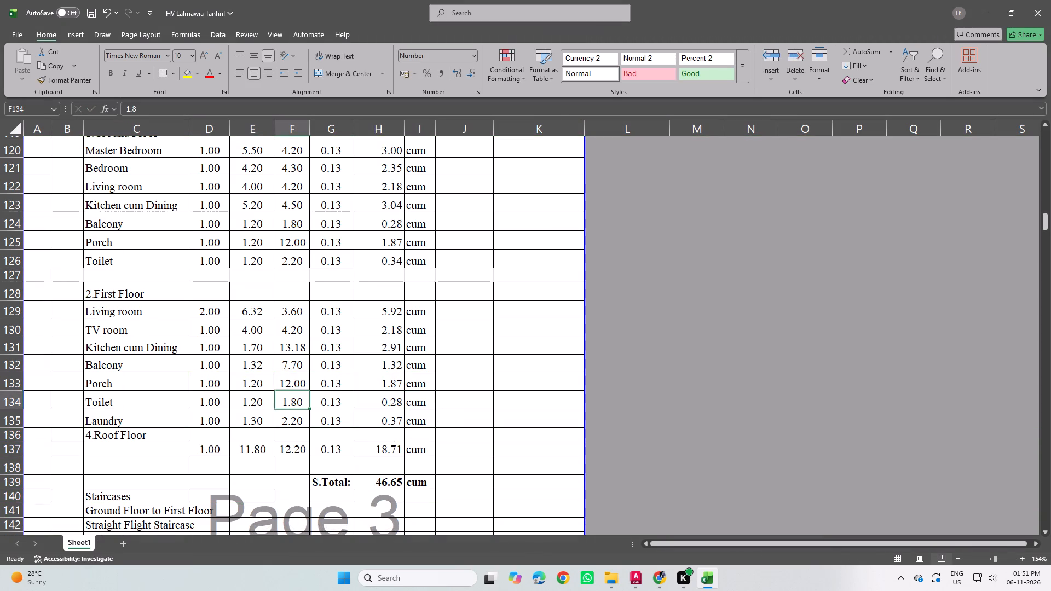
# Rename the slab heading "4.Roof Floor" as "3.Second Floor".
pyautogui.doubleClick(119, 437)
pyautogui.scroll(-1, 148, 459)
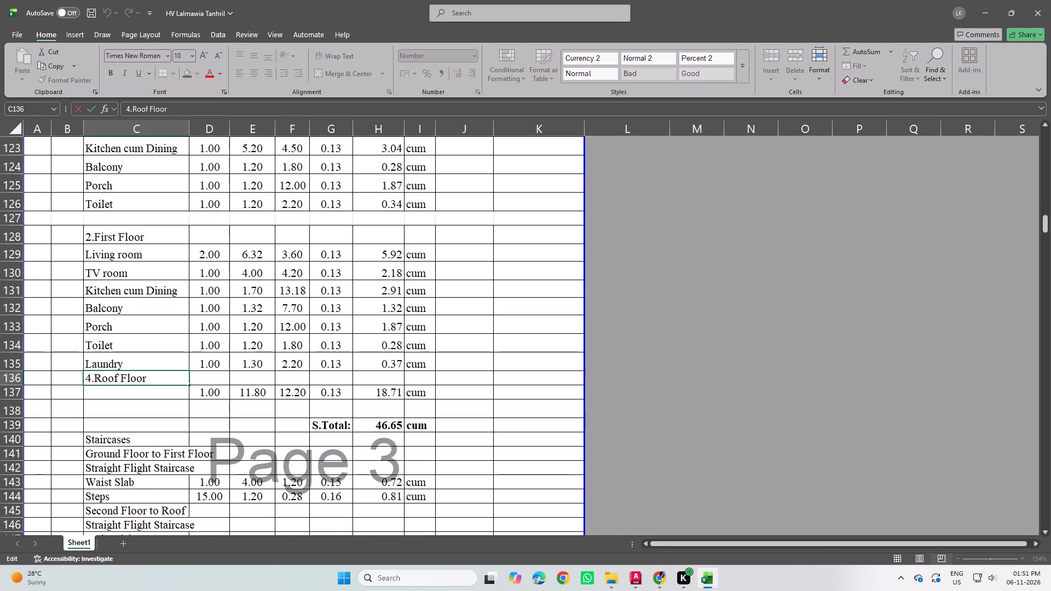
pyautogui.click(91, 378)
pyautogui.press('BackSpace')
pyautogui.write('63')
pyautogui.press('BackSpace')
pyautogui.press('BackSpace')
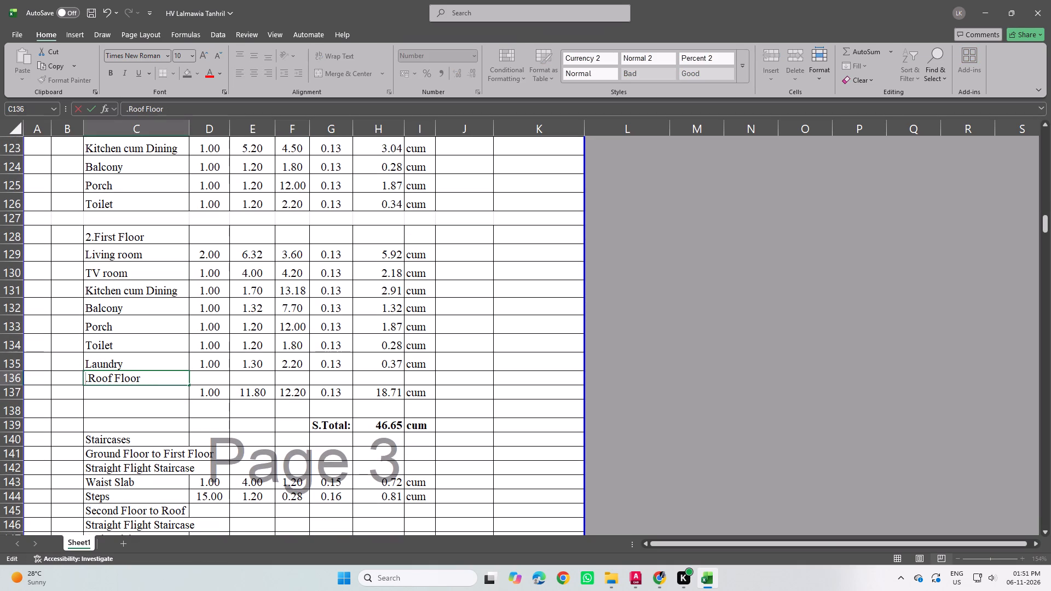
pyautogui.press('3')
pyautogui.click(120, 375)
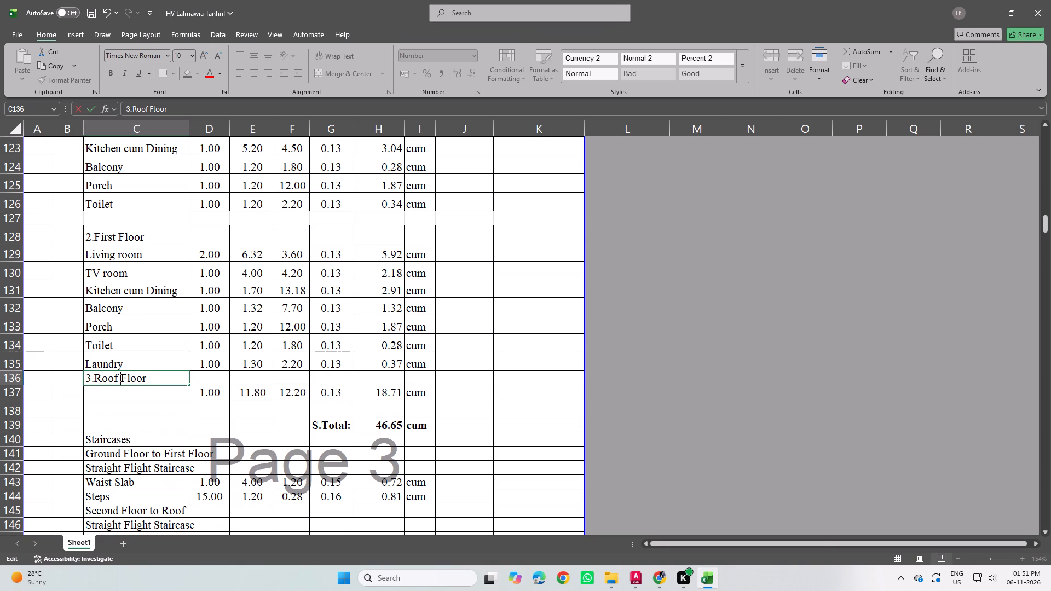
pyautogui.press('BackSpace')
pyautogui.press('BackSpace')
pyautogui.press('BackSpace')
pyautogui.press('BackSpace')
pyautogui.press('BackSpace')
pyautogui.write('Sec')
pyautogui.press('o')
pyautogui.press('n')
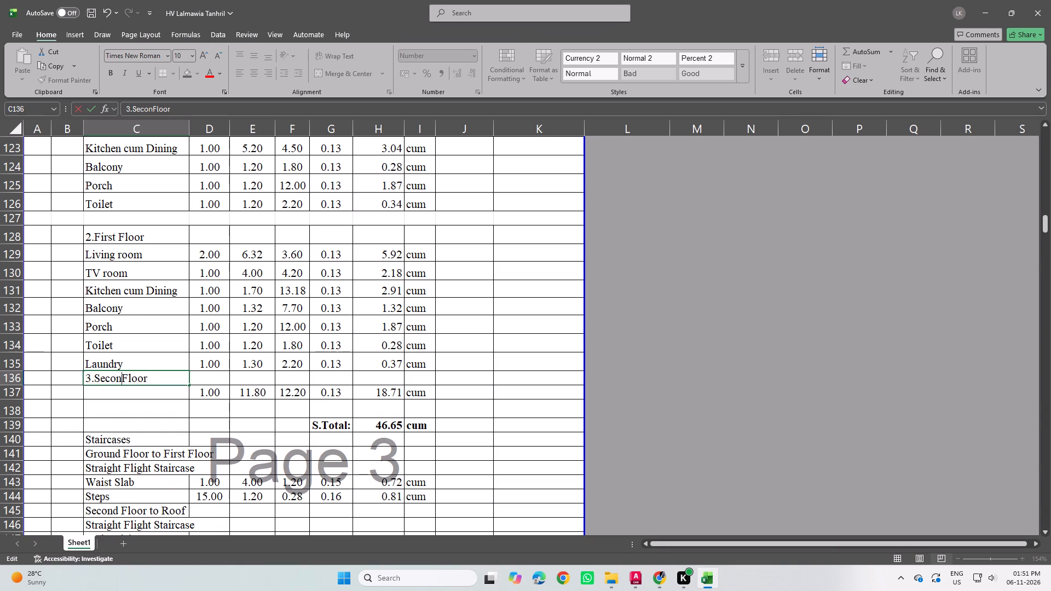
pyautogui.write('d')
pyautogui.press('space')
pyautogui.click(204, 401)
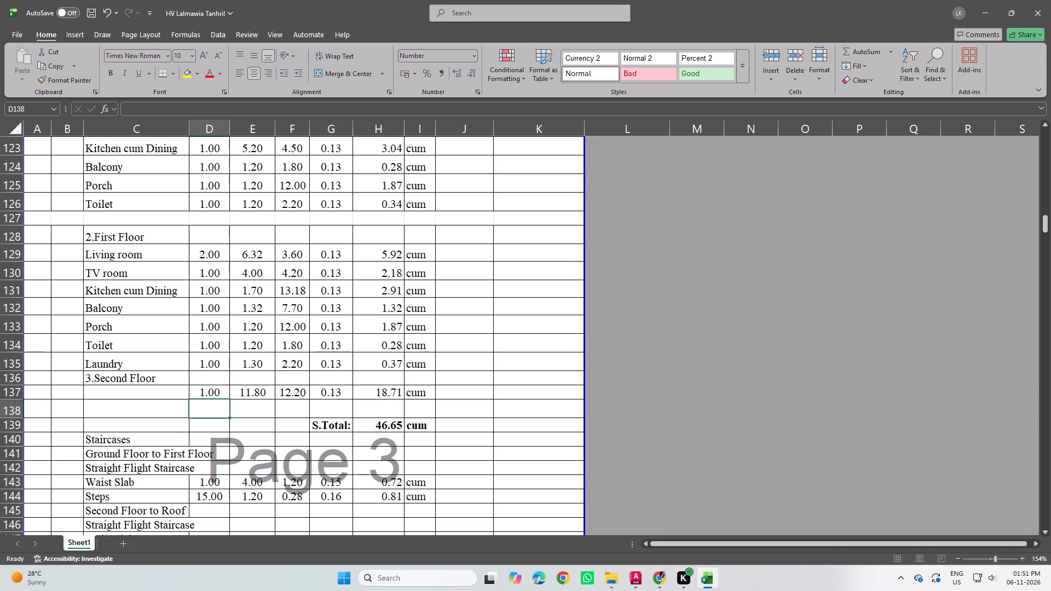
# Insert eight blank rows directly below the "3.Second Floor" slab heading.
pyautogui.moveTo(18, 394); pyautogui.dragTo(27, 499)
pyautogui.moveTo(27, 478); pyautogui.dragTo(27, 462, button='right')
pyautogui.click(76, 304)
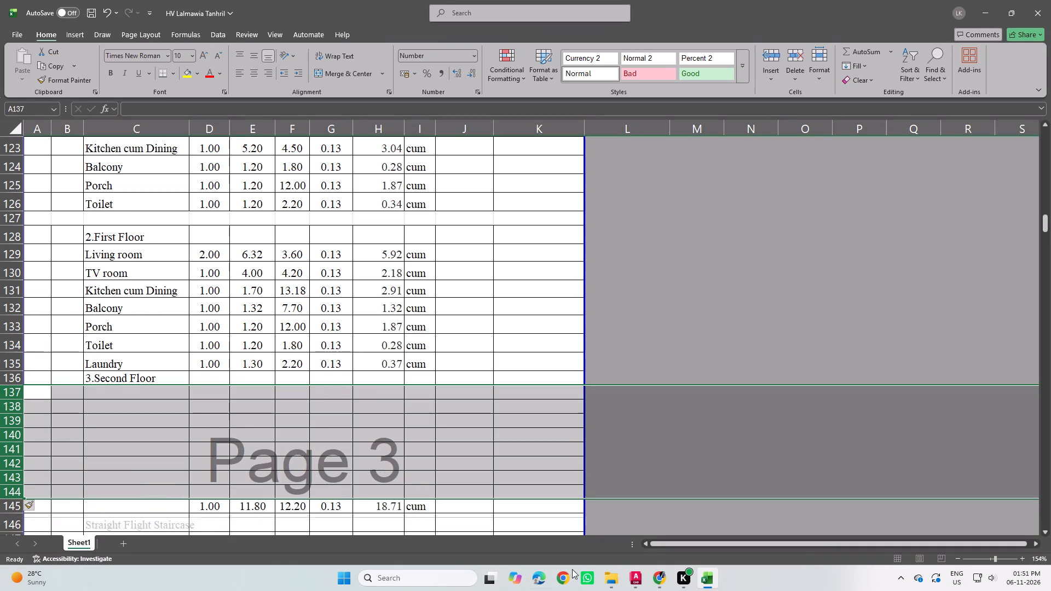
# Check the floor plans in AutoCAD and set the First Floor Kitchen cum Dining slab in Excel to 8.1 by 4.5.
pyautogui.click(624, 578)
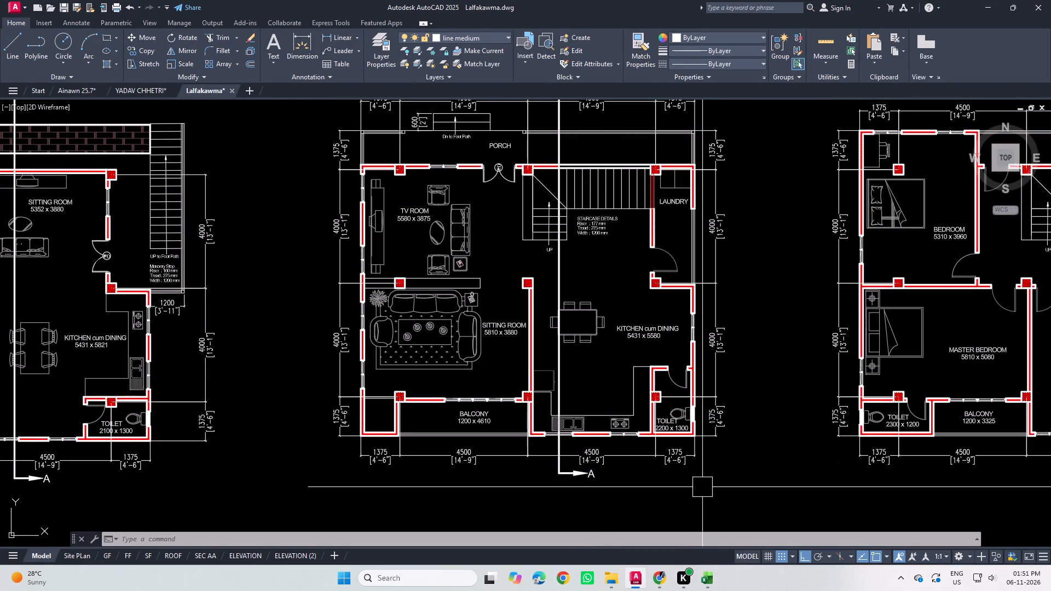
pyautogui.moveTo(770, 432); pyautogui.dragTo(557, 429, button='middle')
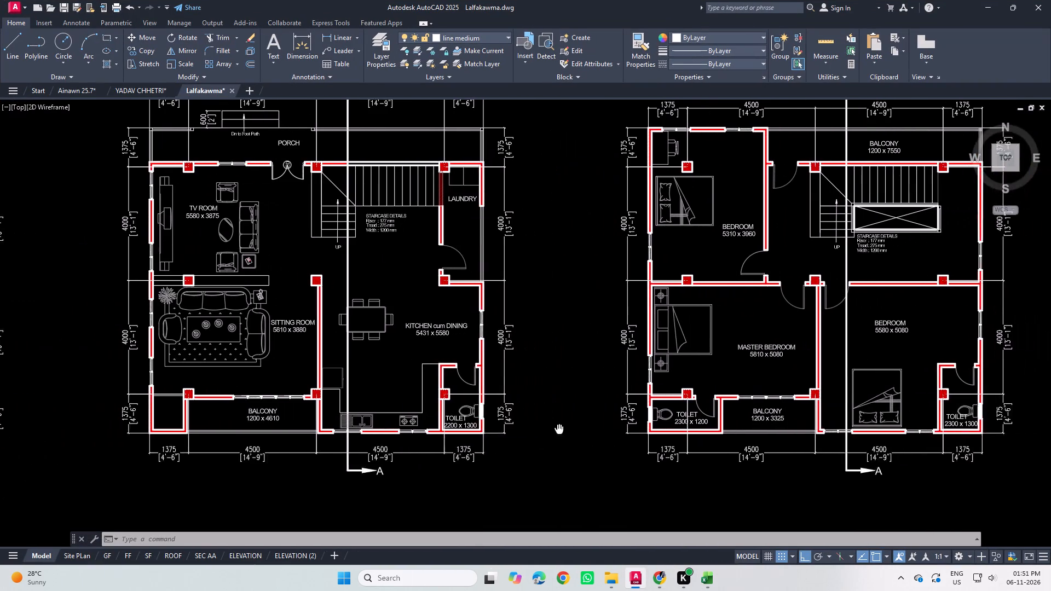
pyautogui.moveTo(557, 429); pyautogui.dragTo(478, 429, button='middle')
pyautogui.click(704, 582)
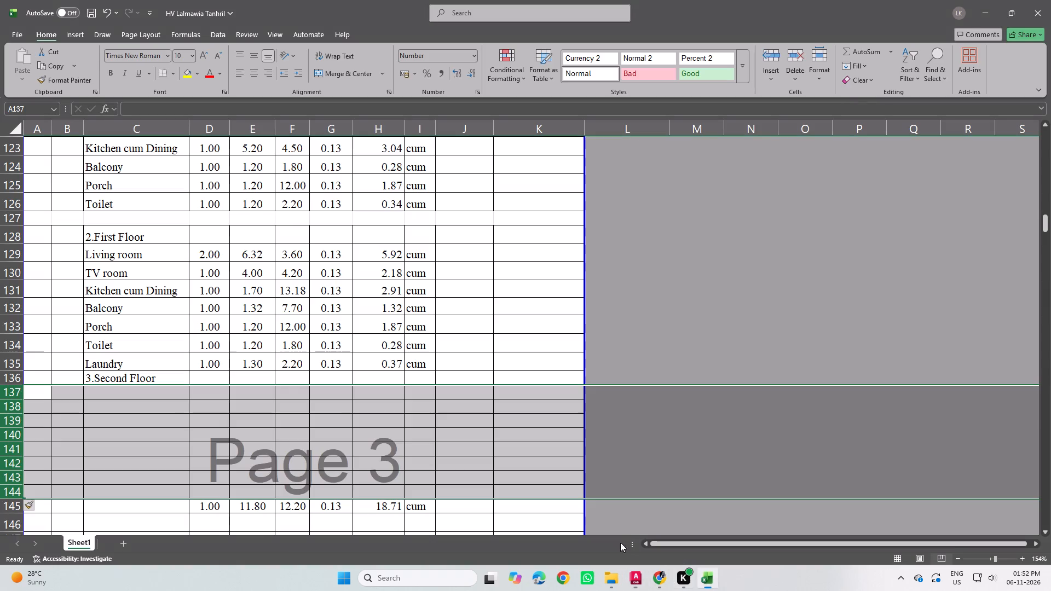
pyautogui.click(253, 290)
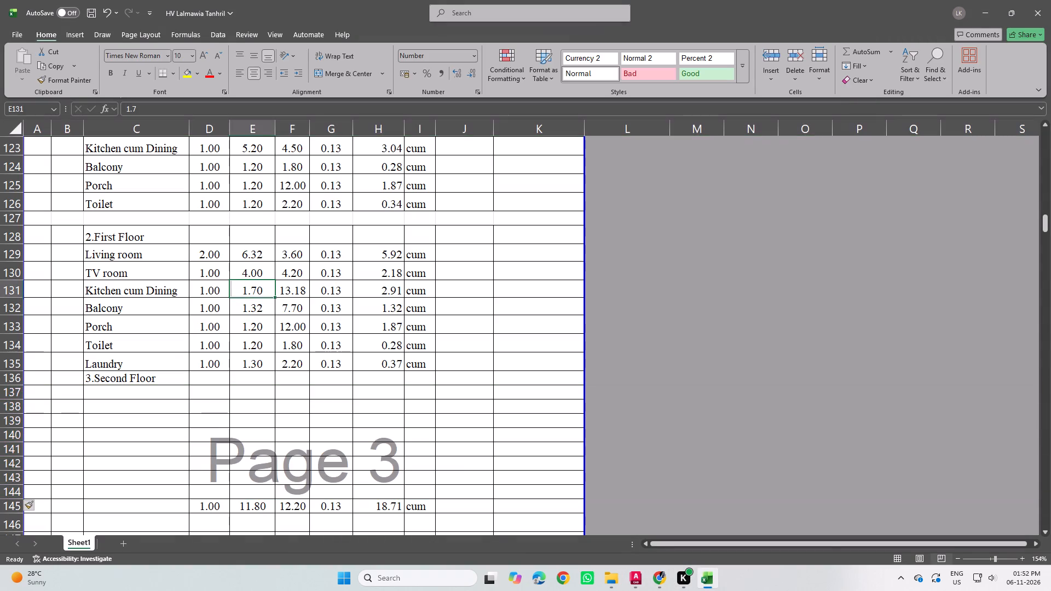
pyautogui.press('8')
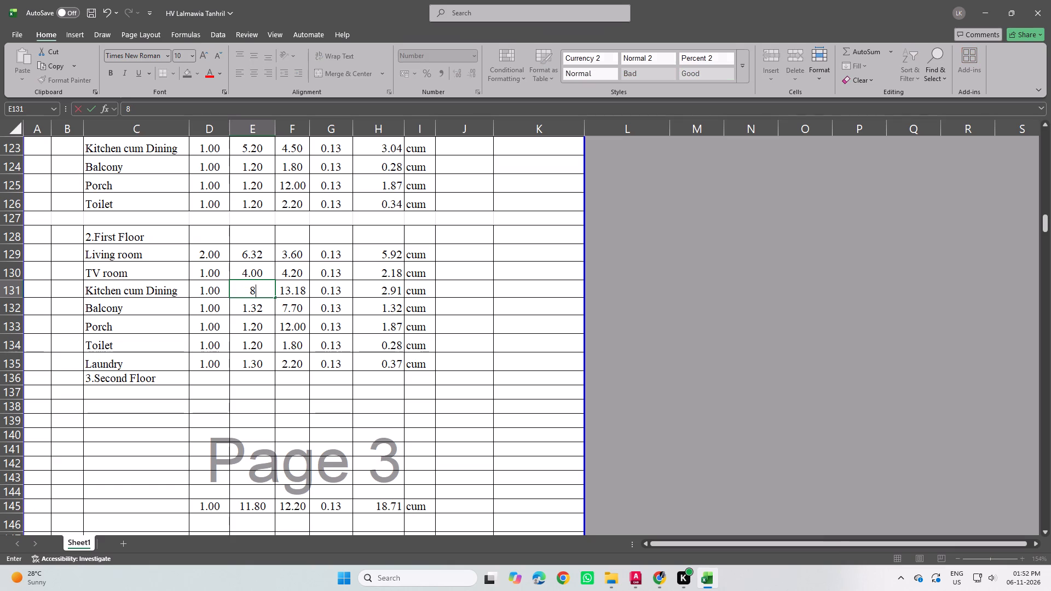
pyautogui.write('.1')
pyautogui.click(305, 289)
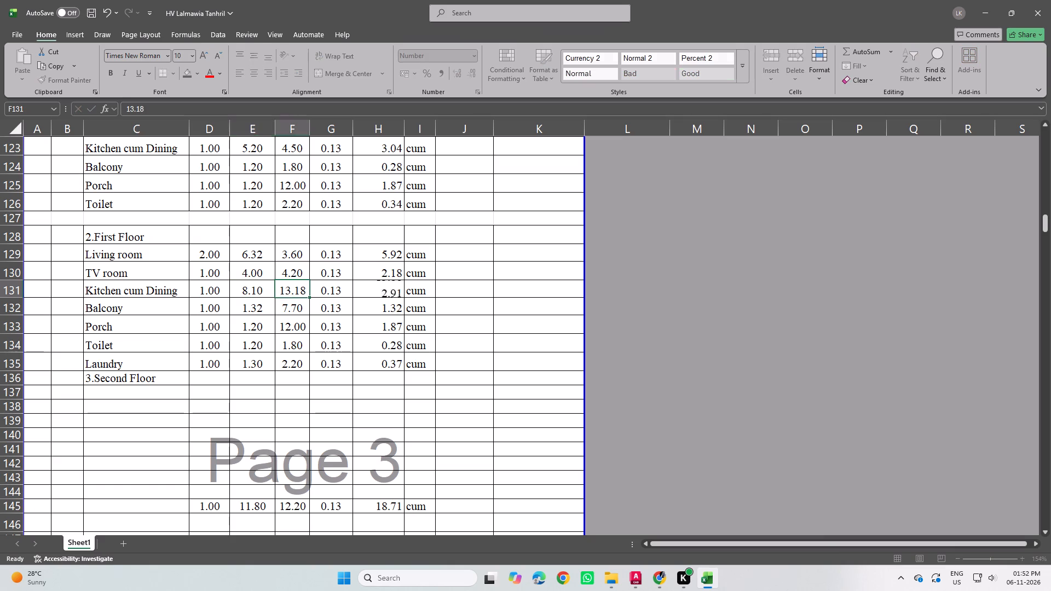
pyautogui.write('4.')
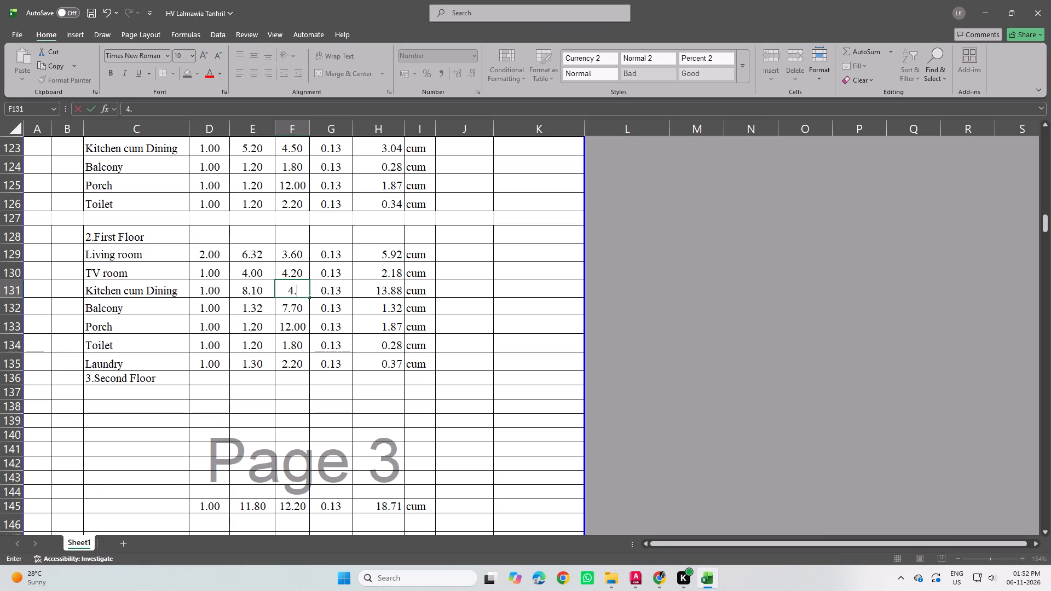
pyautogui.press('5')
pyautogui.click(268, 264)
# Set the First Floor Living room slab's length to 4.3 and breadth to 4.2.
pyautogui.click(255, 254)
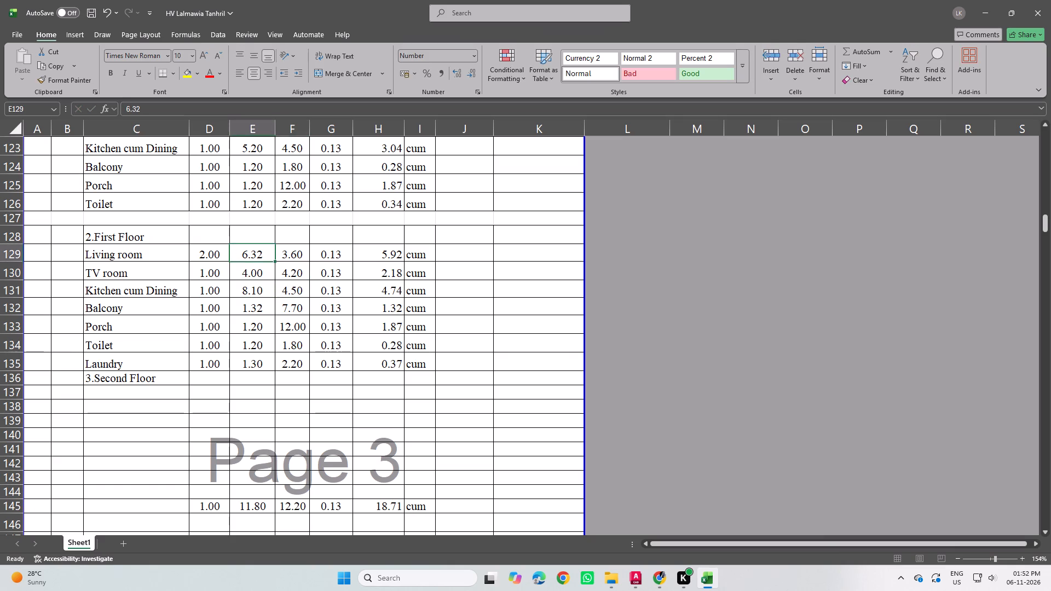
pyautogui.press('1')
pyautogui.press('.')
pyautogui.press('2')
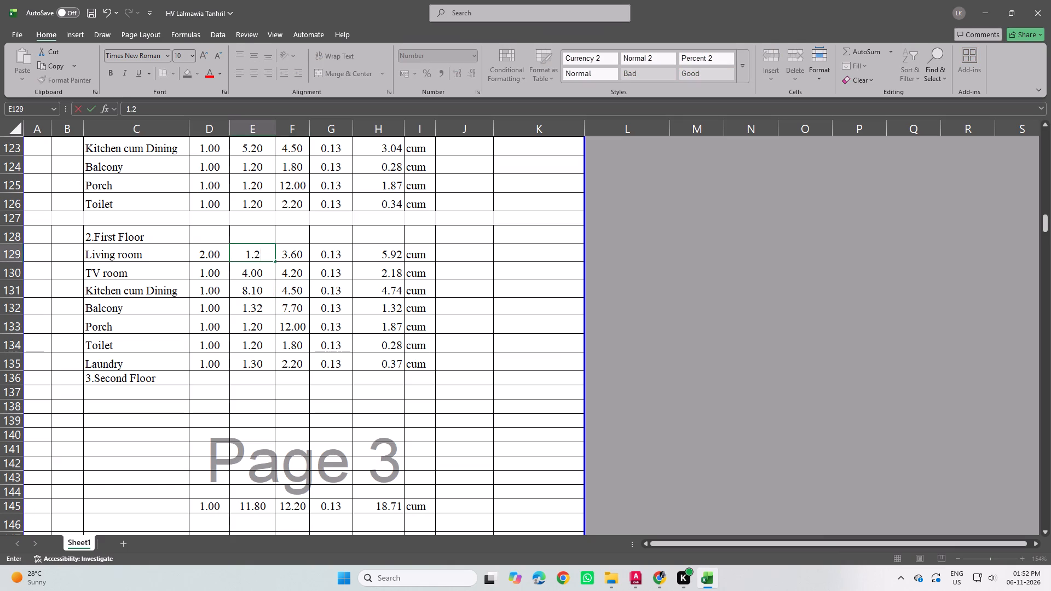
pyautogui.press('BackSpace')
pyautogui.press('BackSpace')
pyautogui.press('BackSpace')
pyautogui.press('4')
pyautogui.press('.')
pyautogui.press('3')
pyautogui.click(287, 254)
pyautogui.write('1.')
pyautogui.press('BackSpace')
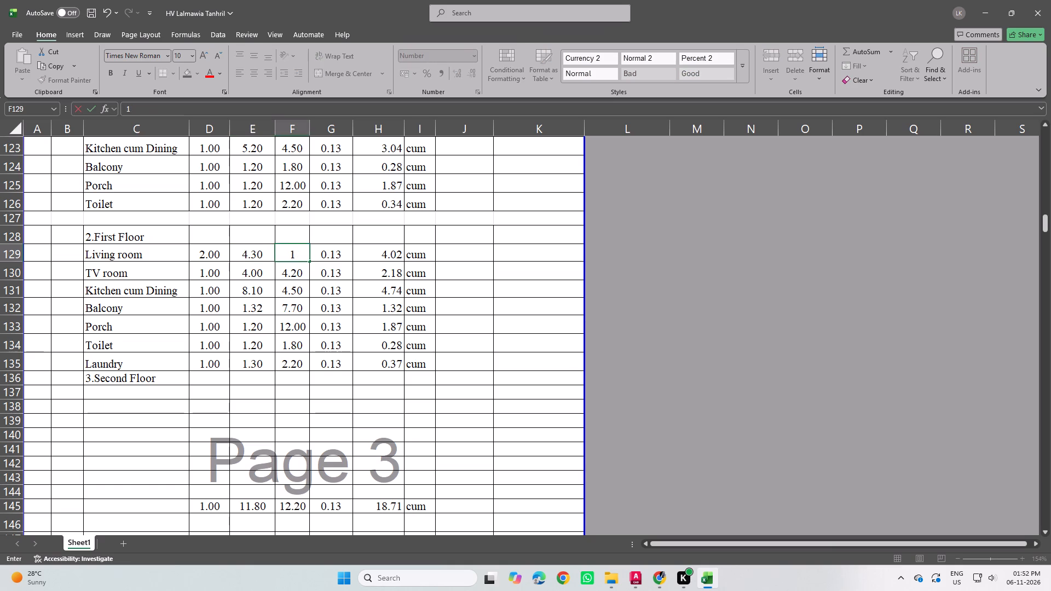
pyautogui.press('BackSpace')
pyautogui.press('4')
pyautogui.write('.2')
pyautogui.press('Return')
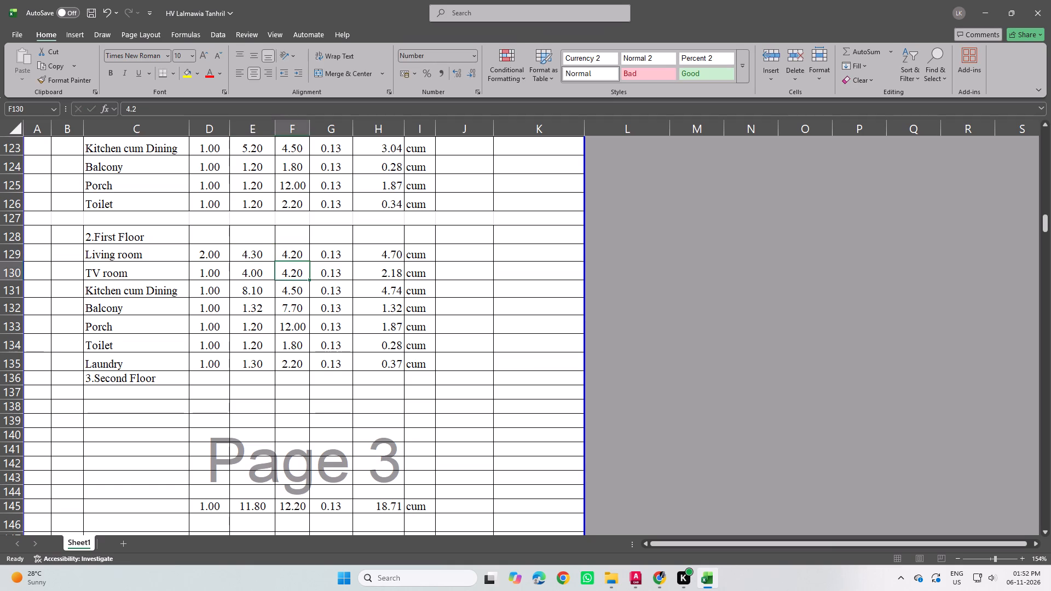
# Set the First Floor Balcony slab's length to 1.2 and breadth to 3.1.
pyautogui.click(265, 309)
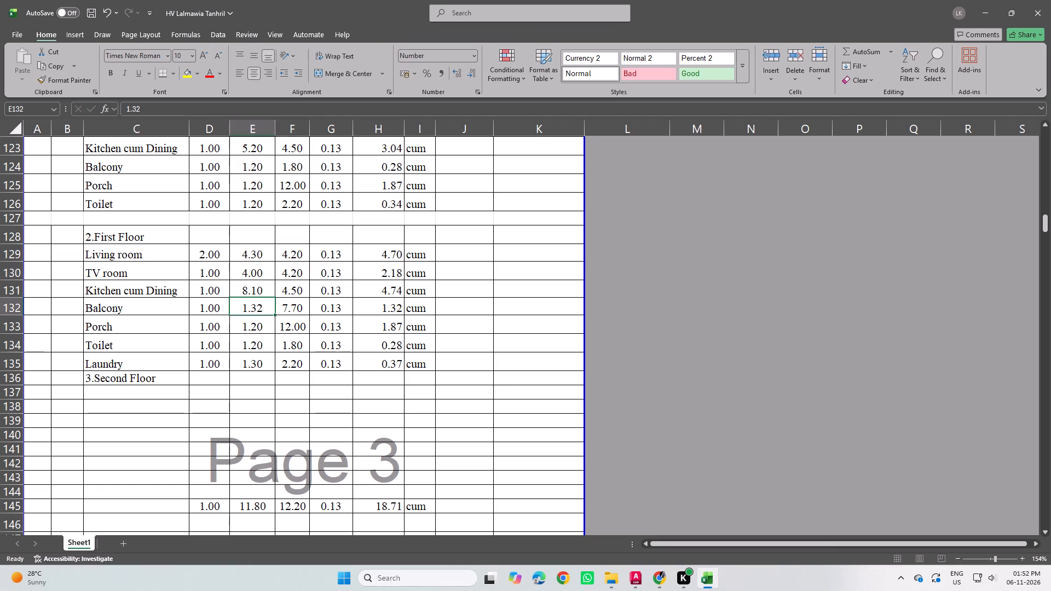
pyautogui.press('1')
pyautogui.write('.2')
pyautogui.click(294, 305)
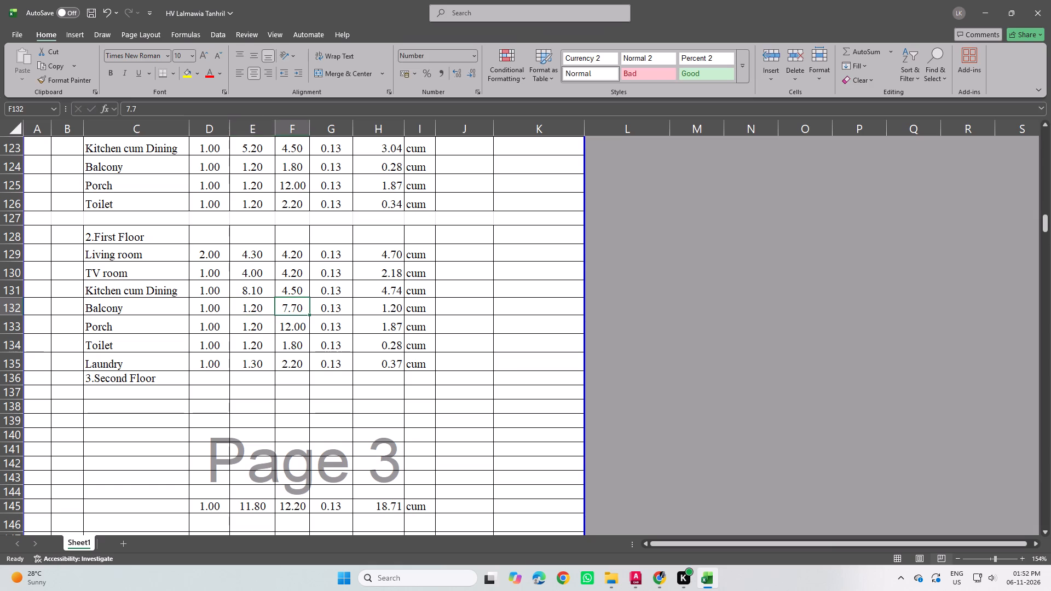
pyautogui.press('3')
pyautogui.write('.1')
pyautogui.press('Return')
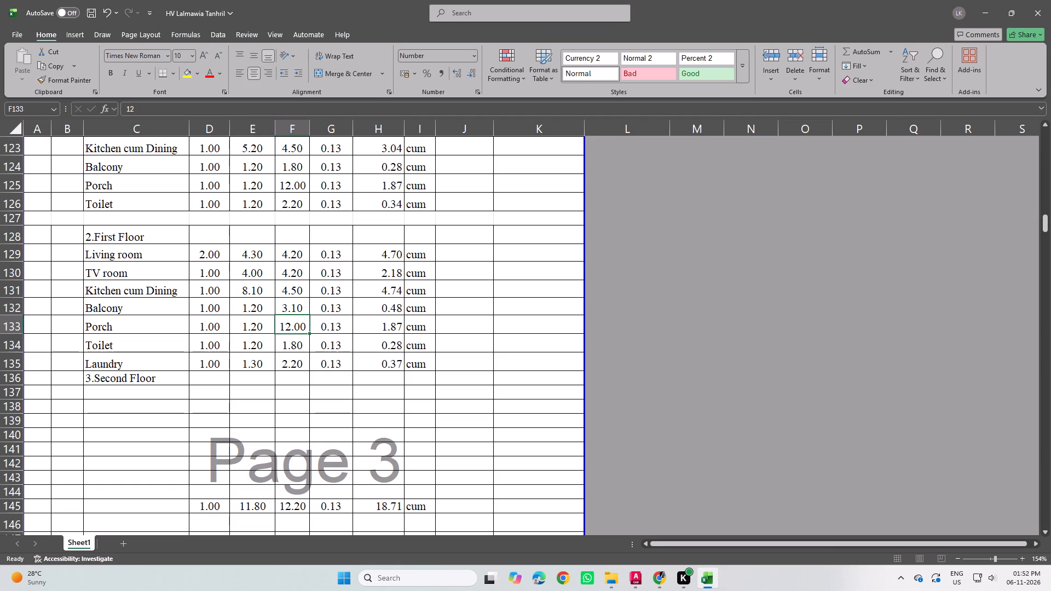
# Delete the empty row above the "2.First Floor" slab heading.
pyautogui.scroll(-1, 298, 360)
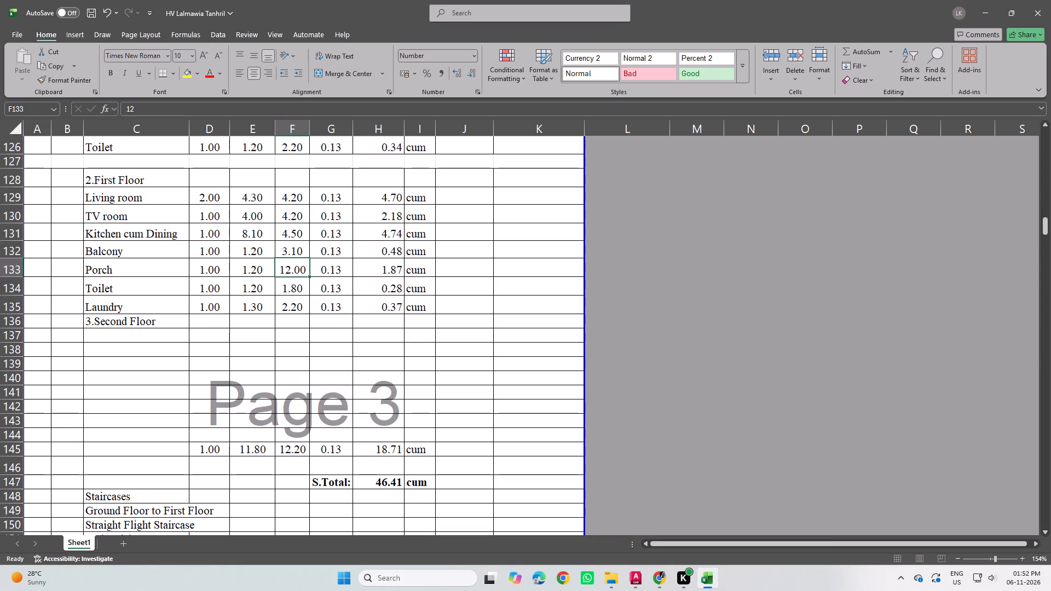
pyautogui.scroll(2, 132, 345)
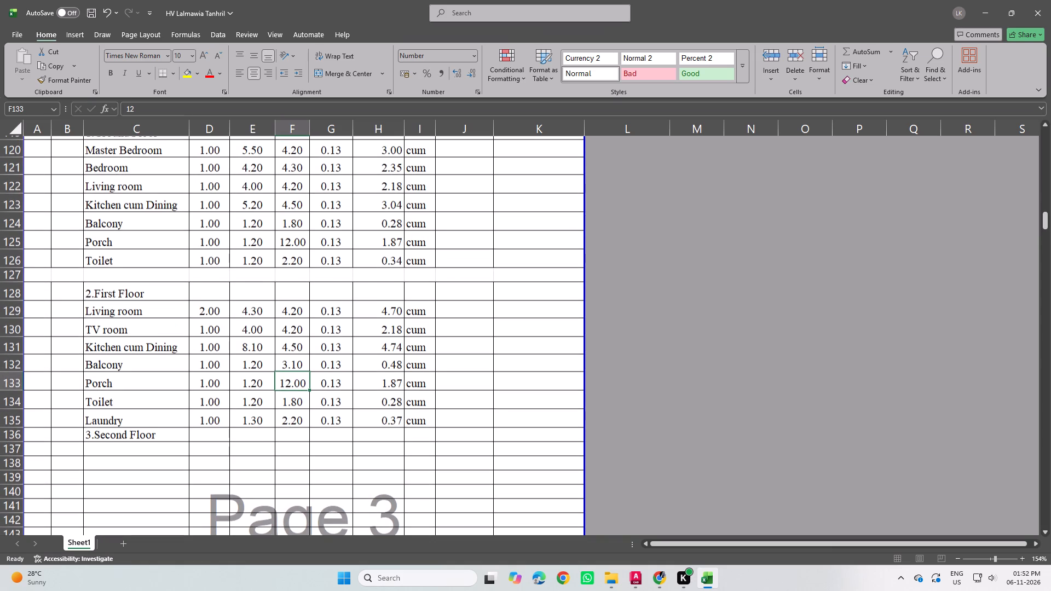
pyautogui.click(14, 276)
pyautogui.rightClick(14, 276)
pyautogui.click(51, 378)
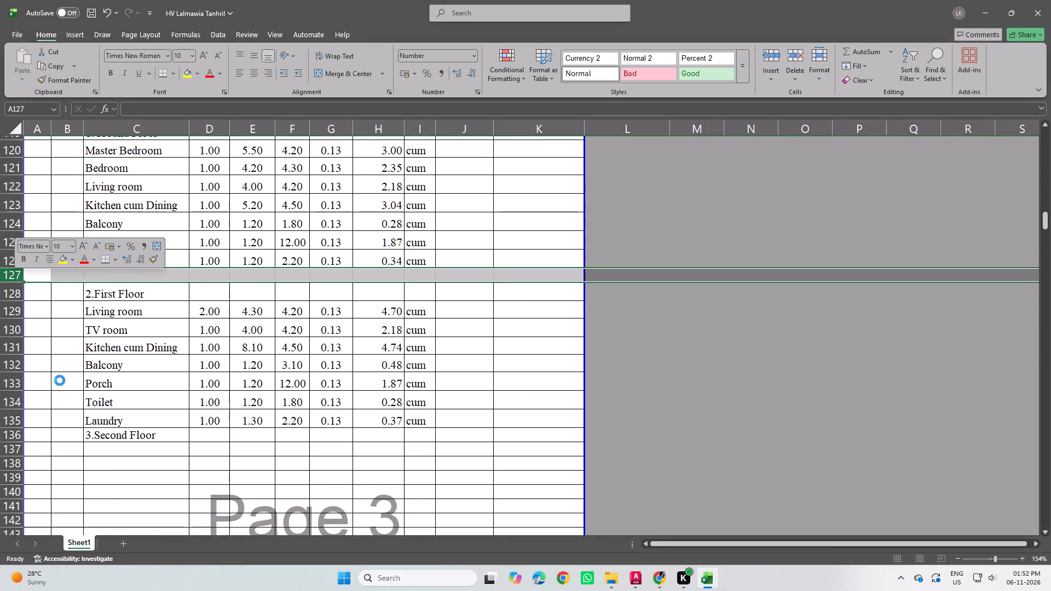
pyautogui.click(186, 441)
# Copy the Ground Floor Master Bedroom and Bedroom slab rows to the empty rows below the "3.Second Floor" heading.
pyautogui.scroll(1, 174, 419)
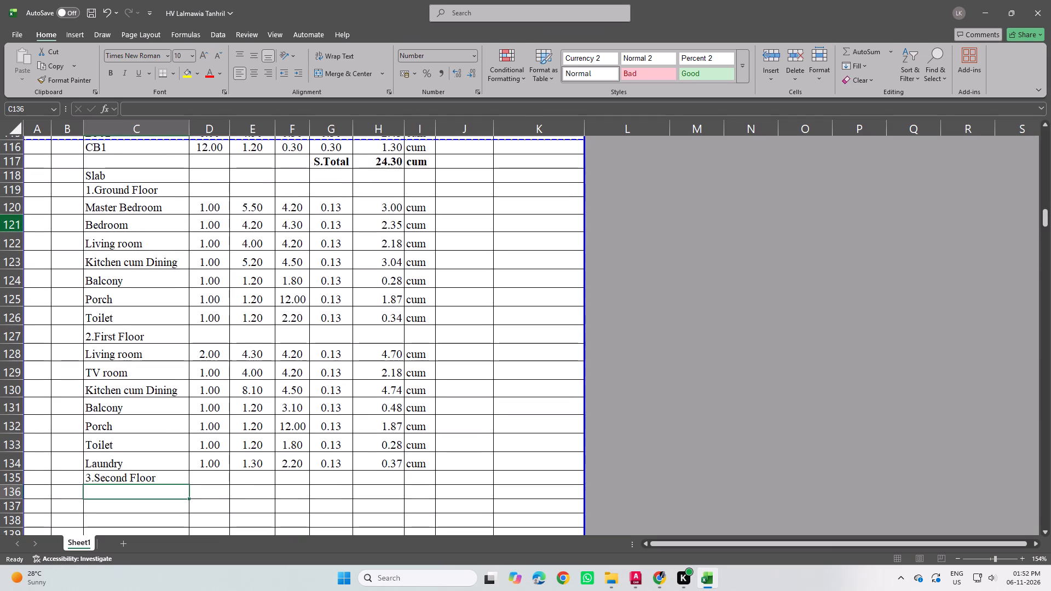
pyautogui.moveTo(13, 210); pyautogui.dragTo(18, 225)
pyautogui.hotkey('ctrl', 'c')
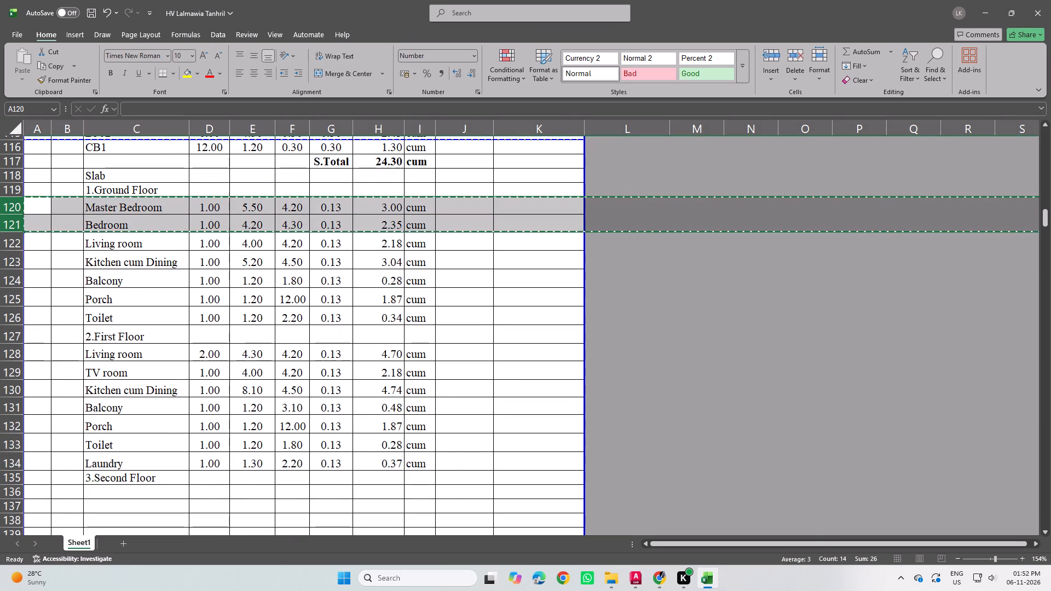
pyautogui.click(9, 490)
pyautogui.hotkey('ctrl', 'v')
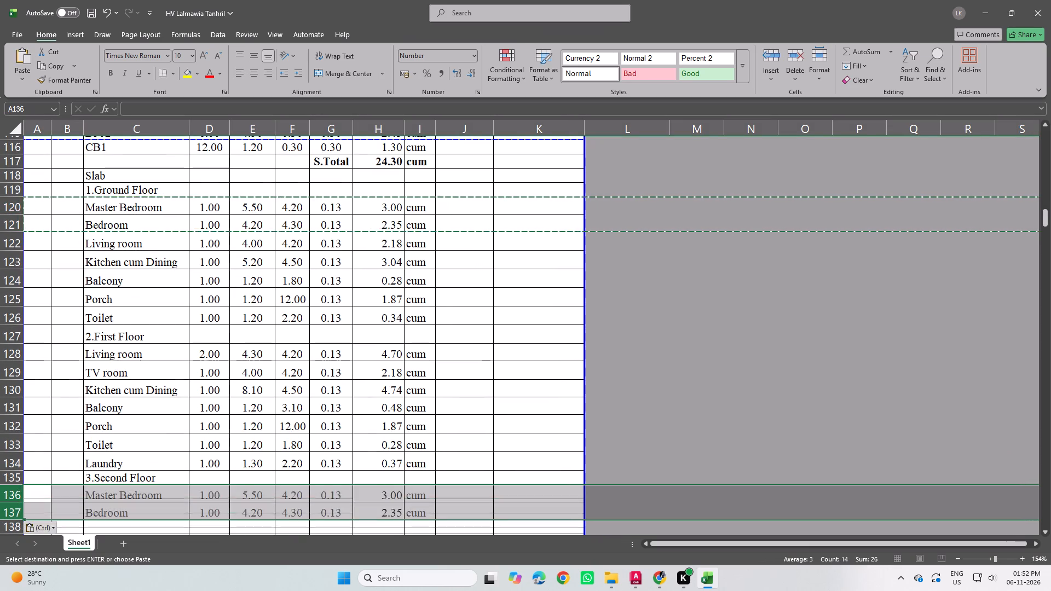
# Check the bedroom floor plan in AutoCAD and set the Second Floor Master Bedroom slab's breadth to 5.2 in Excel.
pyautogui.scroll(-1, 178, 455)
pyautogui.click(712, 584)
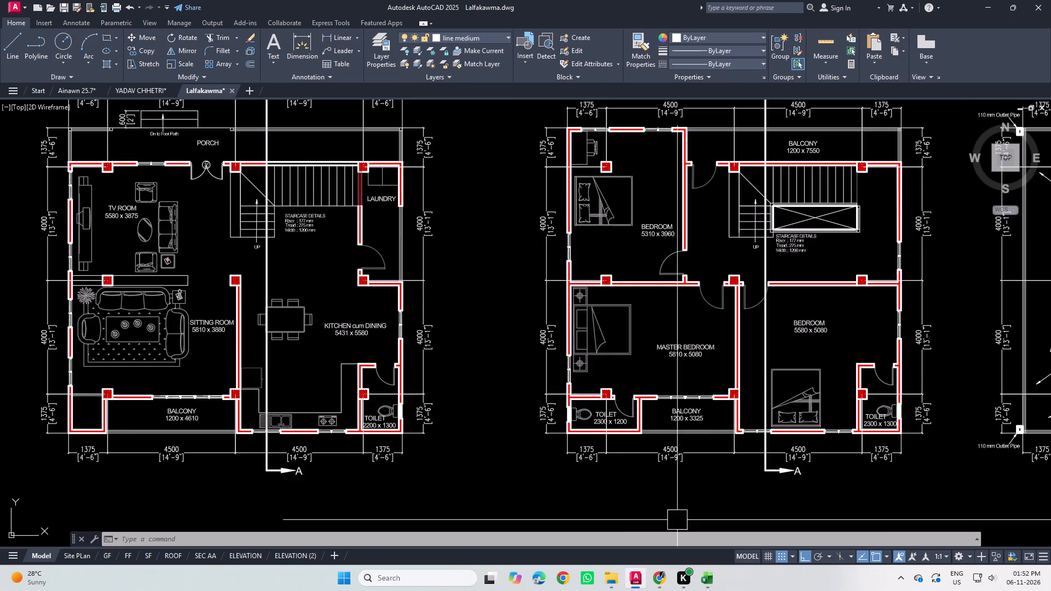
pyautogui.scroll(-1, 627, 442)
pyautogui.moveTo(880, 478); pyautogui.dragTo(684, 453, button='middle')
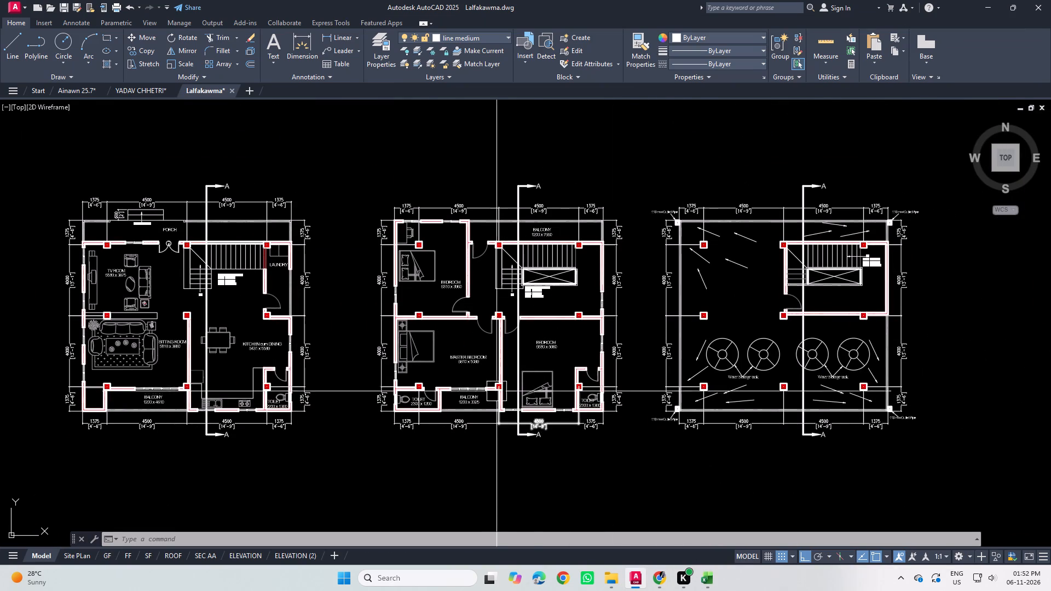
pyautogui.scroll(1, 495, 383)
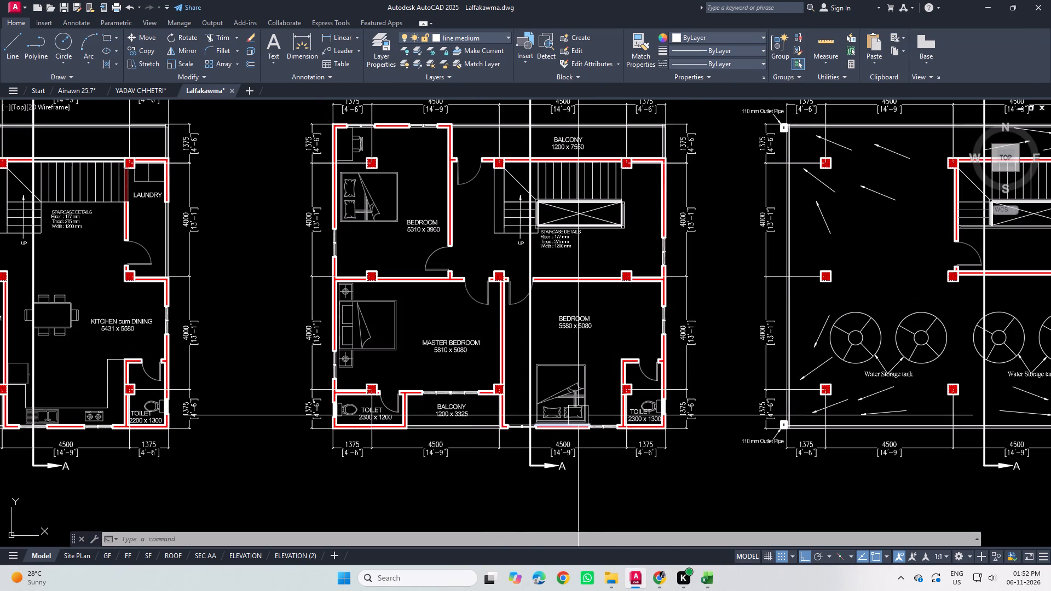
pyautogui.click(703, 584)
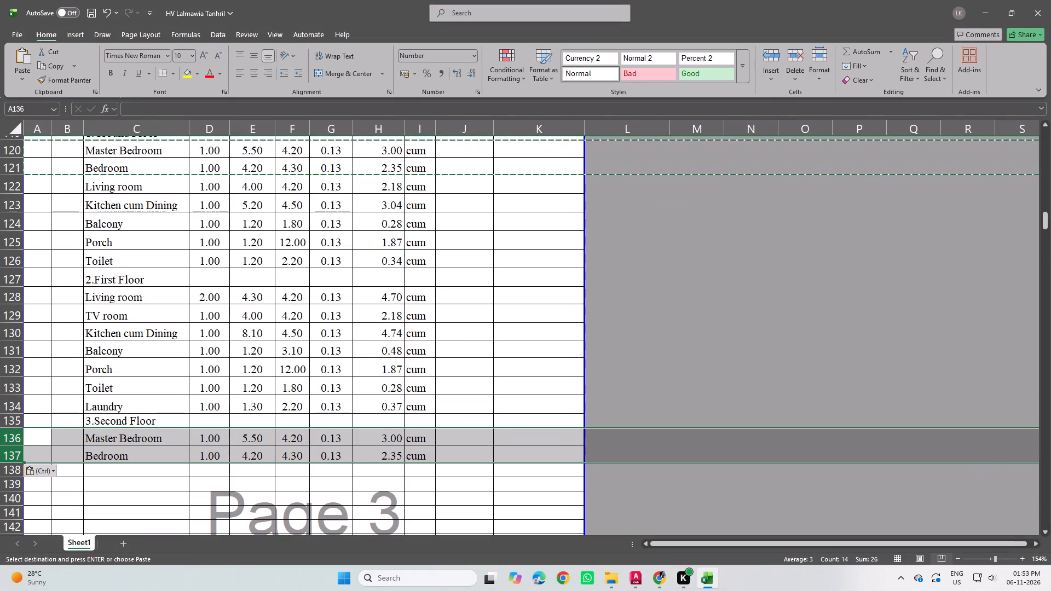
pyautogui.click(291, 441)
pyautogui.write('5.')
pyautogui.press('2')
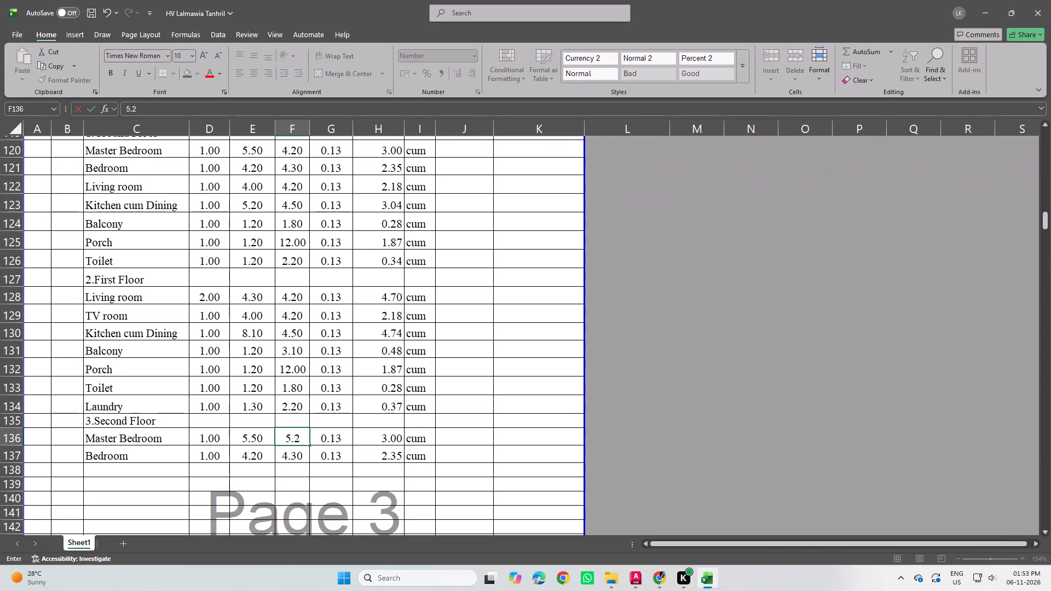
pyautogui.click(262, 454)
# Set the Second Floor Bedroom slab's number to 2, length to 4.5 and breadth to 4.3.
pyautogui.click(211, 452)
pyautogui.press('2')
pyautogui.click(248, 454)
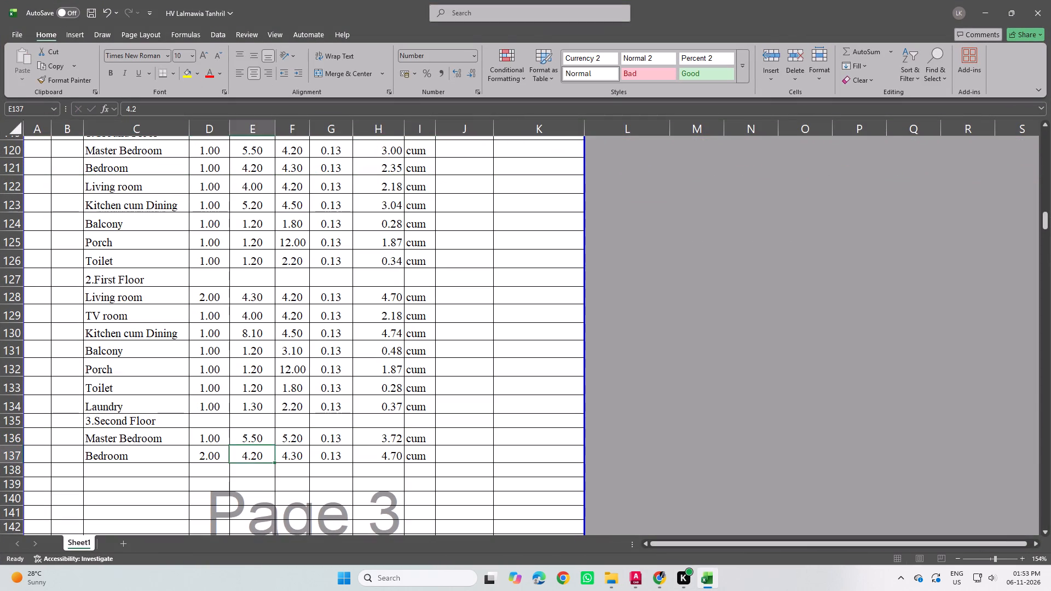
pyautogui.press('3')
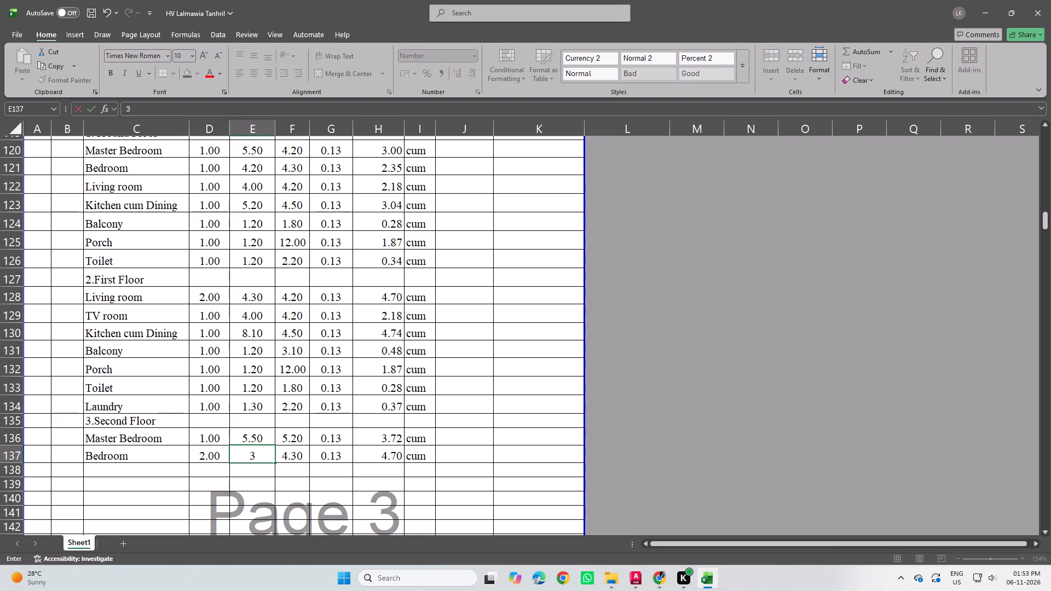
pyautogui.press('BackSpace')
pyautogui.write('4.5')
pyautogui.click(292, 453)
pyautogui.press('4')
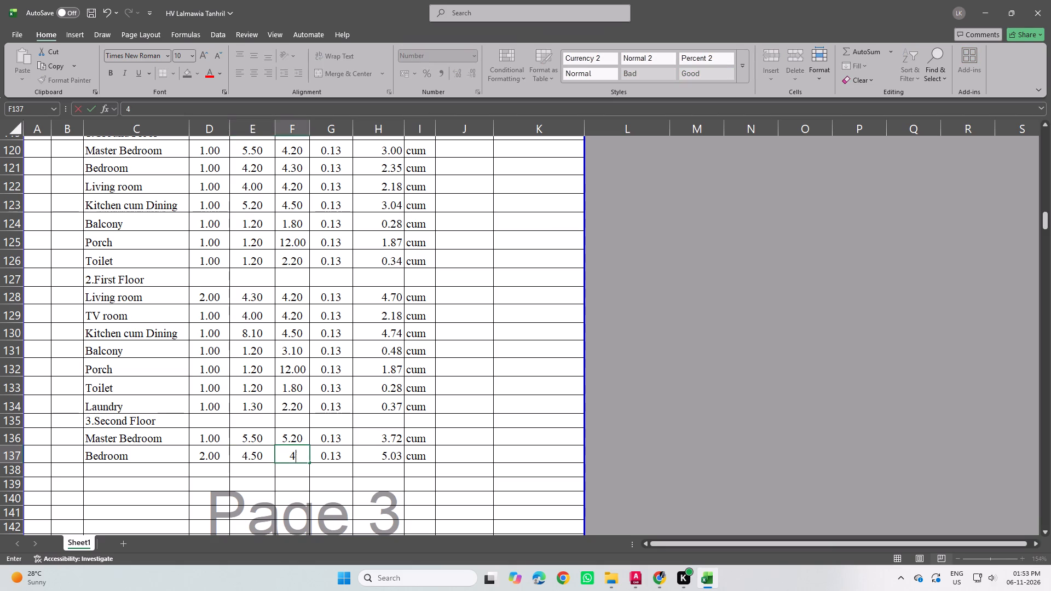
pyautogui.press('.')
pyautogui.press('3')
pyautogui.press('Return')
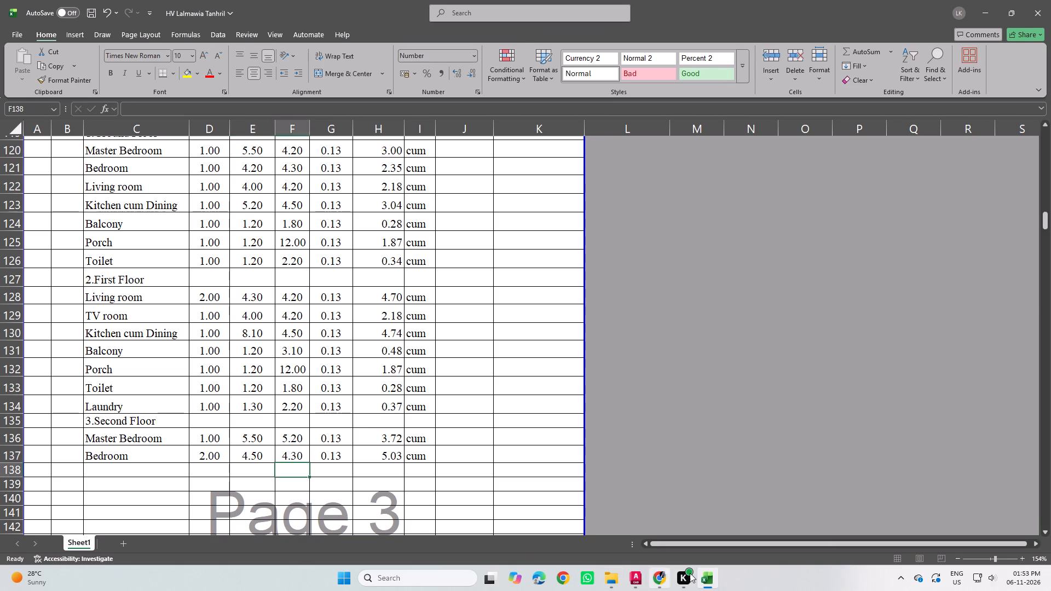
# Check the toilets on the AutoCAD plan and copy the First Floor Toilet slab row below the Second Floor Bedroom in Excel.
pyautogui.click(698, 575)
pyautogui.moveTo(573, 466); pyautogui.dragTo(565, 488, button='middle')
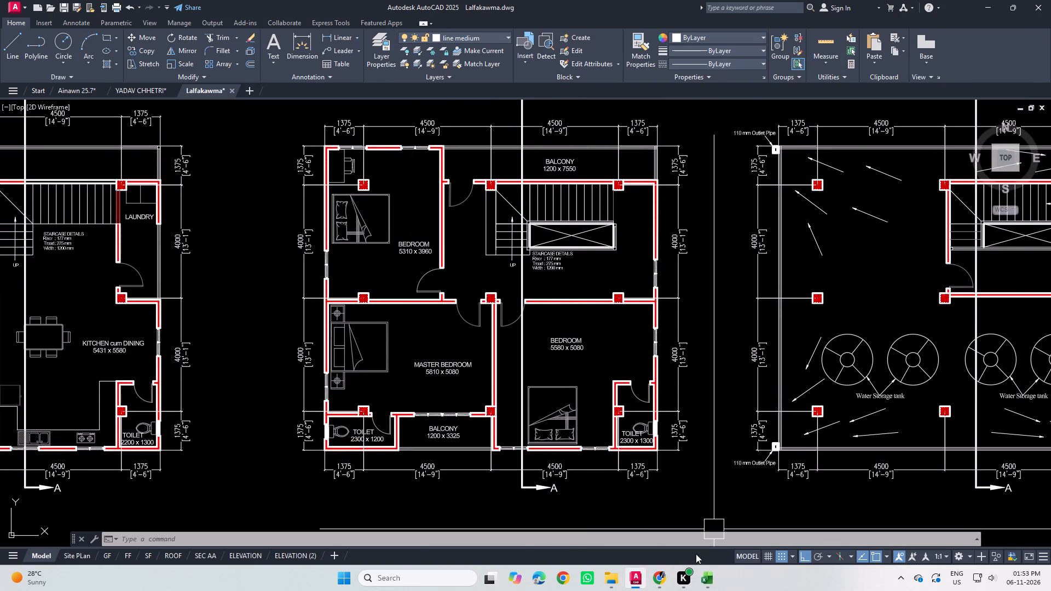
pyautogui.click(705, 573)
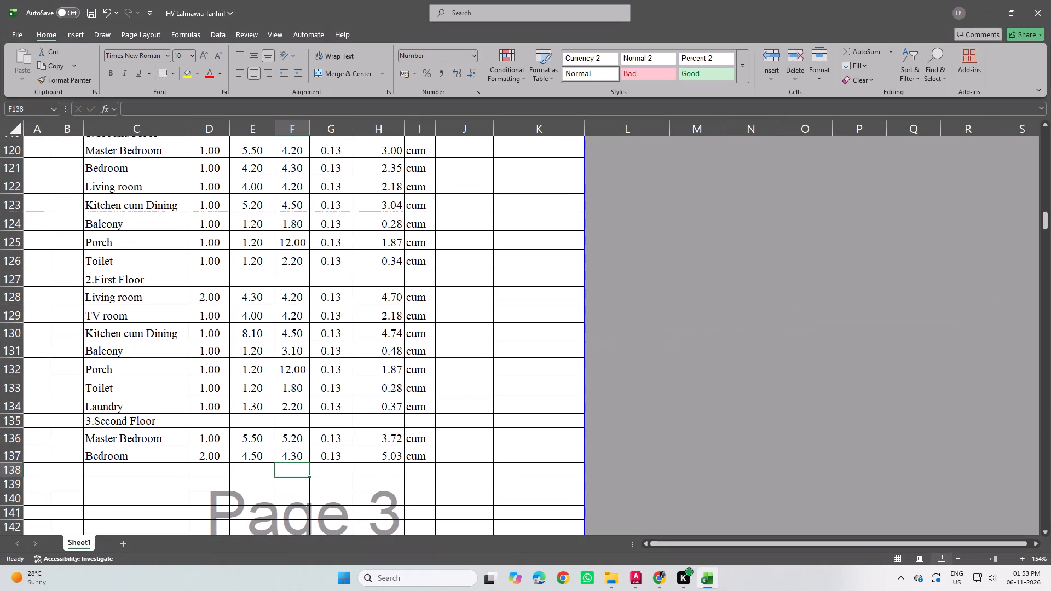
pyautogui.click(111, 470)
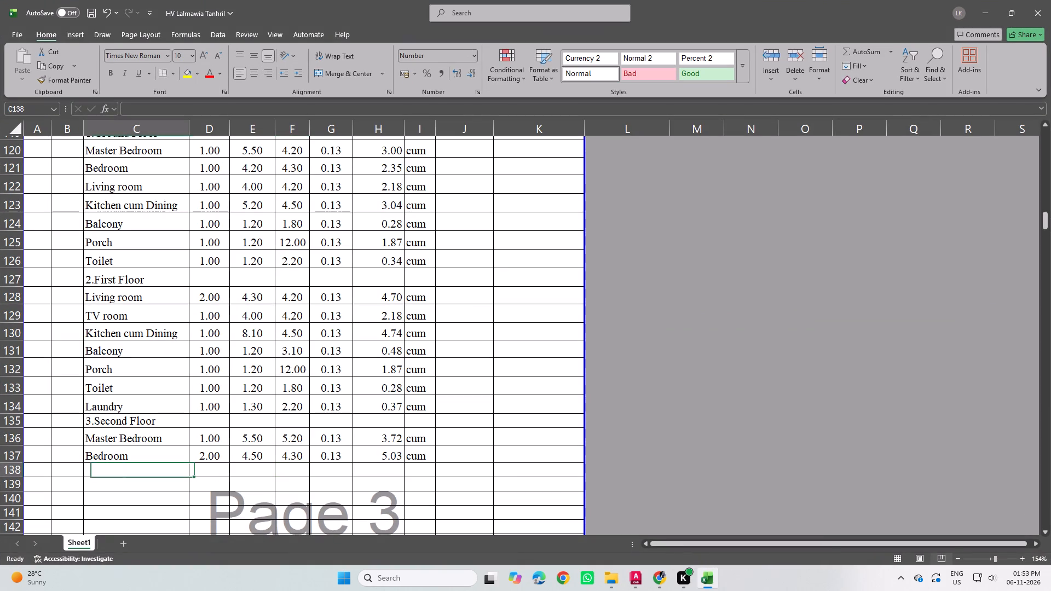
pyautogui.click(14, 391)
pyautogui.hotkey('ctrl', 'c')
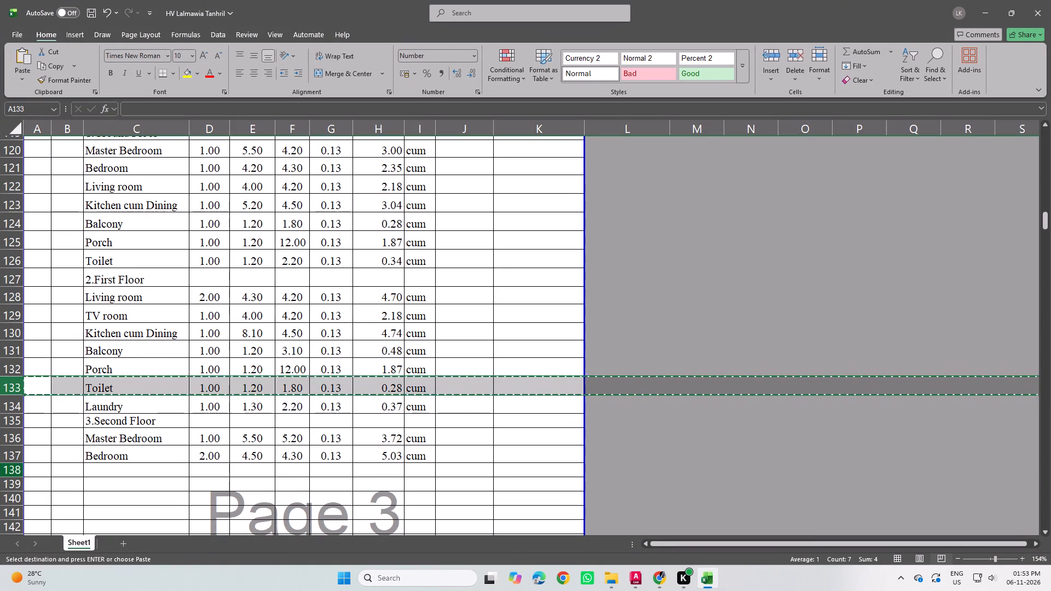
pyautogui.click(14, 468)
pyautogui.hotkey('ctrl', 'v')
# Set the Second Floor Toilet slab's number to 2 and breadth to 2.2.
pyautogui.click(211, 472)
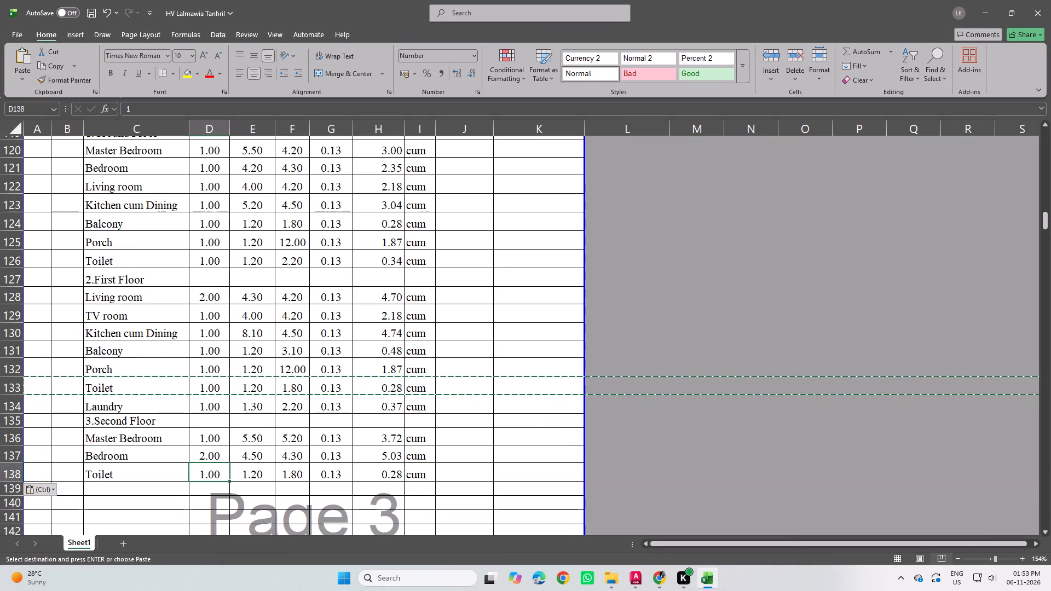
pyautogui.press('2')
pyautogui.press('Return')
pyautogui.click(304, 470)
pyautogui.write('2.')
pyautogui.press('2')
pyautogui.press('Return')
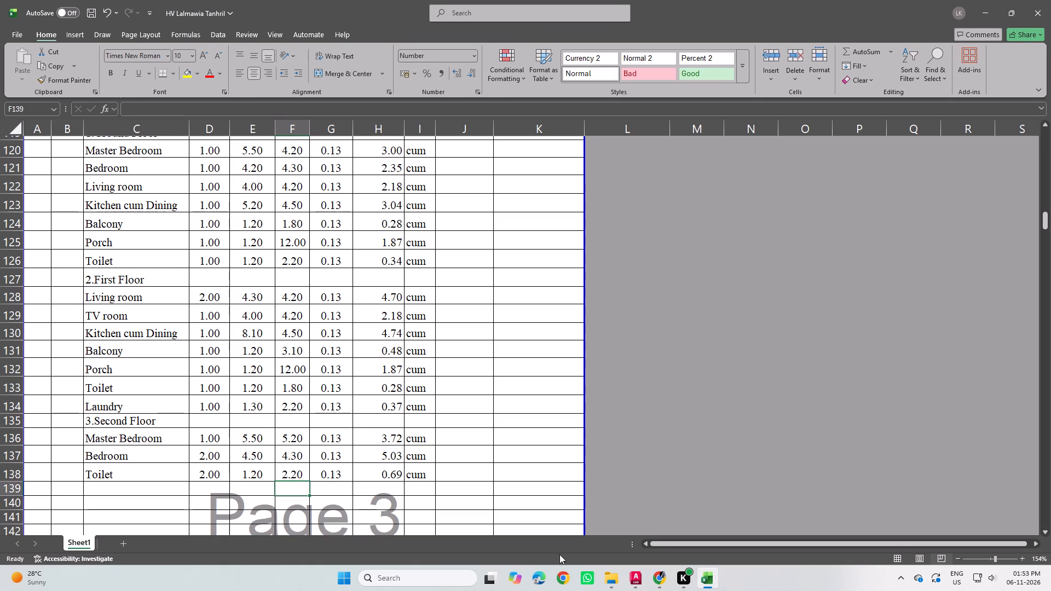
# Check the AutoCAD plan, copy the First Floor Balcony row in Excel below the Second Floor Toilet, and set its breadth to 7.1.
pyautogui.click(703, 578)
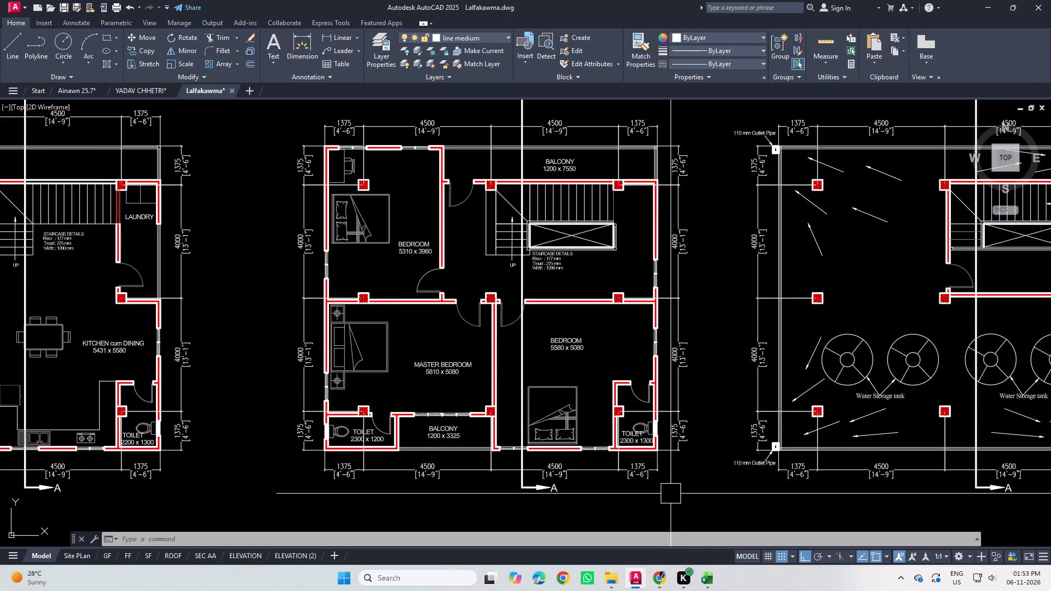
pyautogui.click(705, 574)
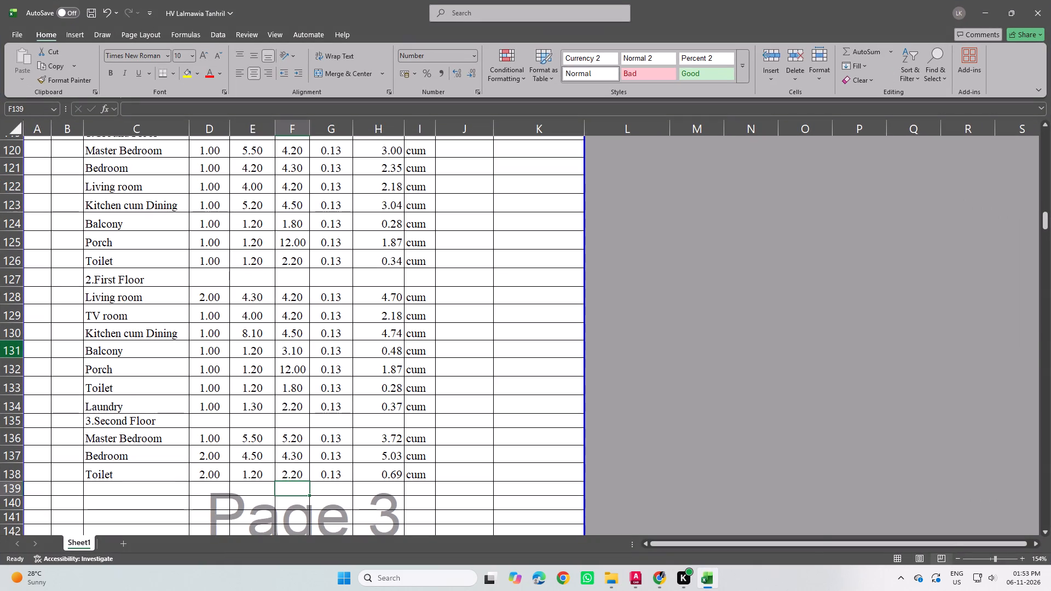
pyautogui.click(15, 350)
pyautogui.hotkey('ctrl', 'c')
pyautogui.click(14, 485)
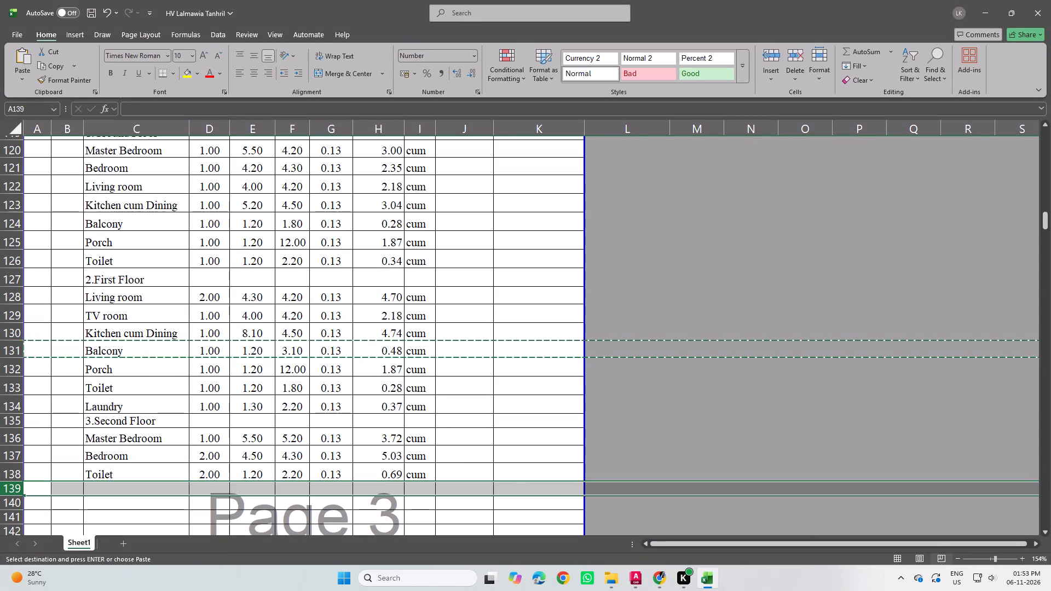
pyautogui.hotkey('ctrl', 'v')
pyautogui.click(143, 496)
pyautogui.click(215, 500)
pyautogui.click(281, 490)
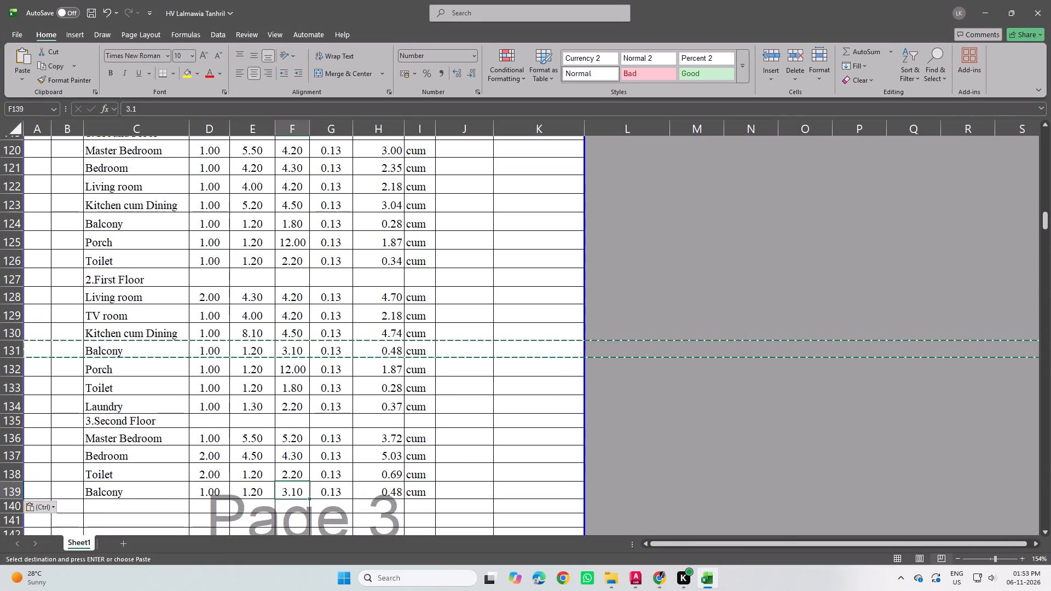
pyautogui.press('7')
pyautogui.write('.1')
pyautogui.press('Return')
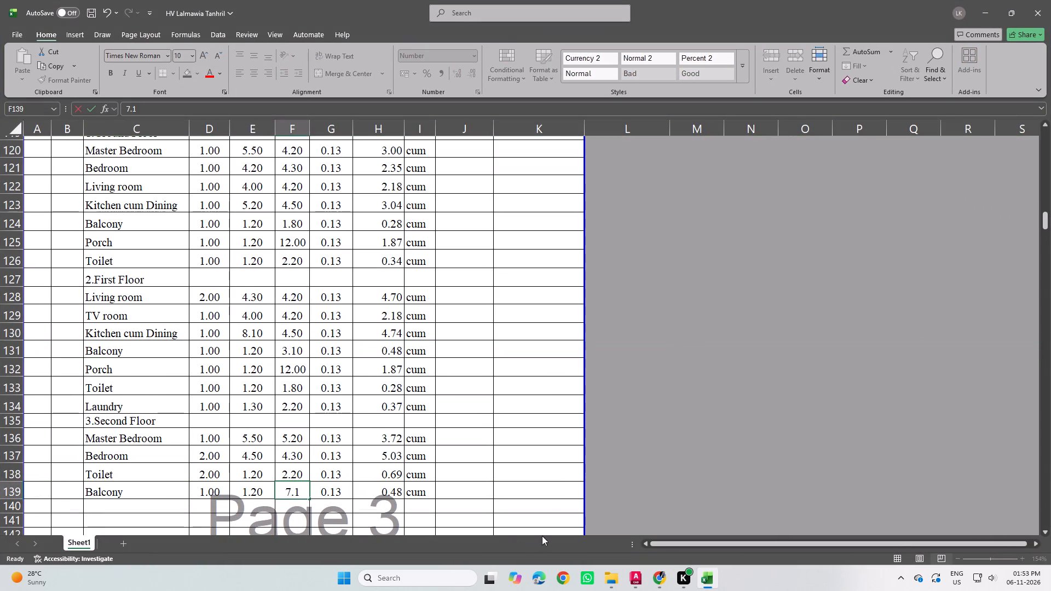
# Delete the leftover rows between the Second Floor Balcony and the slab S.Total, including the 11.80 by 12.20 entry.
pyautogui.scroll(-3, 433, 461)
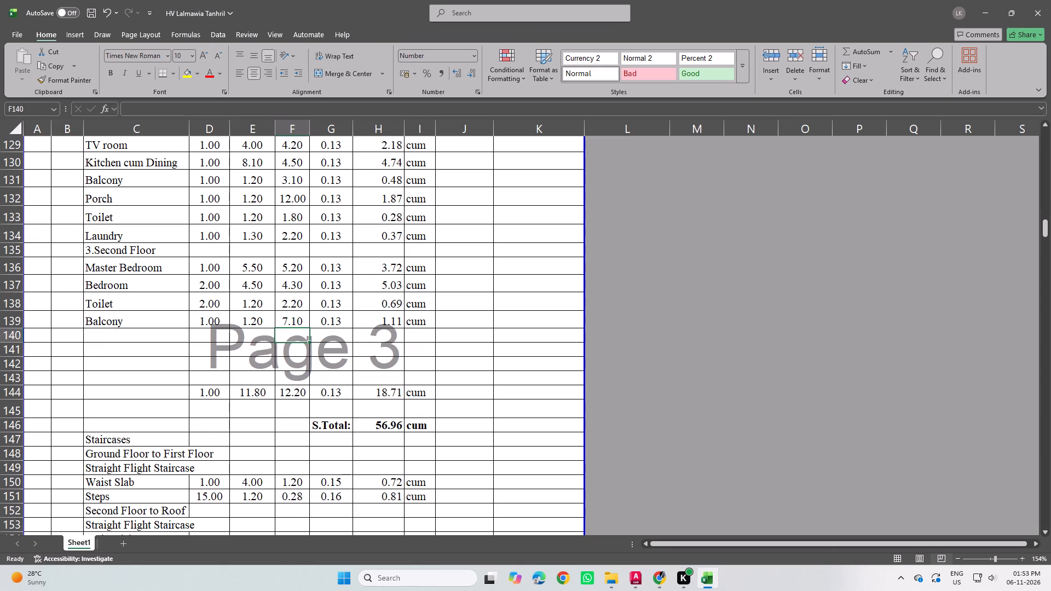
pyautogui.moveTo(10, 337); pyautogui.dragTo(37, 407)
pyautogui.moveTo(30, 390); pyautogui.dragTo(30, 378, button='right')
pyautogui.click(73, 231)
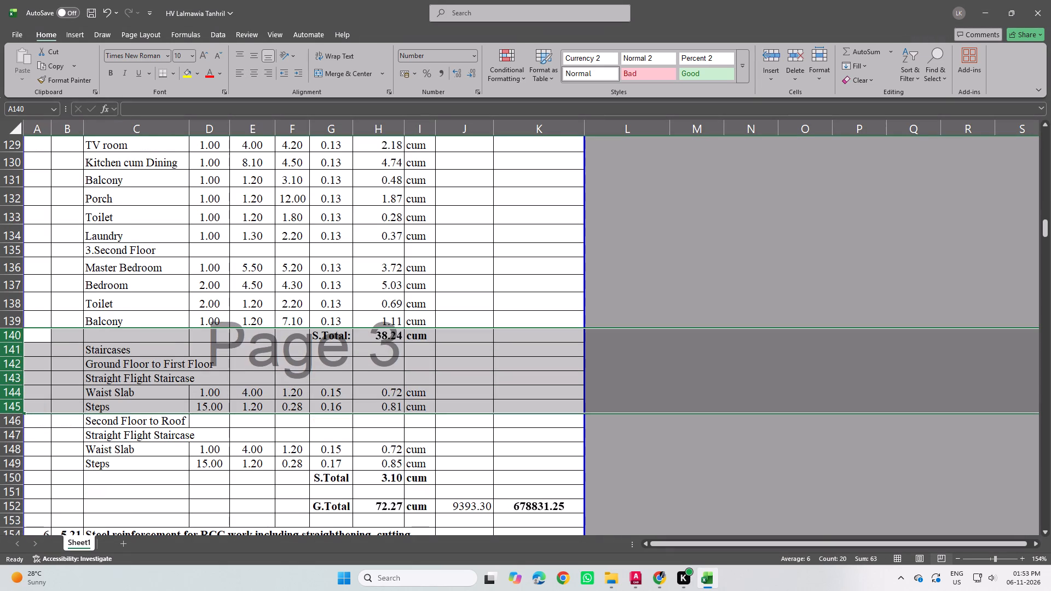
# Check the range of slab quantities summed by the slab S.Total formula.
pyautogui.doubleClick(391, 339)
pyautogui.scroll(8, 443, 350)
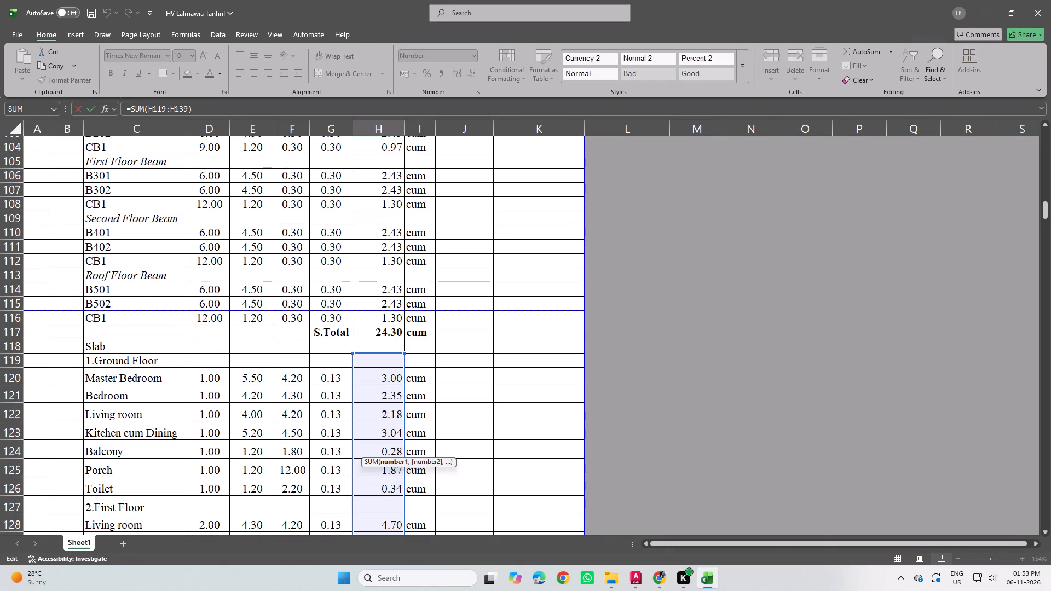
pyautogui.scroll(-2, 426, 378)
pyautogui.moveTo(402, 238); pyautogui.dragTo(405, 255)
pyautogui.press('Return')
pyautogui.scroll(-1, 534, 325)
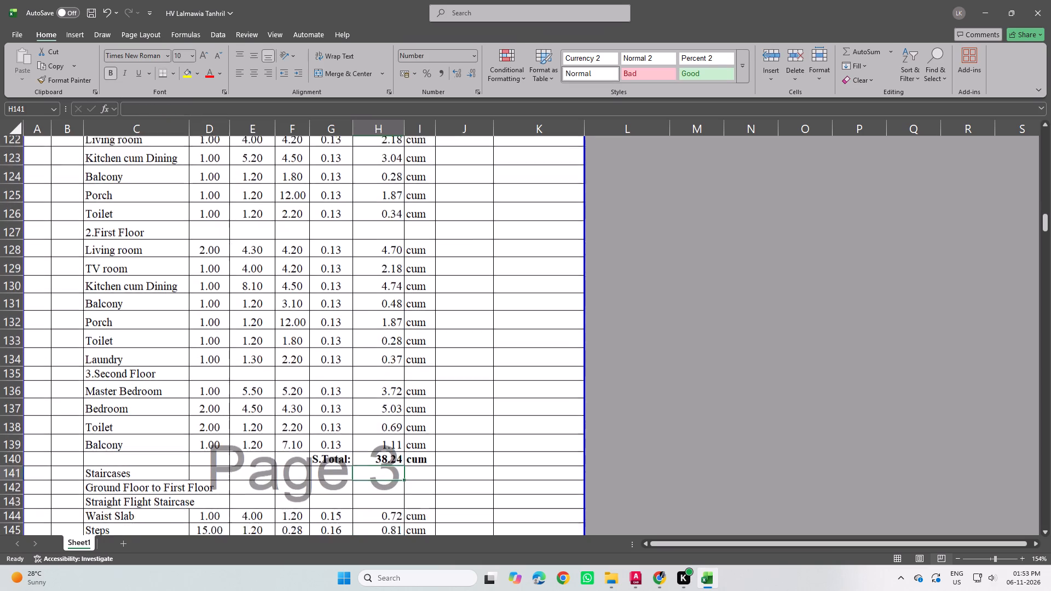
pyautogui.scroll(-1, 529, 327)
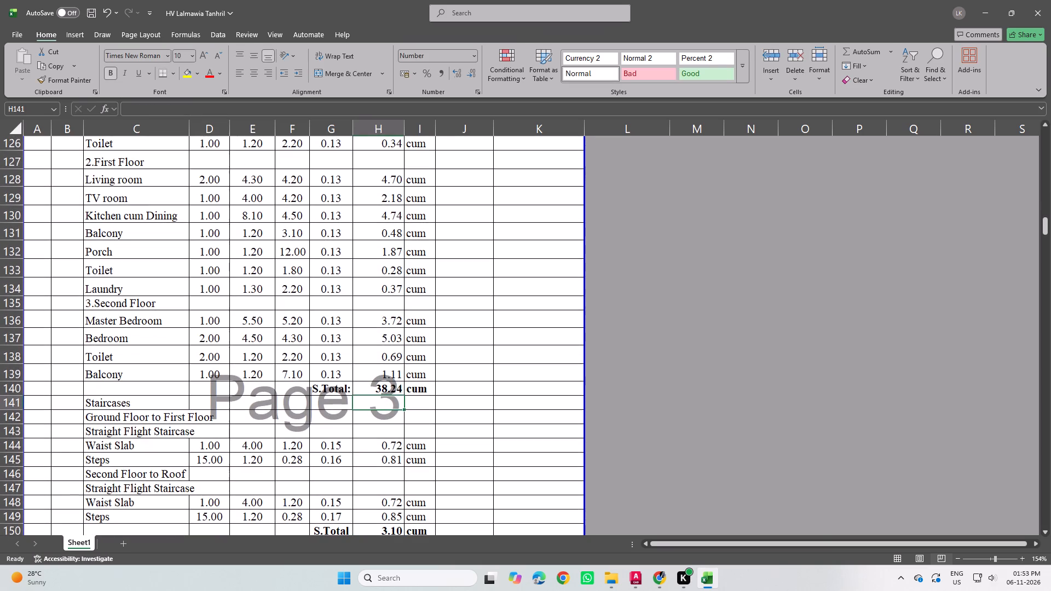
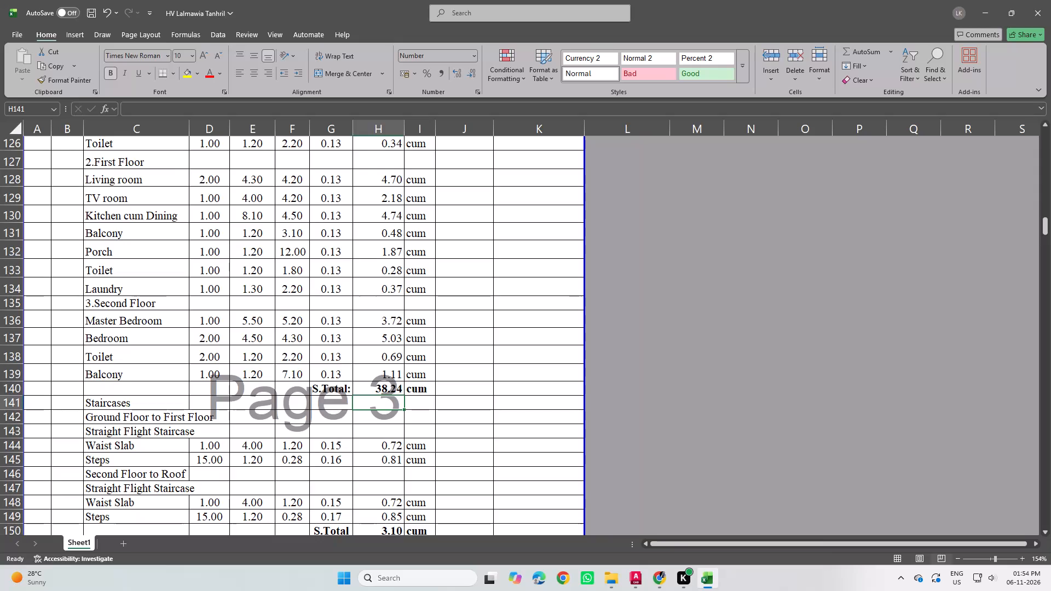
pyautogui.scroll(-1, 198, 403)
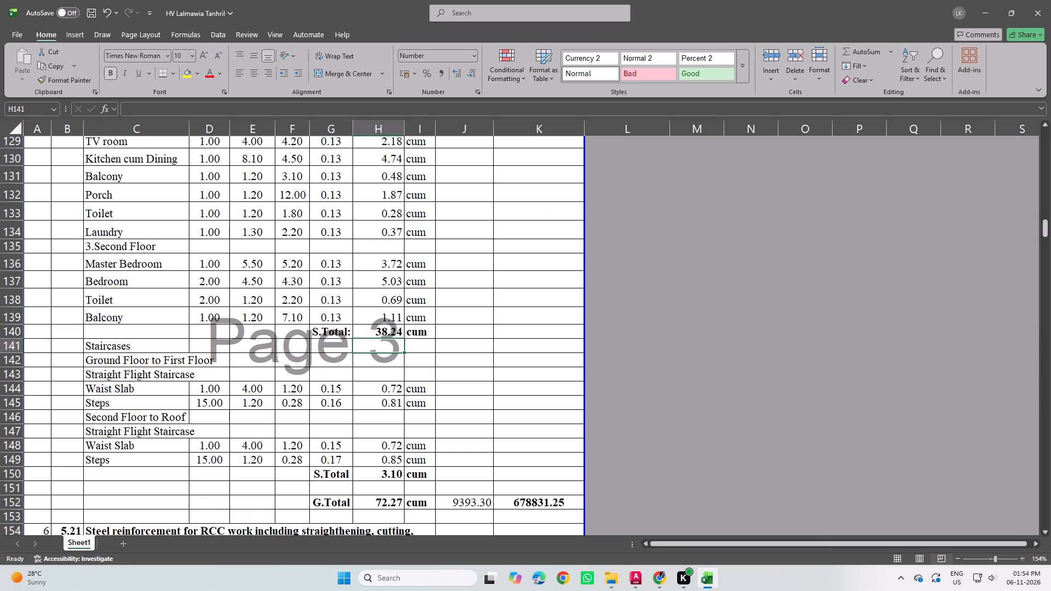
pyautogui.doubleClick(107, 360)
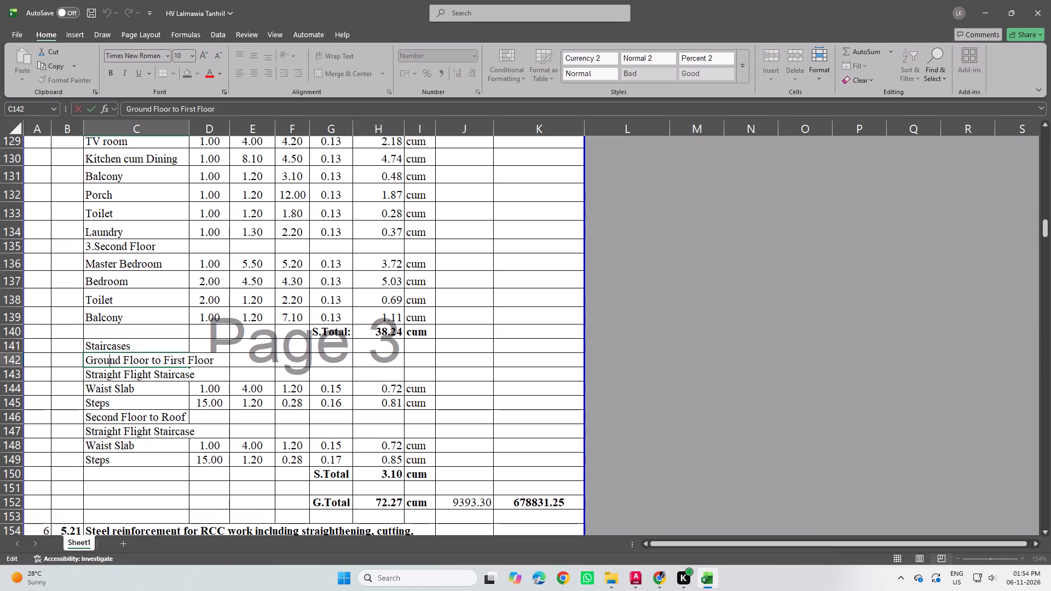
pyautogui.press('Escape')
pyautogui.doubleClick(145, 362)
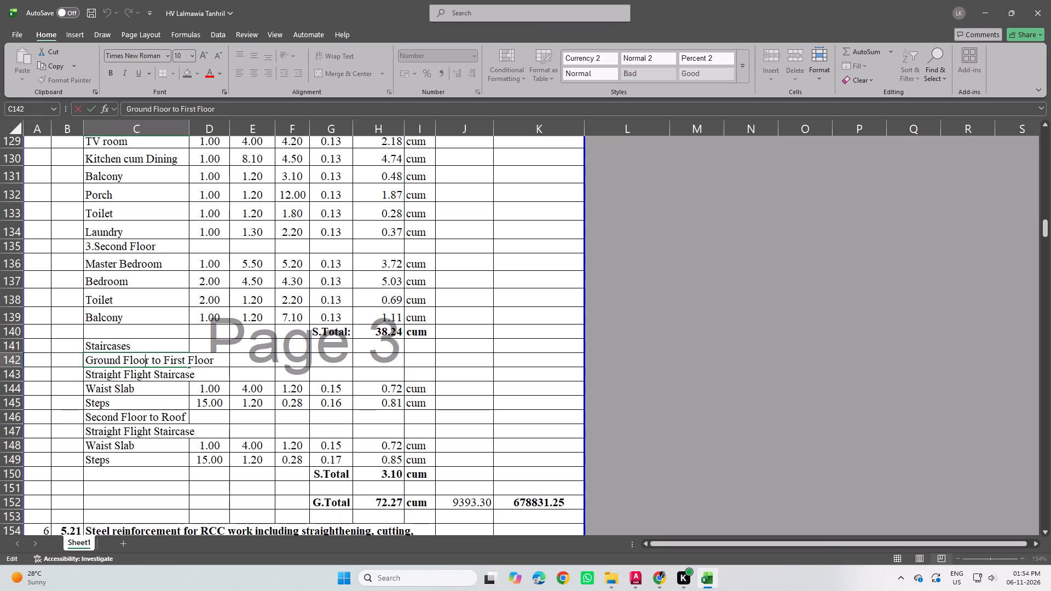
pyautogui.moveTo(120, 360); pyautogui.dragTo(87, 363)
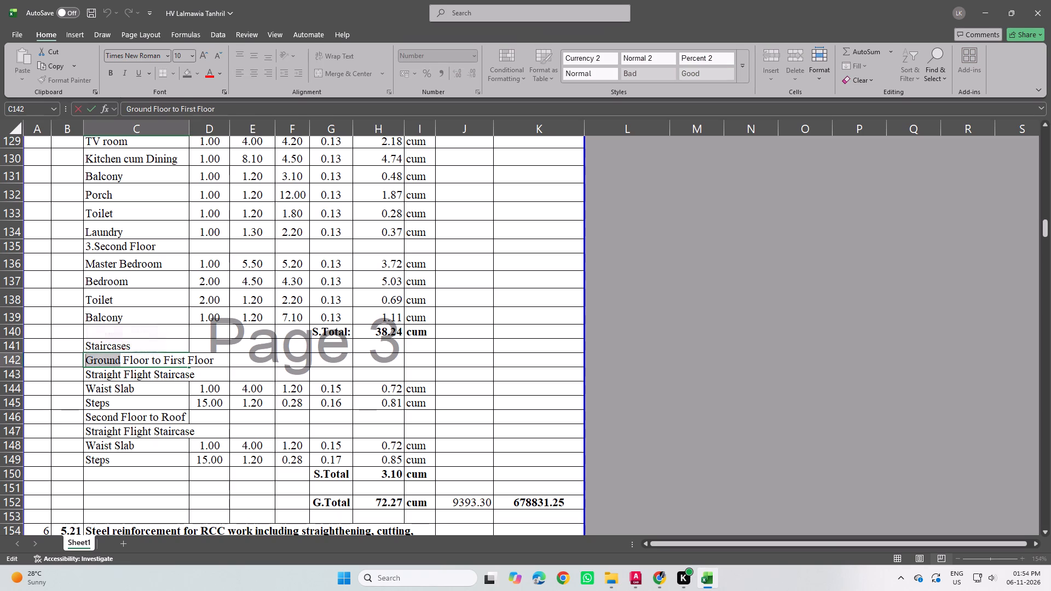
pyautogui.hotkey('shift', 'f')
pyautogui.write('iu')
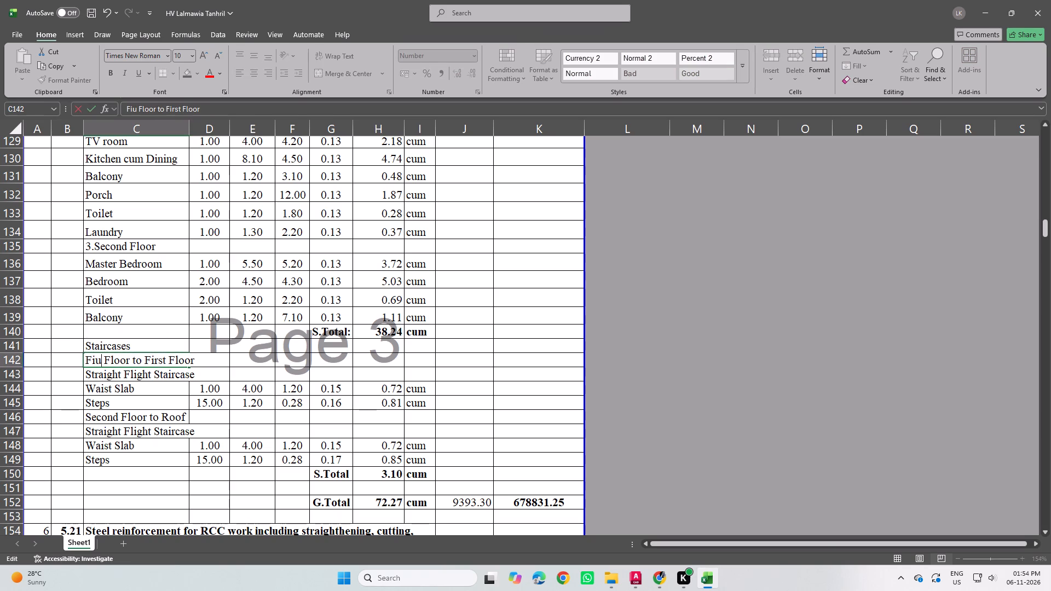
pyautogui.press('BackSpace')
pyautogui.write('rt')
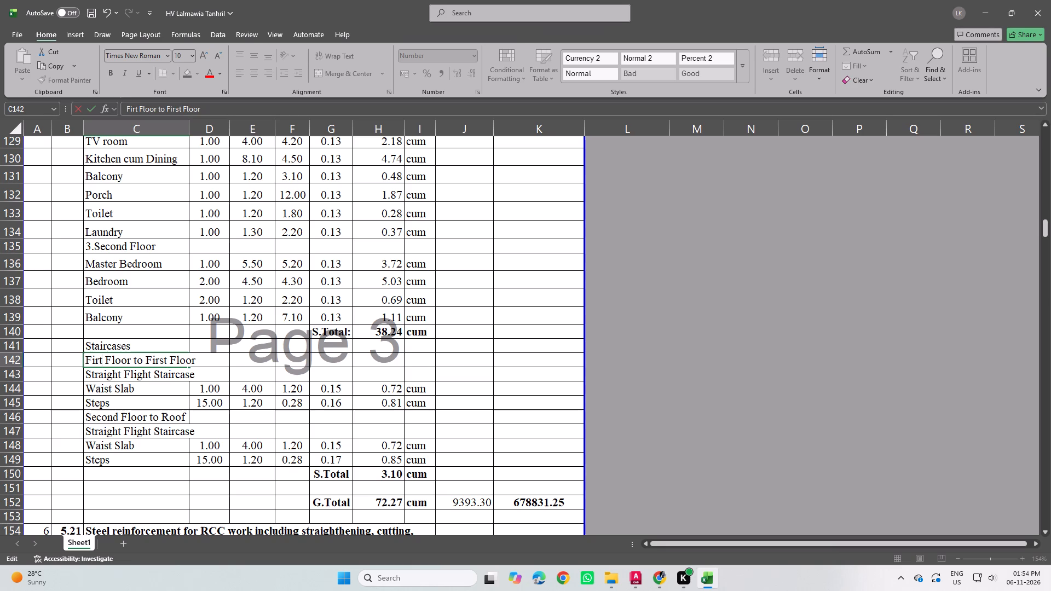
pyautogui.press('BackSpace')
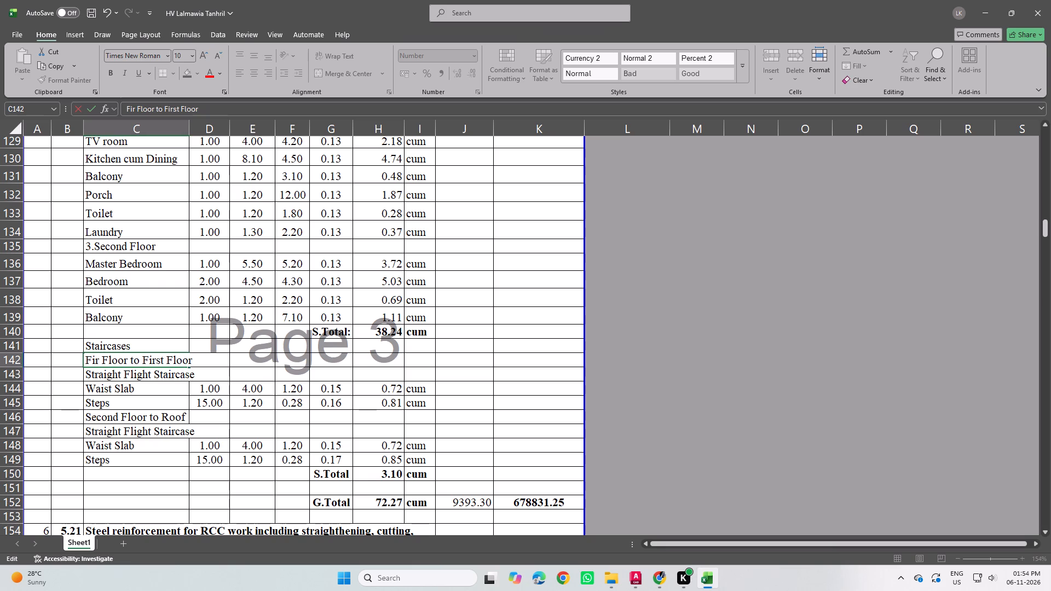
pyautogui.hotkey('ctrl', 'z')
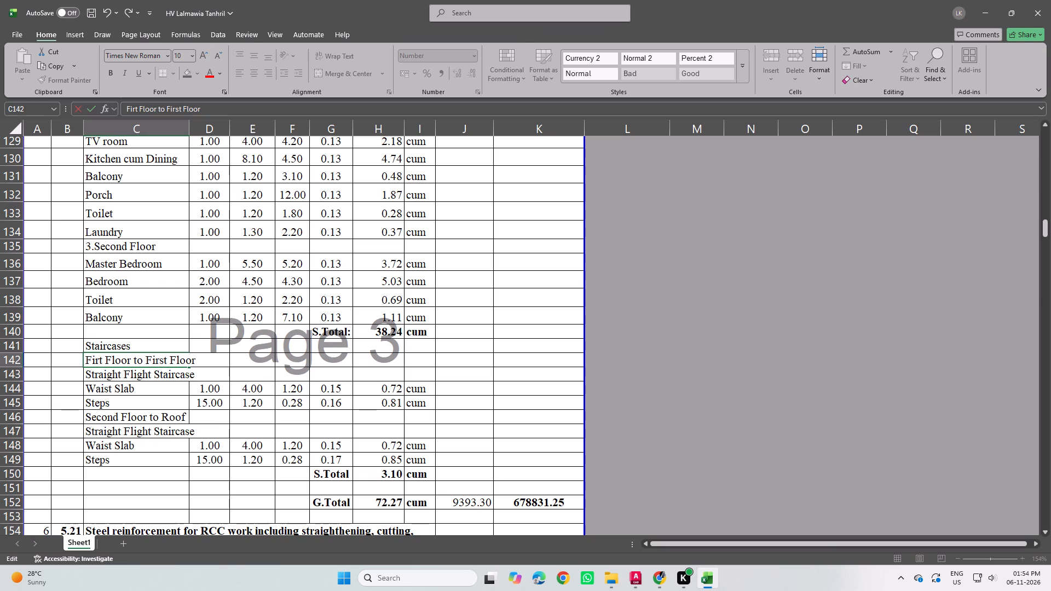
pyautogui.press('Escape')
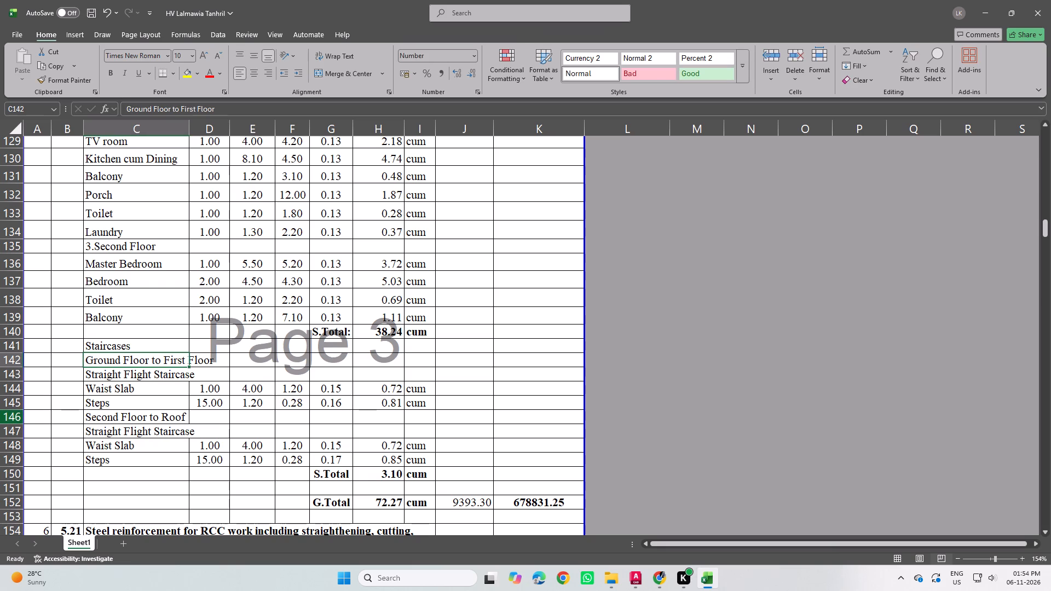
# Insert four rows above the Second Floor to Roof staircase and copy the Ground Floor to First Floor staircase block into them.
pyautogui.moveTo(6, 416); pyautogui.dragTo(19, 462)
pyautogui.rightClick(16, 454)
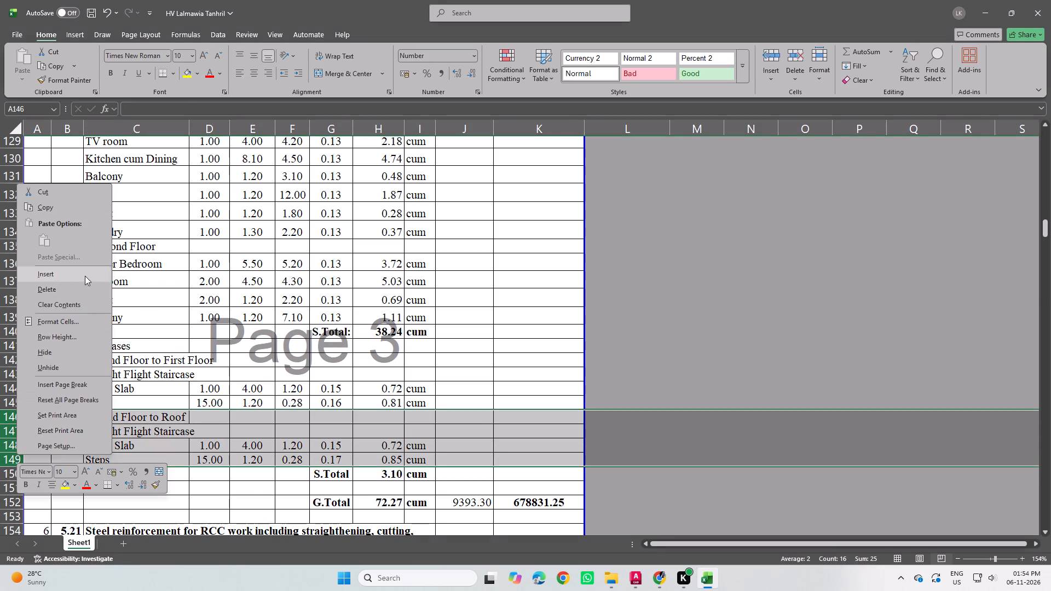
pyautogui.click(85, 276)
pyautogui.moveTo(15, 358); pyautogui.dragTo(22, 399)
pyautogui.hotkey('ctrl', 'c')
pyautogui.click(4, 414)
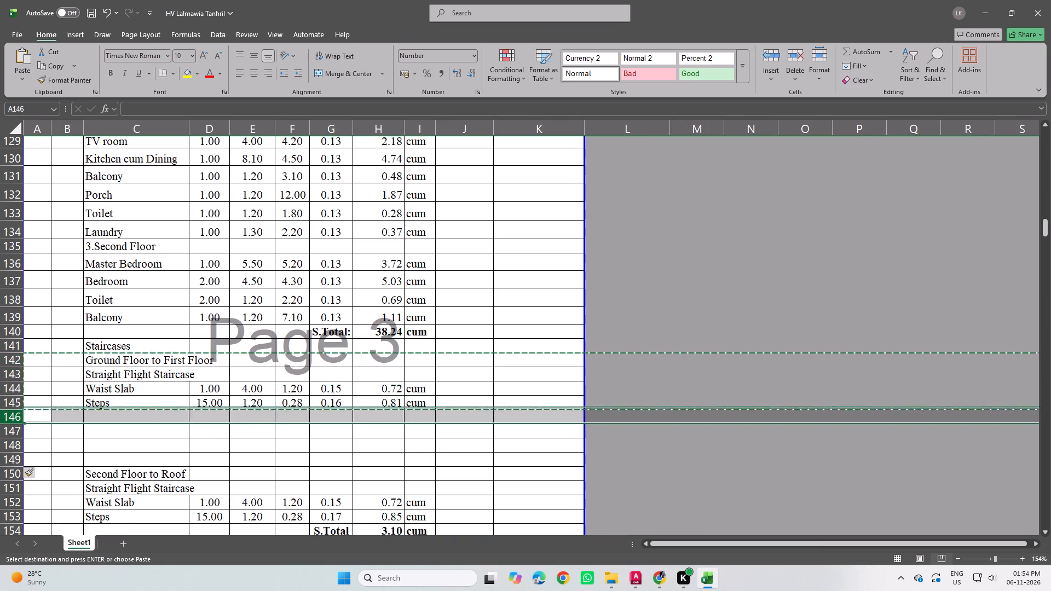
pyautogui.hotkey('ctrl', 'v')
# Rename the copied staircase heading as First Floor to Second Floor.
pyautogui.doubleClick(126, 421)
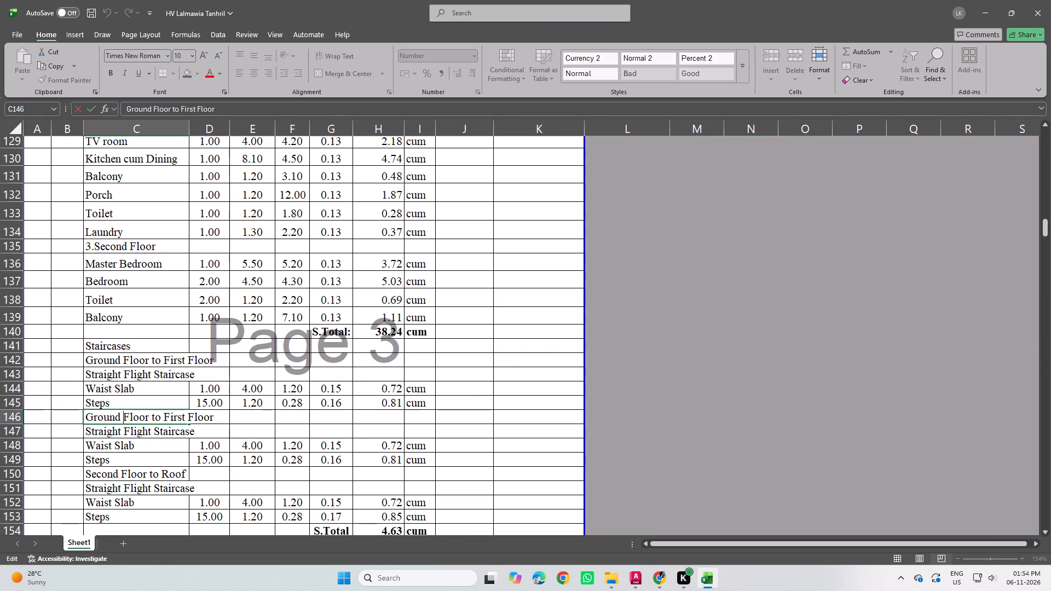
pyautogui.moveTo(120, 418); pyautogui.dragTo(84, 418)
pyautogui.write('First')
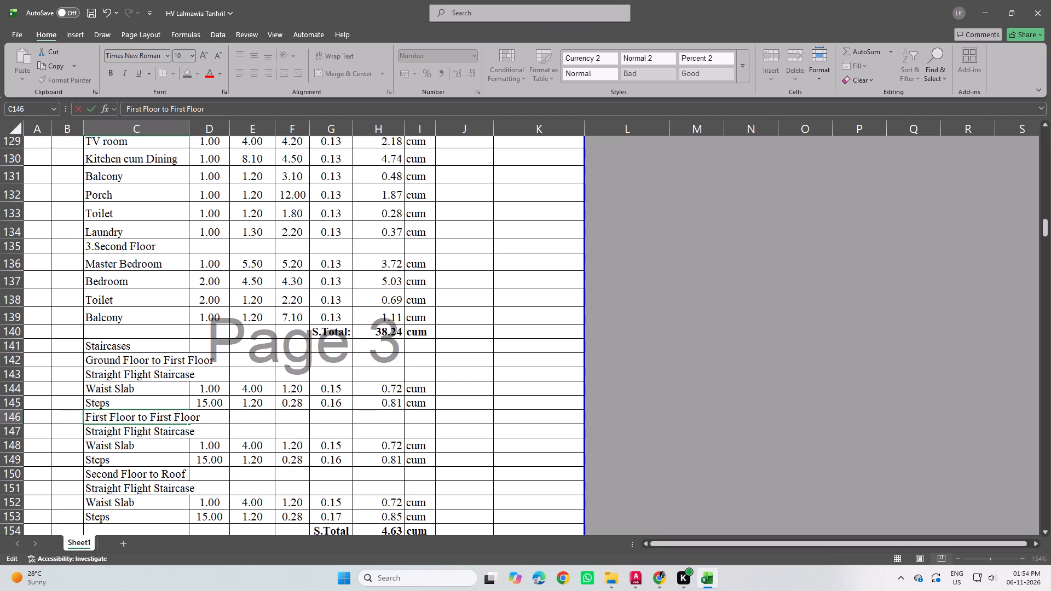
pyautogui.click(173, 418)
pyautogui.press('BackSpace')
pyautogui.press('BackSpace')
pyautogui.press('BackSpace')
pyautogui.press('BackSpace')
pyautogui.press('BackSpace')
pyautogui.press('BackSpace')
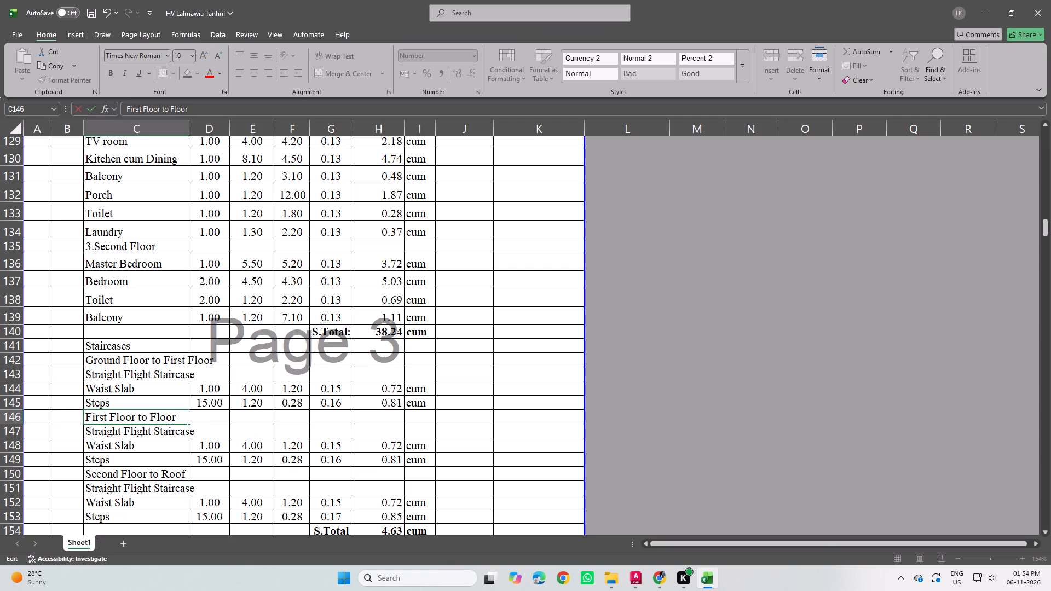
pyautogui.press('BackSpace')
pyautogui.press('space')
pyautogui.write('Second')
pyautogui.press('space')
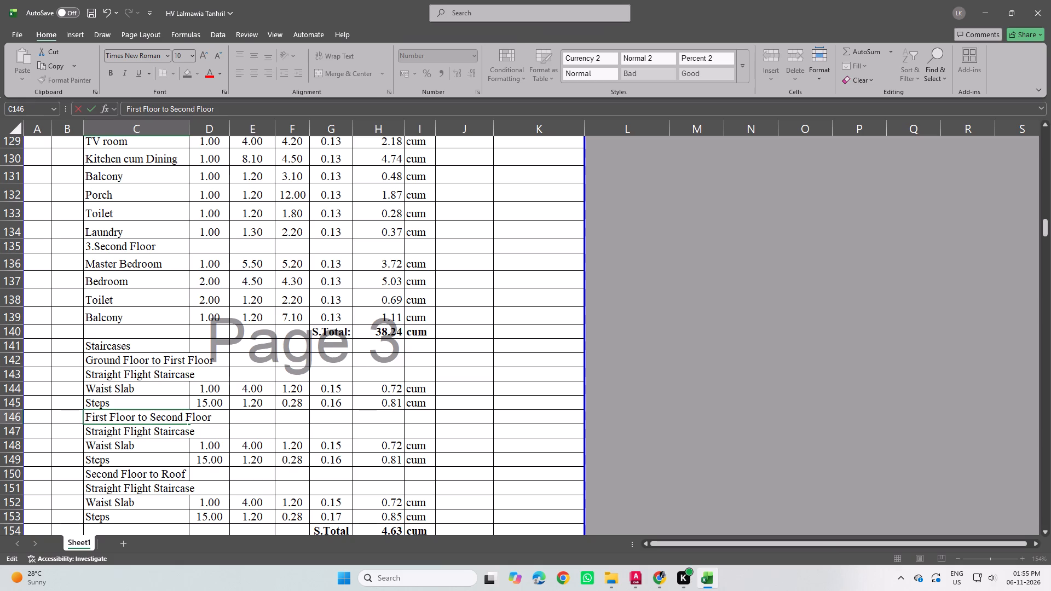
pyautogui.click(781, 415)
# Check the range summed by the staircase S.Total formula and the subtotals added in the G.Total formula.
pyautogui.scroll(-1, 291, 419)
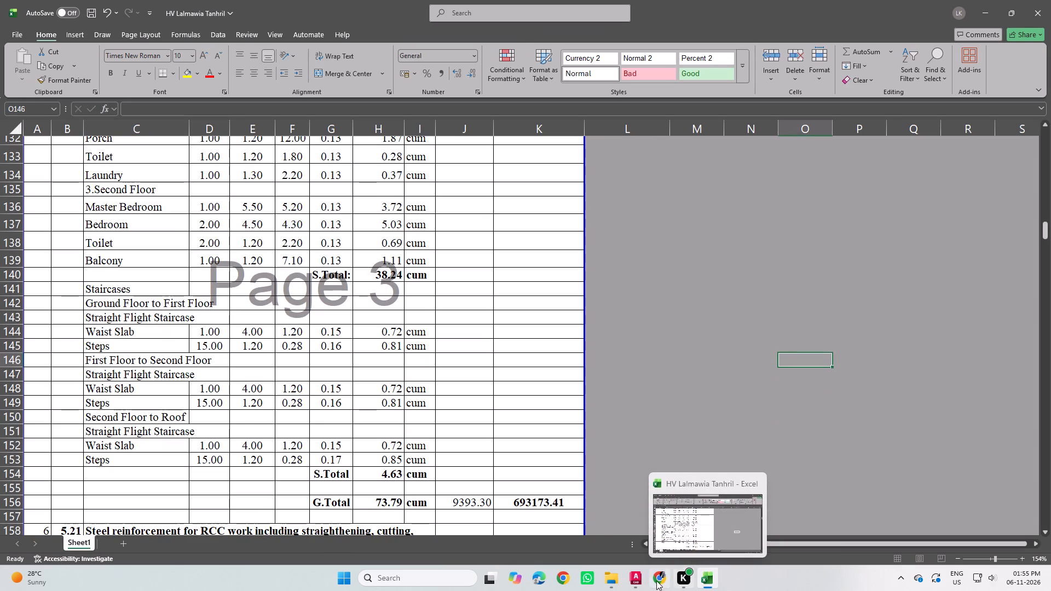
pyautogui.doubleClick(394, 477)
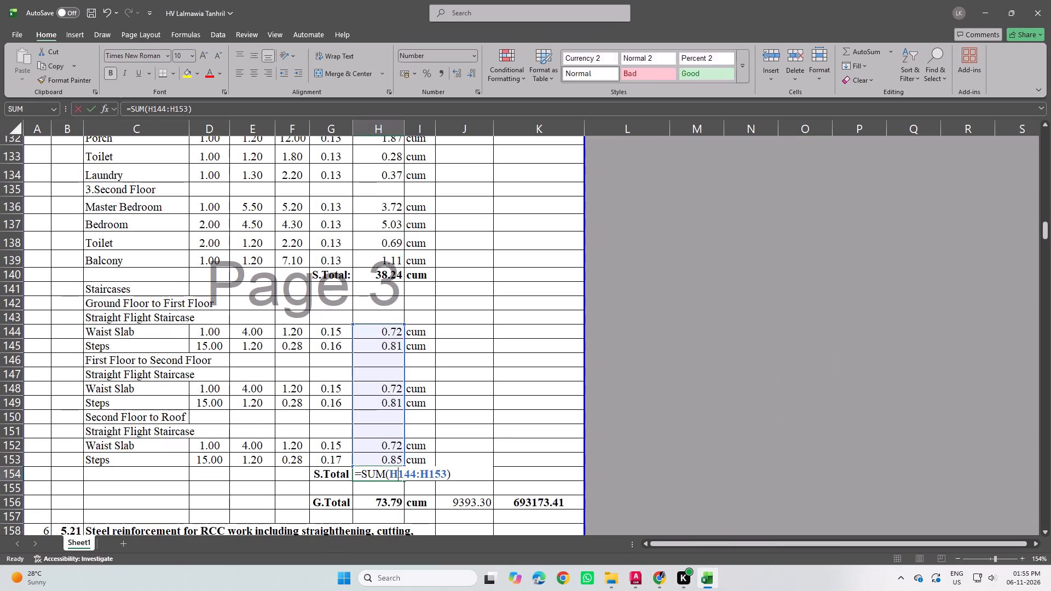
pyautogui.press('Escape')
pyautogui.click(383, 511)
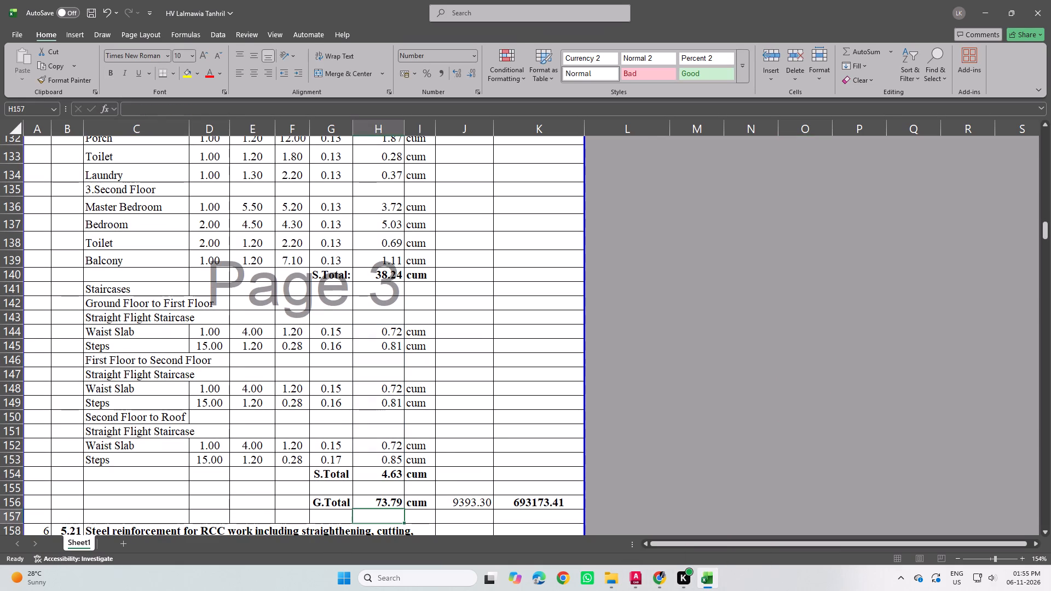
pyautogui.doubleClick(393, 504)
pyautogui.scroll(5, 457, 480)
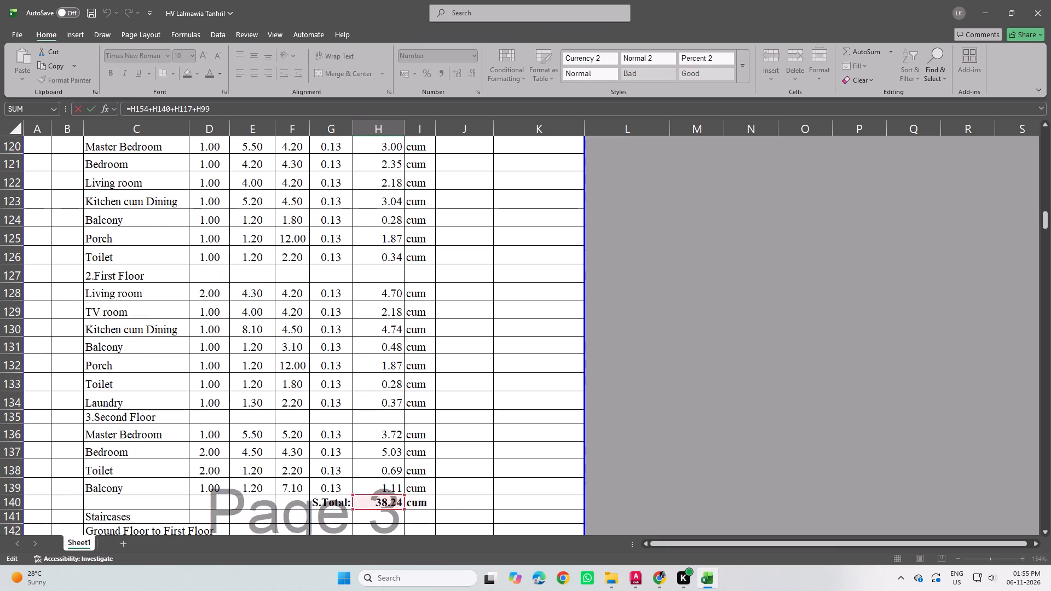
pyautogui.scroll(7, 469, 470)
pyautogui.press('Escape')
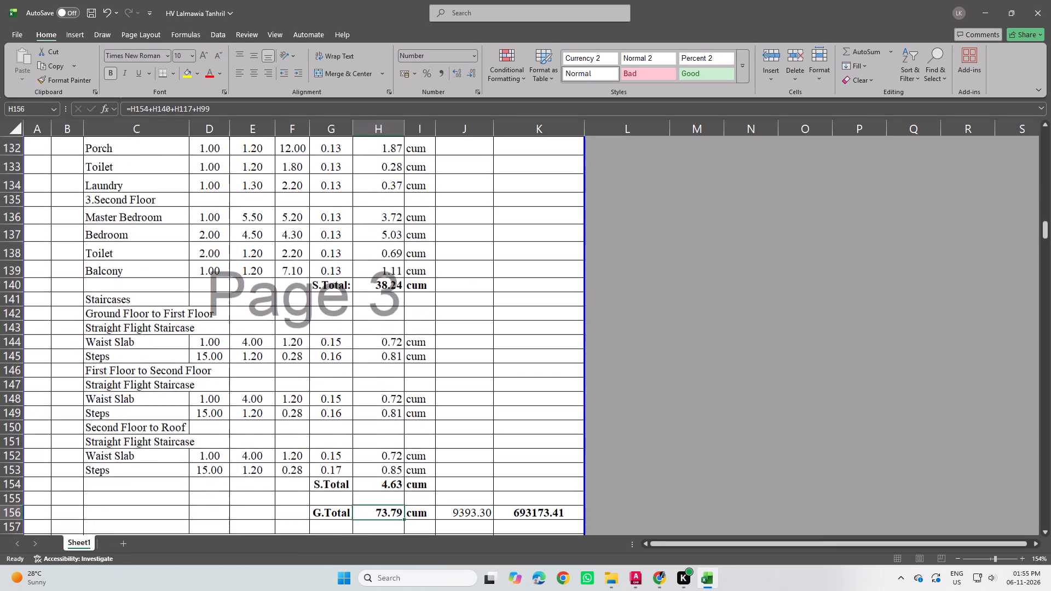
# Check the ranges summed by the beam S.Total and the column Total formulas.
pyautogui.scroll(7, 421, 363)
pyautogui.doubleClick(391, 284)
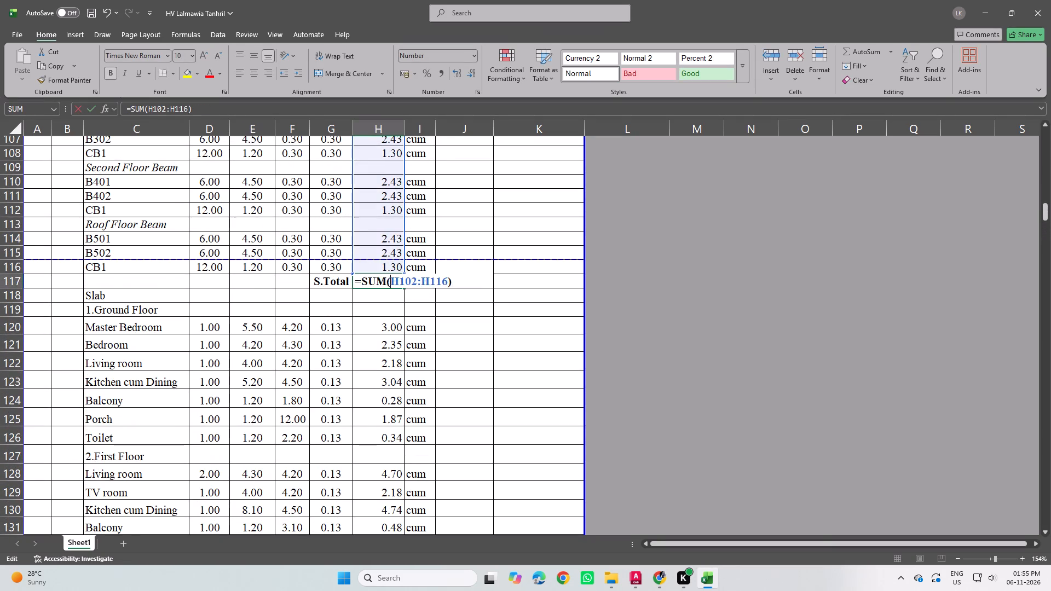
pyautogui.scroll(4, 414, 291)
pyautogui.doubleClick(396, 256)
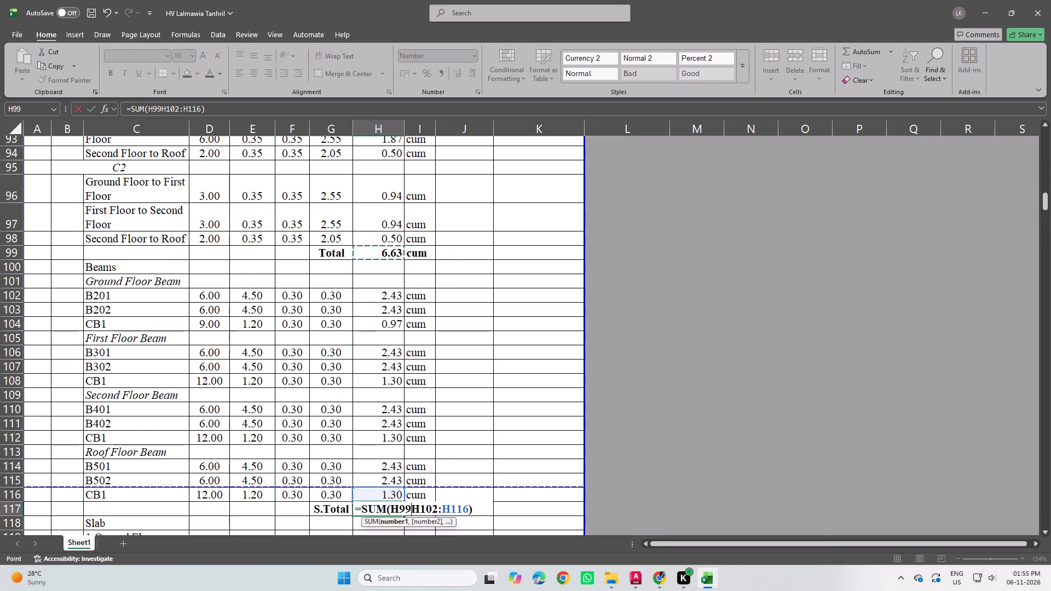
pyautogui.press('Escape')
pyautogui.doubleClick(396, 251)
pyautogui.scroll(3, 409, 257)
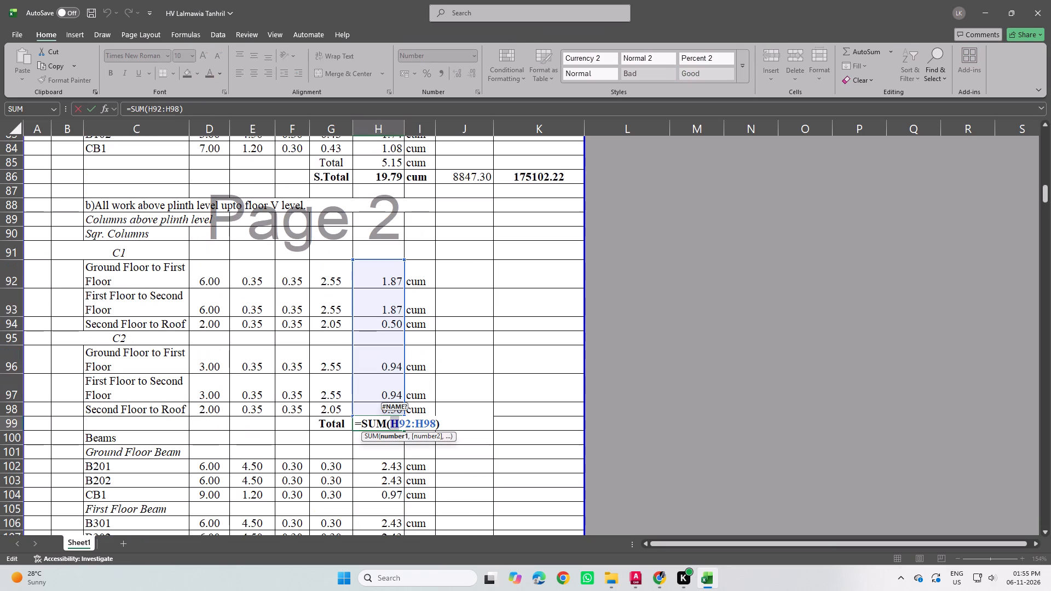
pyautogui.scroll(1, 441, 285)
pyautogui.press('Escape')
# Insert eight blank rows above the Staircases heading, below the slab S.Total.
pyautogui.scroll(-8, 451, 312)
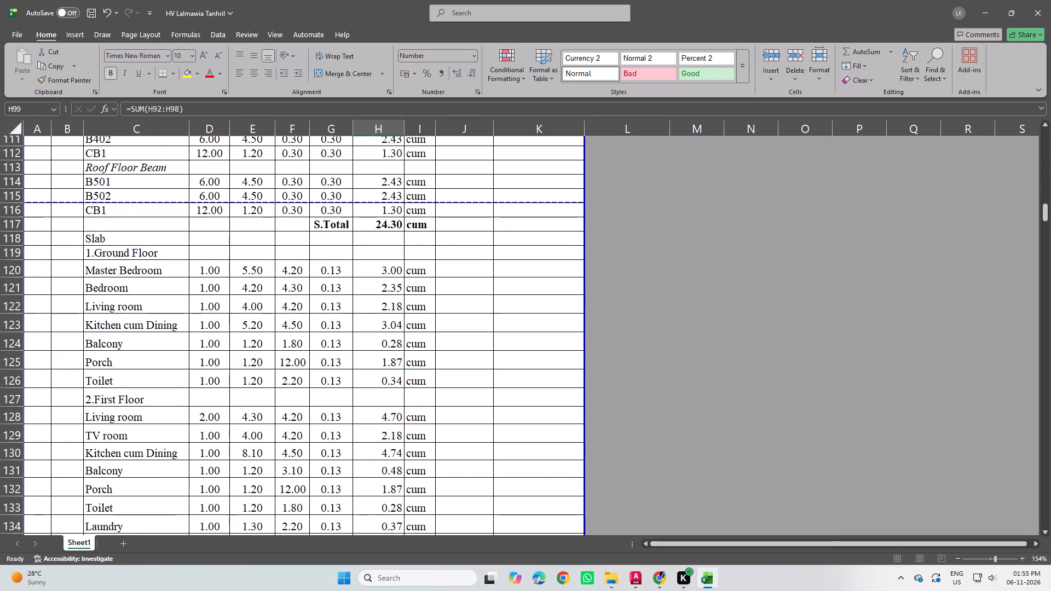
pyautogui.scroll(-8, 450, 320)
pyautogui.scroll(2, 451, 323)
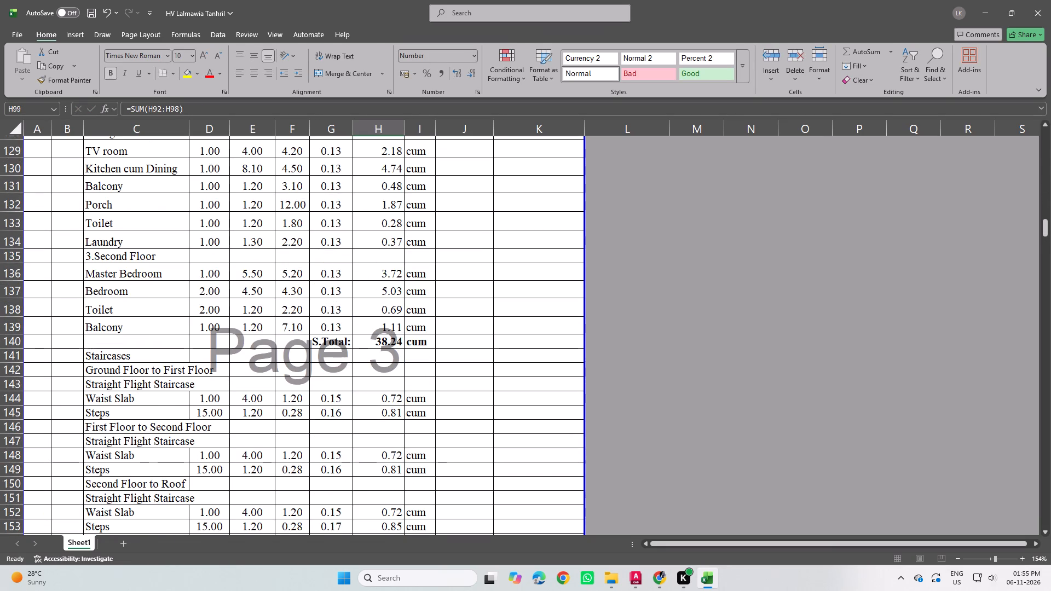
pyautogui.moveTo(12, 356); pyautogui.dragTo(21, 444)
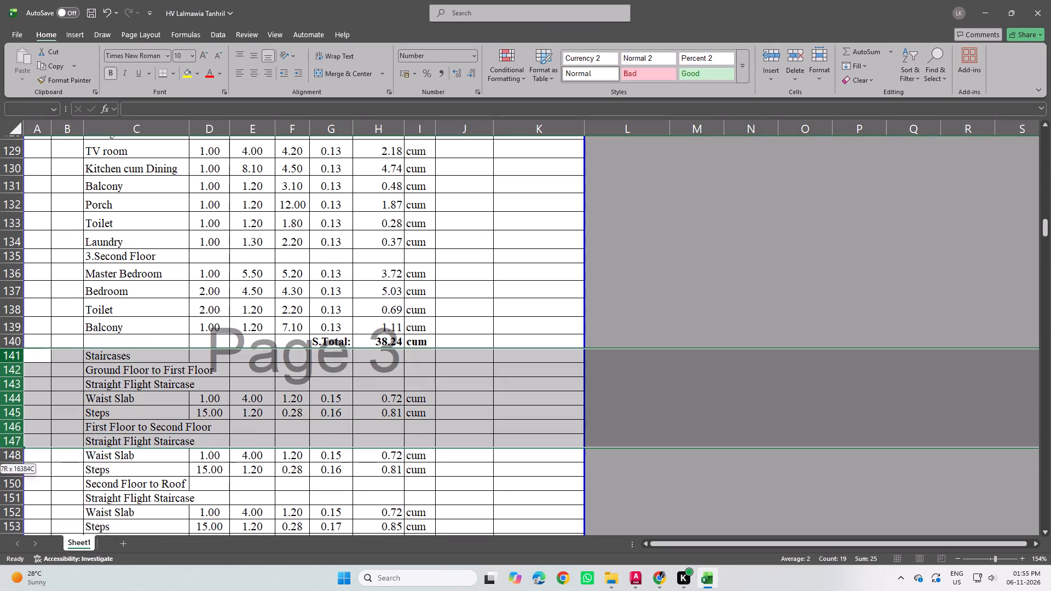
pyautogui.moveTo(21, 444); pyautogui.dragTo(23, 451)
pyautogui.moveTo(23, 445); pyautogui.dragTo(22, 432, button='right')
pyautogui.click(62, 264)
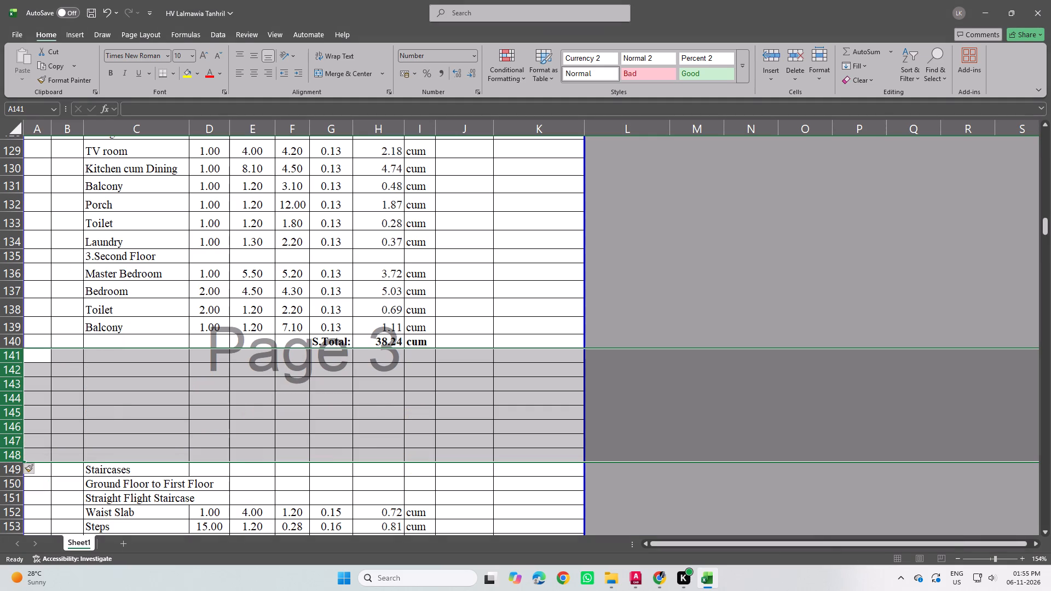
# Copy the Second Floor slab heading with its Master Bedroom and Bedroom rows, and paste them from the slab S.Total row down.
pyautogui.moveTo(15, 255); pyautogui.dragTo(23, 273)
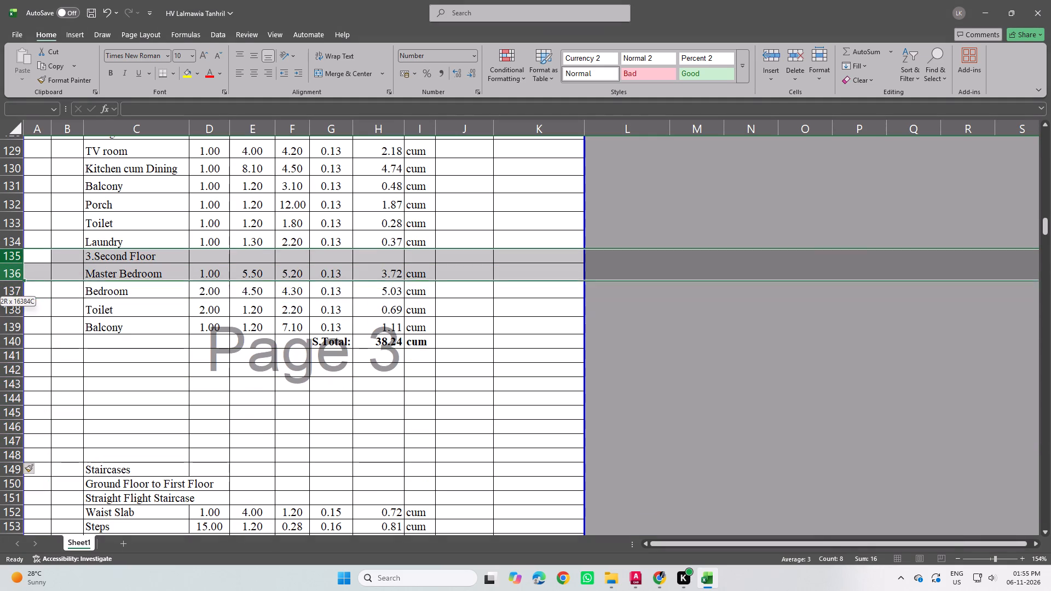
pyautogui.moveTo(23, 273); pyautogui.dragTo(24, 289)
pyautogui.hotkey('ctrl', 'c')
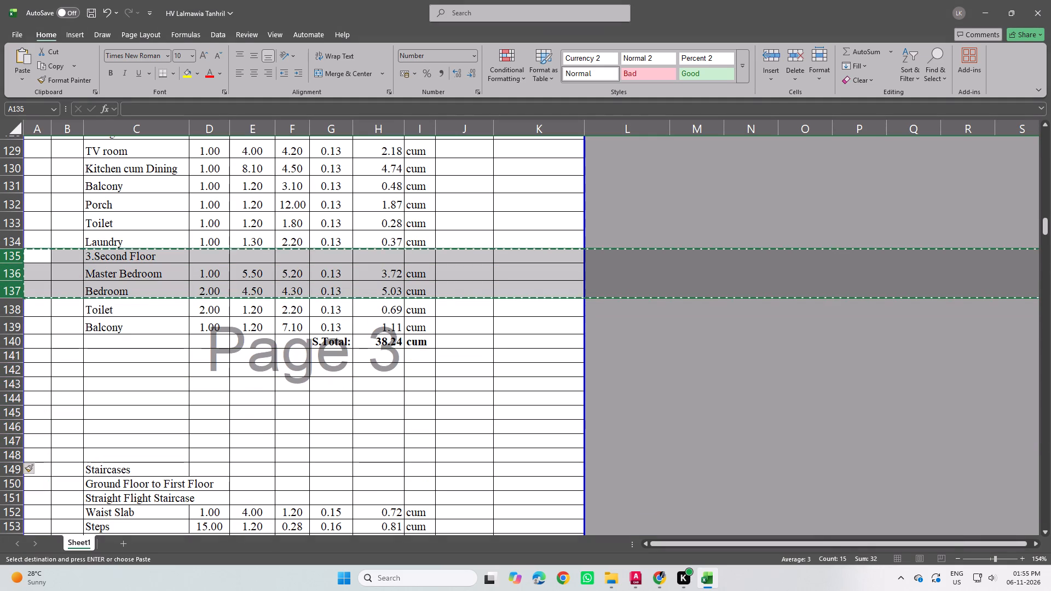
pyautogui.click(19, 337)
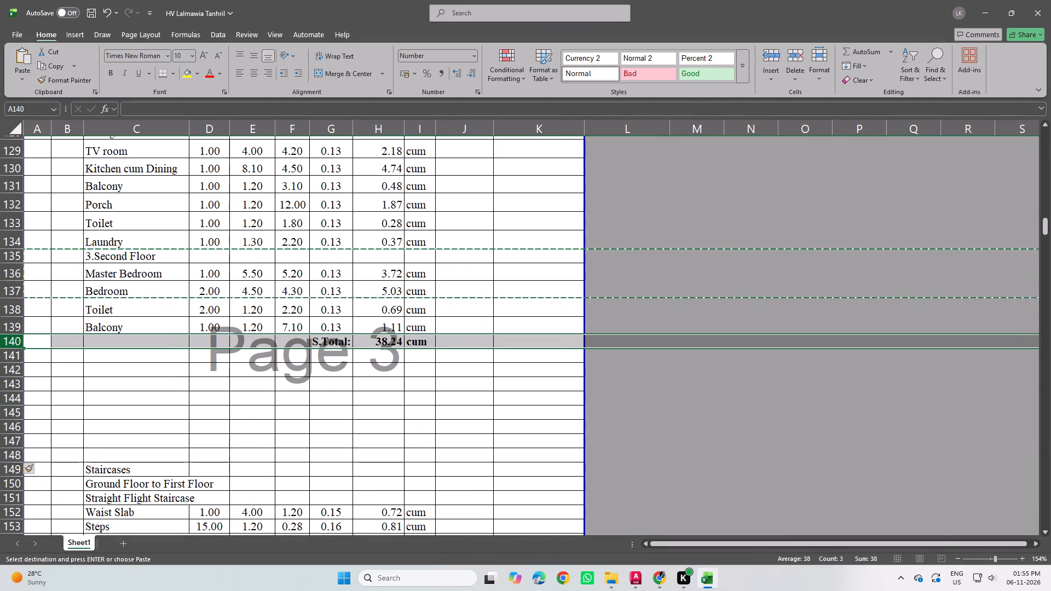
pyautogui.hotkey('ctrl', 'v')
# Rename the pasted second-floor heading below the slab Balcony row as 4.Roof Floor.
pyautogui.doubleClick(93, 345)
pyautogui.press('BackSpace')
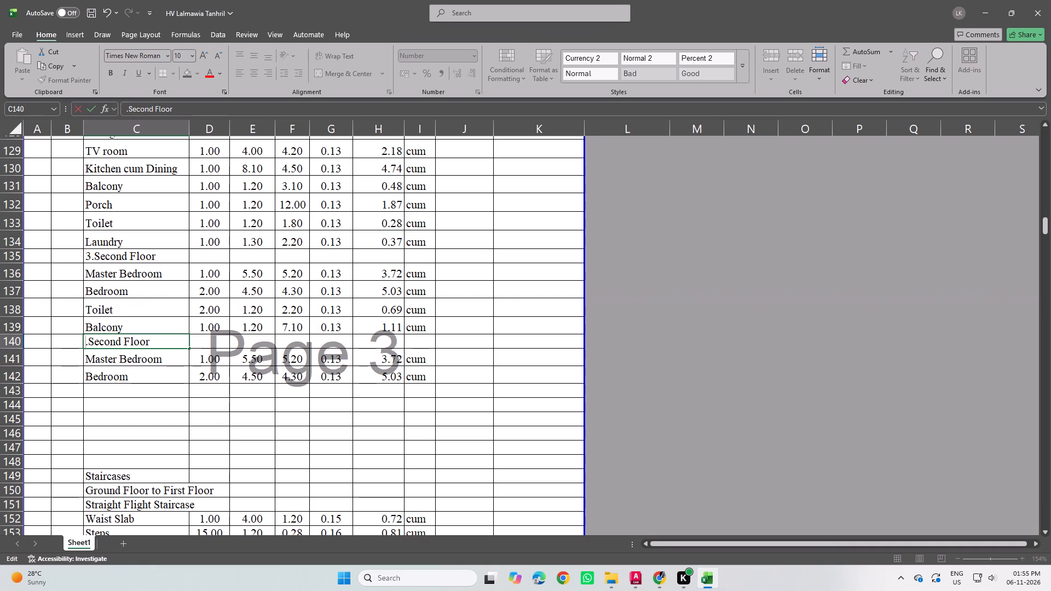
pyautogui.press('4')
pyautogui.moveTo(157, 344); pyautogui.dragTo(95, 345)
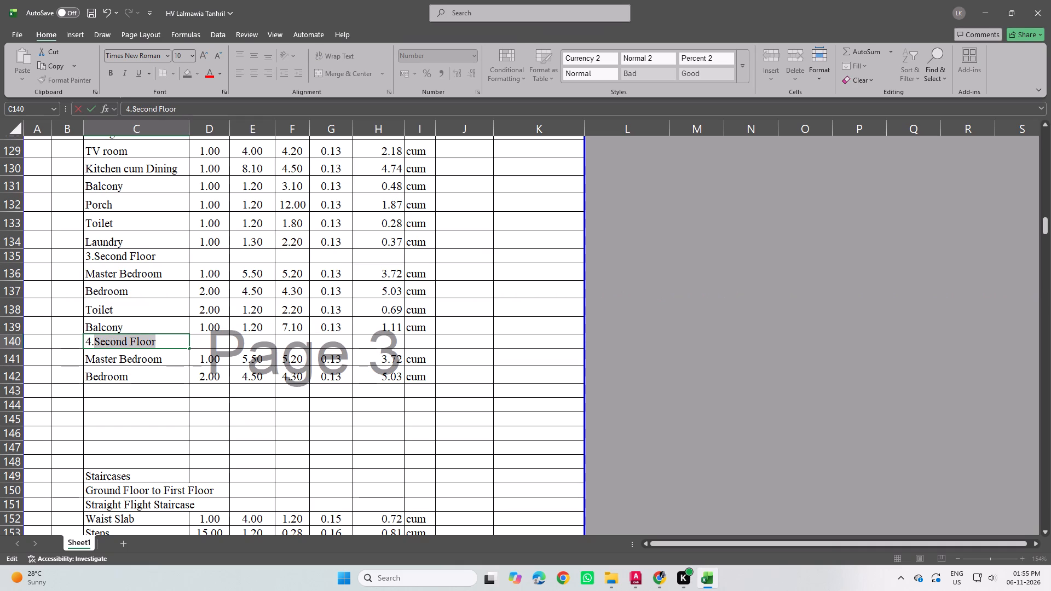
pyautogui.moveTo(95, 345); pyautogui.dragTo(96, 345)
pyautogui.hotkey('shift', 'r')
pyautogui.write('oof Fllor')
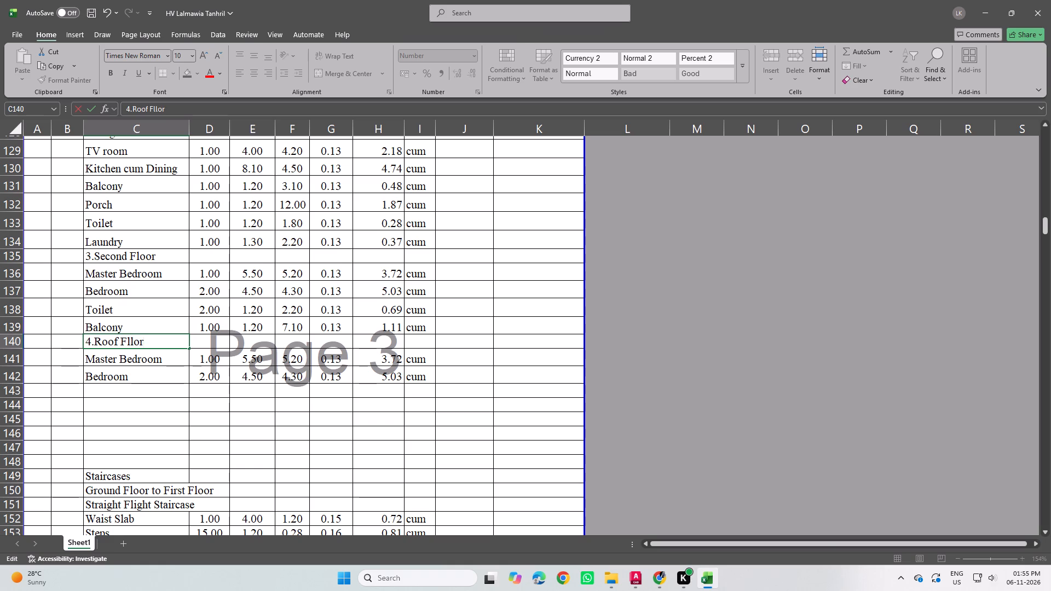
pyautogui.press('BackSpace')
pyautogui.press('BackSpace')
pyautogui.press('BackSpace')
pyautogui.write('oor')
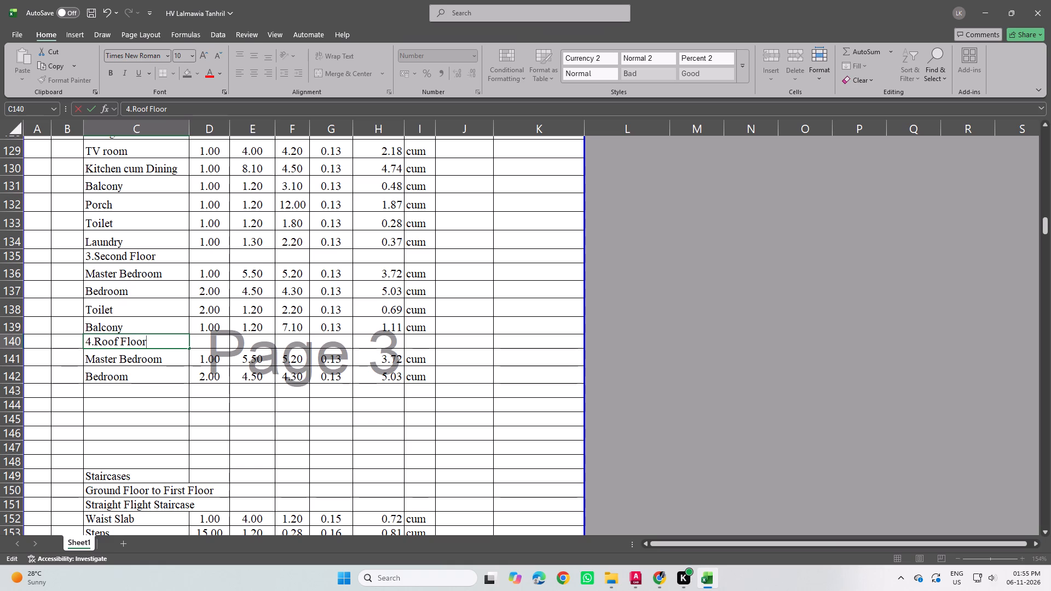
# Under the Roof Floor heading, delete the pasted Bedroom row and clear the Master Bedroom label.
pyautogui.click(5, 375)
pyautogui.rightClick(6, 375)
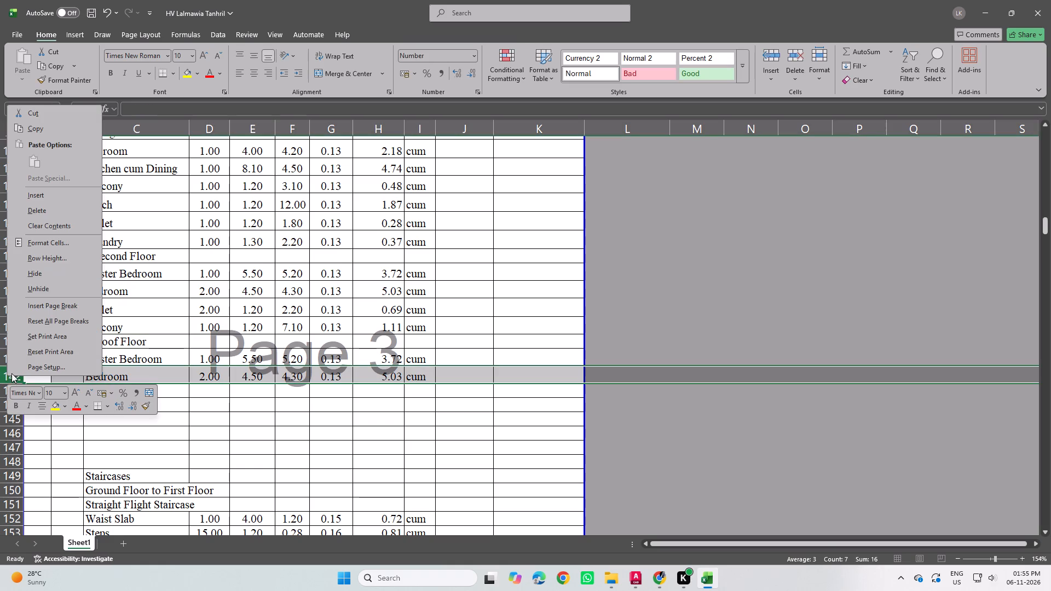
pyautogui.click(60, 210)
pyautogui.click(142, 351)
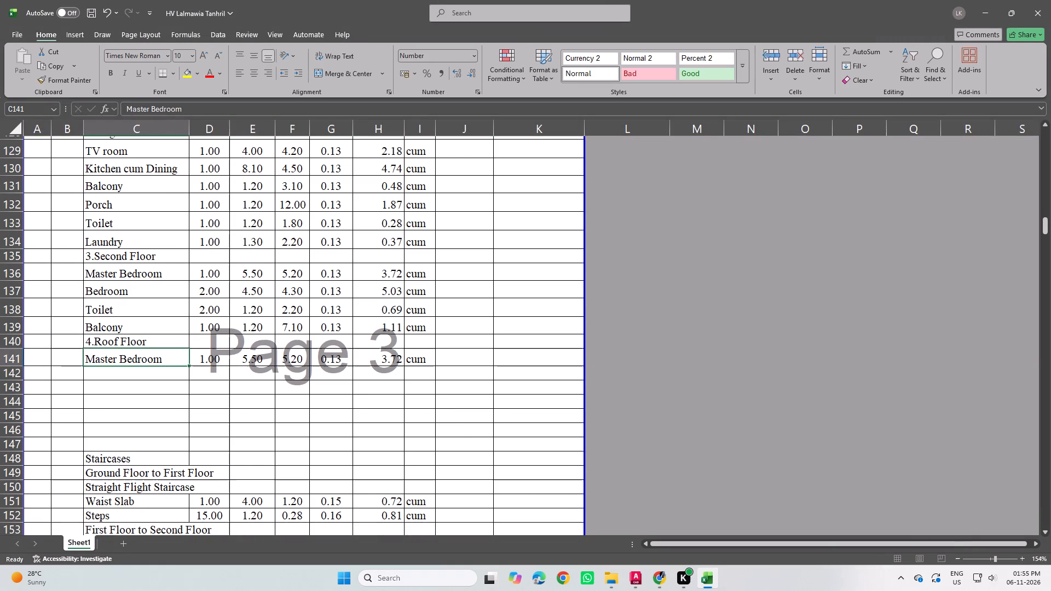
pyautogui.press('Insert')
pyautogui.press('Delete')
pyautogui.click(318, 437)
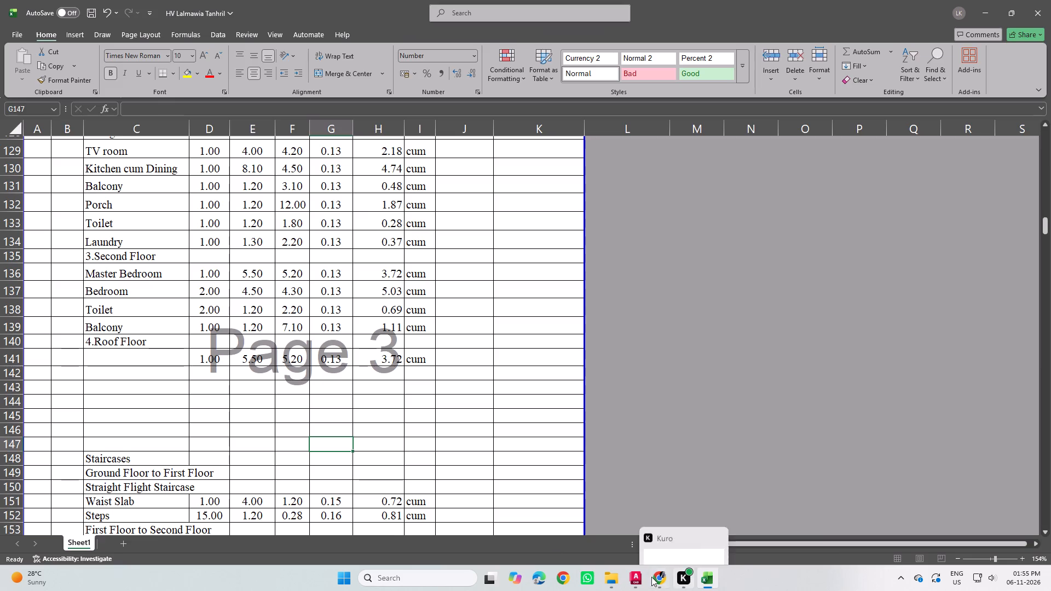
# Switch to AutoCAD and check the roof plan's overall length and width with the Dimension tool.
pyautogui.click(628, 577)
pyautogui.scroll(-2, 525, 403)
pyautogui.moveTo(644, 404); pyautogui.dragTo(482, 399, button='middle')
pyautogui.moveTo(694, 430); pyautogui.dragTo(414, 409, button='middle')
pyautogui.moveTo(412, 410); pyautogui.dragTo(483, 411, button='middle')
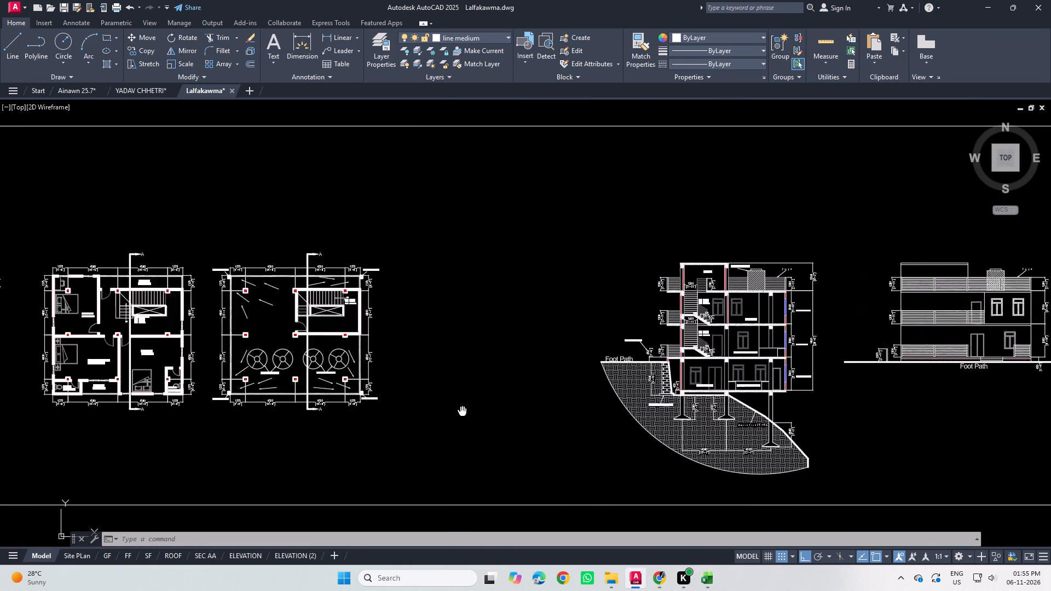
pyautogui.moveTo(483, 411); pyautogui.dragTo(596, 404, button='middle')
pyautogui.click(301, 61)
pyautogui.scroll(2, 373, 259)
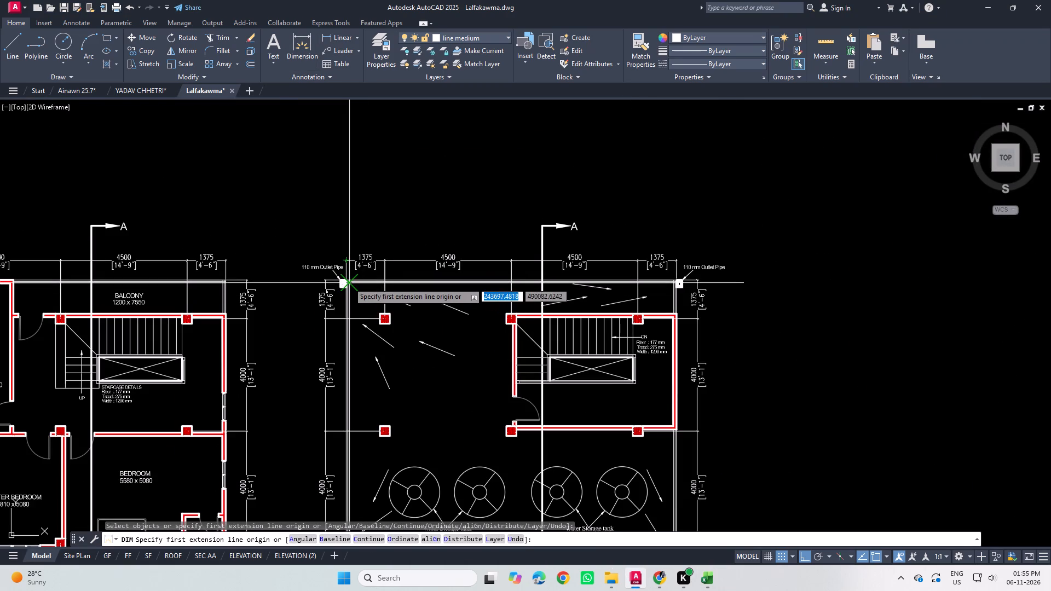
pyautogui.click(340, 282)
pyautogui.moveTo(342, 382); pyautogui.dragTo(353, 274, button='middle')
pyautogui.moveTo(342, 436); pyautogui.dragTo(357, 358, button='middle')
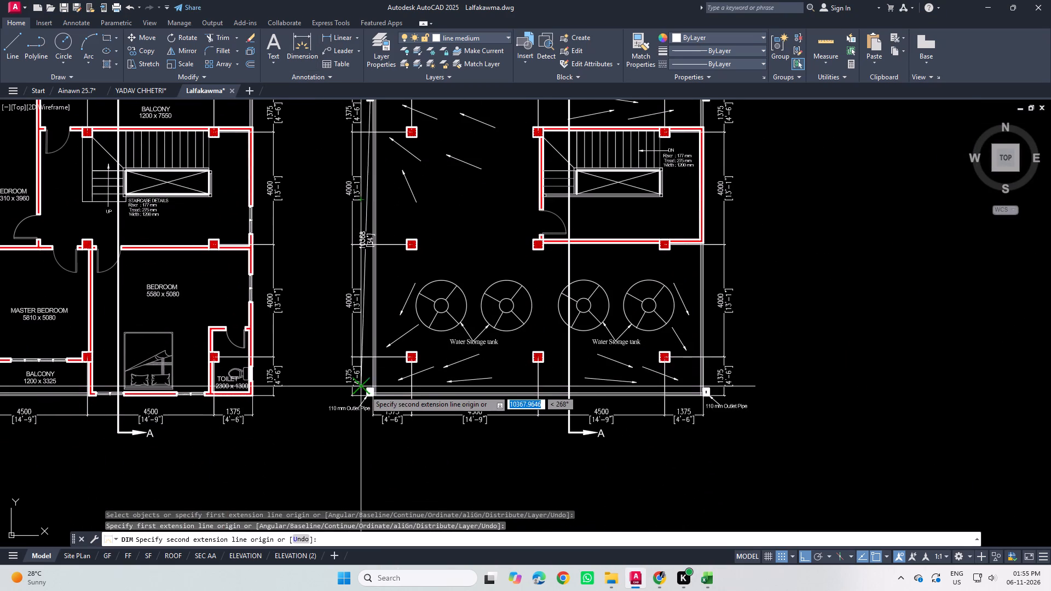
pyautogui.moveTo(382, 387); pyautogui.dragTo(344, 520, button='middle')
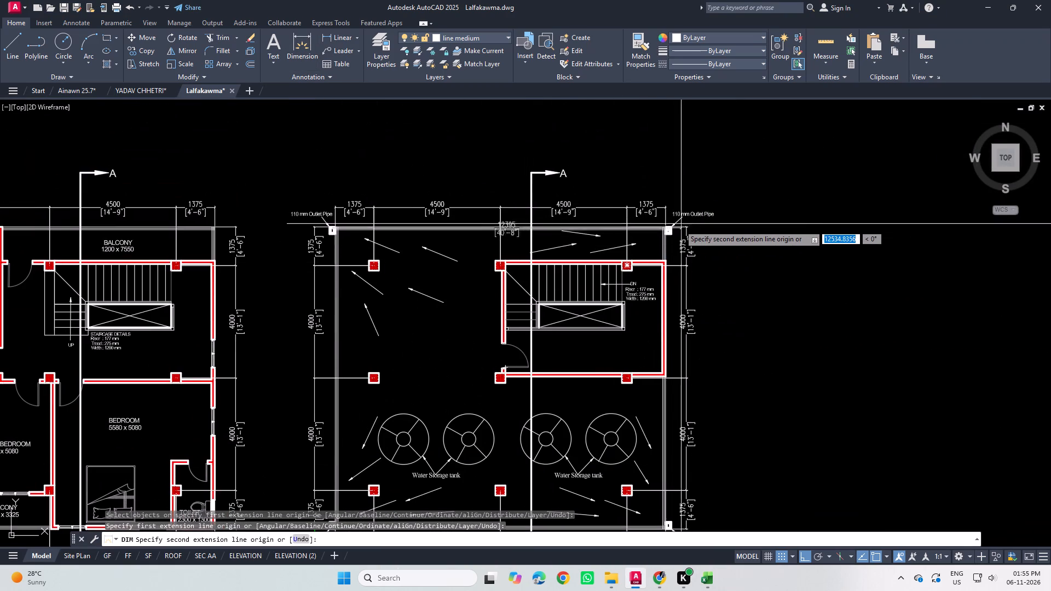
pyautogui.press('Escape')
# Back in Excel, set the Roof Floor slab row's dimensions to 10 by 12.
pyautogui.click(703, 579)
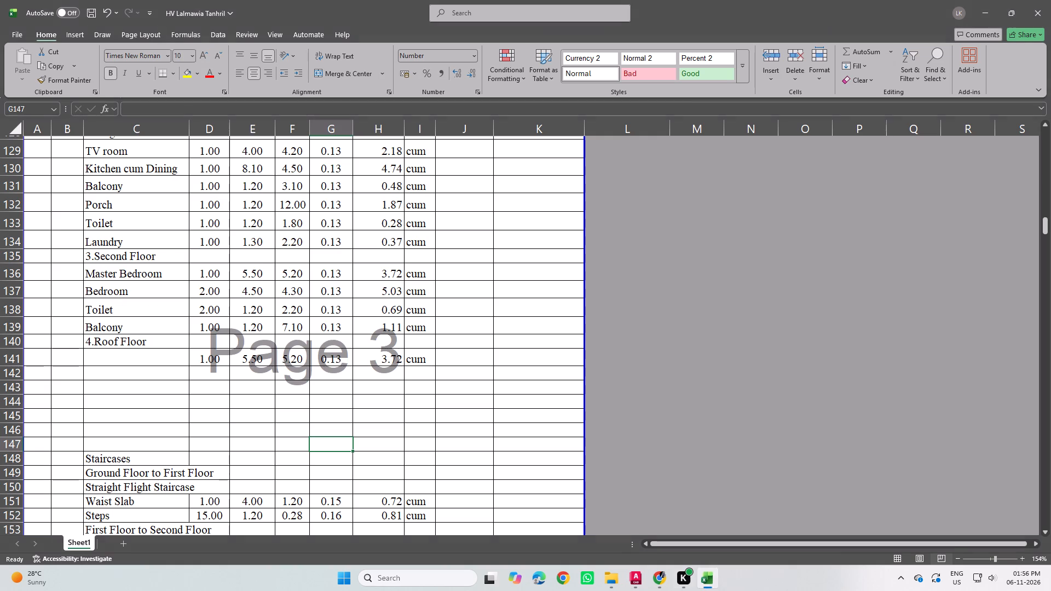
pyautogui.click(252, 356)
pyautogui.press('1')
pyautogui.press('0')
pyautogui.click(296, 361)
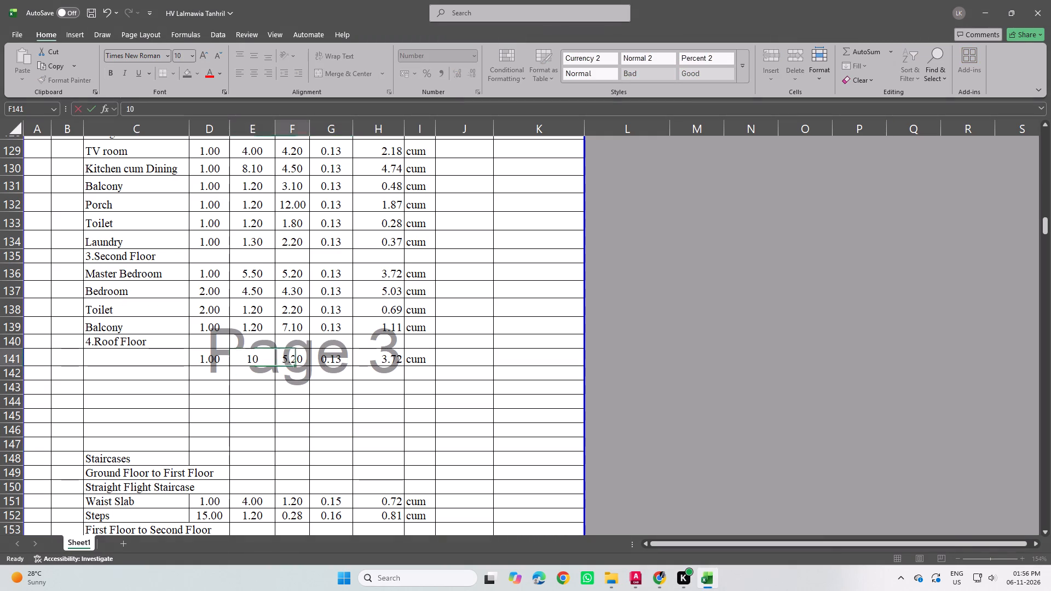
pyautogui.write('12')
pyautogui.click(367, 372)
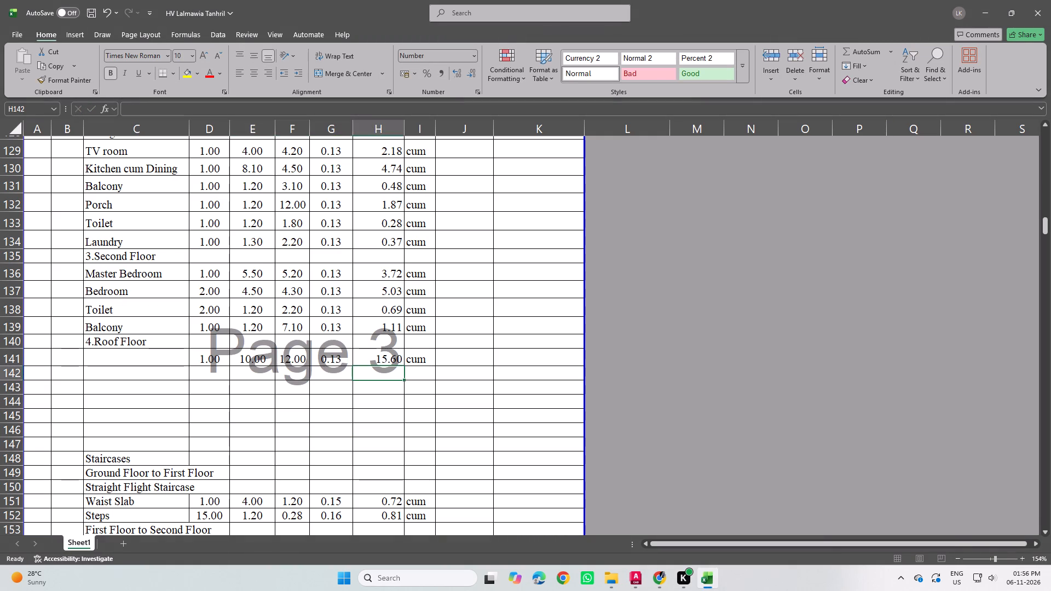
# Copy the Roof Floor heading to the row below its slab entry and rename the copy as 5.Mumty.
pyautogui.click(91, 375)
pyautogui.click(110, 347)
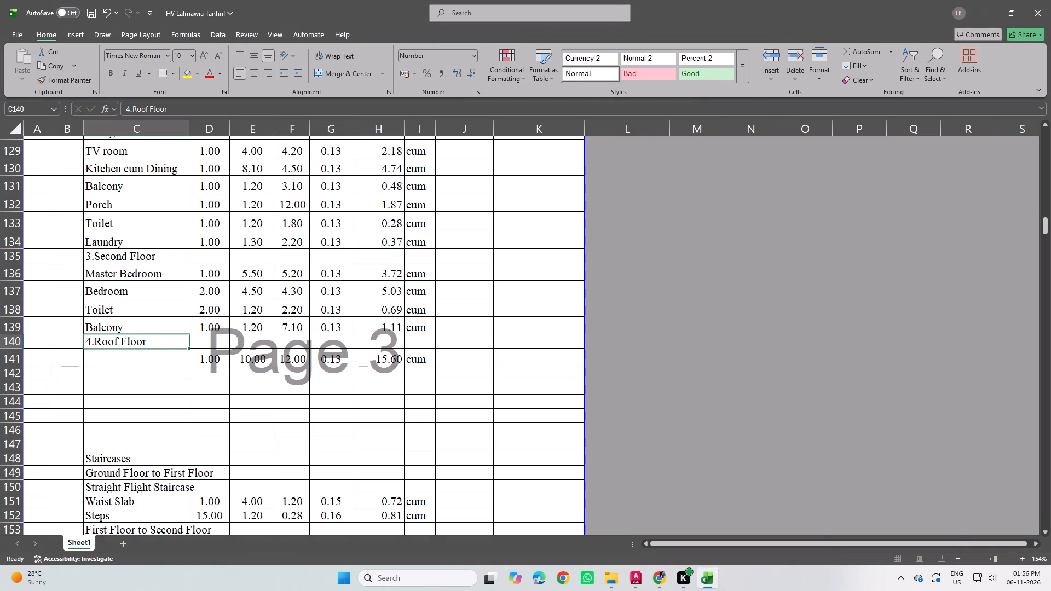
pyautogui.hotkey('ctrl', 'c')
pyautogui.click(117, 366)
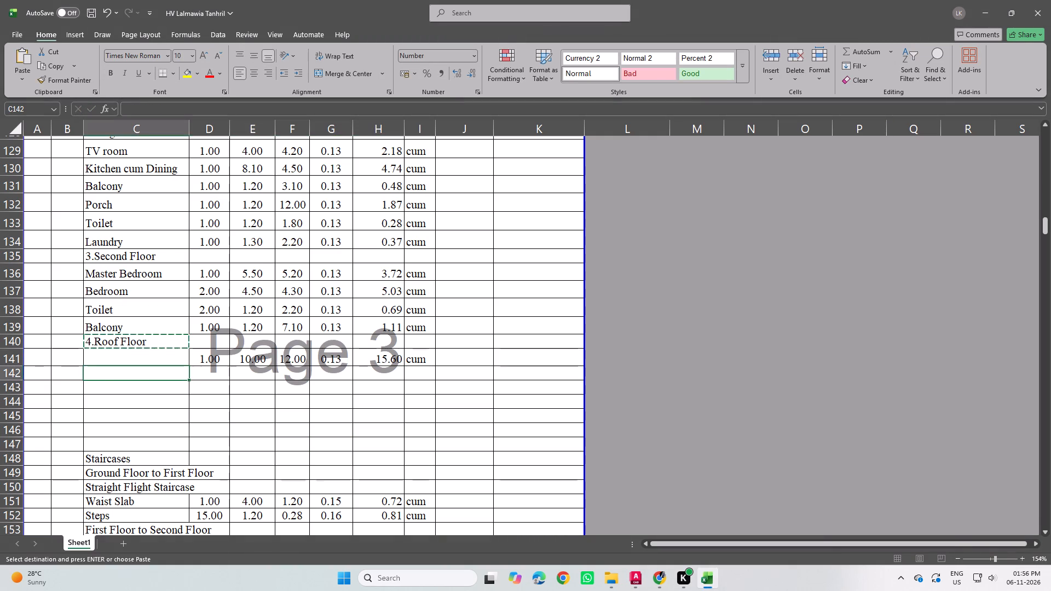
pyautogui.hotkey('ctrl', 'v')
pyautogui.doubleClick(91, 375)
pyautogui.press('BackSpace')
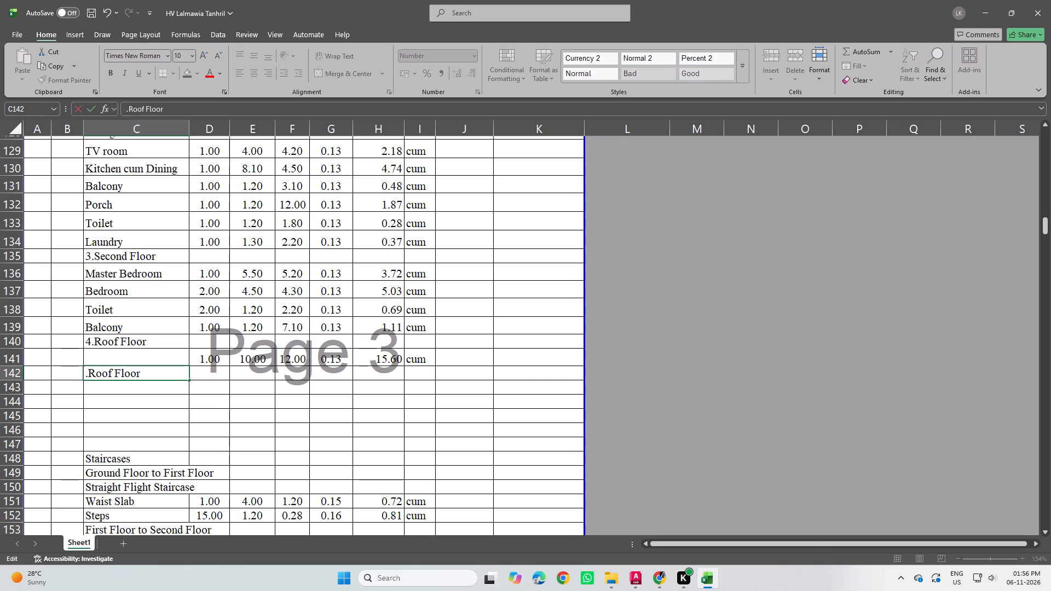
pyautogui.press('5')
pyautogui.moveTo(148, 374); pyautogui.dragTo(94, 371)
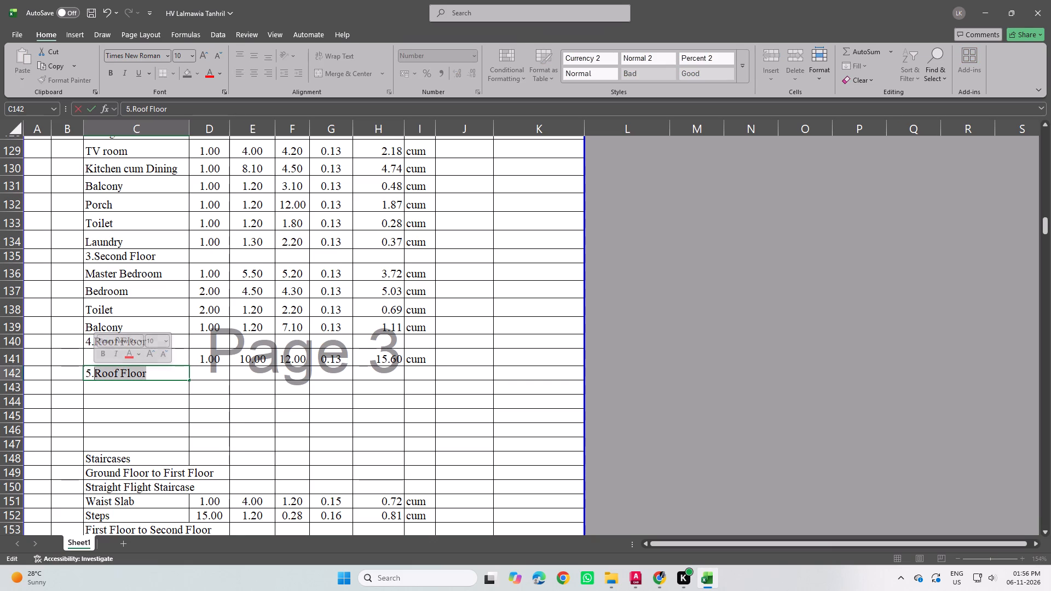
pyautogui.write('Mum')
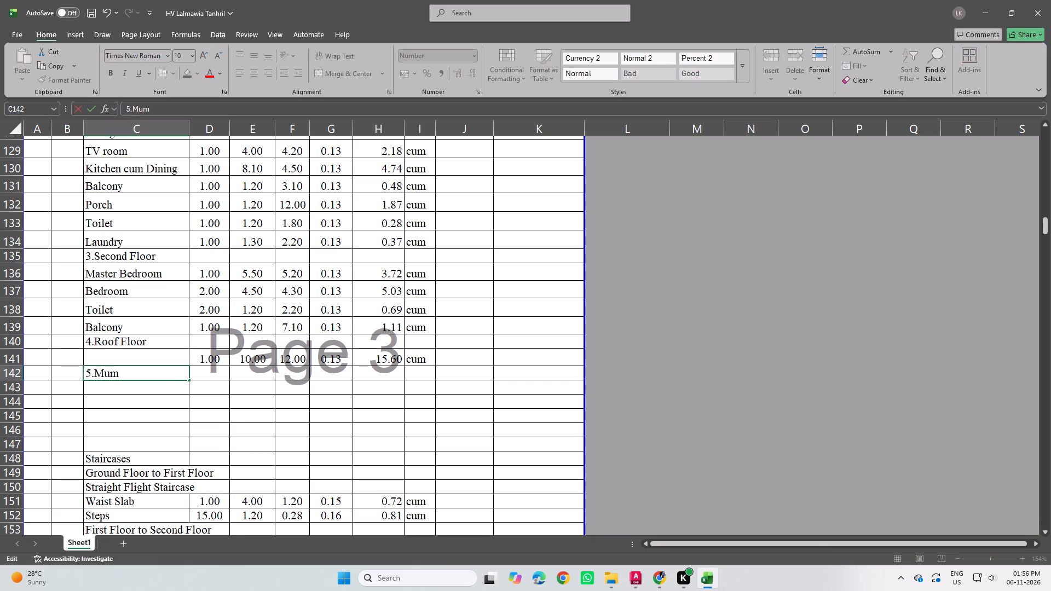
pyautogui.write('ty')
# Below the Mumty heading, enter quantity 1 and dimensions 5.1 by 4.3, consulting the AutoCAD roof plan.
pyautogui.click(207, 389)
pyautogui.press('1')
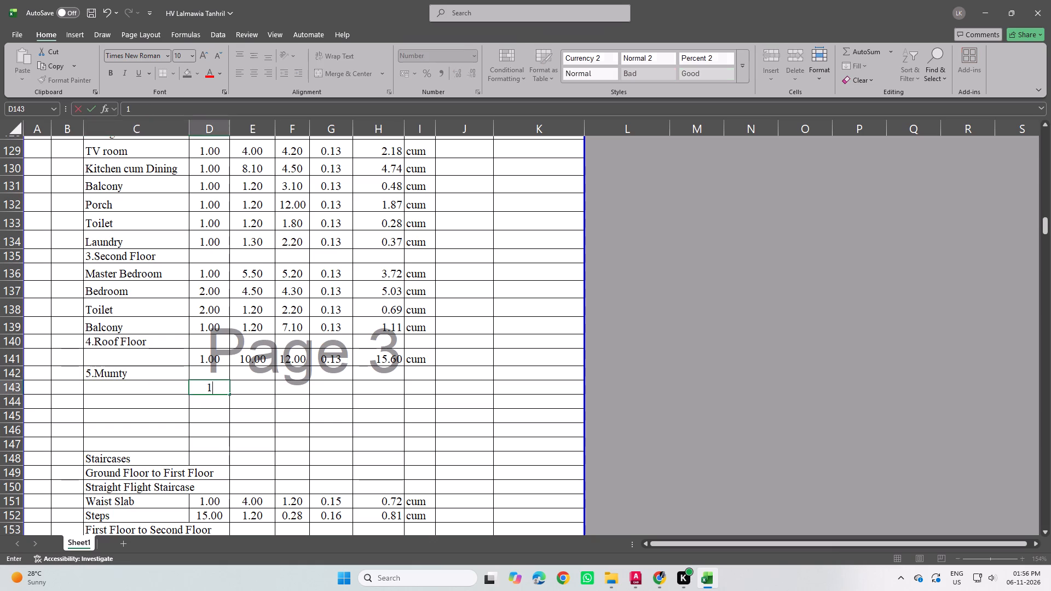
pyautogui.click(249, 398)
pyautogui.click(262, 385)
pyautogui.click(636, 578)
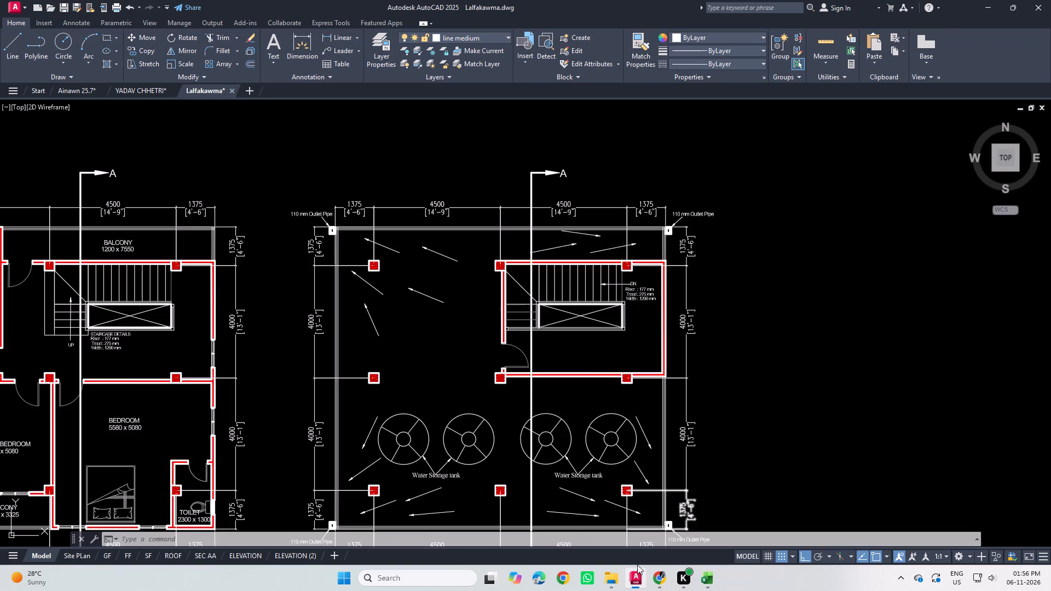
pyautogui.scroll(-1, 594, 435)
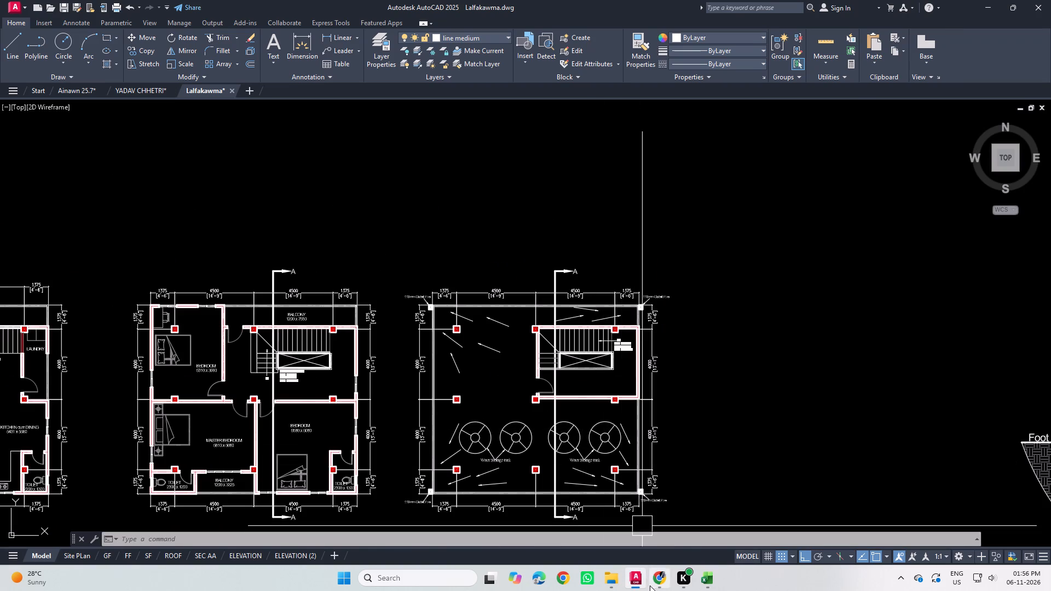
pyautogui.click(638, 581)
pyautogui.write('5.')
pyautogui.press('1')
pyautogui.click(284, 383)
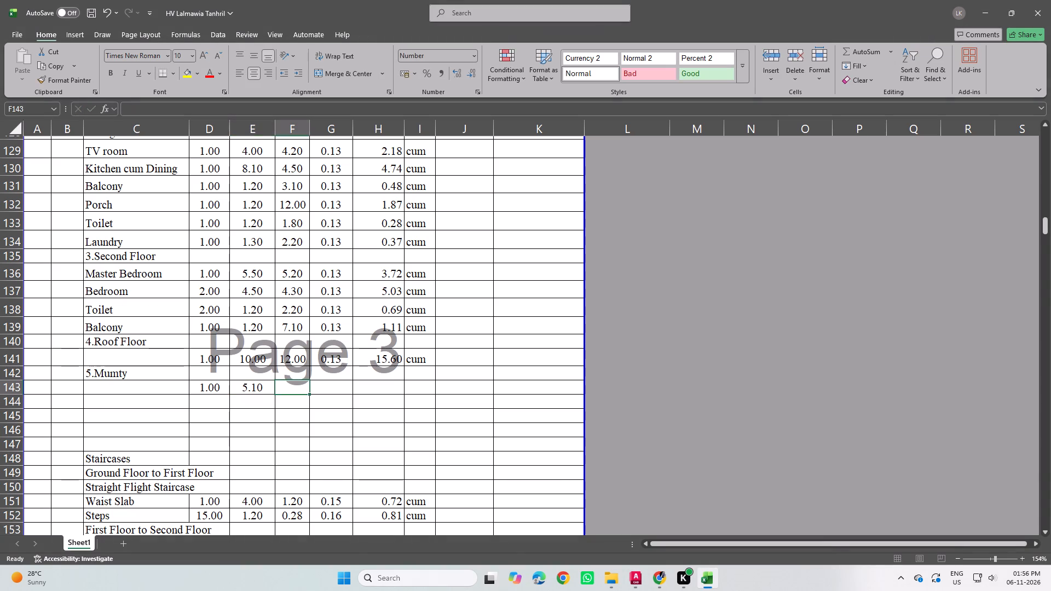
pyautogui.press('4')
pyautogui.press('.')
pyautogui.press('3')
pyautogui.press('Return')
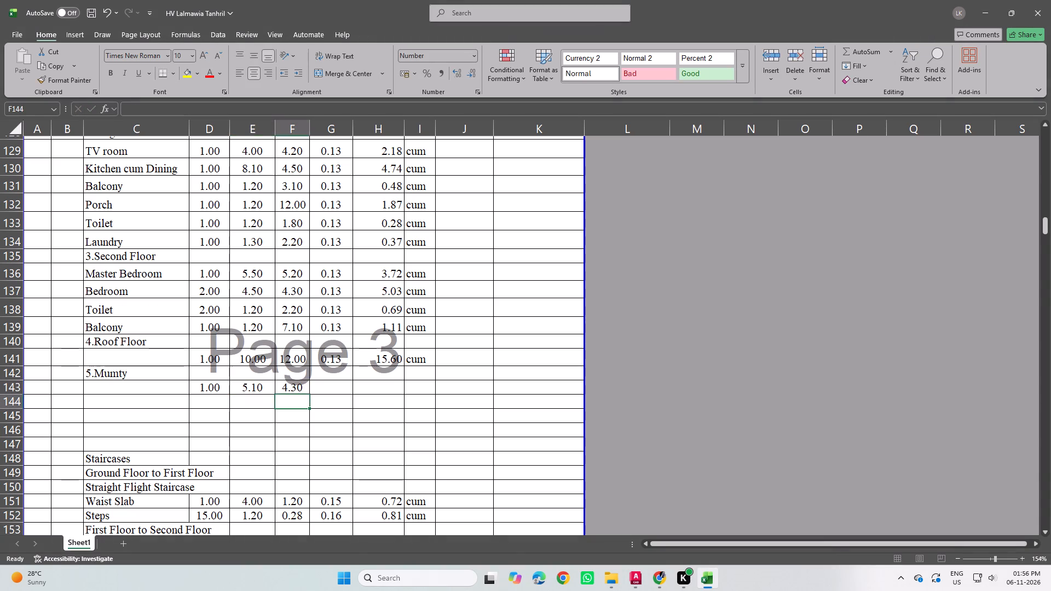
# Enter a slab thickness of 0.13 in the Mumty row and remove its bold formatting.
pyautogui.click(338, 389)
pyautogui.press('0')
pyautogui.press('.')
pyautogui.write('13')
pyautogui.press('Return')
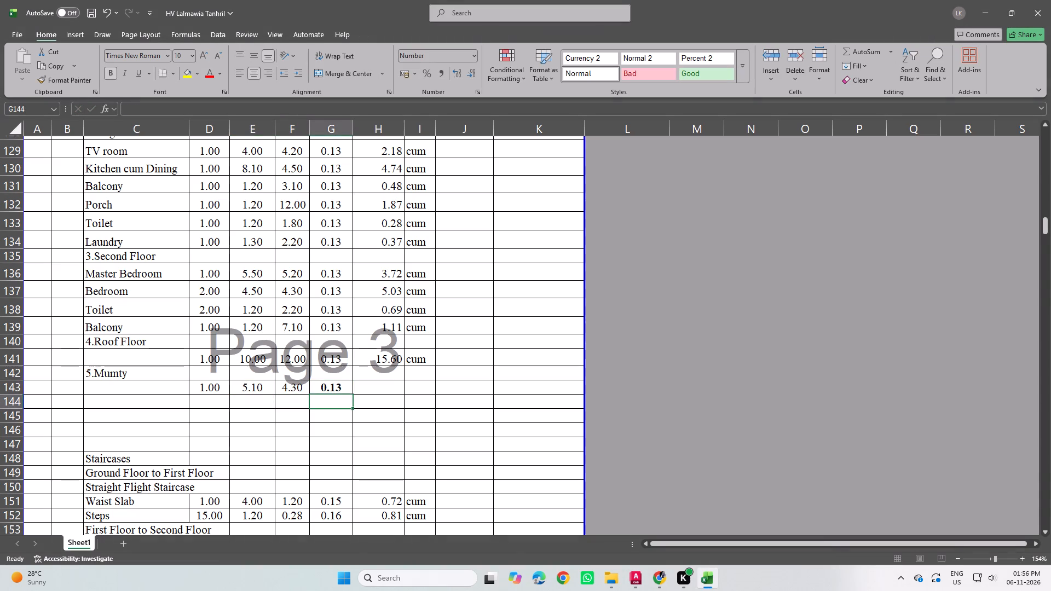
pyautogui.click(389, 387)
pyautogui.click(338, 385)
pyautogui.hotkey('ctrl', 'b')
# Calculate the Mumty slab volume with the formula =G143*F143*E143*D143 and remove the result's bold formatting.
pyautogui.click(371, 392)
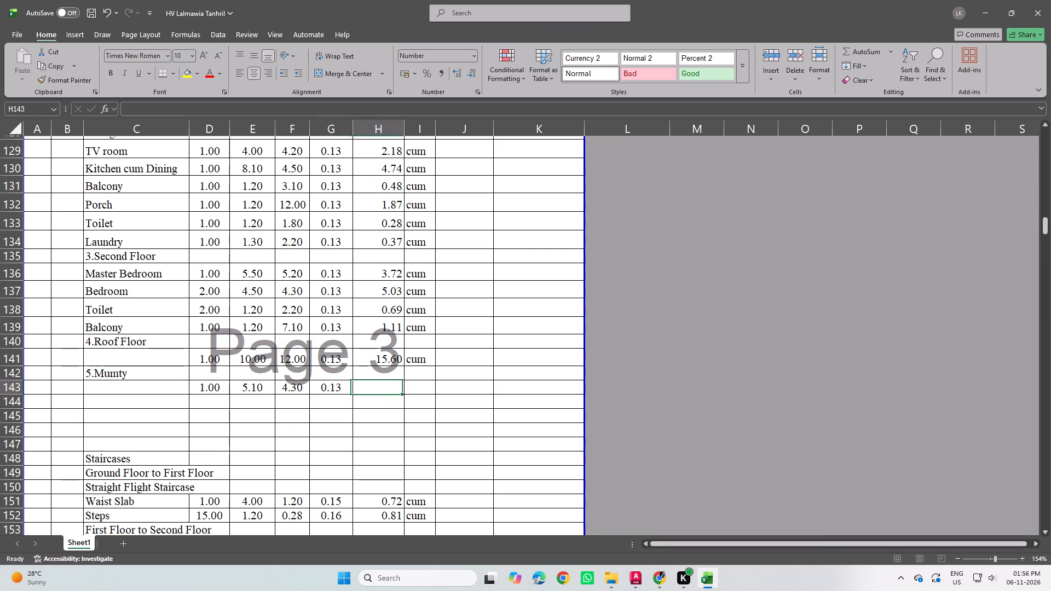
pyautogui.press('=')
pyautogui.click(343, 389)
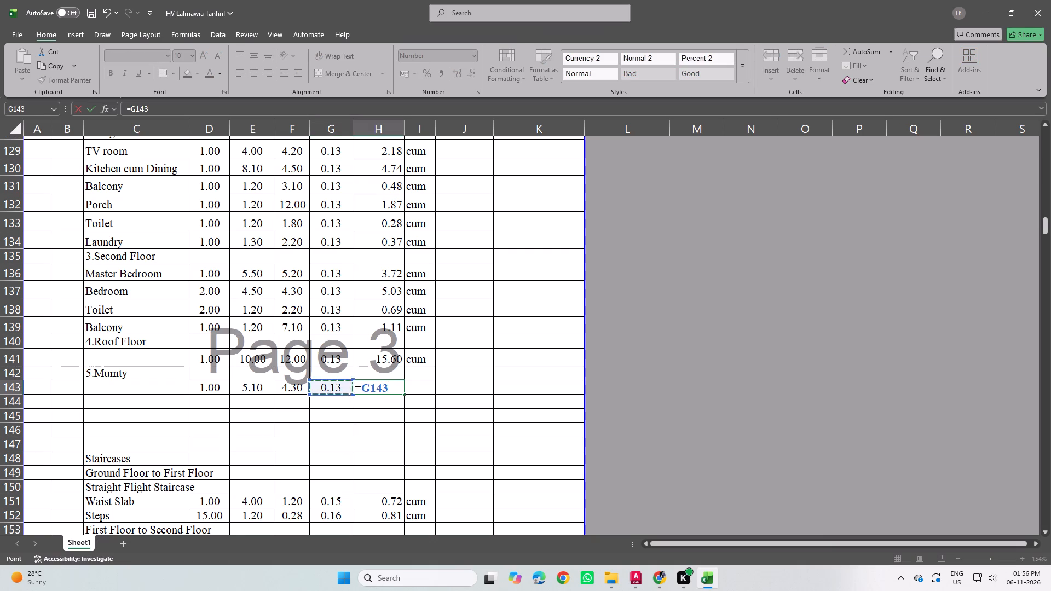
pyautogui.press('*')
pyautogui.click(296, 393)
pyautogui.press('*')
pyautogui.click(246, 386)
pyautogui.click(214, 388)
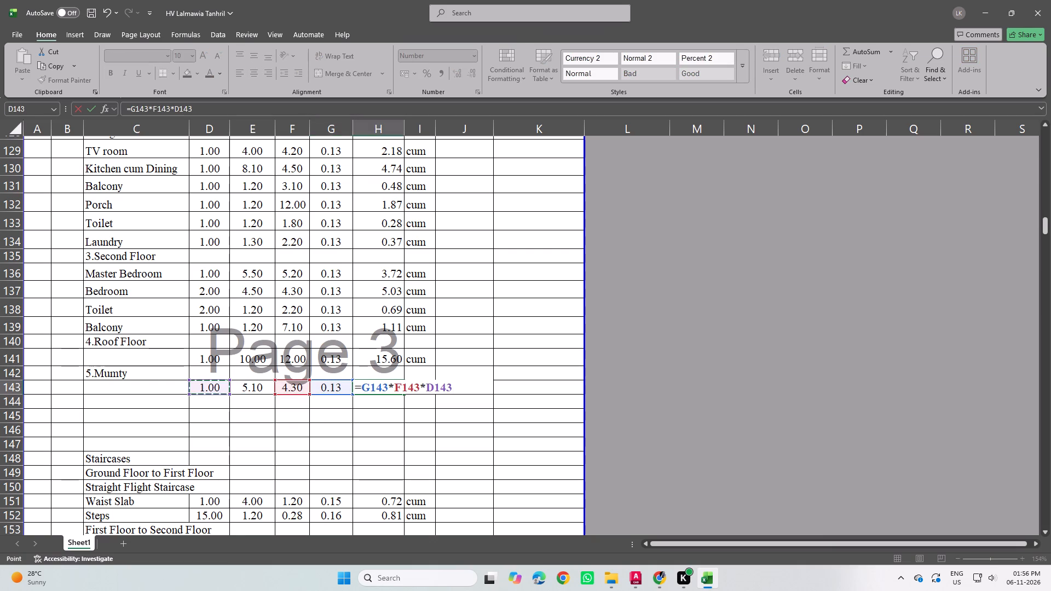
pyautogui.click(251, 386)
pyautogui.press('*')
pyautogui.click(222, 383)
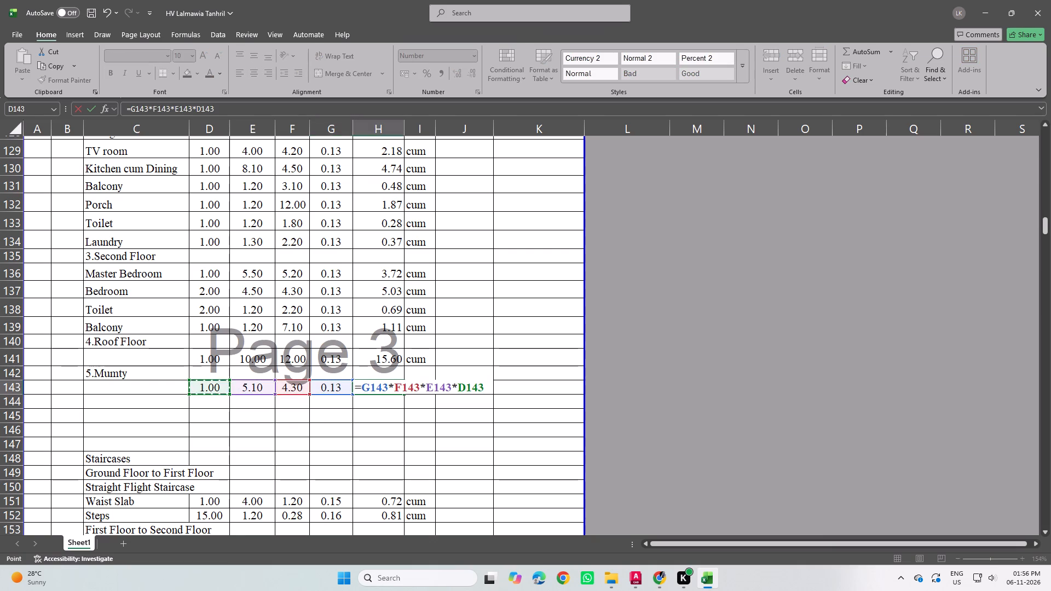
pyautogui.press('Return')
pyautogui.click(412, 364)
pyautogui.click(426, 383)
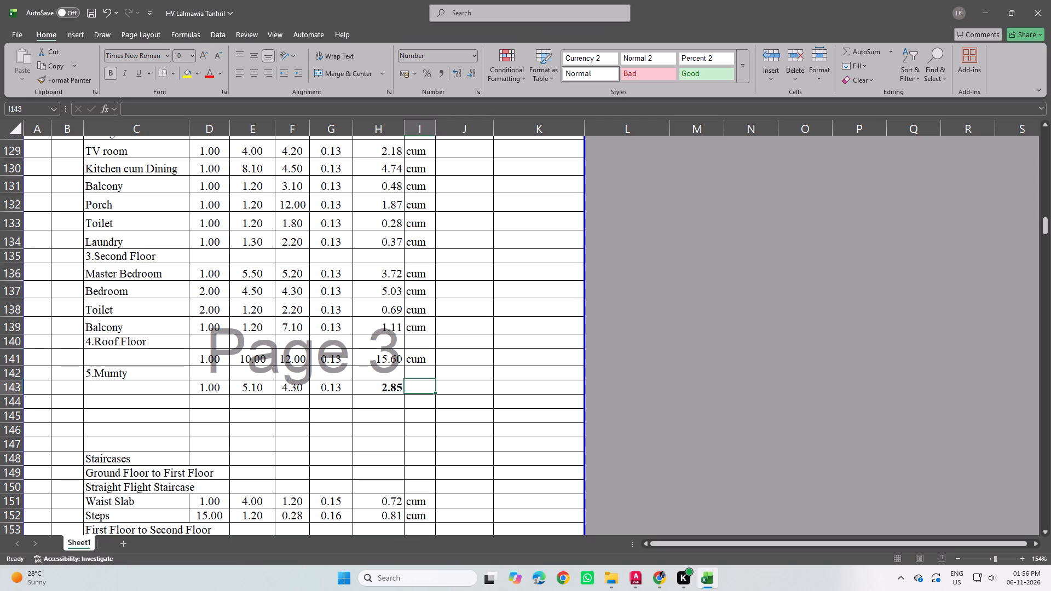
pyautogui.click(395, 383)
pyautogui.hotkey('ctrl', 'b')
# Copy the cum unit from the Roof Floor row into the Mumty row's unit cell.
pyautogui.click(420, 390)
pyautogui.click(417, 364)
pyautogui.hotkey('ctrl', 'c')
pyautogui.click(426, 390)
pyautogui.hotkey('ctrl', 'v')
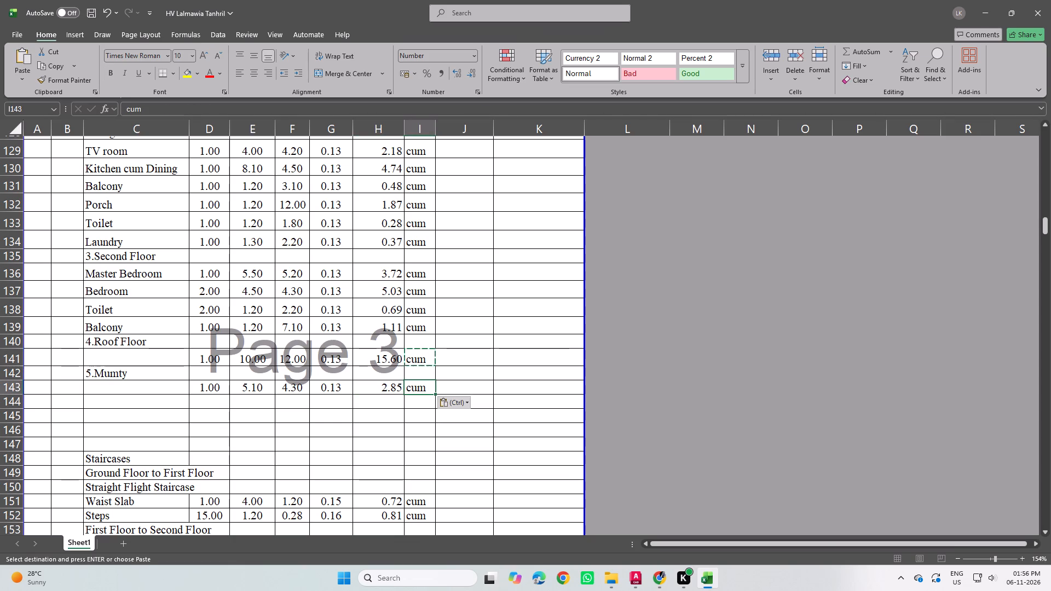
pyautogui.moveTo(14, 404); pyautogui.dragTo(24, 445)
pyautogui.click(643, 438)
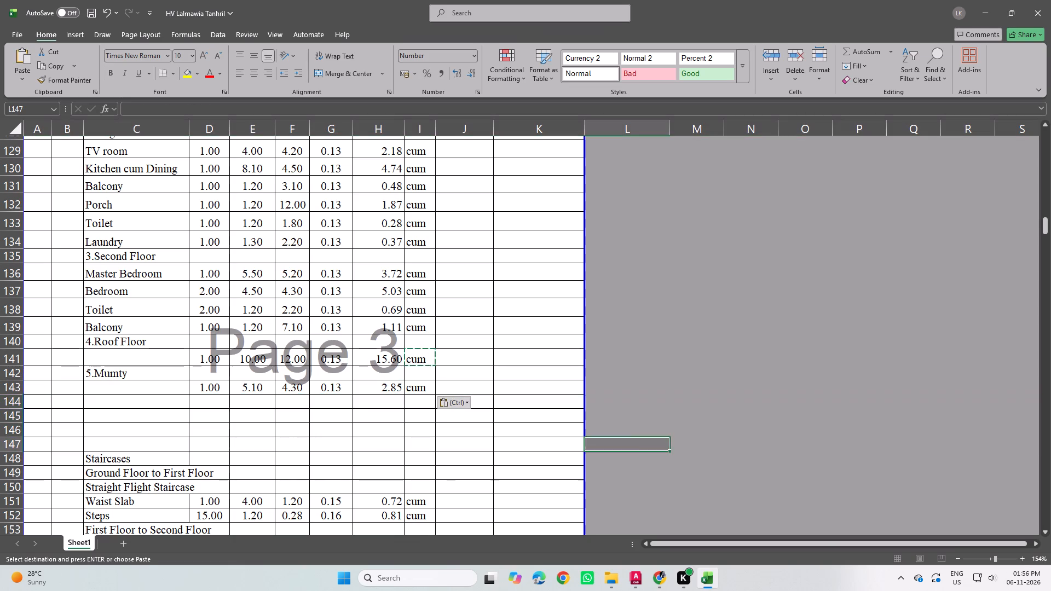
# Review the slab and staircase entries and inspect the formula behind the concrete G.Total.
pyautogui.scroll(-4, 432, 422)
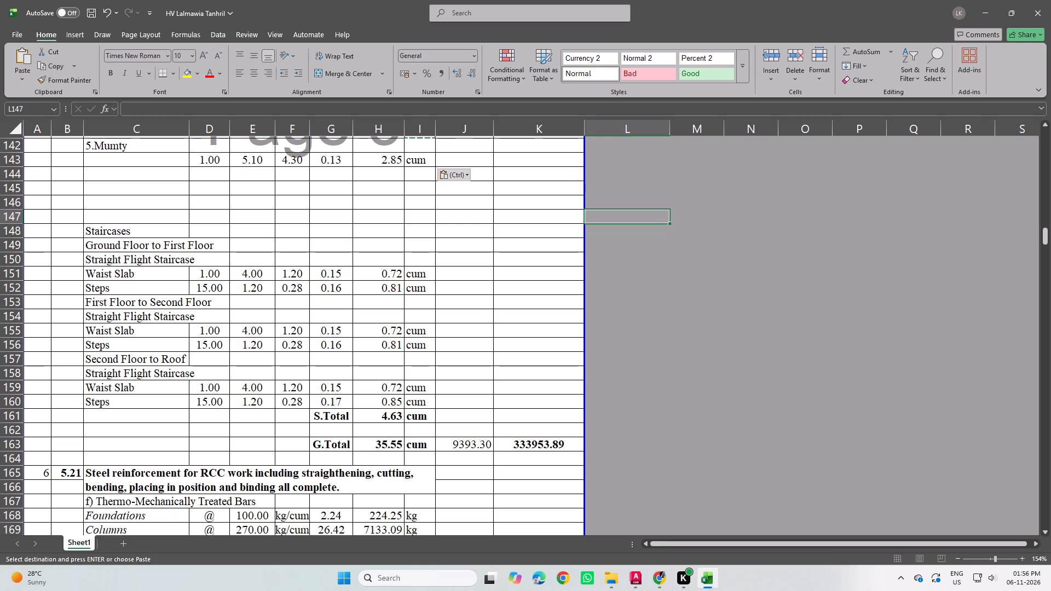
pyautogui.scroll(9, 475, 415)
pyautogui.scroll(-2, 478, 415)
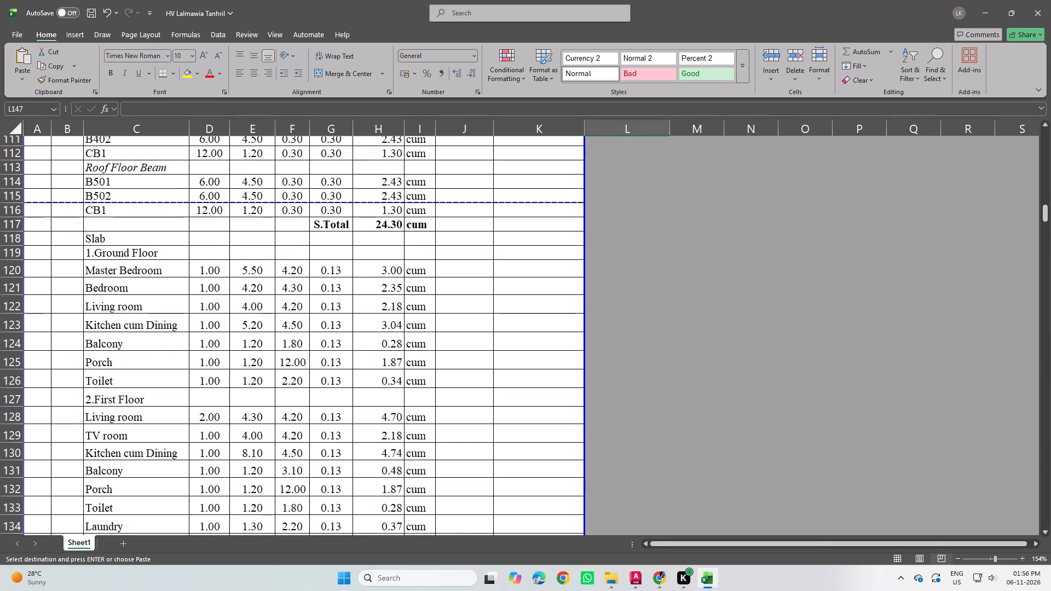
pyautogui.scroll(-5, 478, 415)
pyautogui.click(644, 409)
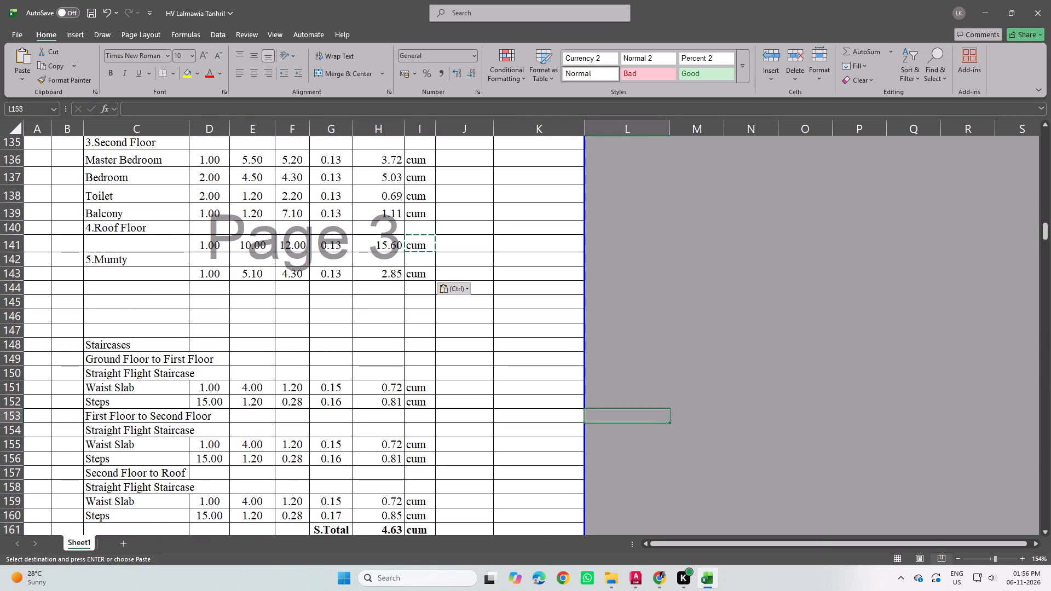
pyautogui.scroll(-2, 490, 447)
pyautogui.doubleClick(391, 444)
pyautogui.scroll(3, 423, 437)
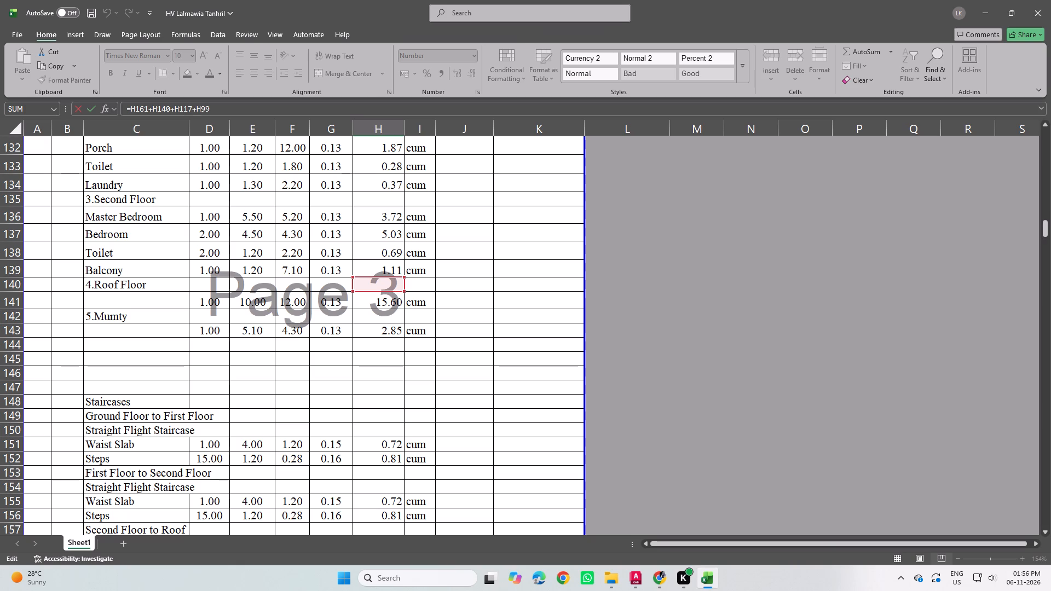
pyautogui.click(690, 414)
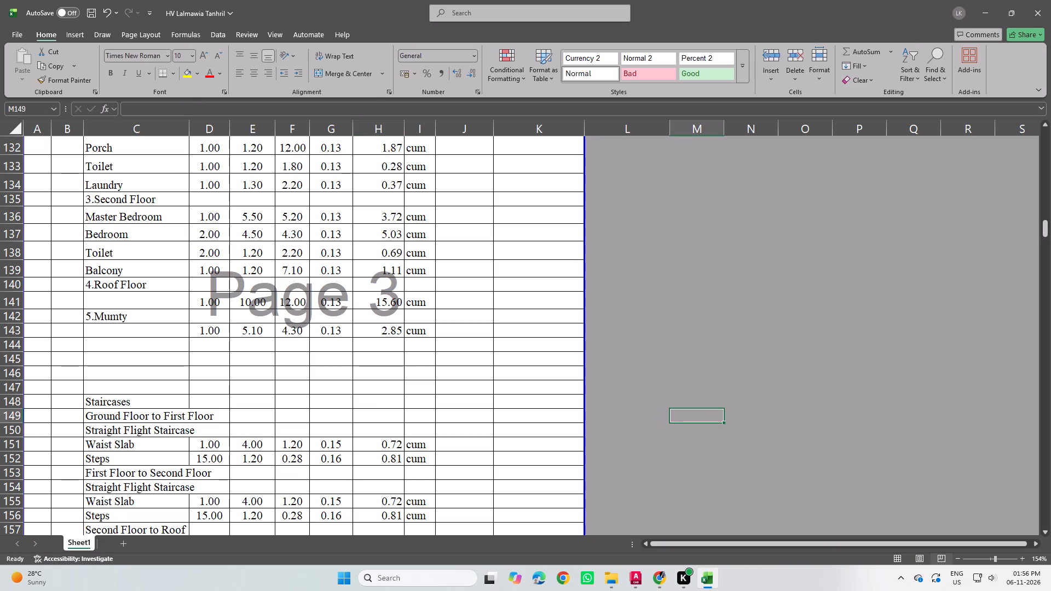
# Auto-fit the height of row 141, which holds the Roof Floor slab dimensions.
pyautogui.scroll(1, 77, 300)
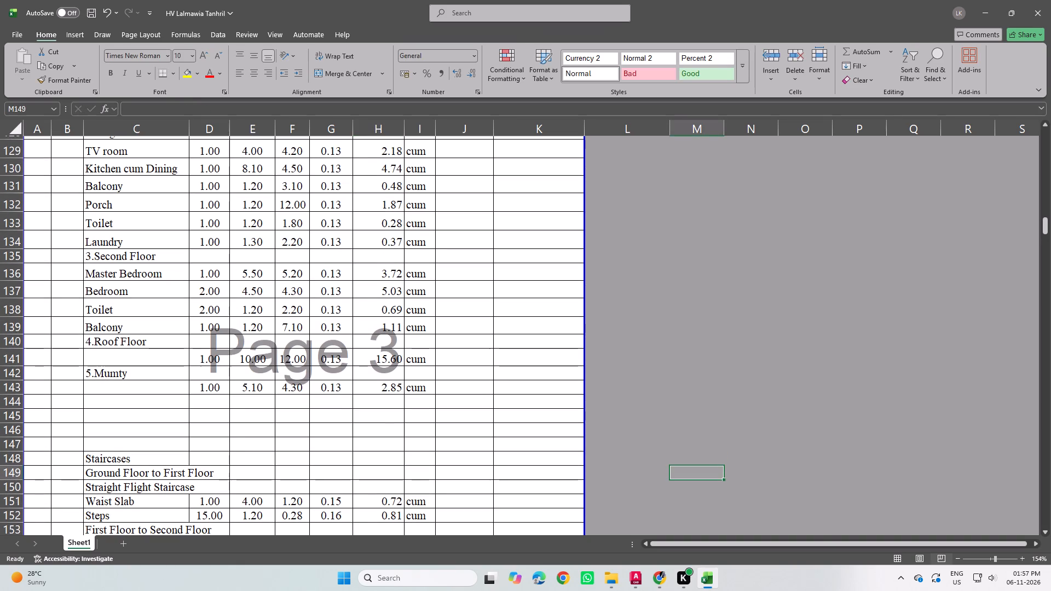
pyautogui.doubleClick(11, 348)
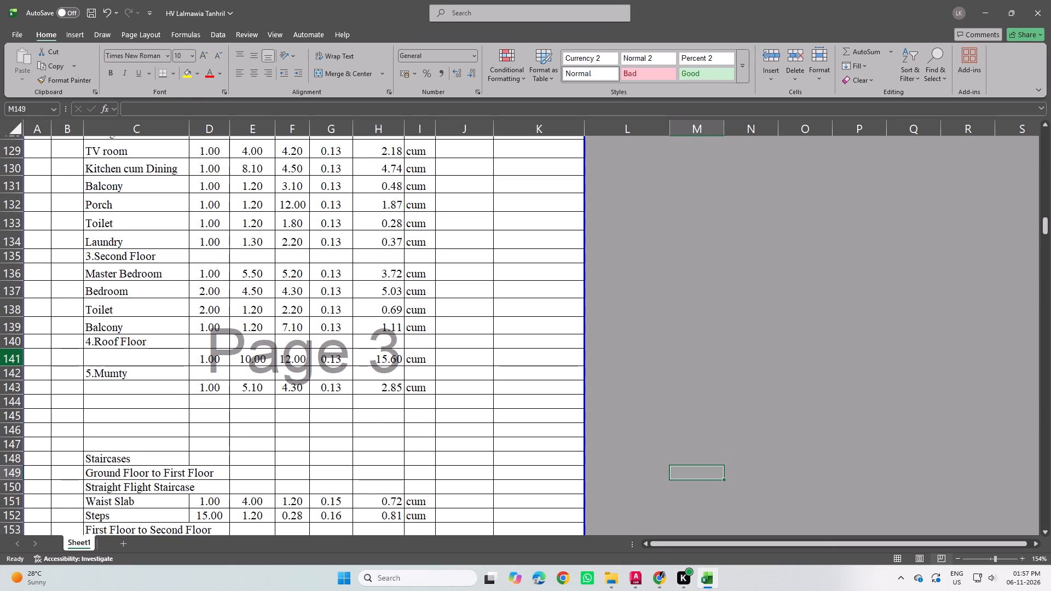
pyautogui.doubleClick(18, 367)
pyautogui.click(247, 393)
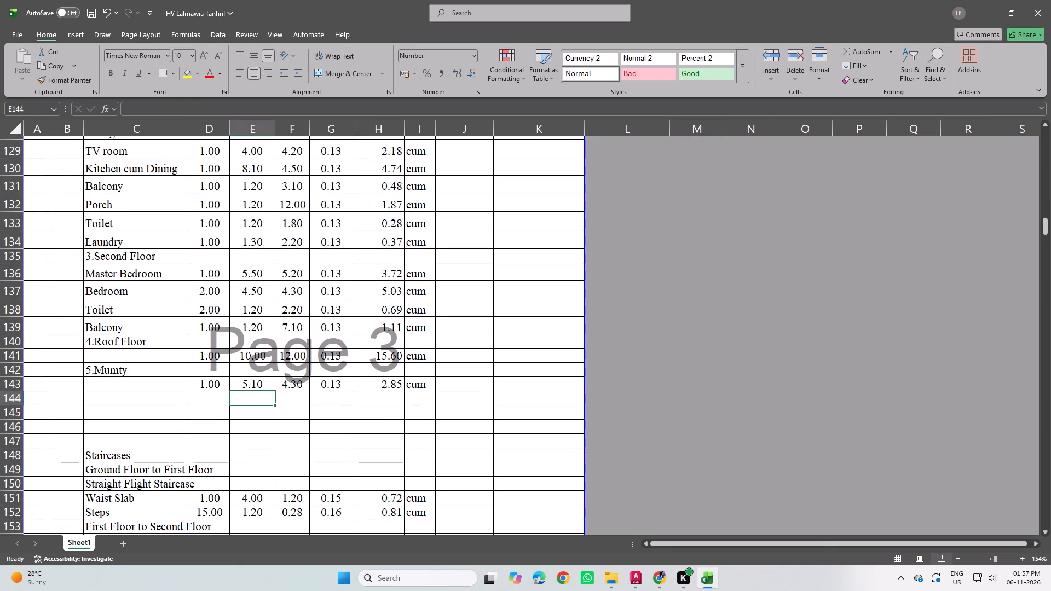
# Copy the staircase S.Total label, sum and cum unit into row 144, directly below the Mumty slab row.
pyautogui.scroll(-2, 376, 414)
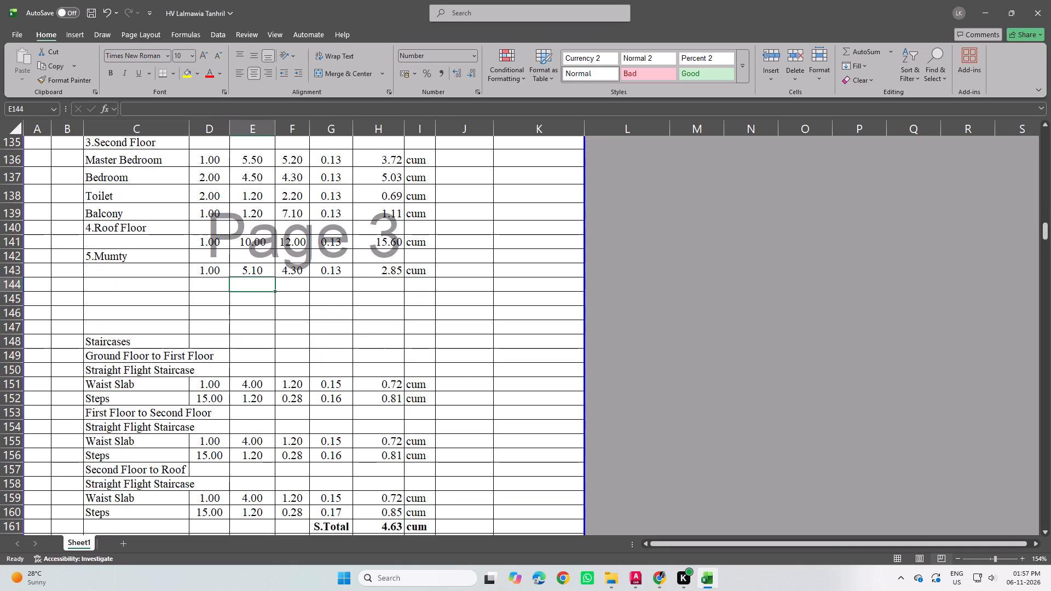
pyautogui.scroll(-1, 384, 436)
pyautogui.moveTo(326, 468); pyautogui.dragTo(430, 468)
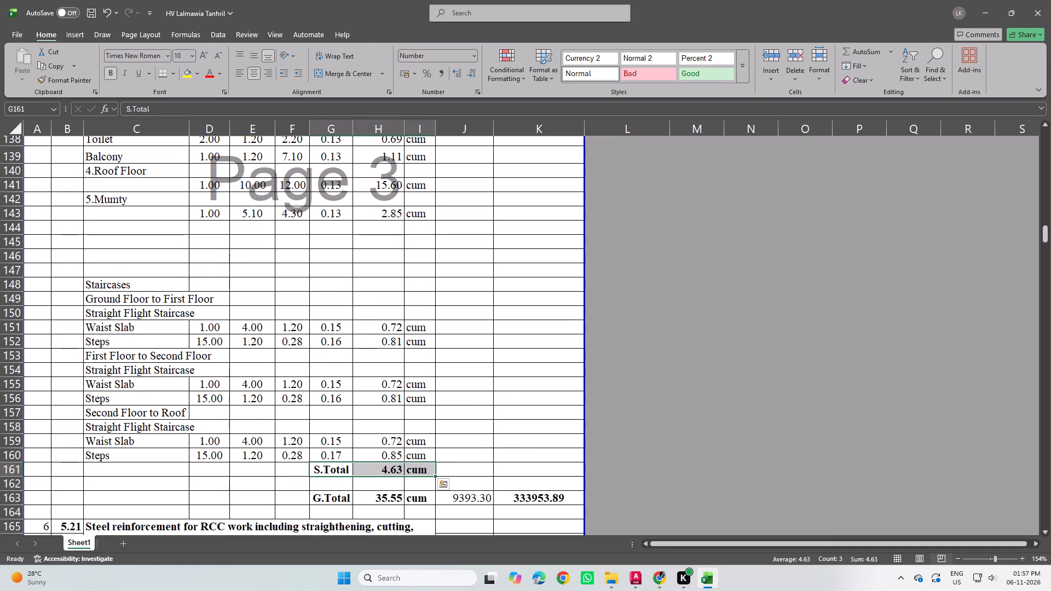
pyautogui.hotkey('ctrl', 'c')
pyautogui.click(334, 227)
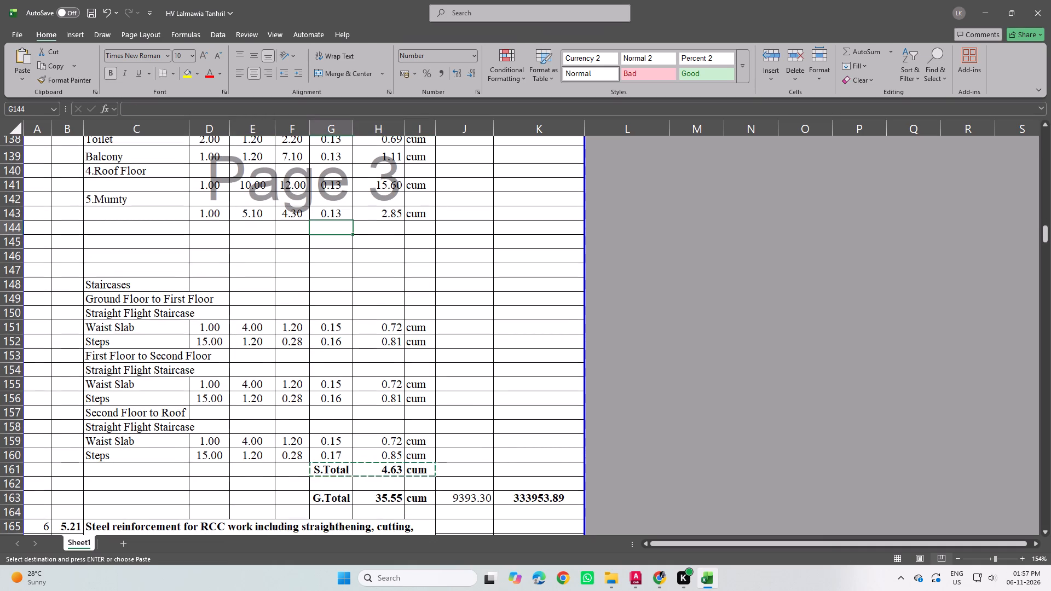
pyautogui.hotkey('ctrl', 'v')
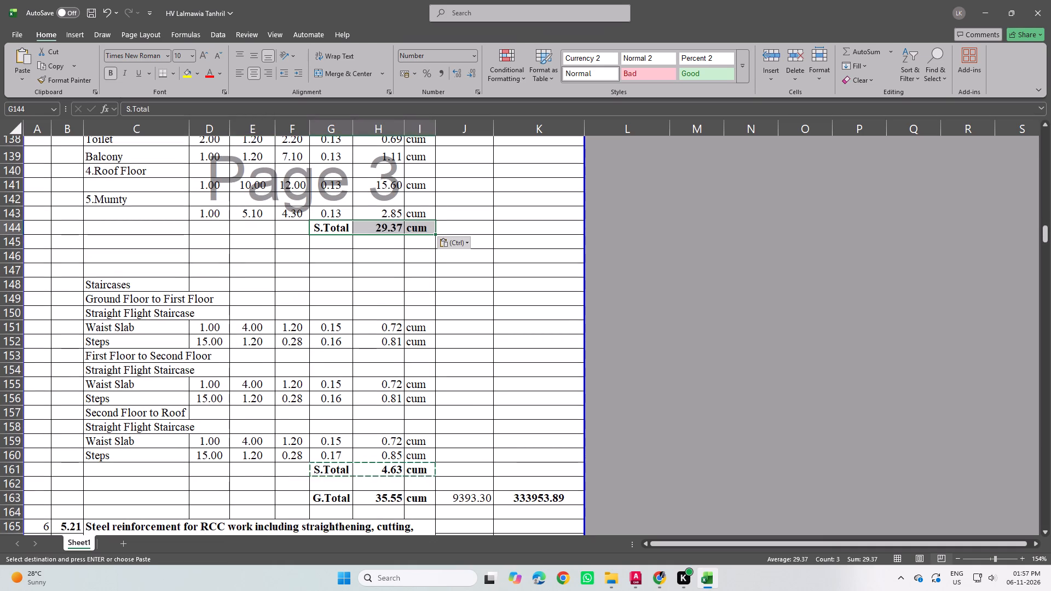
# Extend the slab S.Total formula to cover all slab volumes, making it =SUM(H120:H143).
pyautogui.doubleClick(388, 229)
pyautogui.scroll(5, 407, 231)
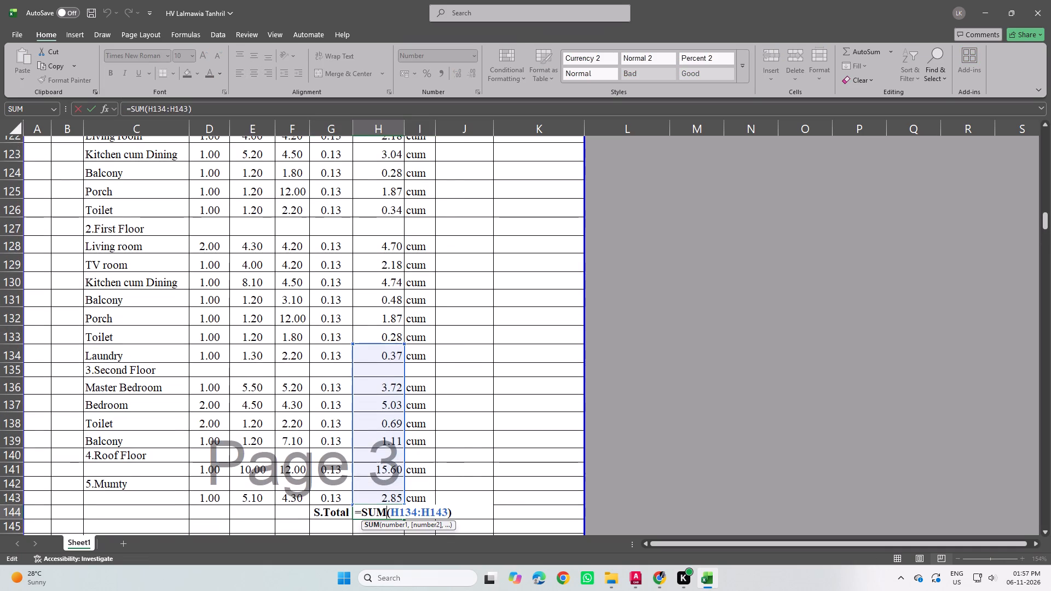
pyautogui.moveTo(404, 343); pyautogui.dragTo(393, 120)
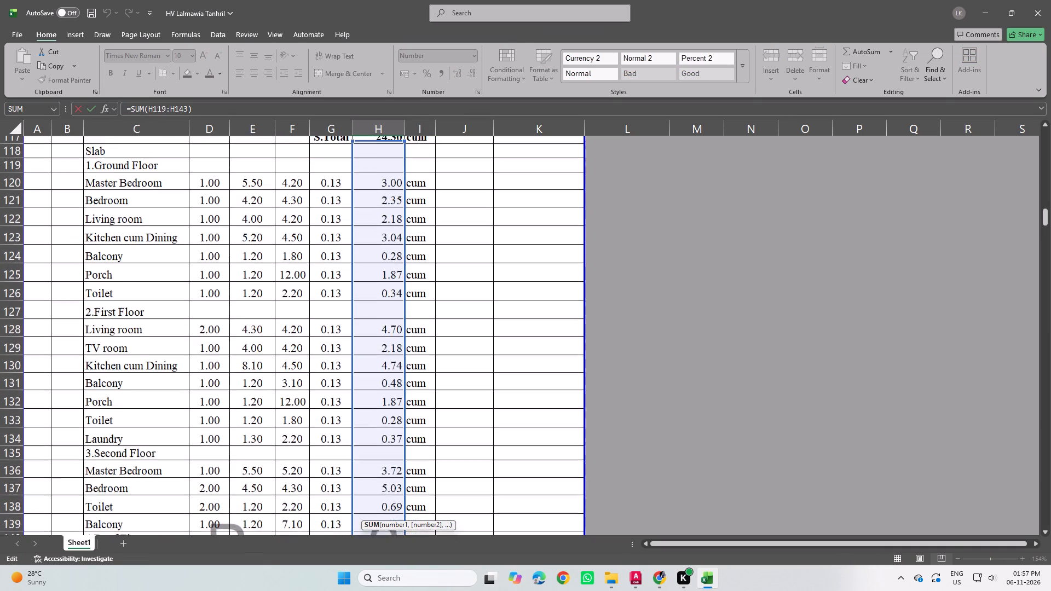
pyautogui.moveTo(393, 120); pyautogui.dragTo(393, 241)
pyautogui.press('Return')
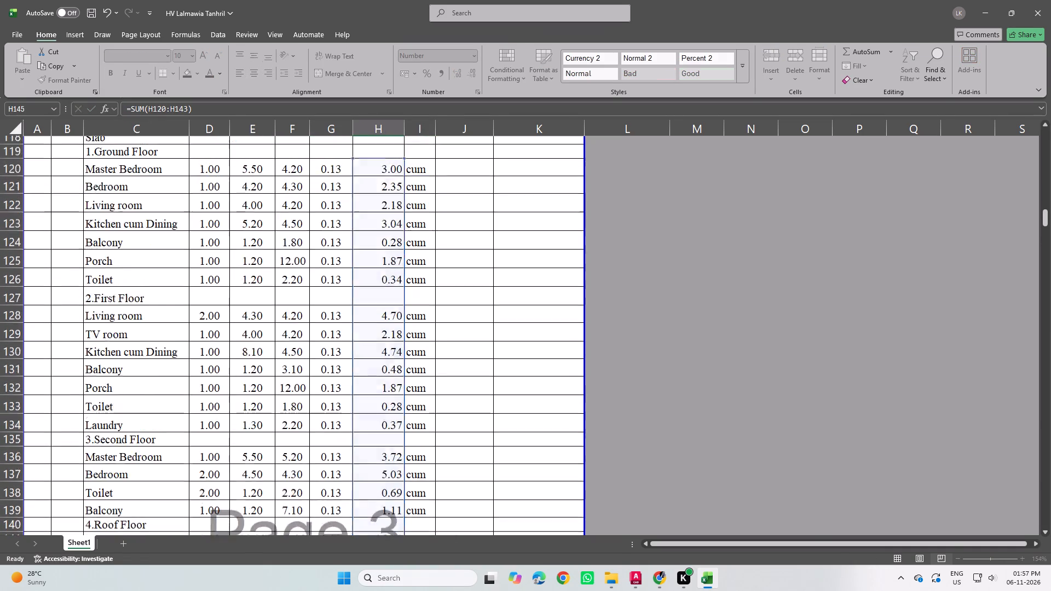
# Delete the three blank rows 145 to 147 between the slab S.Total and the Staircases heading.
pyautogui.scroll(-2, 458, 298)
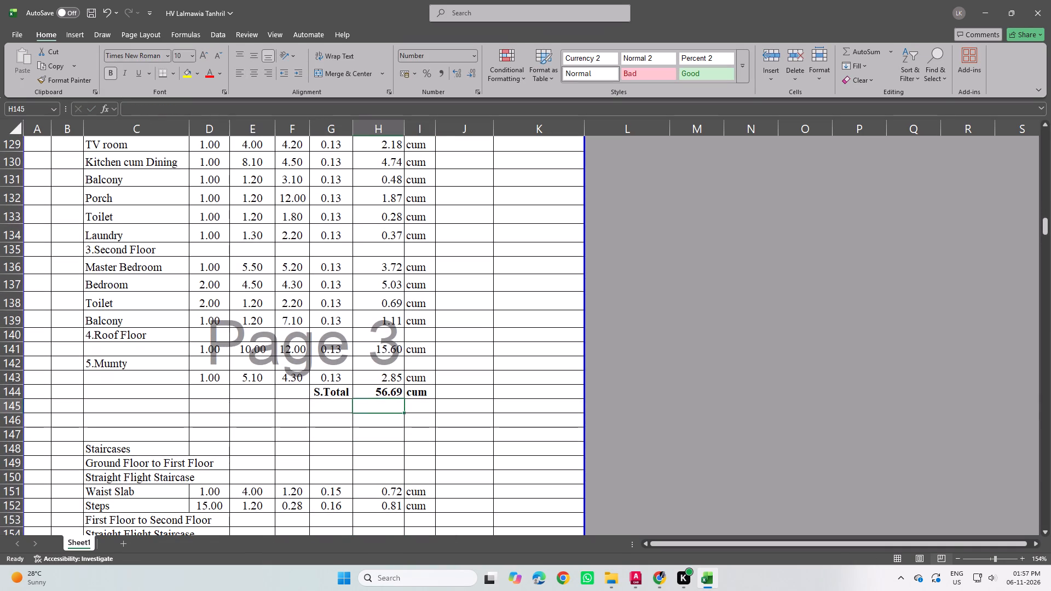
pyautogui.moveTo(15, 405); pyautogui.dragTo(20, 432)
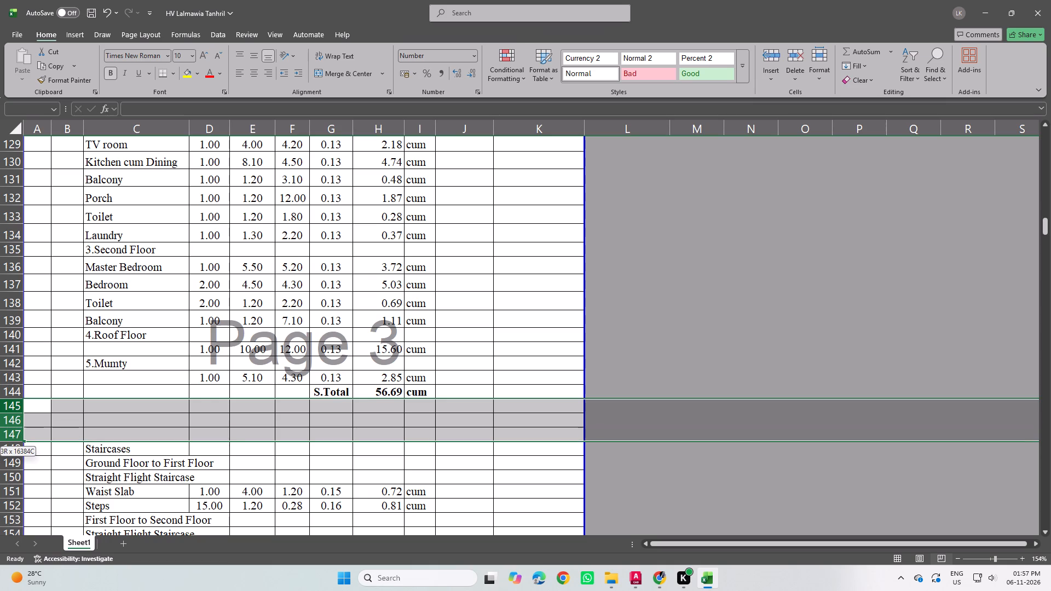
pyautogui.moveTo(20, 432); pyautogui.dragTo(21, 432)
pyautogui.rightClick(21, 428)
pyautogui.click(80, 264)
pyautogui.scroll(-1, 232, 340)
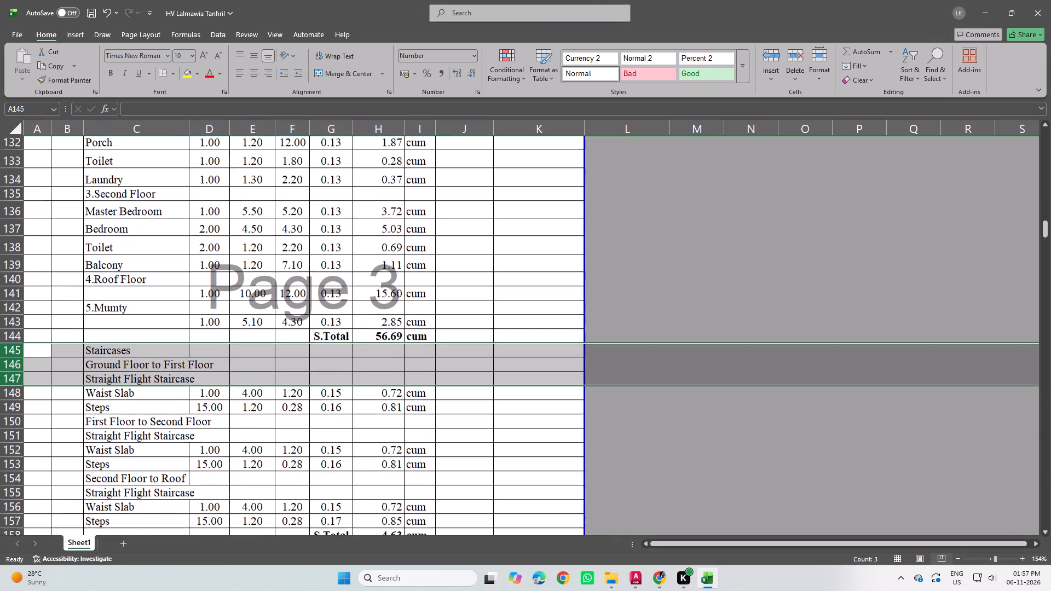
pyautogui.click(131, 342)
pyautogui.click(135, 351)
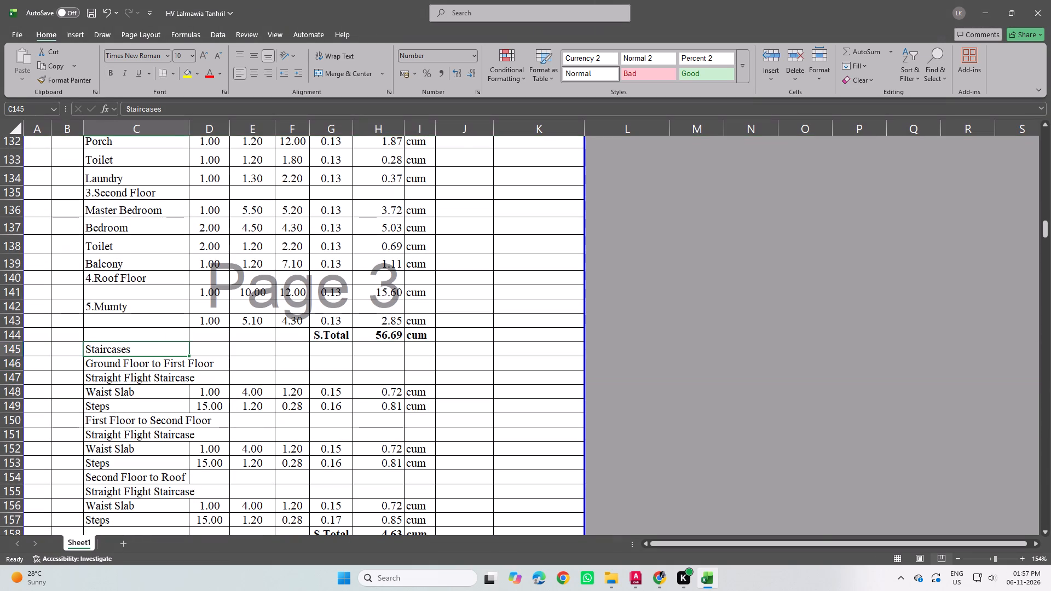
# Repoint the H140 reference in the concrete G.Total formula to the slab S.Total in H144.
pyautogui.scroll(-1, 378, 408)
pyautogui.doubleClick(395, 505)
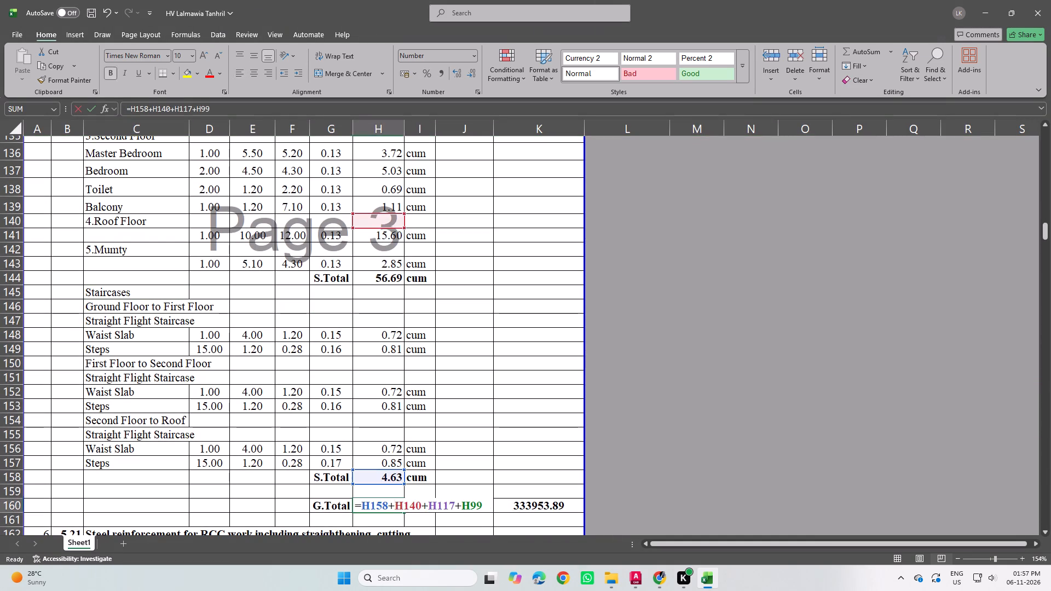
pyautogui.moveTo(384, 228); pyautogui.dragTo(384, 234)
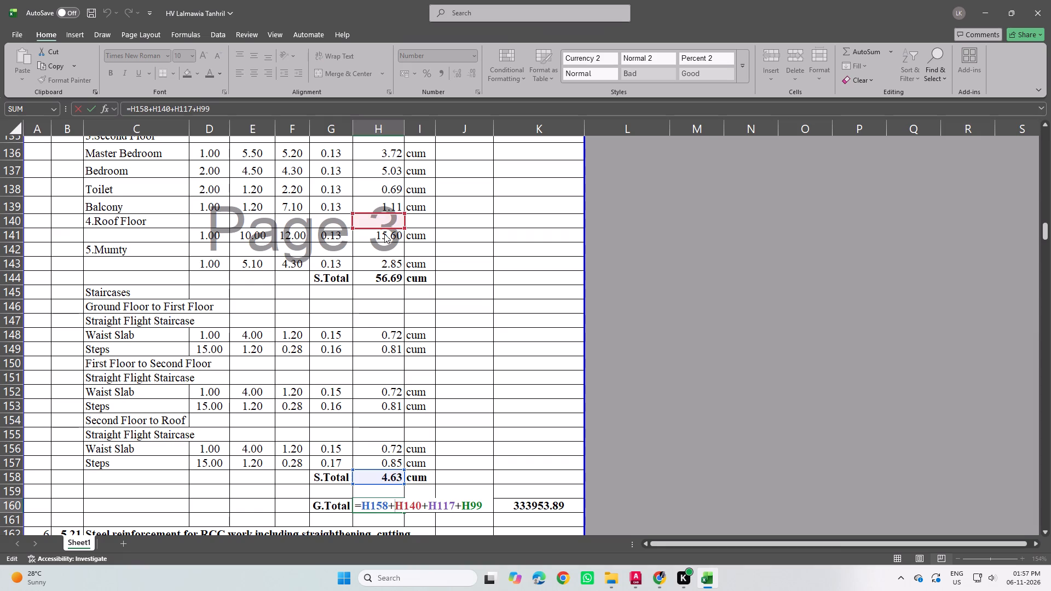
pyautogui.moveTo(384, 234); pyautogui.dragTo(388, 284)
pyautogui.press('Return')
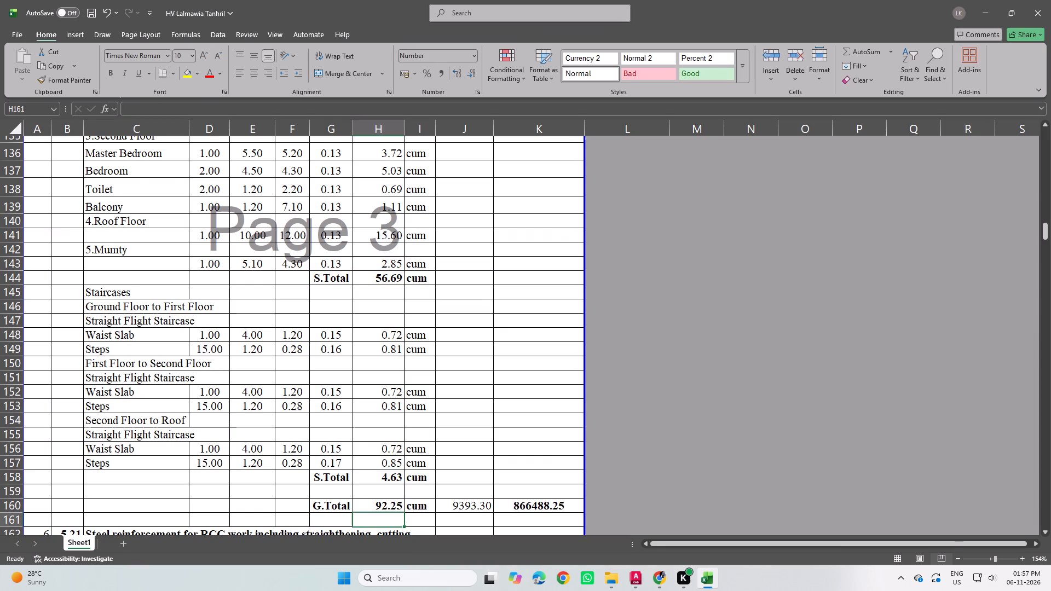
# Widen column F so the kg/cum units in the steel reinforcement rows fit inside their cells.
pyautogui.scroll(-4, 487, 320)
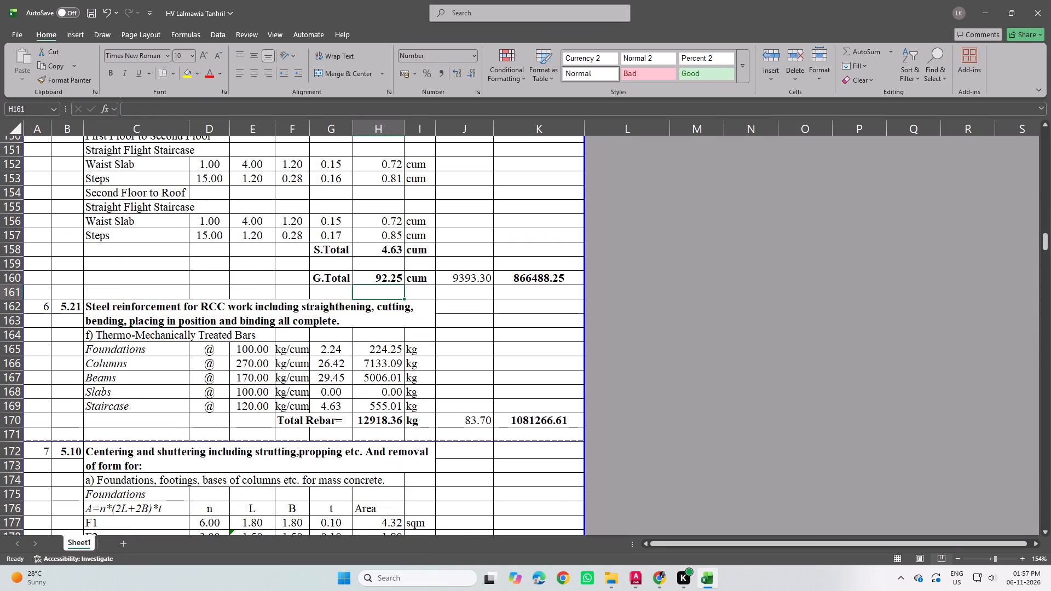
pyautogui.moveTo(309, 132); pyautogui.dragTo(315, 132)
pyautogui.moveTo(318, 126); pyautogui.dragTo(323, 126)
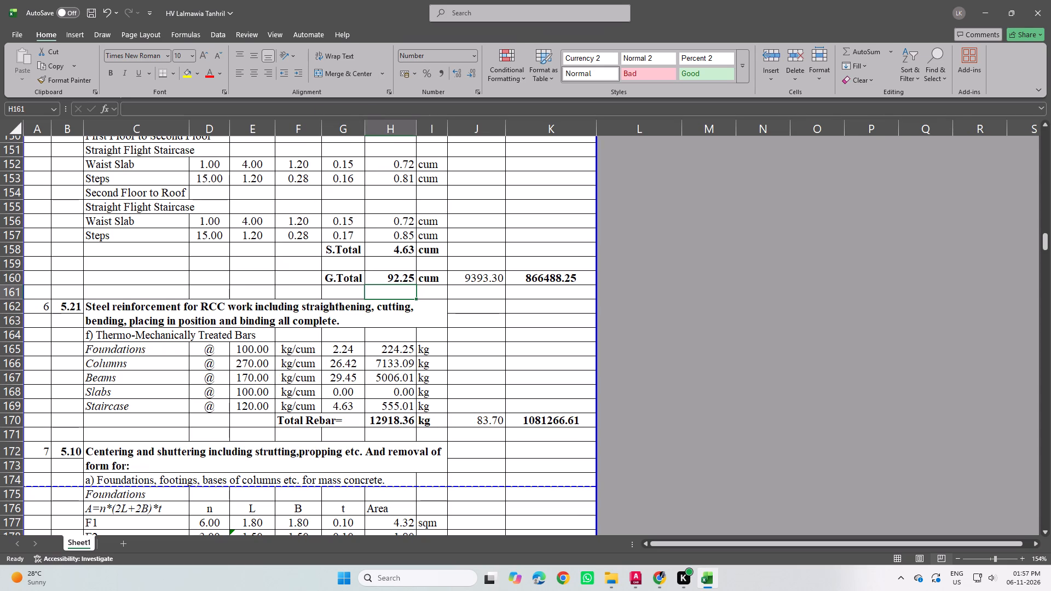
# In the steel reinforcement item, set the Foundations rate to 80 kg/cum and the Staircase rate to 100 kg/cum.
pyautogui.scroll(-2, 467, 247)
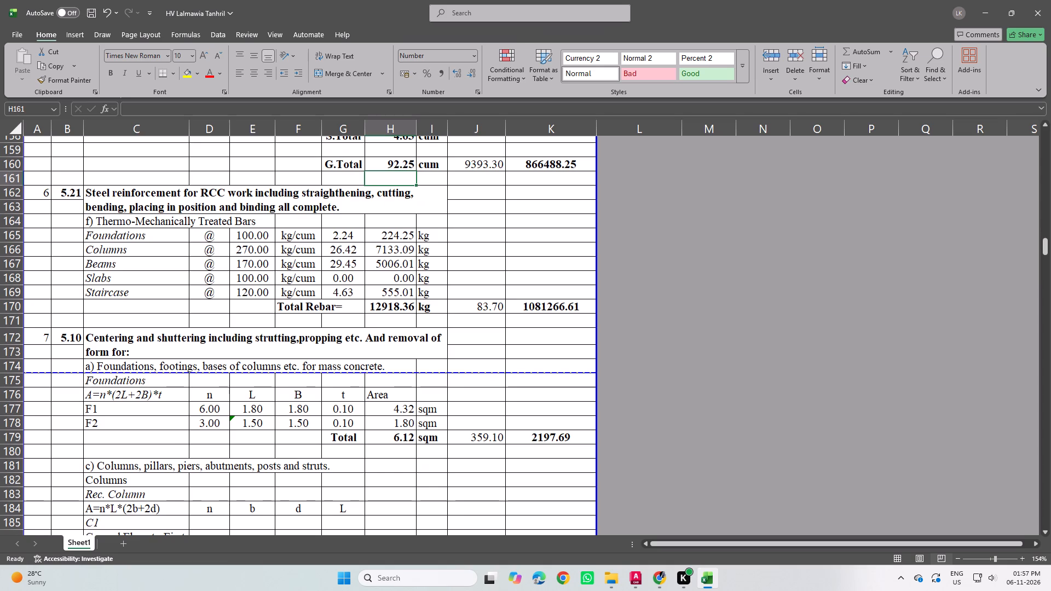
pyautogui.click(261, 234)
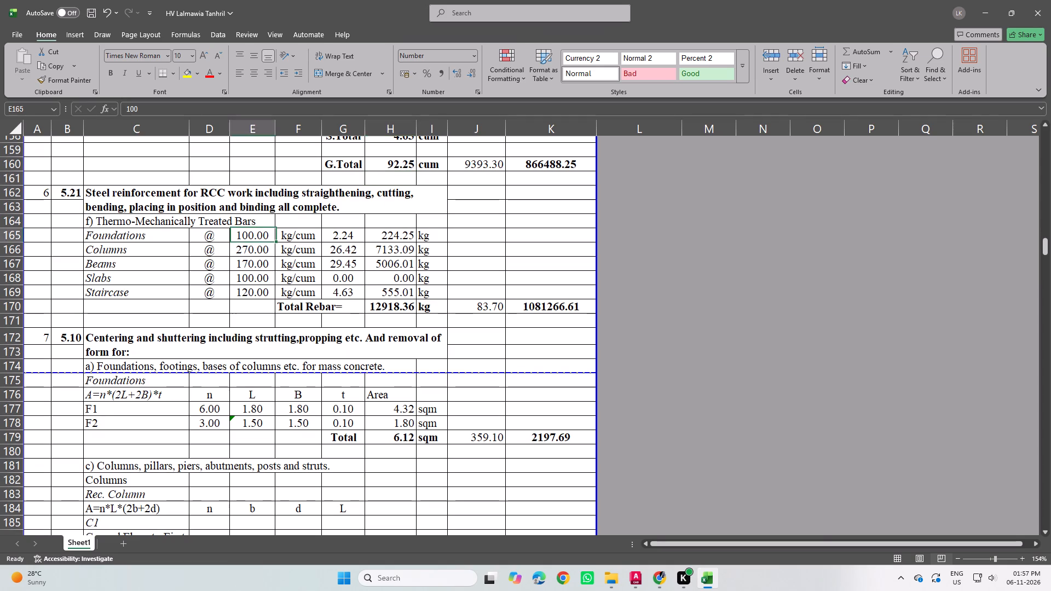
pyautogui.write('80')
pyautogui.press('Return')
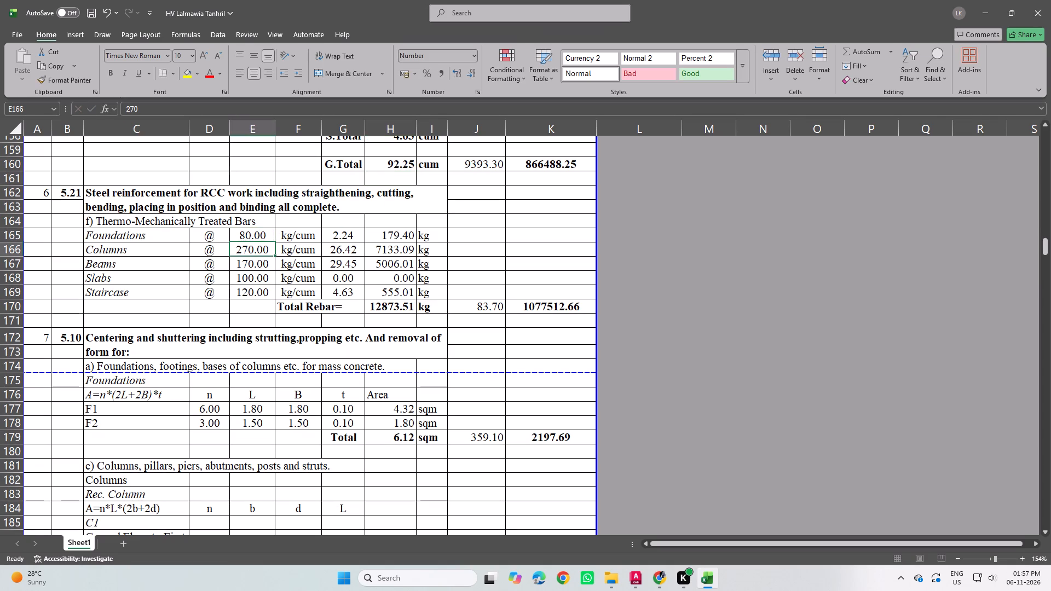
pyautogui.click(256, 298)
pyautogui.write('10')
pyautogui.press('0')
# Set the Slabs reinforcement rate to 80 kg/cum and the Beams rate to 150 kg/cum.
pyautogui.click(242, 274)
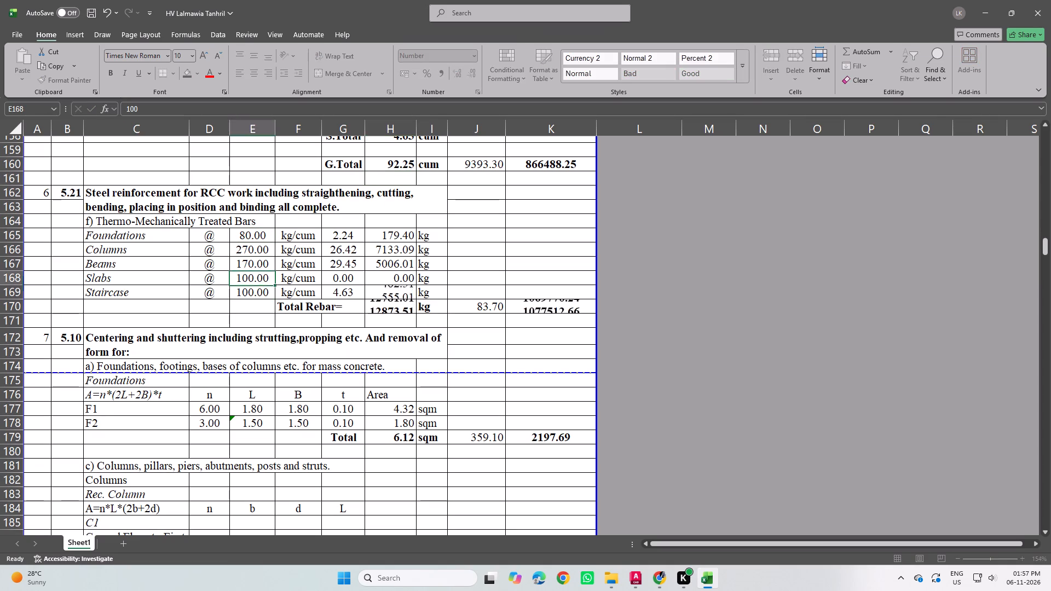
pyautogui.press('8')
pyautogui.press('0')
pyautogui.press('Return')
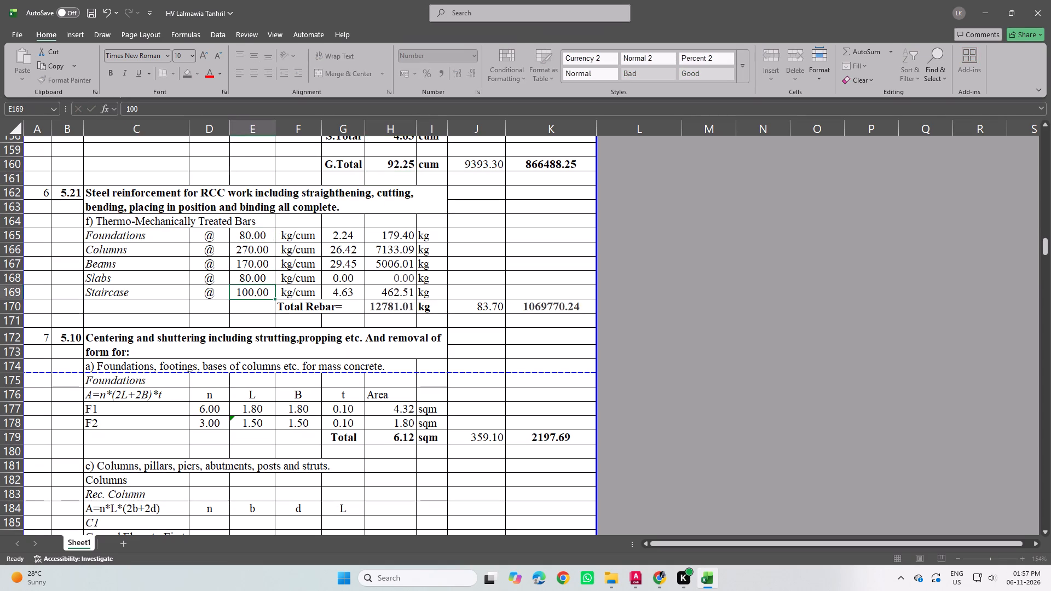
pyautogui.click(261, 267)
pyautogui.press('1')
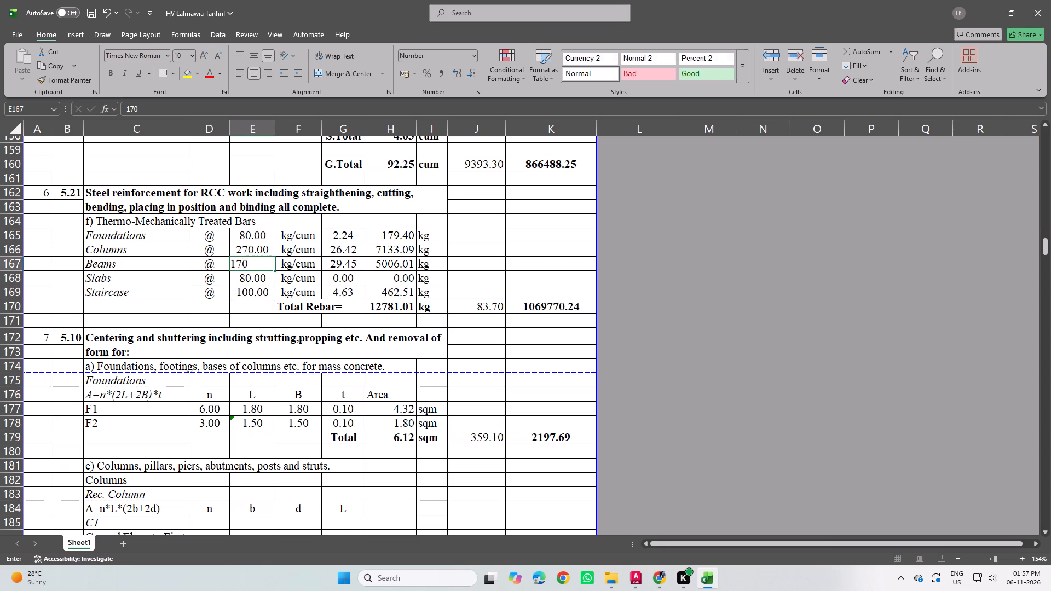
pyautogui.write('50')
# Set the Columns reinforcement rate to 260 kg/cum.
pyautogui.click(257, 253)
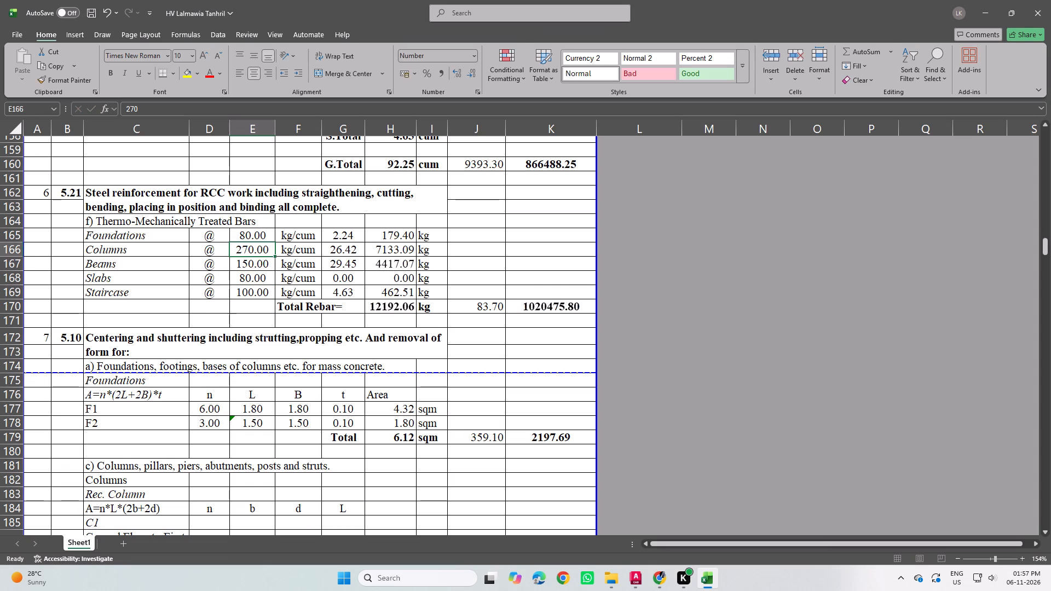
pyautogui.press('2')
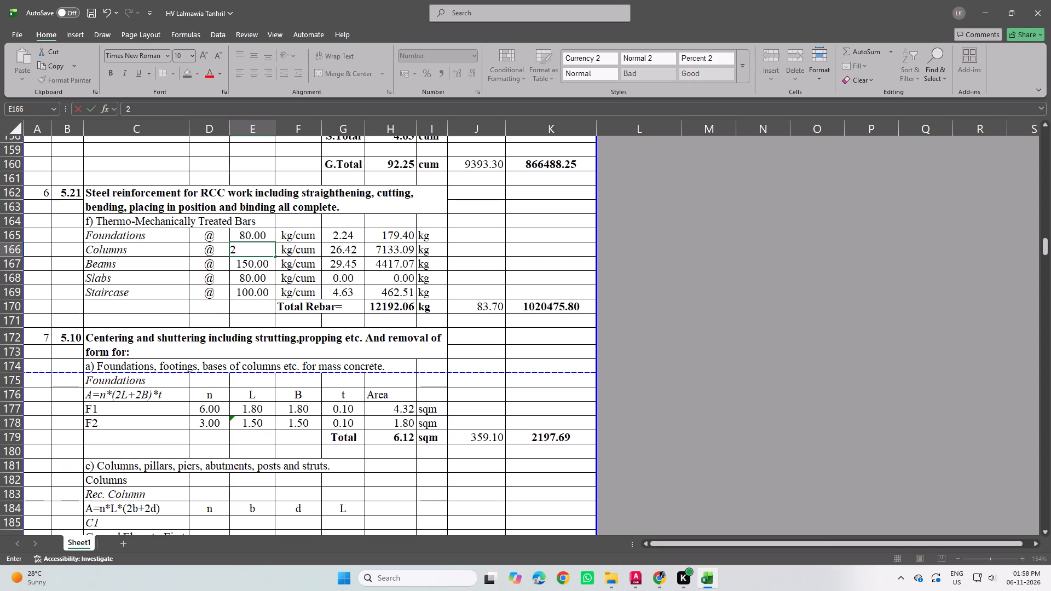
pyautogui.press('6')
pyautogui.press('0')
pyautogui.press('Return')
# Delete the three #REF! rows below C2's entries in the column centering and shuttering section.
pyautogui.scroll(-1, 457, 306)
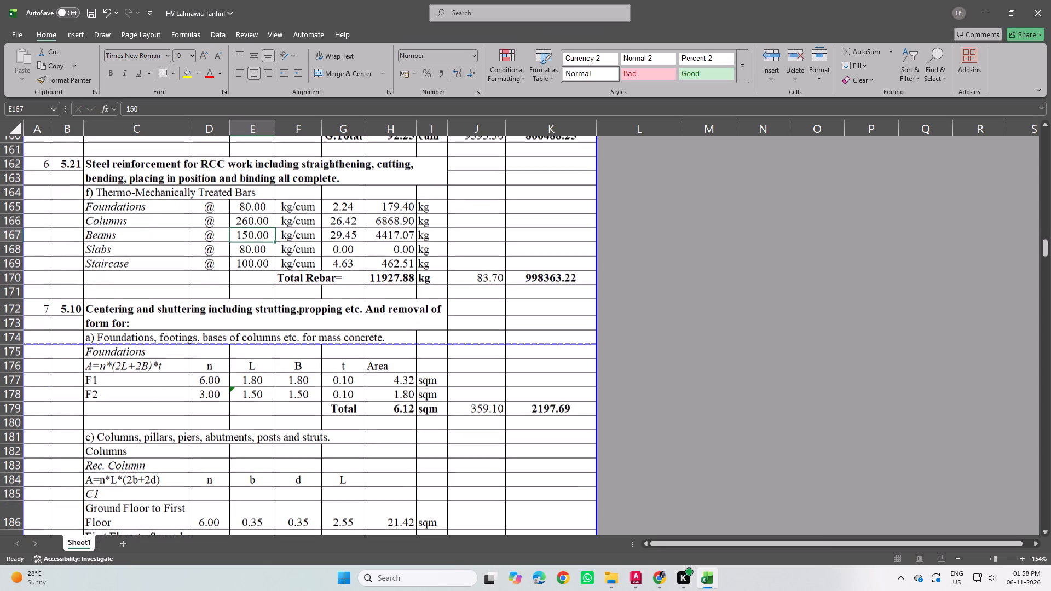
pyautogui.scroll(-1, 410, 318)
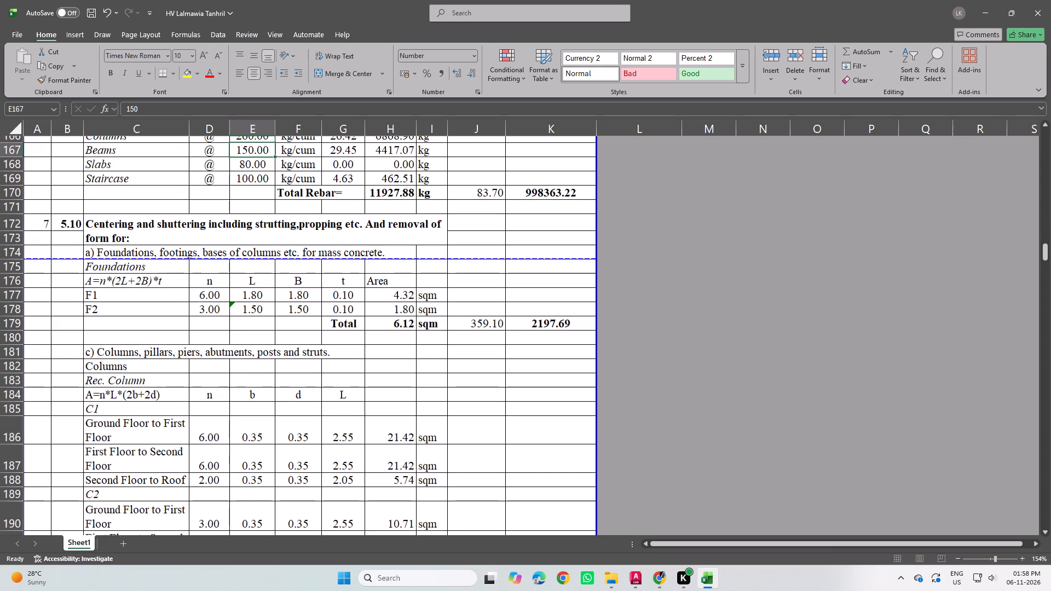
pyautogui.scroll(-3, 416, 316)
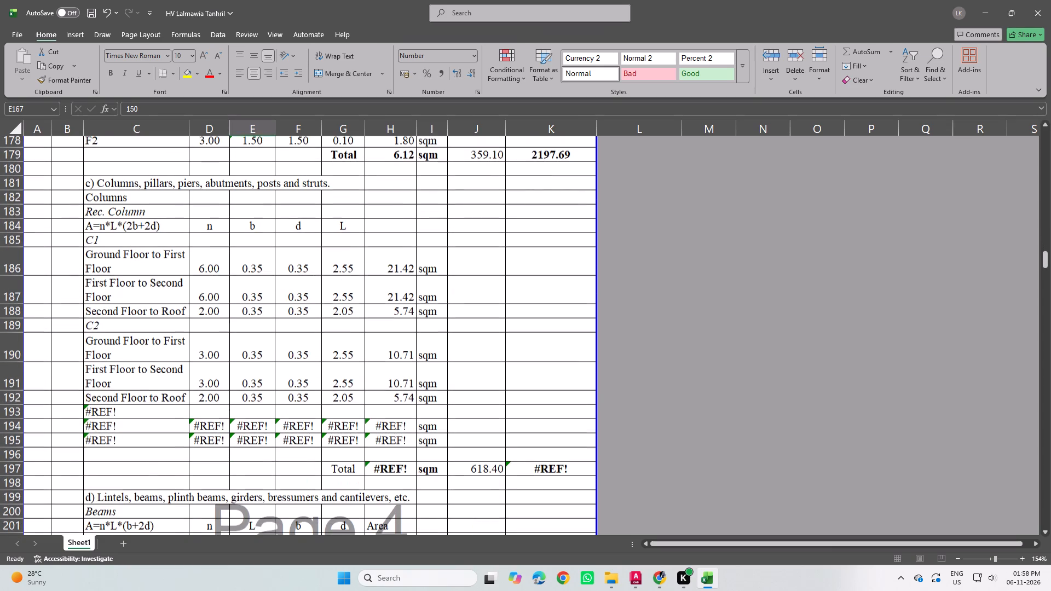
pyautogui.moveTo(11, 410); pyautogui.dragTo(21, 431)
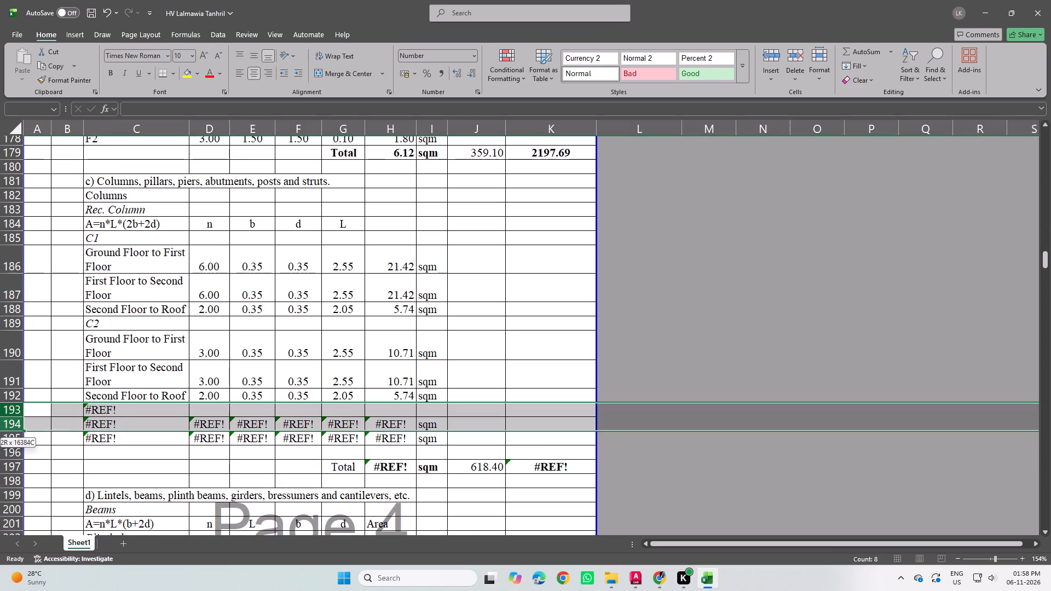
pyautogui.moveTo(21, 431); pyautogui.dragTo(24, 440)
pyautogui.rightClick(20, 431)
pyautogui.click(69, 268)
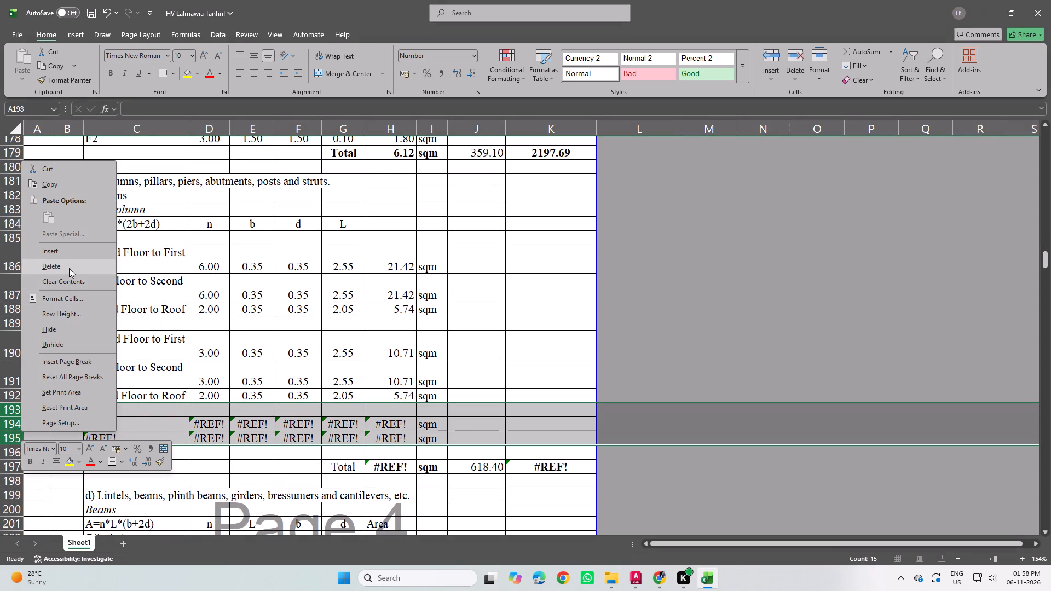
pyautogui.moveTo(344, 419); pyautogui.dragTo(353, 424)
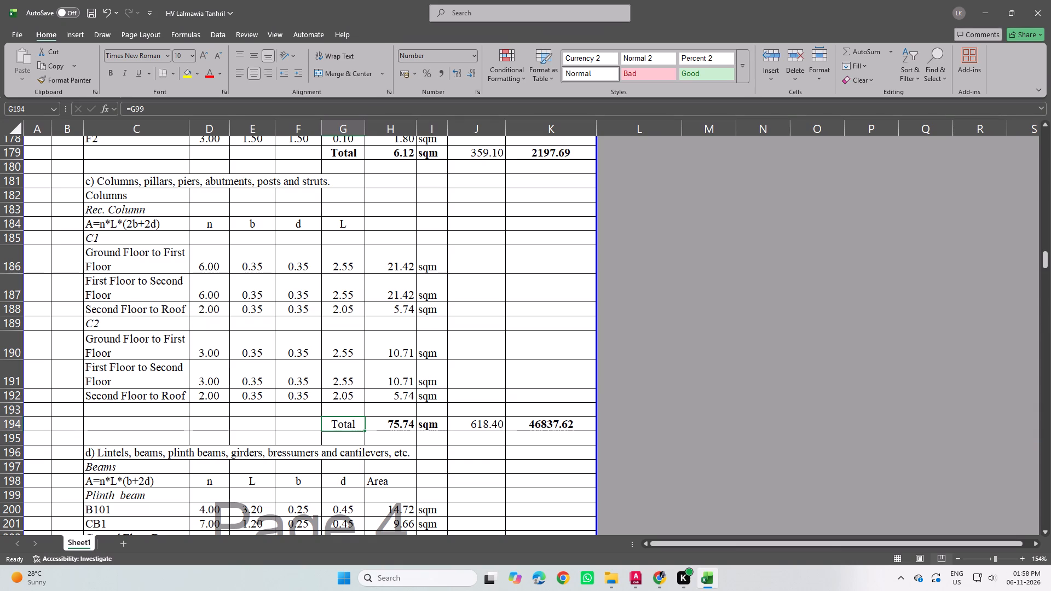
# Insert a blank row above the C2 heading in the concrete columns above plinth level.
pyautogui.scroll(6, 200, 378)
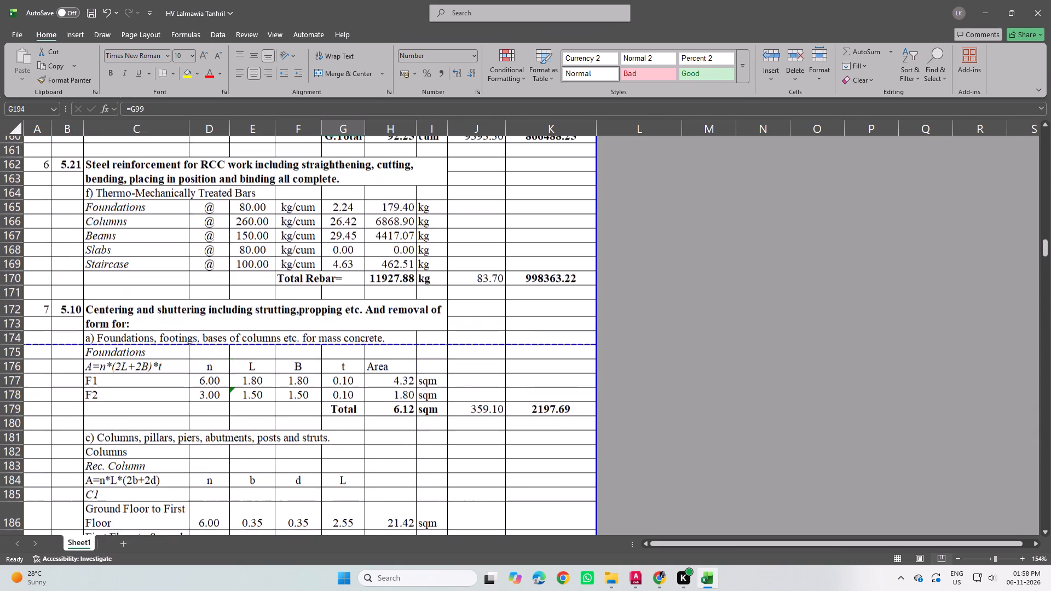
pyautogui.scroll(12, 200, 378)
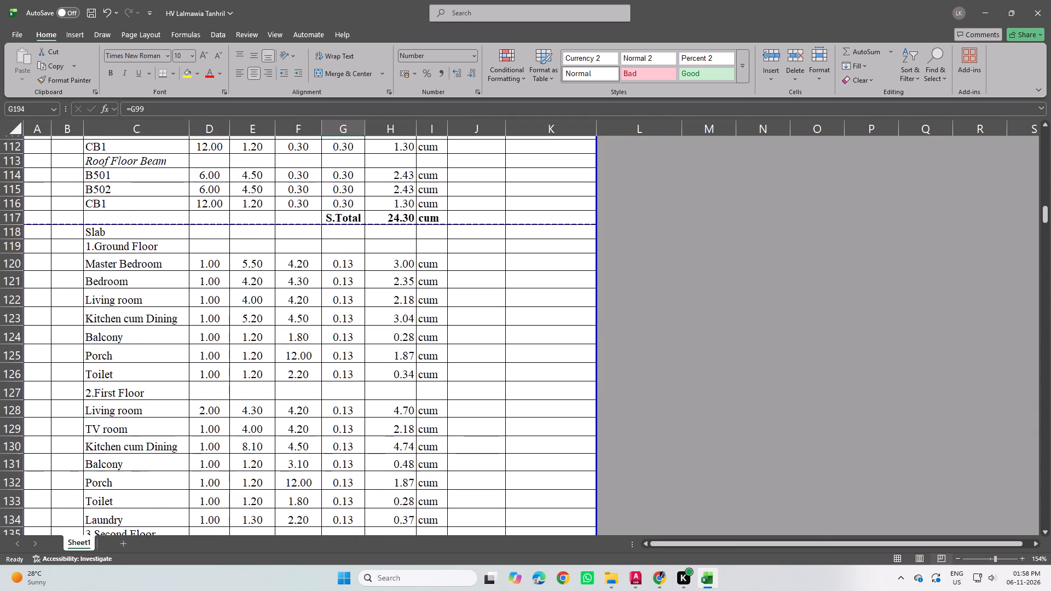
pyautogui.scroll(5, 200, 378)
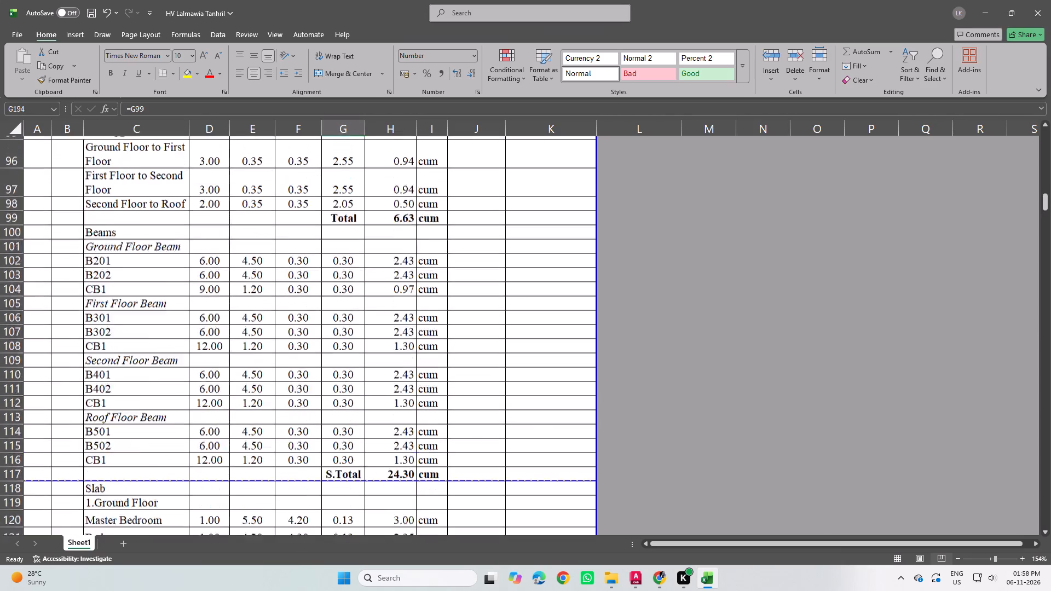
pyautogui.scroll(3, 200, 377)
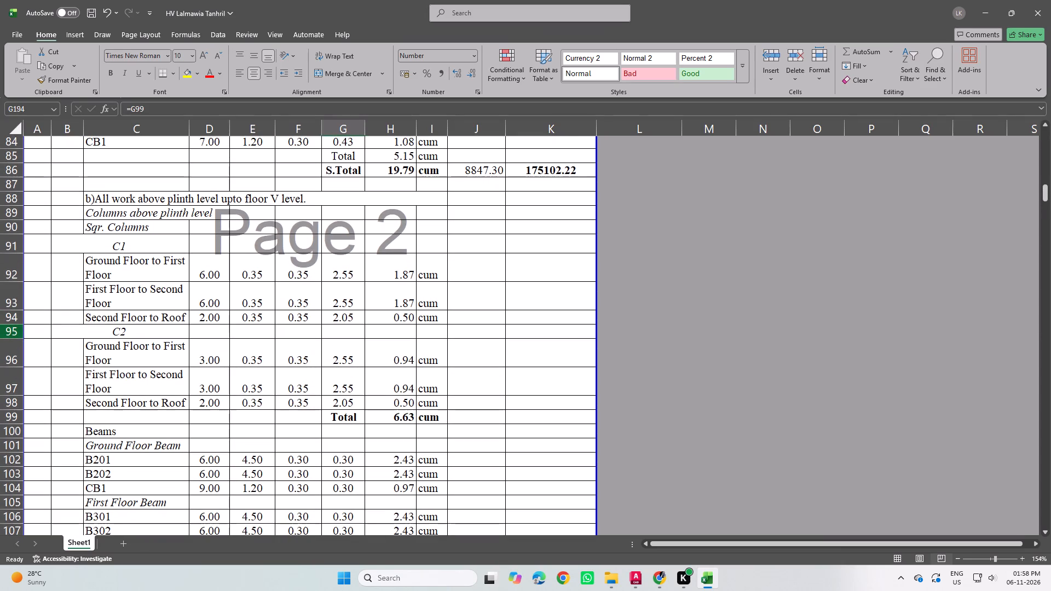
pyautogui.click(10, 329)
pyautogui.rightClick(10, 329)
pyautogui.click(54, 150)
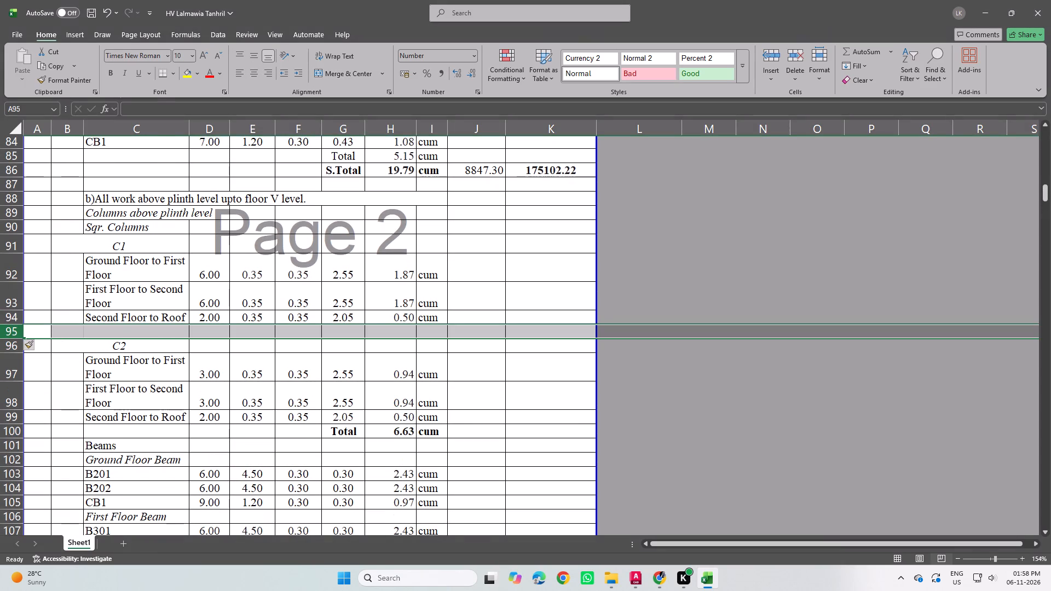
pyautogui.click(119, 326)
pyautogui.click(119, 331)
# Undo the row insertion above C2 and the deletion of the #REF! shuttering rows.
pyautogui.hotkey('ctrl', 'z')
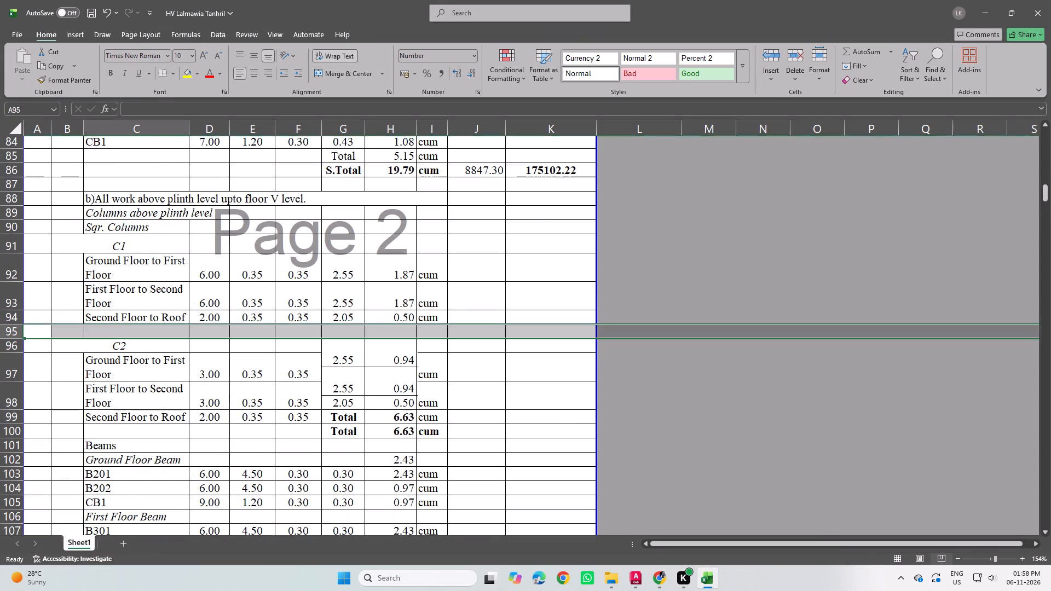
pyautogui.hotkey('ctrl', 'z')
# Insert a row above the C2 heading in the concrete columns above plinth level and fill it with a copy of C1's Second Floor to Roof row.
pyautogui.scroll(2, 146, 336)
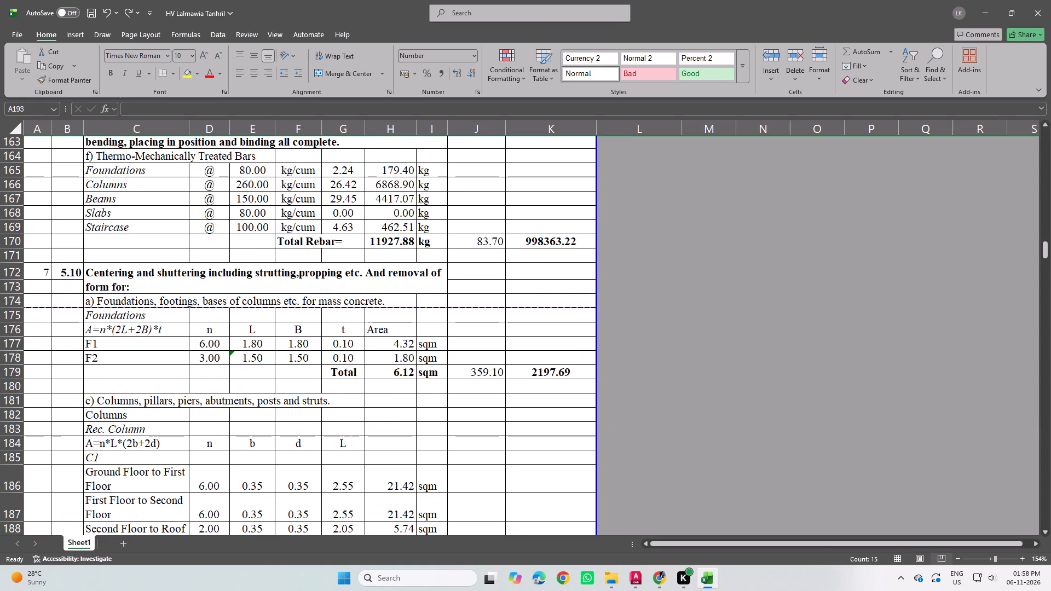
pyautogui.scroll(19, 148, 336)
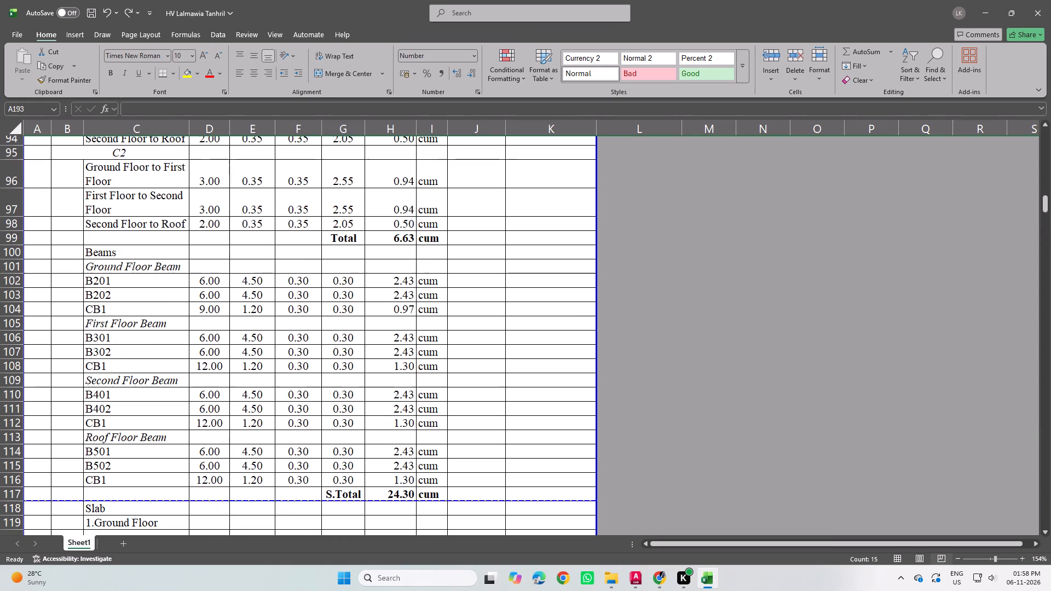
pyautogui.scroll(4, 155, 344)
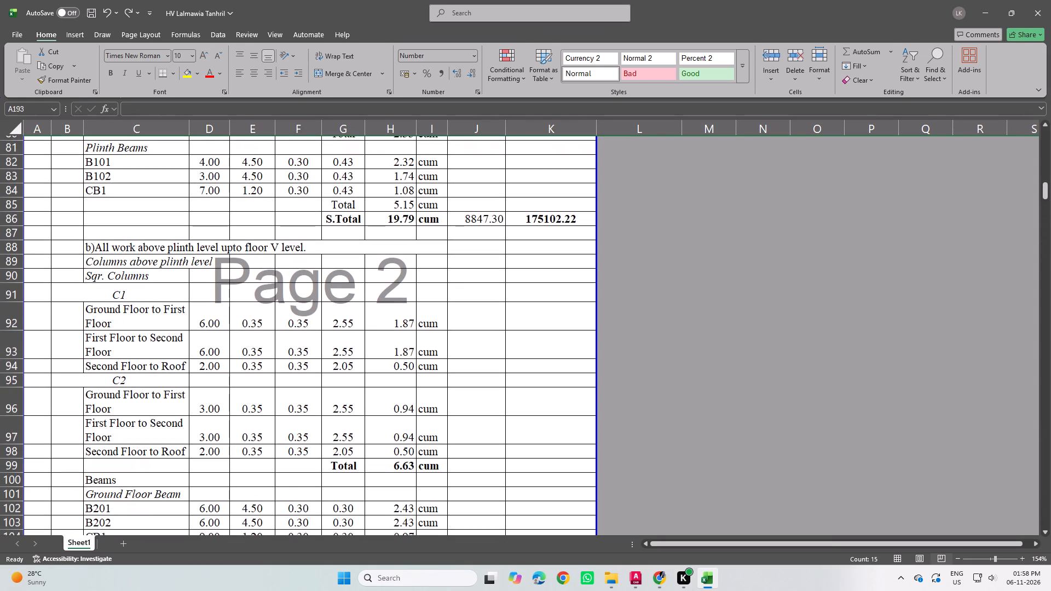
pyautogui.click(7, 376)
pyautogui.rightClick(8, 379)
pyautogui.click(65, 190)
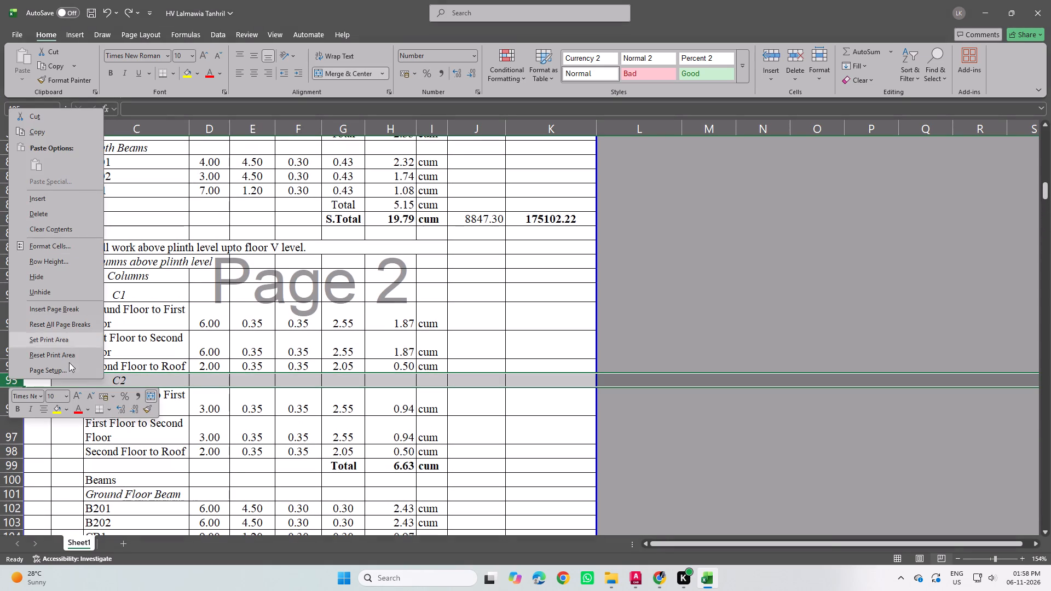
pyautogui.click(65, 193)
pyautogui.click(16, 368)
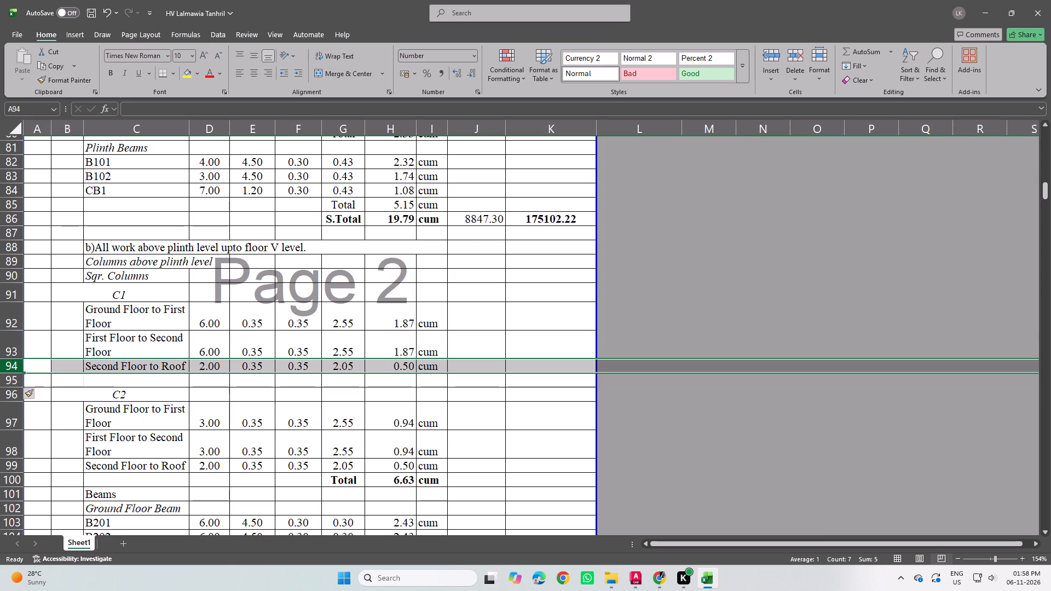
pyautogui.hotkey('ctrl', 'c')
pyautogui.click(5, 380)
pyautogui.hotkey('ctrl', 'v')
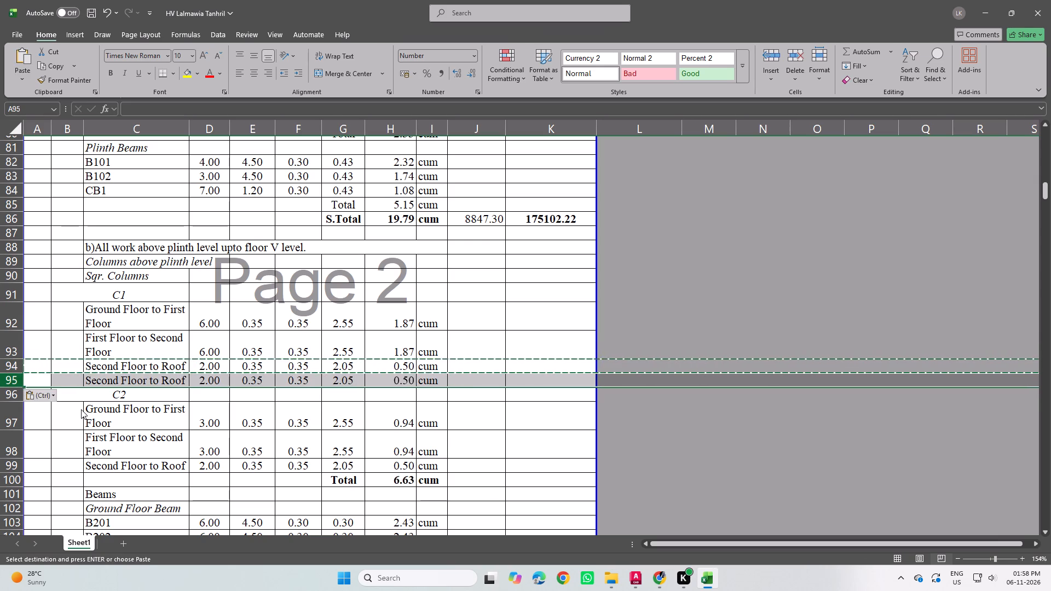
# Change the description of the copied row under C1 to "Roof to Mumty".
pyautogui.click(125, 386)
pyautogui.doubleClick(125, 382)
pyautogui.moveTo(119, 381); pyautogui.dragTo(88, 381)
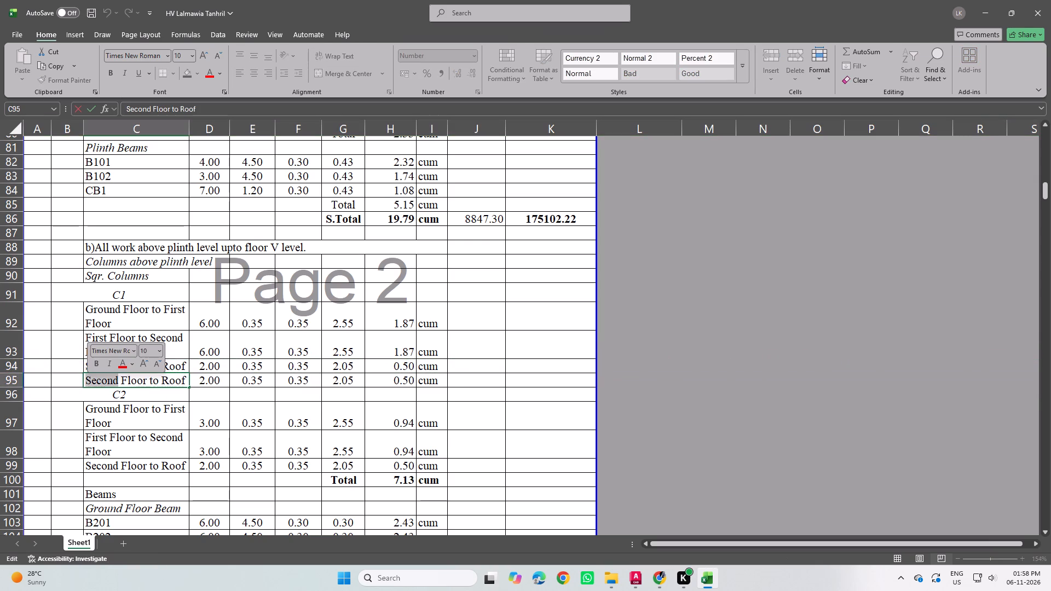
pyautogui.moveTo(146, 380); pyautogui.dragTo(85, 379)
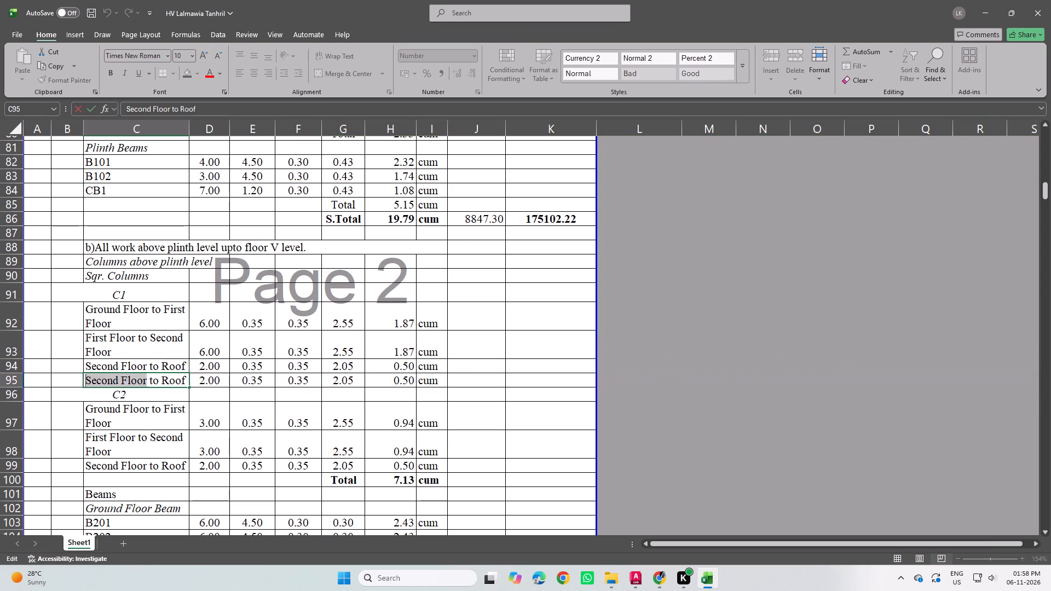
pyautogui.write('Roof To')
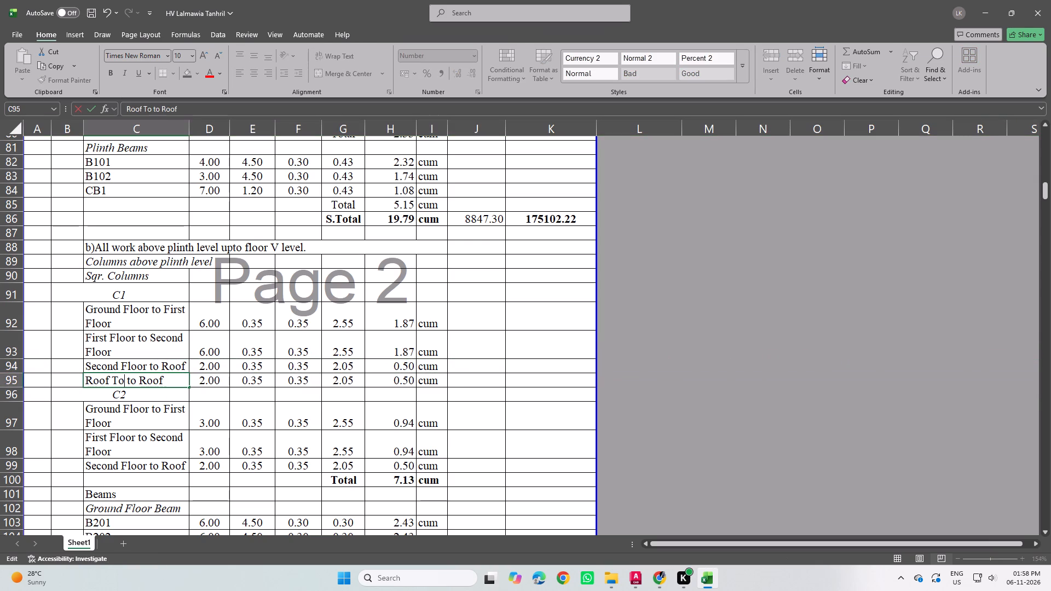
pyautogui.press('BackSpace')
pyautogui.press('BackSpace')
pyautogui.press('BackSpace')
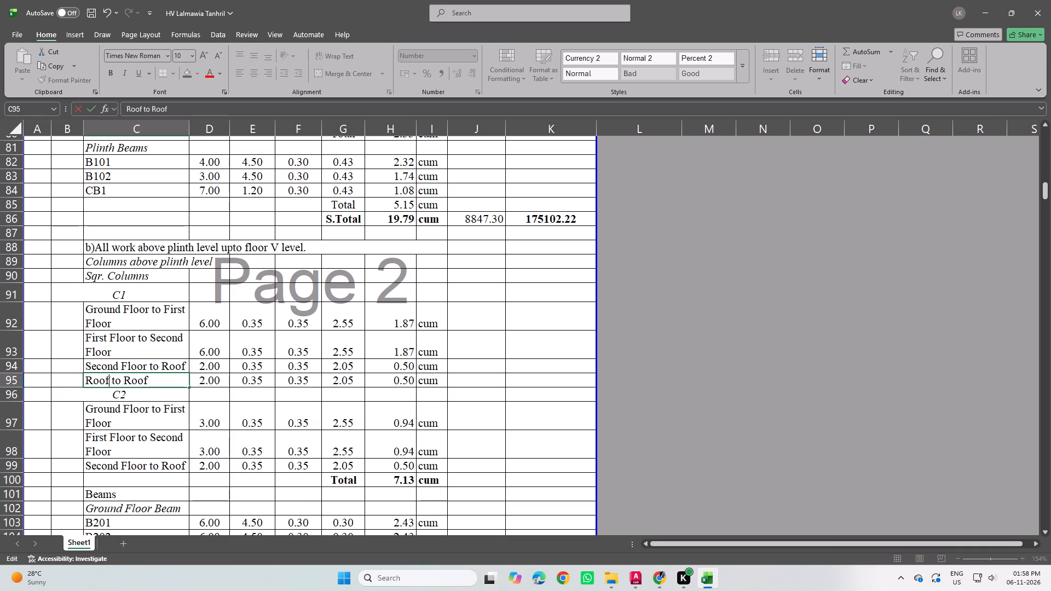
pyautogui.click(155, 383)
pyautogui.press('BackSpace')
pyautogui.press('BackSpace')
pyautogui.press('BackSpace')
pyautogui.press('BackSpace')
pyautogui.write('Mumty')
pyautogui.click(106, 485)
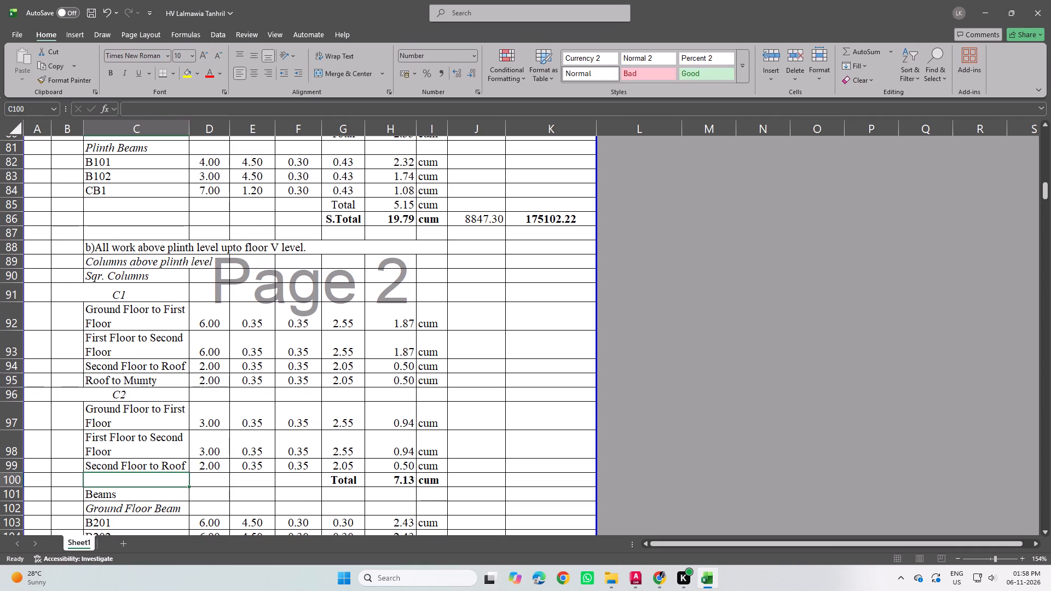
# Insert a row above the columns' Total and fill it with a copy of C1's Roof to Mumty row.
pyautogui.click(8, 482)
pyautogui.rightClick(8, 482)
pyautogui.click(59, 303)
pyautogui.click(21, 378)
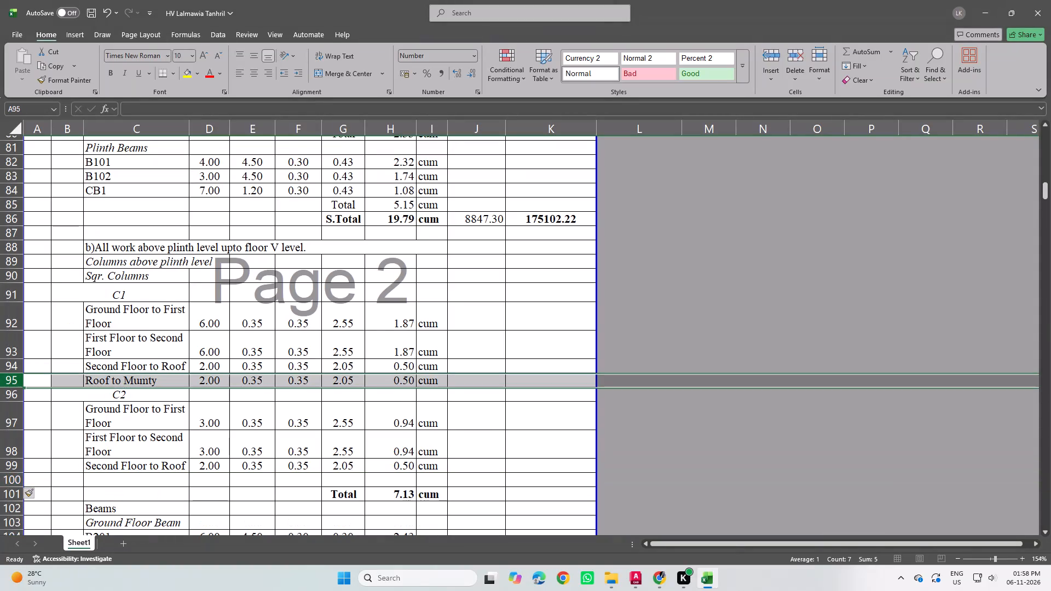
pyautogui.hotkey('ctrl', 'c')
pyautogui.scroll(-1, 45, 417)
pyautogui.click(17, 424)
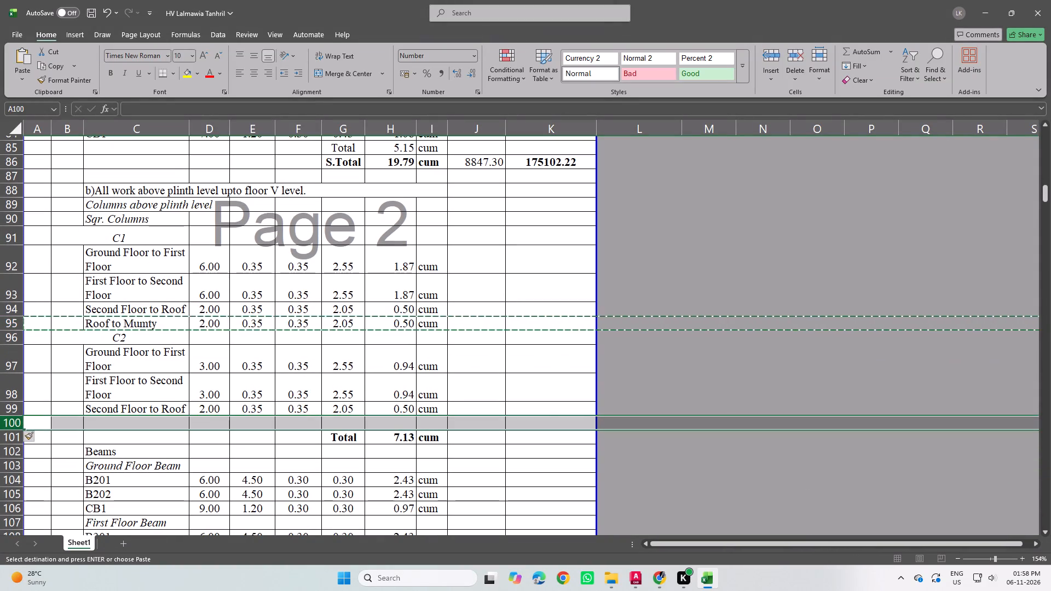
pyautogui.hotkey('ctrl', 'v')
pyautogui.scroll(-2, 83, 420)
pyautogui.click(632, 416)
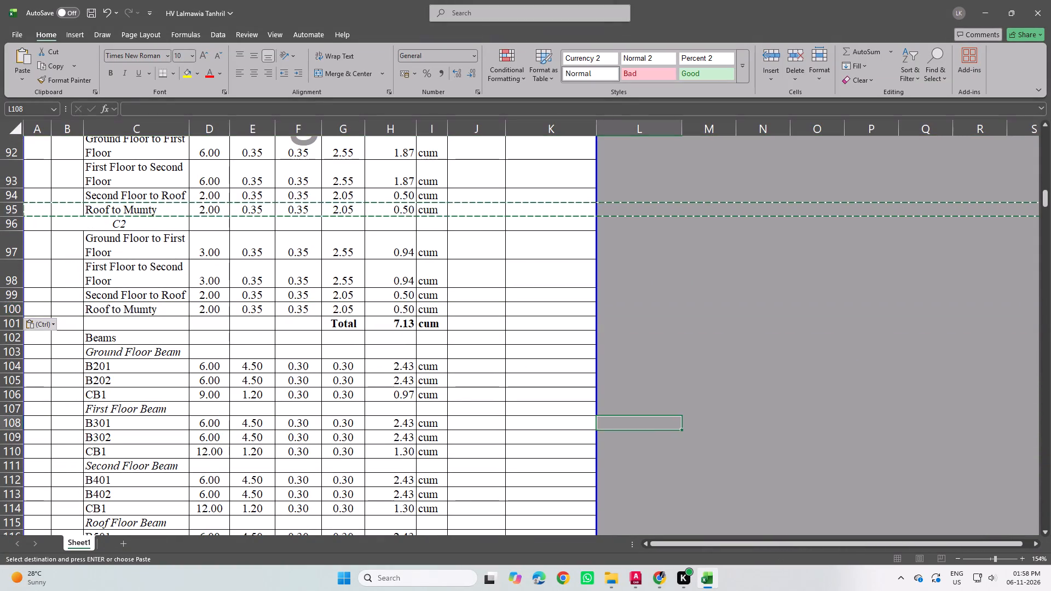
pyautogui.click(622, 307)
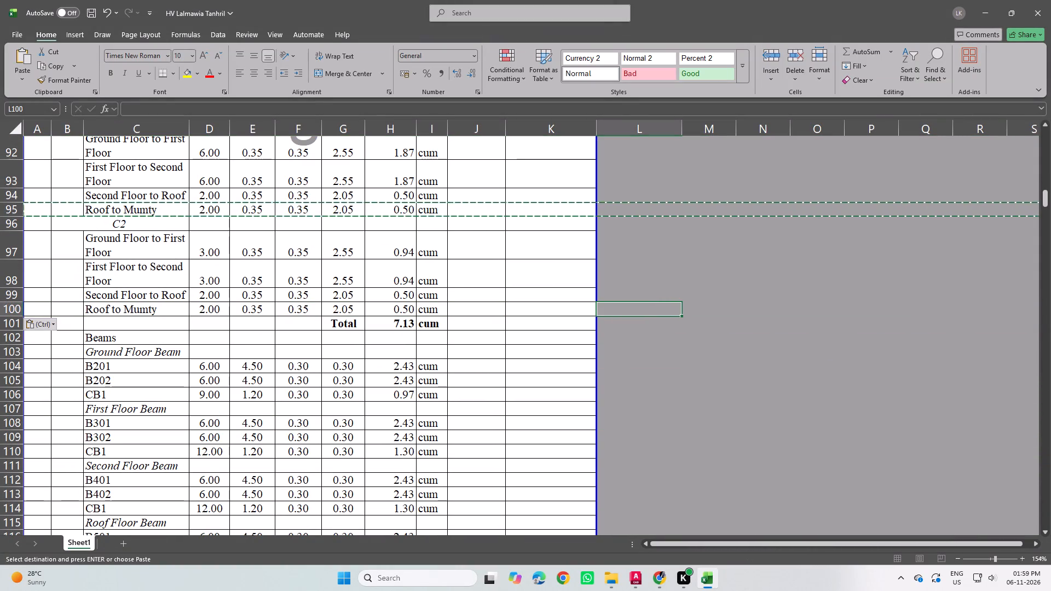
# Set the length in the Second Floor to Roof rows of both C2 and C1 to 2.55.
pyautogui.click(354, 298)
pyautogui.write('2.55')
pyautogui.press('Return')
pyautogui.click(350, 198)
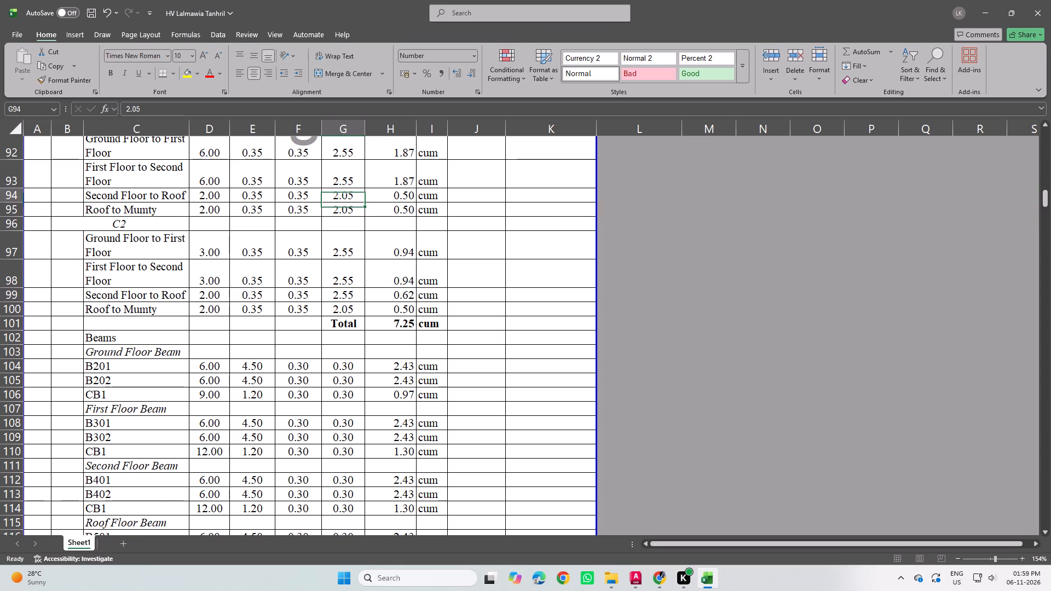
pyautogui.write('2.55')
pyautogui.press('Return')
# Extend the sum range of the concrete columns' Total down to row 100, taking in C2's Roof to Mumty row.
pyautogui.scroll(1, 462, 277)
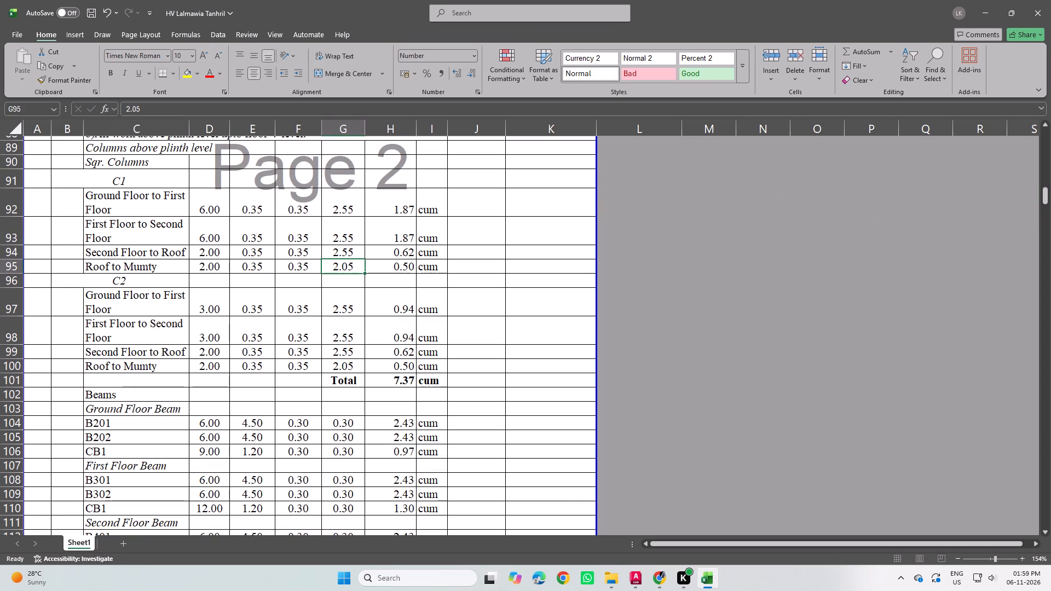
pyautogui.doubleClick(407, 385)
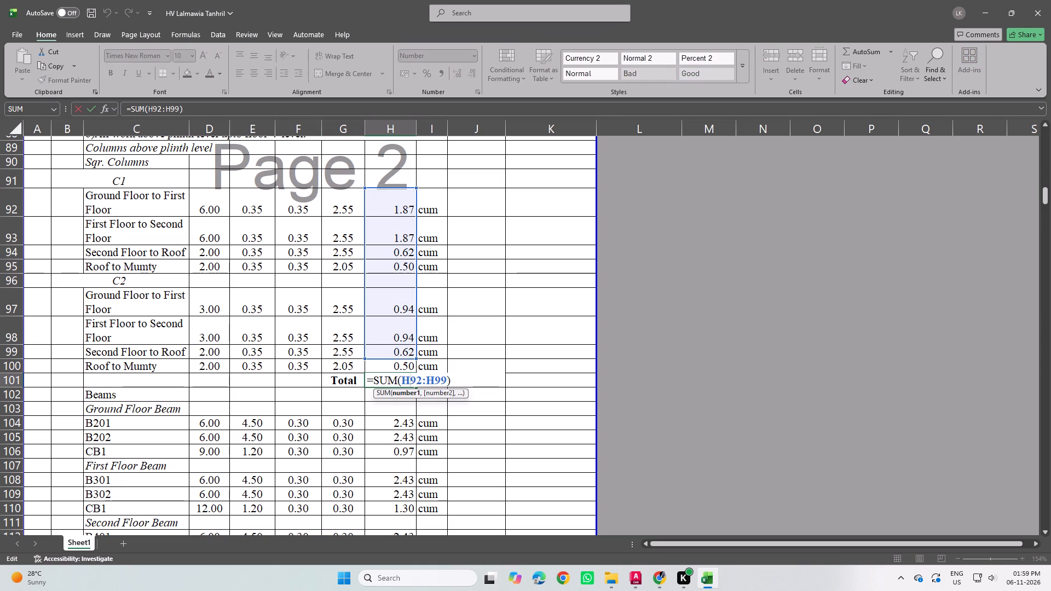
pyautogui.moveTo(417, 358); pyautogui.dragTo(418, 368)
pyautogui.moveTo(414, 357); pyautogui.dragTo(418, 377)
pyautogui.press('Return')
# Insert a row above C2 in the column shuttering and fill it with Roof to Mumty's linked description, n, b, d and L from the row above.
pyautogui.scroll(-1, 458, 358)
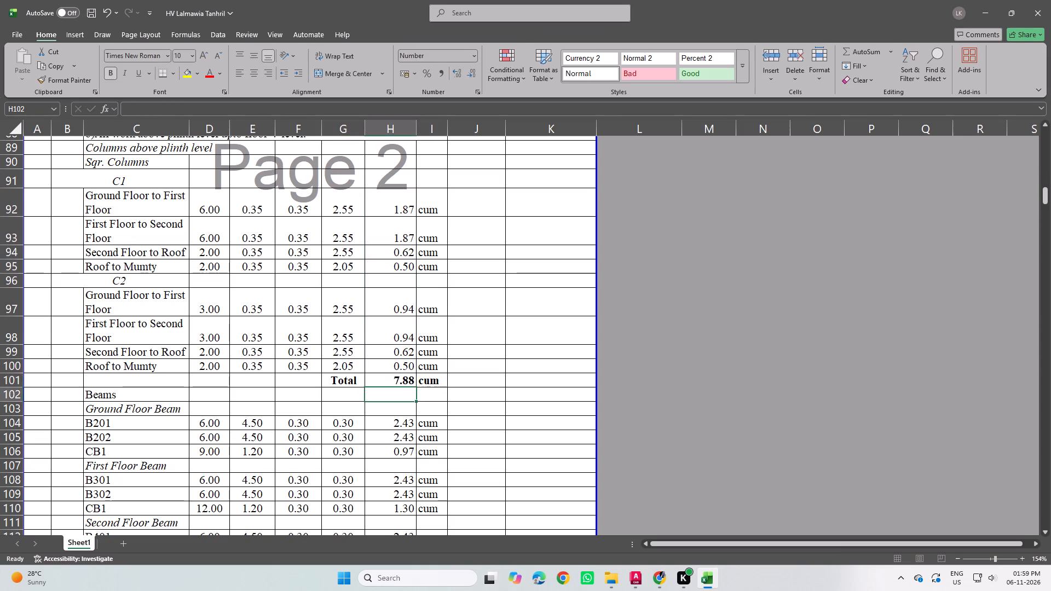
pyautogui.scroll(-18, 458, 359)
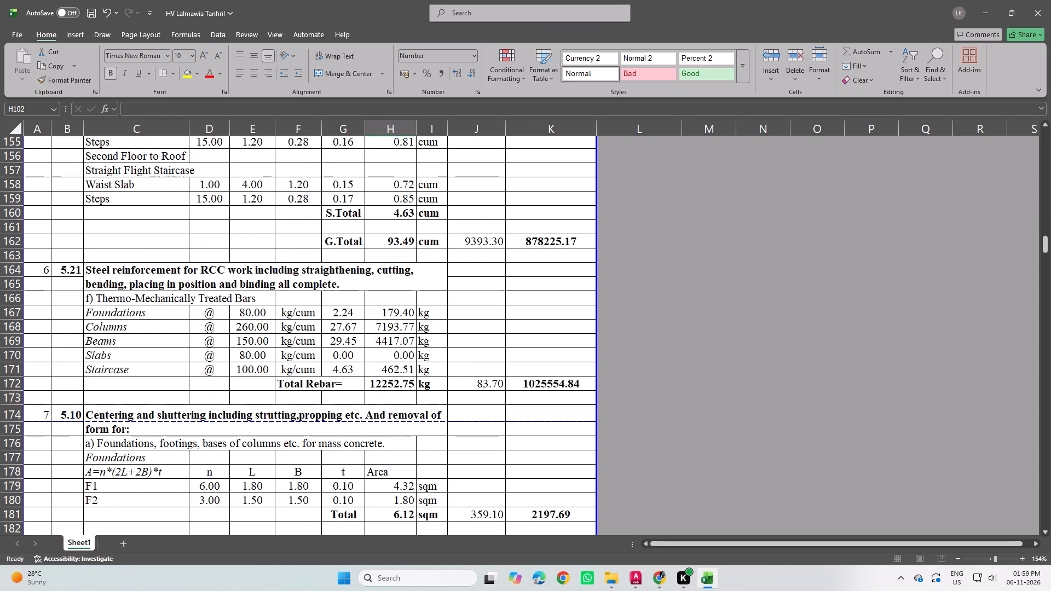
pyautogui.scroll(-8, 457, 368)
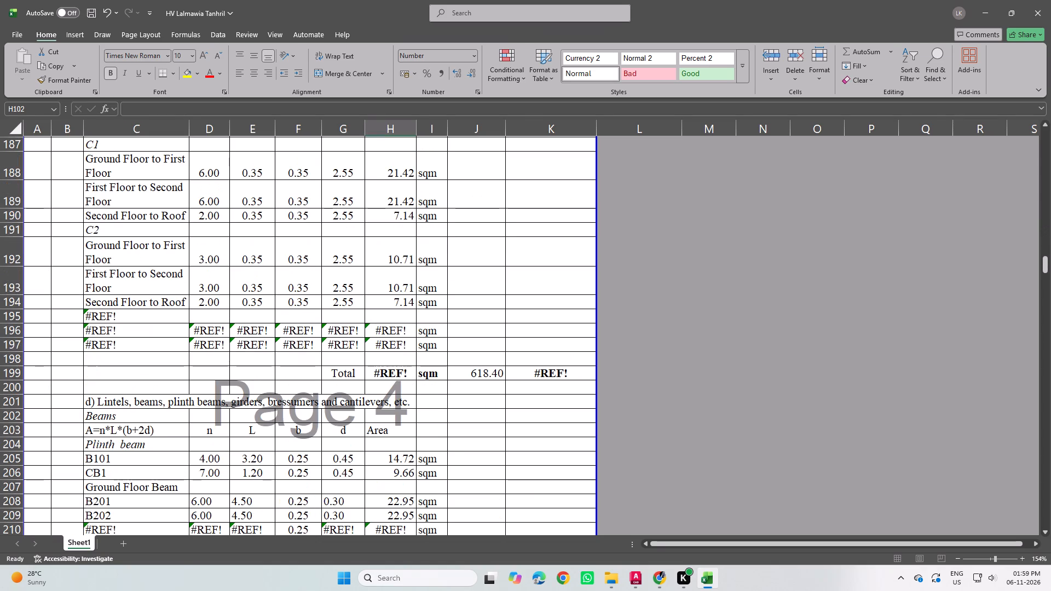
pyautogui.scroll(3, 129, 318)
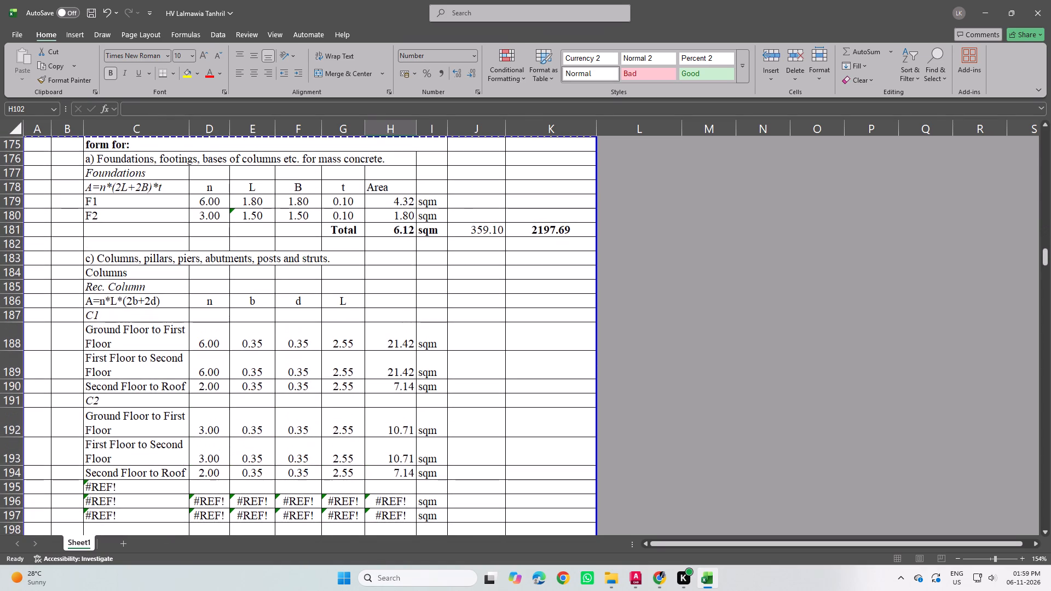
pyautogui.click(9, 399)
pyautogui.moveTo(9, 399); pyautogui.dragTo(11, 392, button='right')
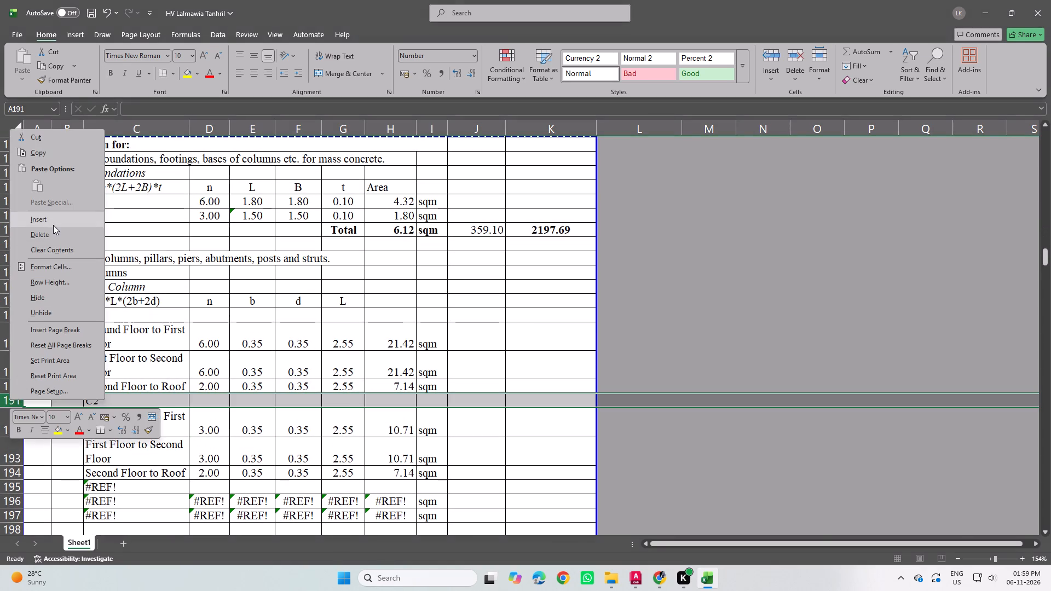
pyautogui.click(53, 224)
pyautogui.doubleClick(146, 385)
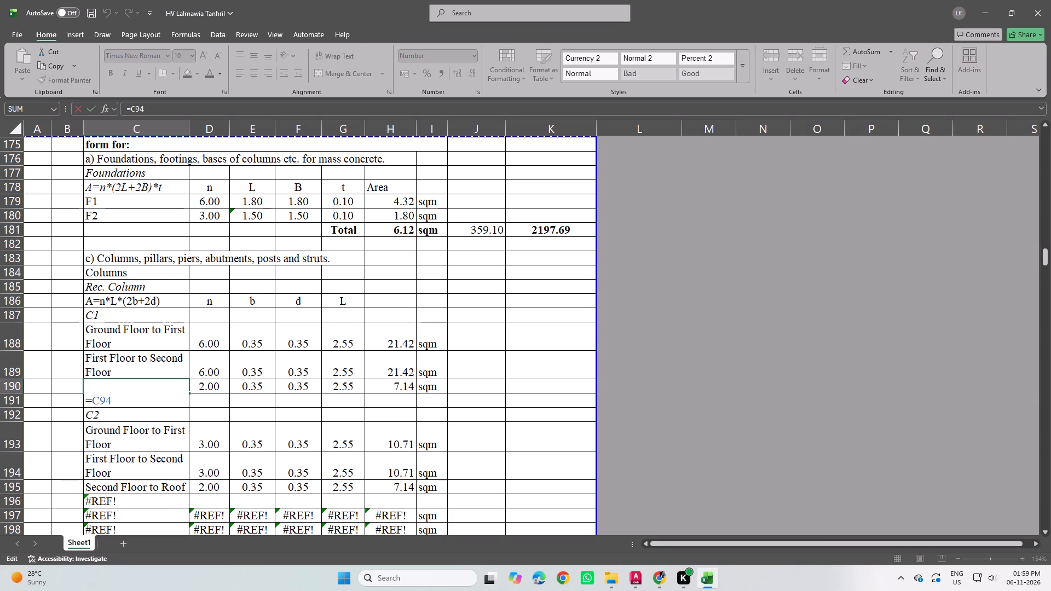
pyautogui.press('Escape')
pyautogui.moveTo(188, 393); pyautogui.dragTo(189, 404)
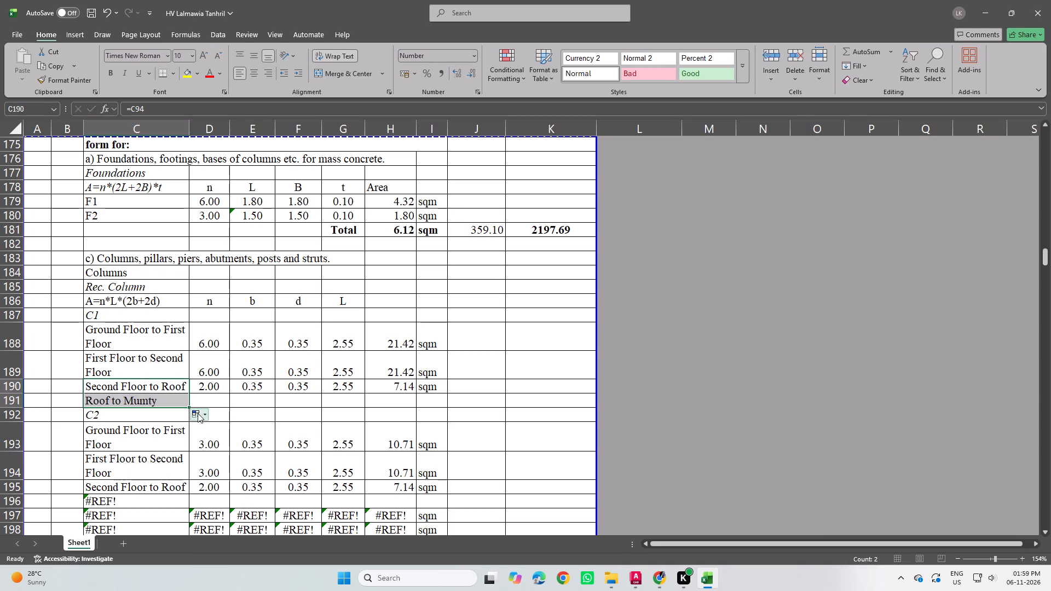
pyautogui.moveTo(189, 407); pyautogui.dragTo(334, 416)
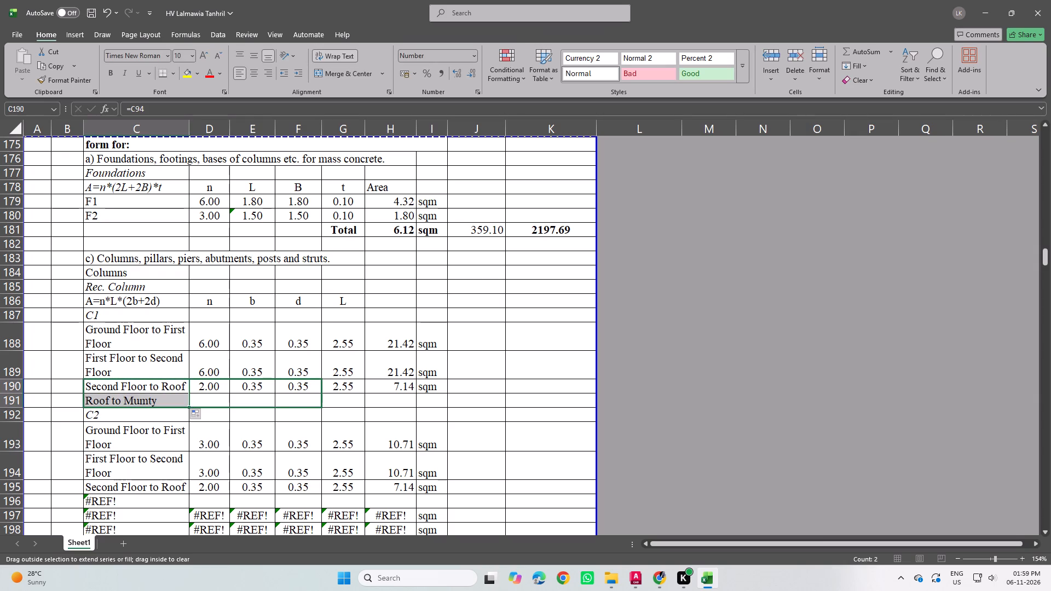
pyautogui.moveTo(334, 416); pyautogui.dragTo(360, 409)
# Fit the heights of C1's Second Floor to Roof and Roof to Mumty shuttering rows to their text.
pyautogui.click(404, 434)
pyautogui.doubleClick(404, 416)
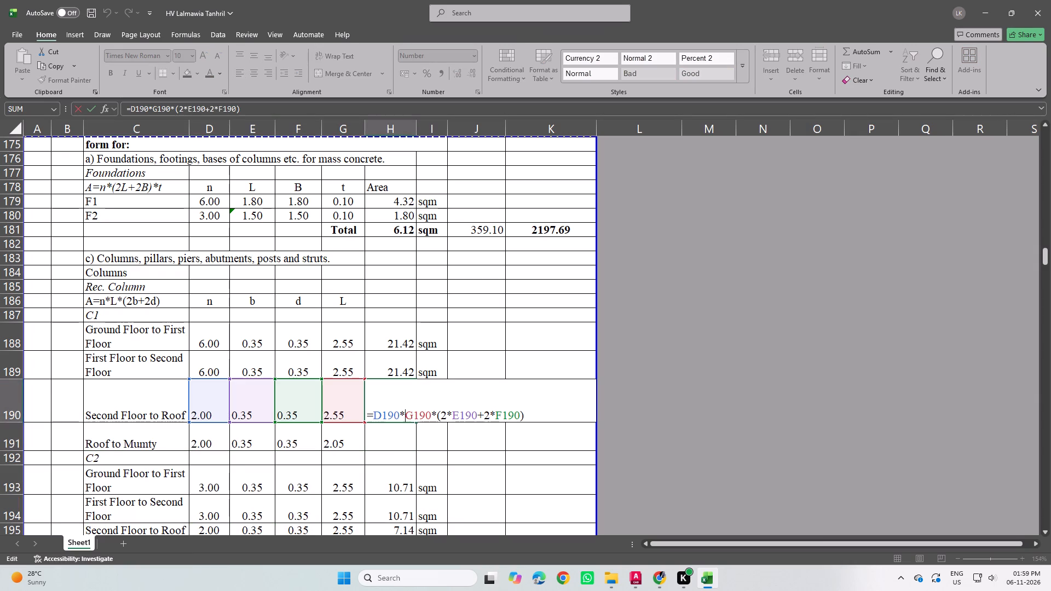
pyautogui.press('Escape')
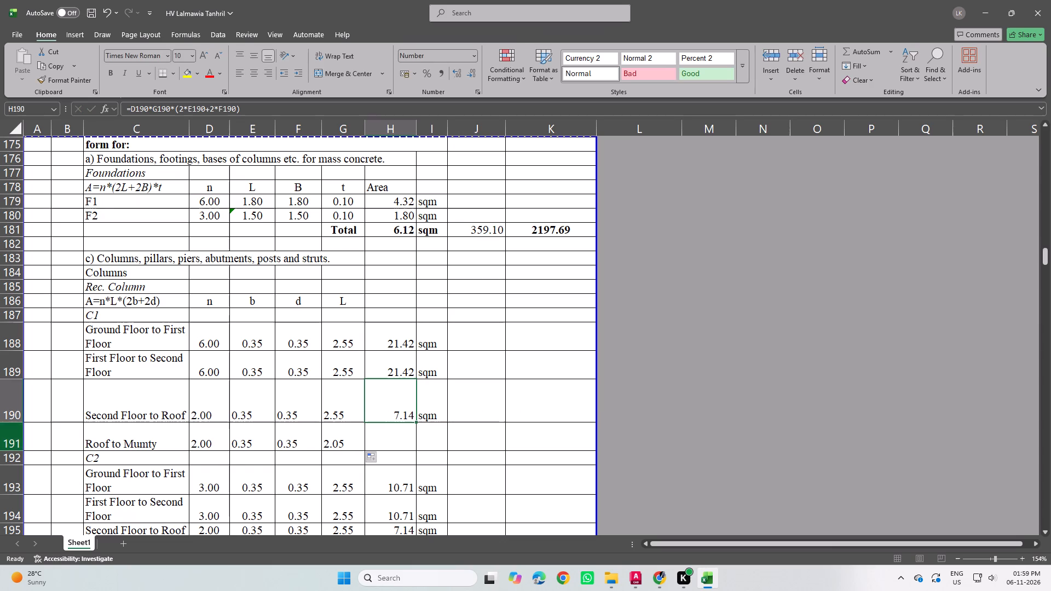
pyautogui.doubleClick(15, 421)
pyautogui.doubleClick(18, 421)
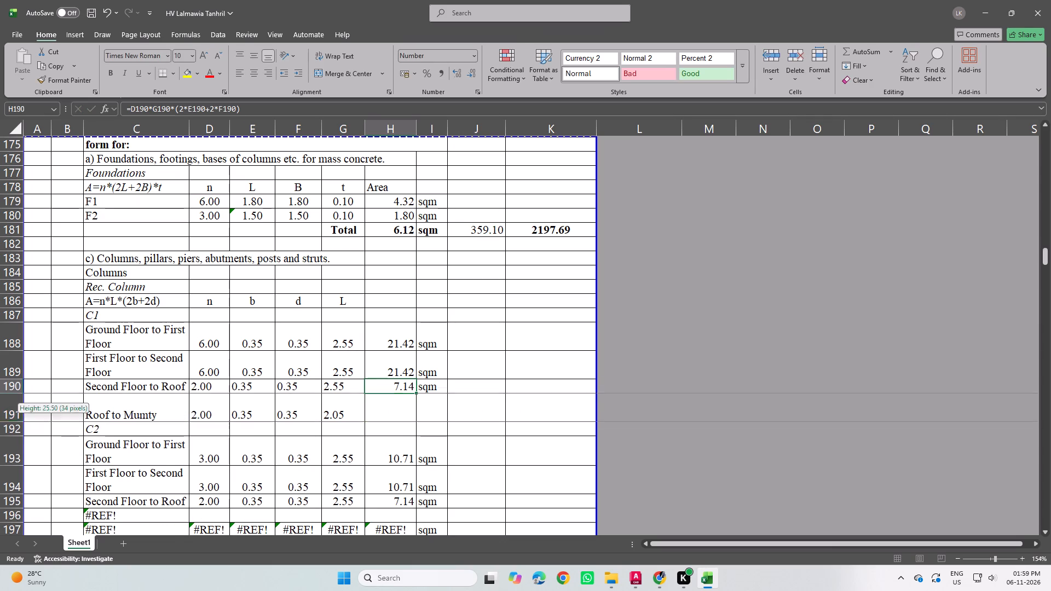
# Extend the link in C2's Second Floor to Roof row across to L, and fill it down one row for Roof to Mumty.
pyautogui.scroll(-1, 90, 420)
pyautogui.click(128, 428)
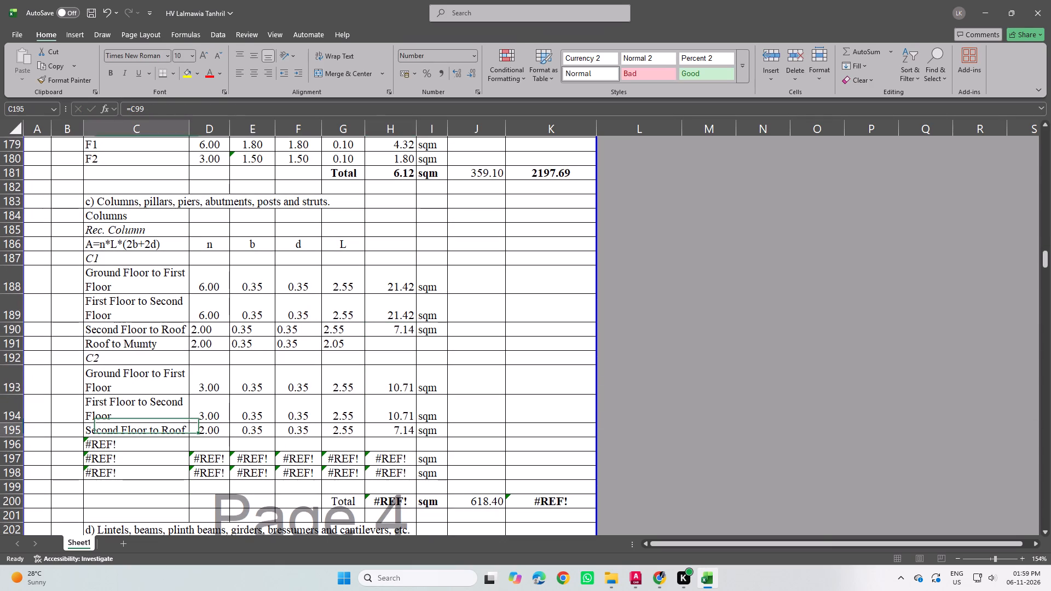
pyautogui.moveTo(187, 436); pyautogui.dragTo(378, 441)
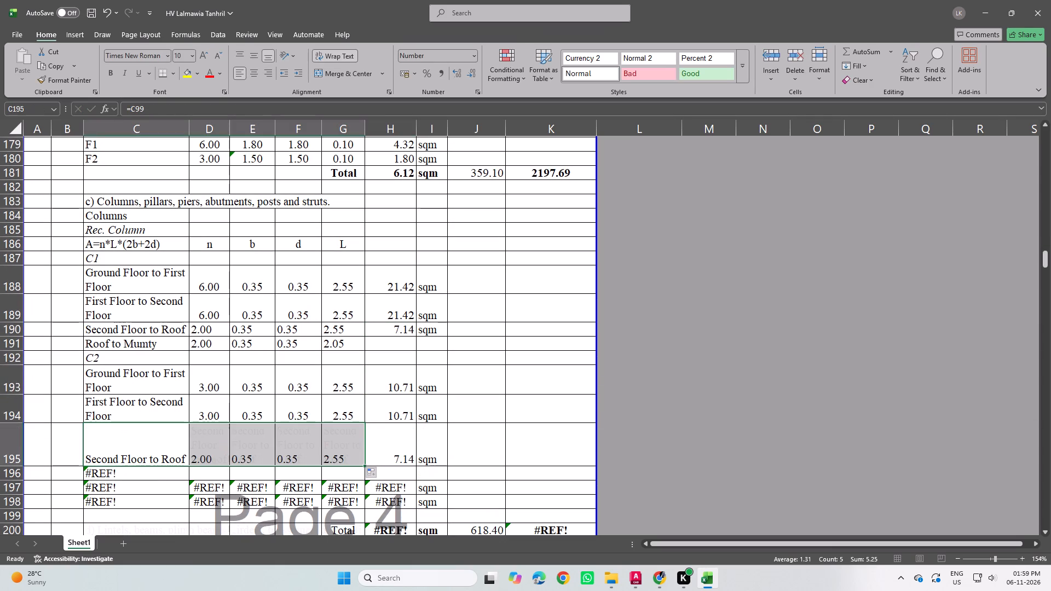
pyautogui.click(365, 466)
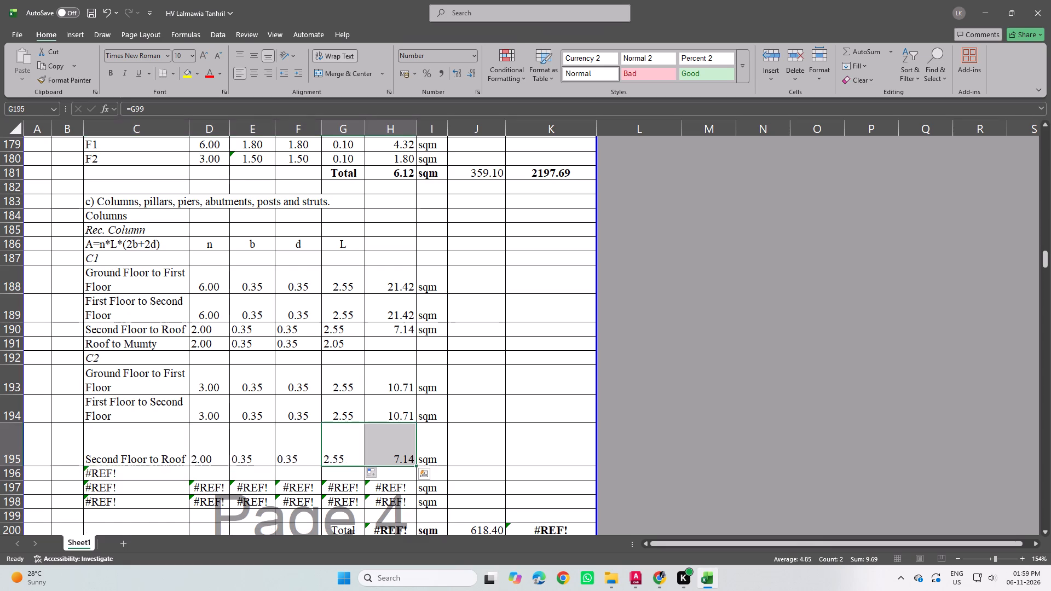
pyautogui.moveTo(341, 456); pyautogui.dragTo(131, 457)
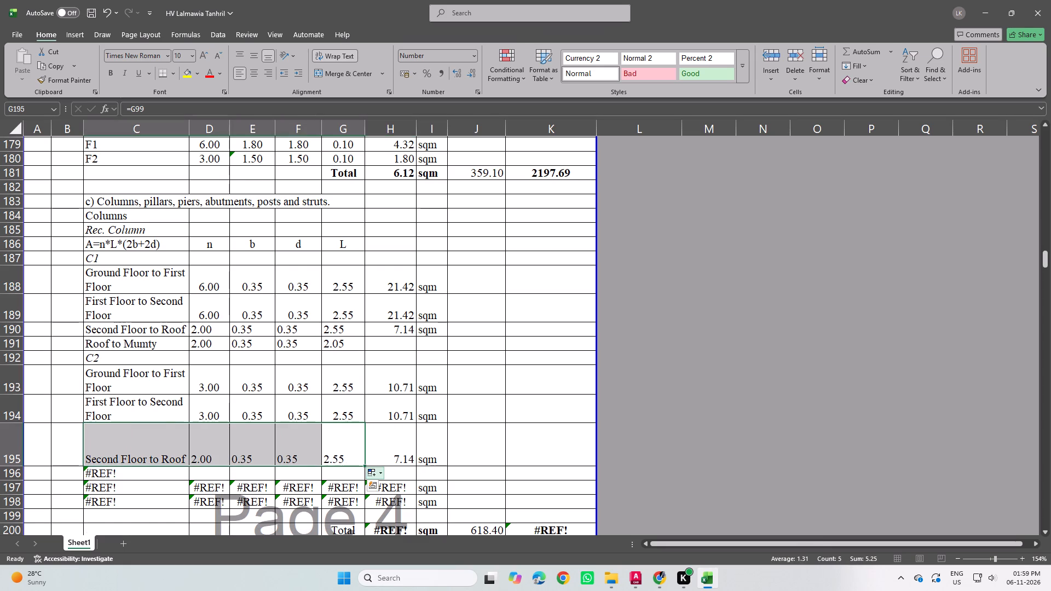
pyautogui.moveTo(365, 464); pyautogui.dragTo(364, 477)
# Delete the two #REF! rows below C2's Roof to Mumty and fit the height of C2's Second Floor to Roof row.
pyautogui.scroll(-2, 265, 482)
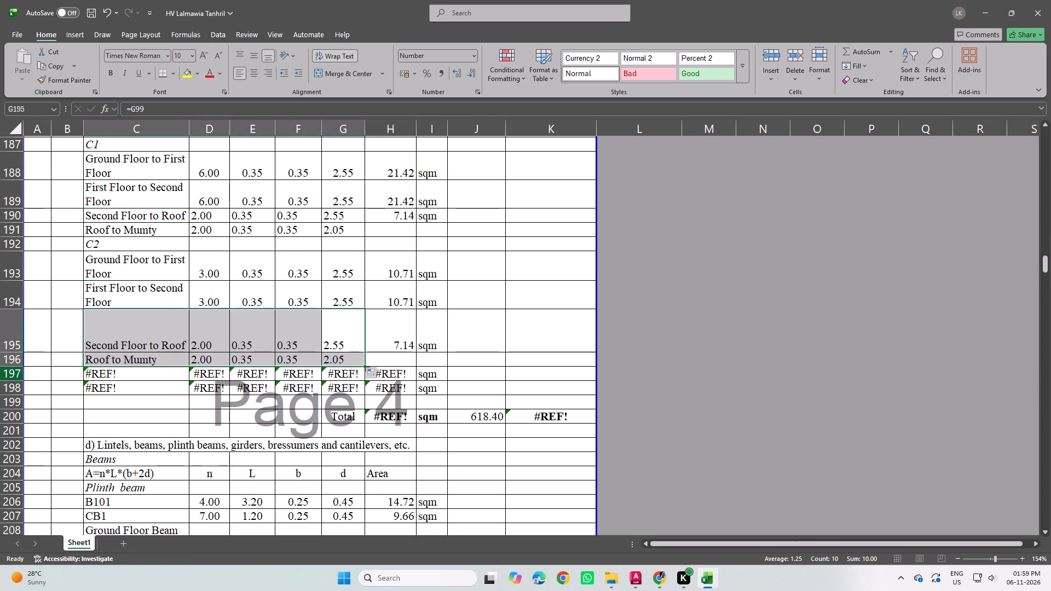
pyautogui.moveTo(16, 373); pyautogui.dragTo(20, 393)
pyautogui.rightClick(20, 393)
pyautogui.click(75, 228)
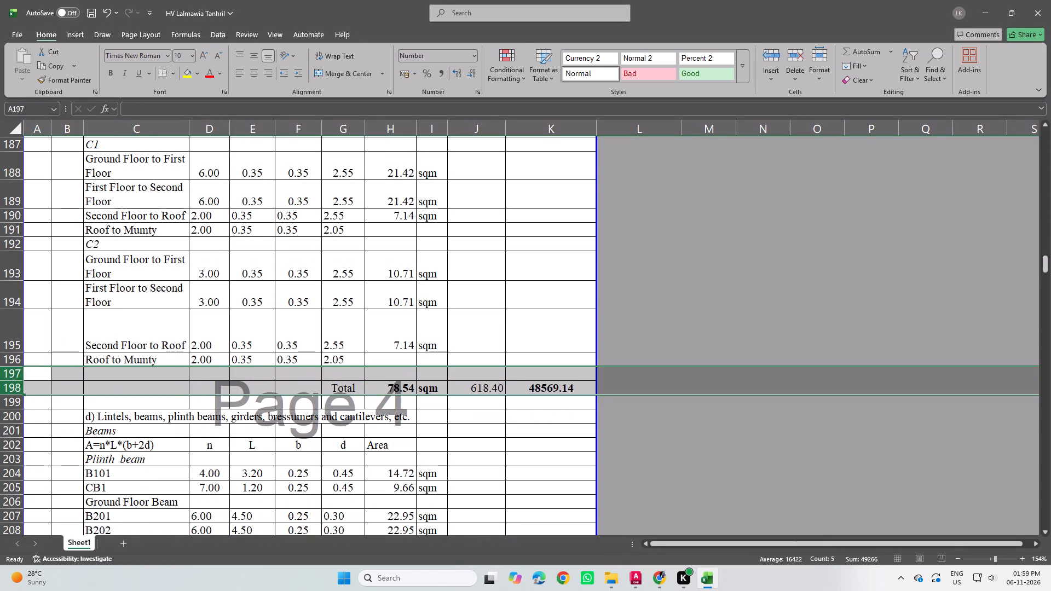
pyautogui.doubleClick(14, 352)
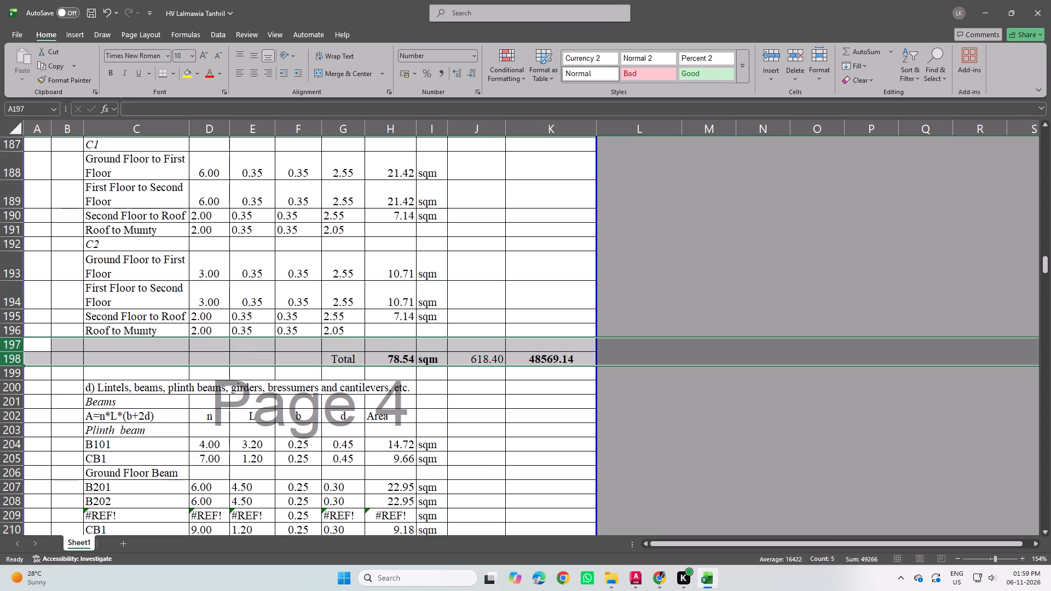
# Fill the column shuttering area formula and the sqm unit down through C2's Roof to Mumty row.
pyautogui.click(411, 176)
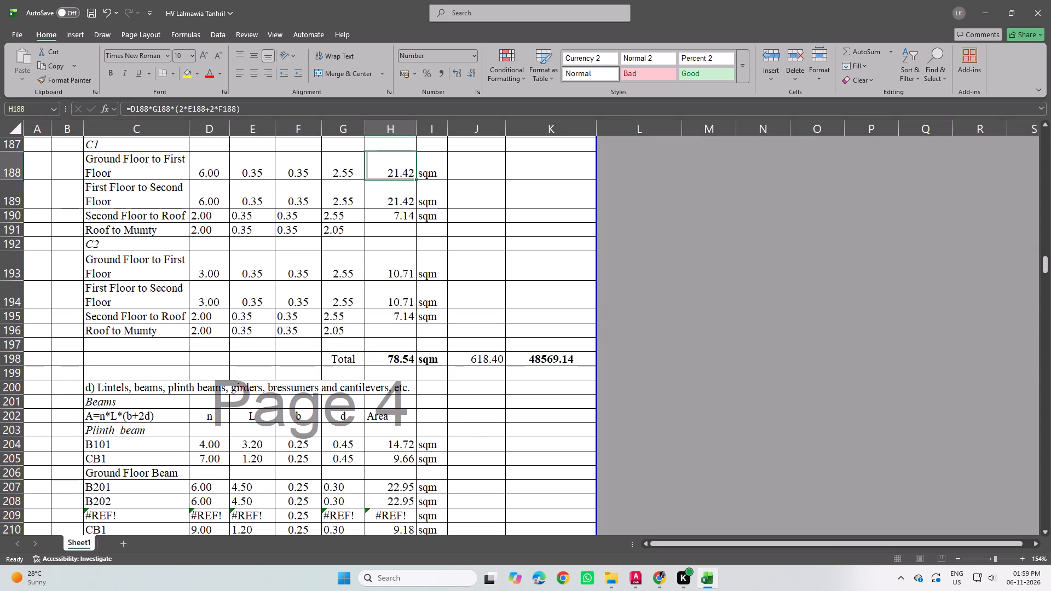
pyautogui.moveTo(415, 178); pyautogui.dragTo(412, 337)
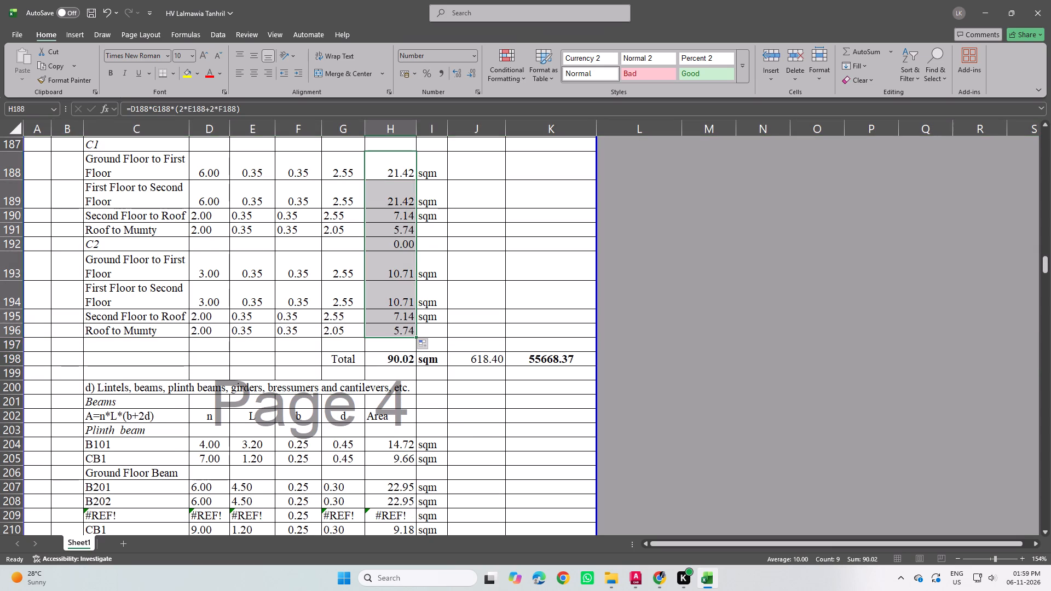
pyautogui.click(438, 219)
pyautogui.moveTo(447, 222); pyautogui.dragTo(447, 329)
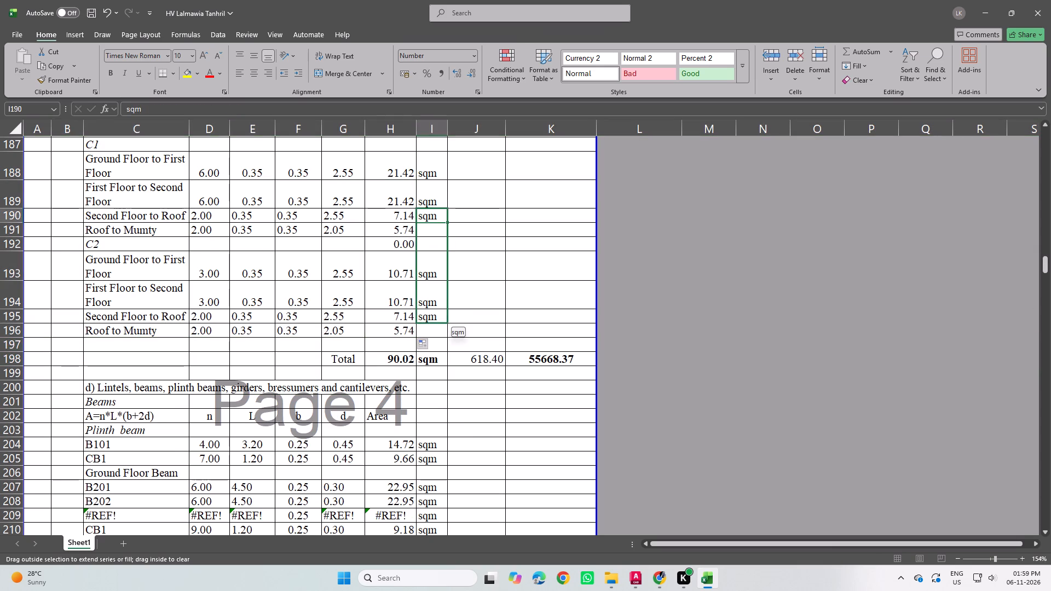
pyautogui.moveTo(447, 329); pyautogui.dragTo(447, 336)
# Clear the filled area formula and unit from the C2 heading row of the column shuttering.
pyautogui.moveTo(395, 244); pyautogui.dragTo(429, 250)
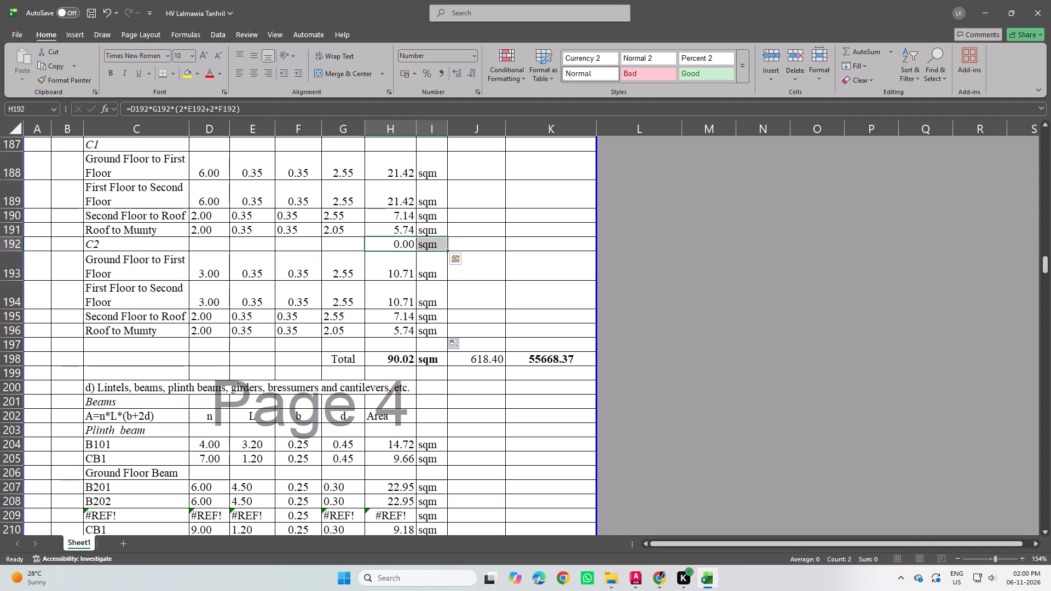
pyautogui.press('Delete')
pyautogui.click(541, 255)
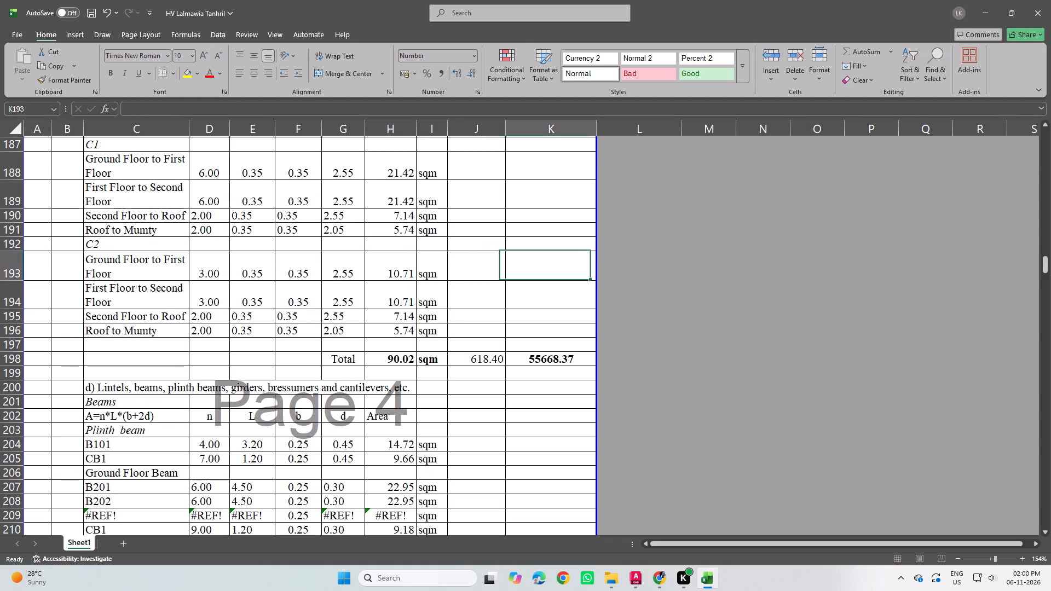
# Insert a row above CB1 in the plinth beam shuttering, and fill B101's concrete link across to d and down through B102 and CB1.
pyautogui.scroll(1, 267, 252)
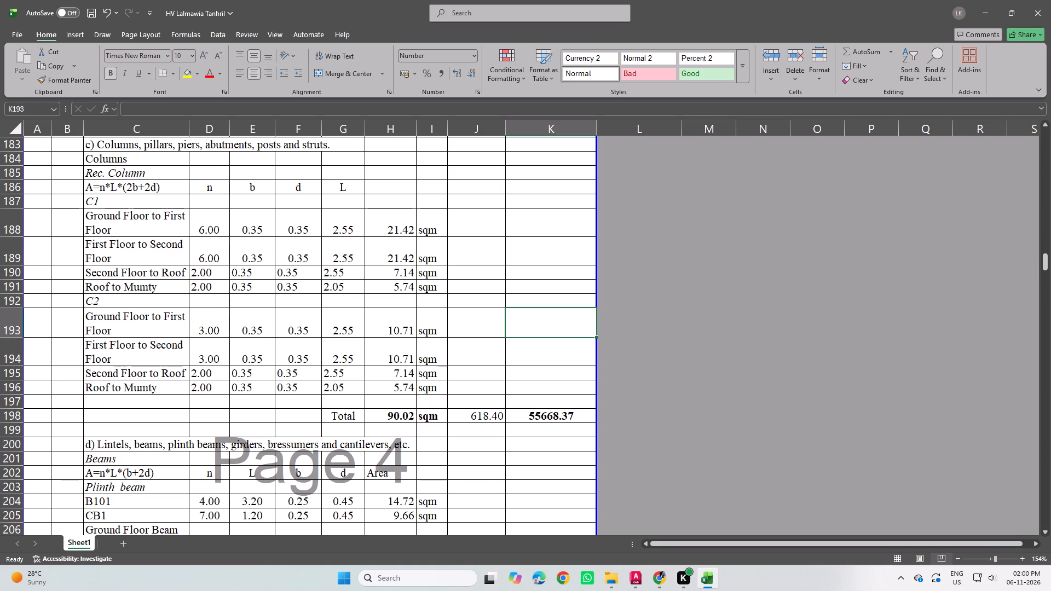
pyautogui.scroll(-3, 353, 326)
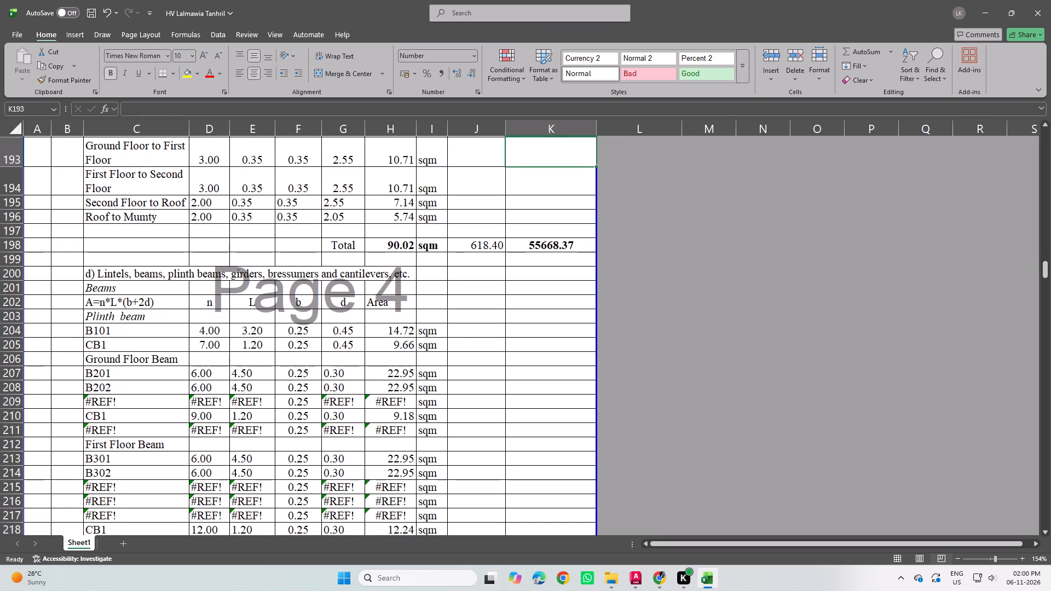
pyautogui.doubleClick(111, 330)
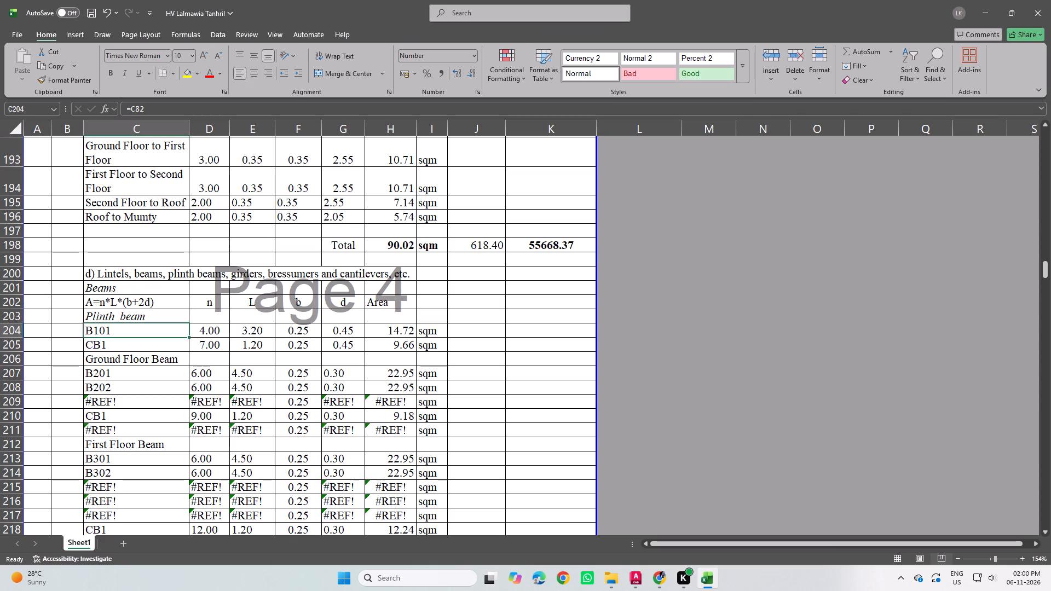
pyautogui.press('Escape')
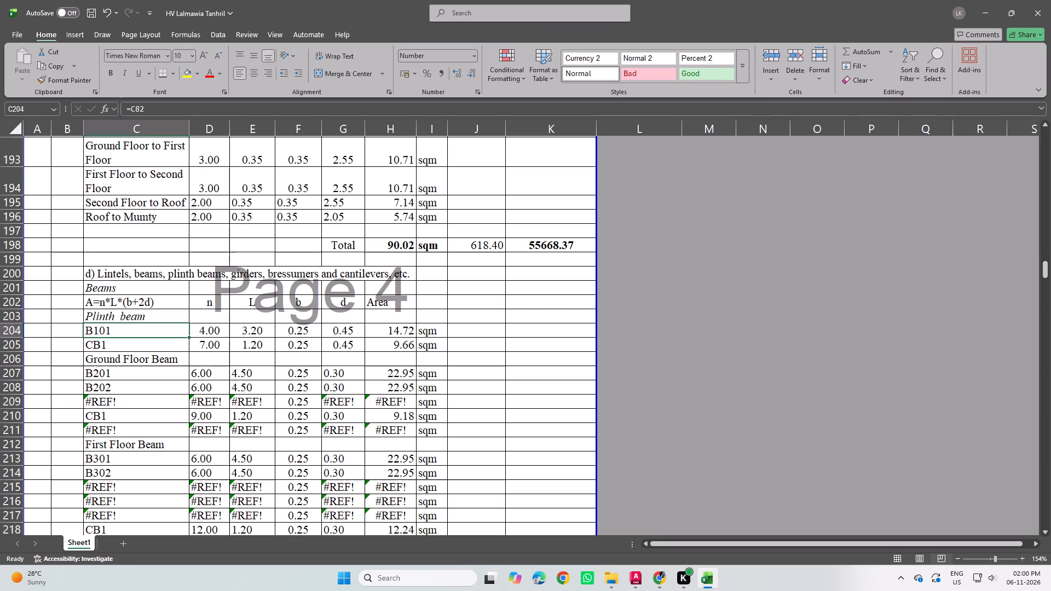
pyautogui.click(17, 345)
pyautogui.rightClick(17, 345)
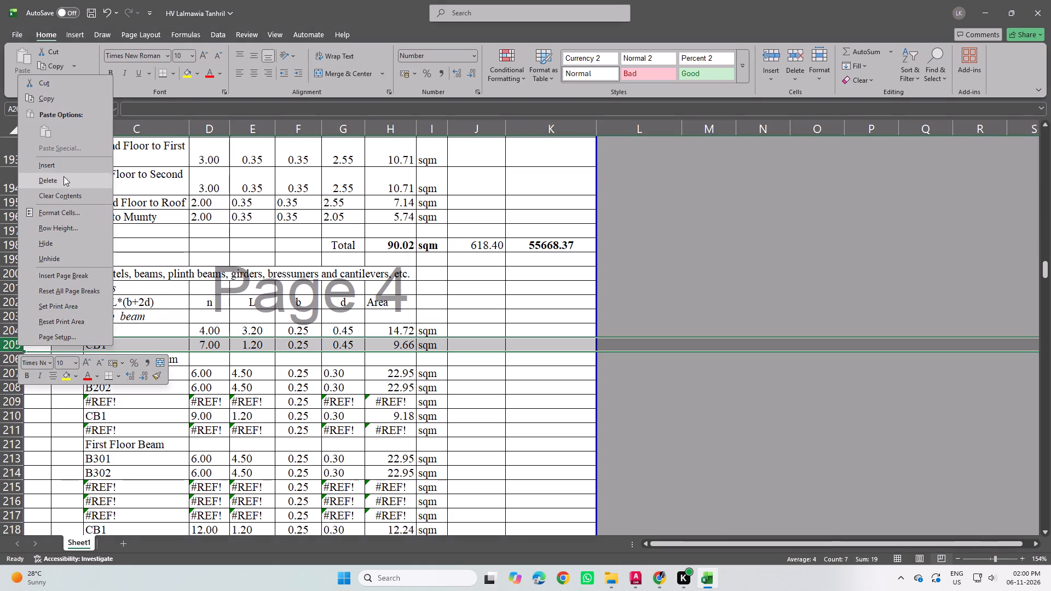
pyautogui.click(63, 168)
pyautogui.doubleClick(126, 327)
pyautogui.click(183, 347)
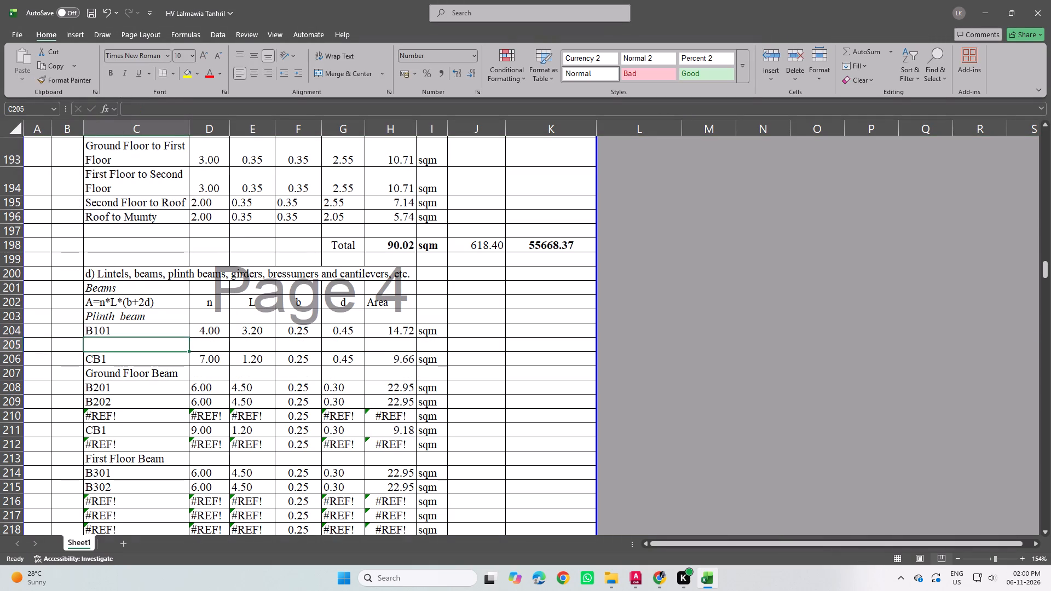
pyautogui.click(162, 333)
pyautogui.moveTo(190, 338); pyautogui.dragTo(360, 338)
pyautogui.moveTo(363, 338); pyautogui.dragTo(363, 355)
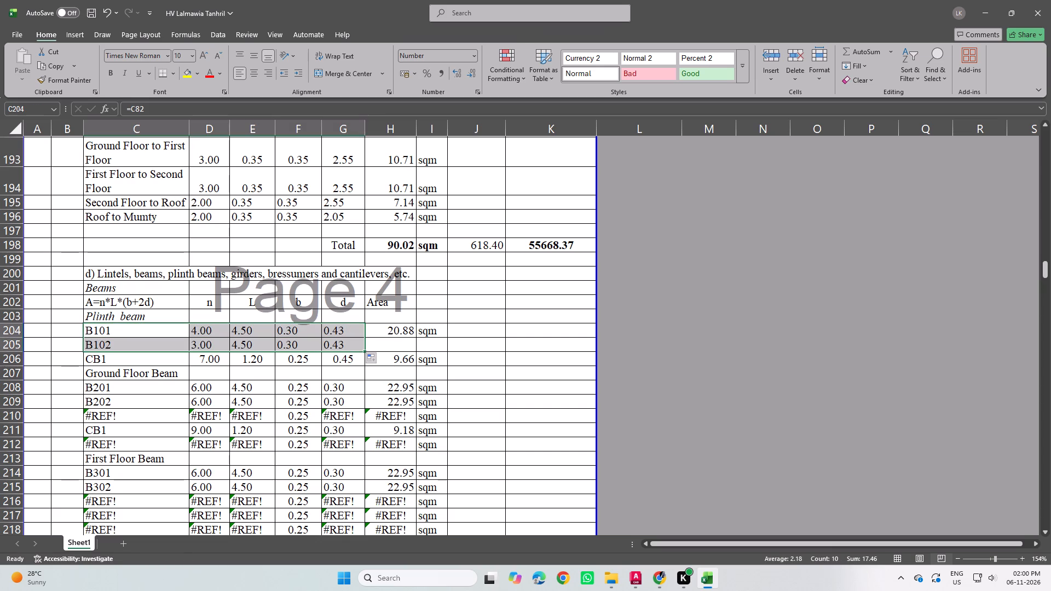
pyautogui.moveTo(362, 351); pyautogui.dragTo(362, 362)
# Fill B201's link across to d in the Ground Floor Beam shuttering and down through B202 and the first #REF! row.
pyautogui.doubleClick(134, 389)
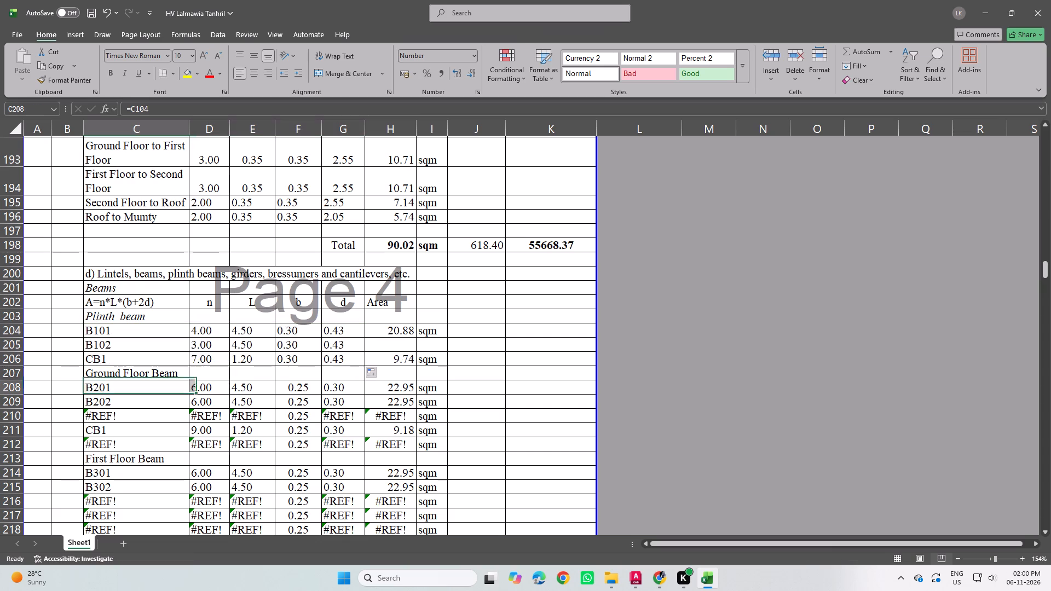
pyautogui.click(149, 418)
pyautogui.click(151, 390)
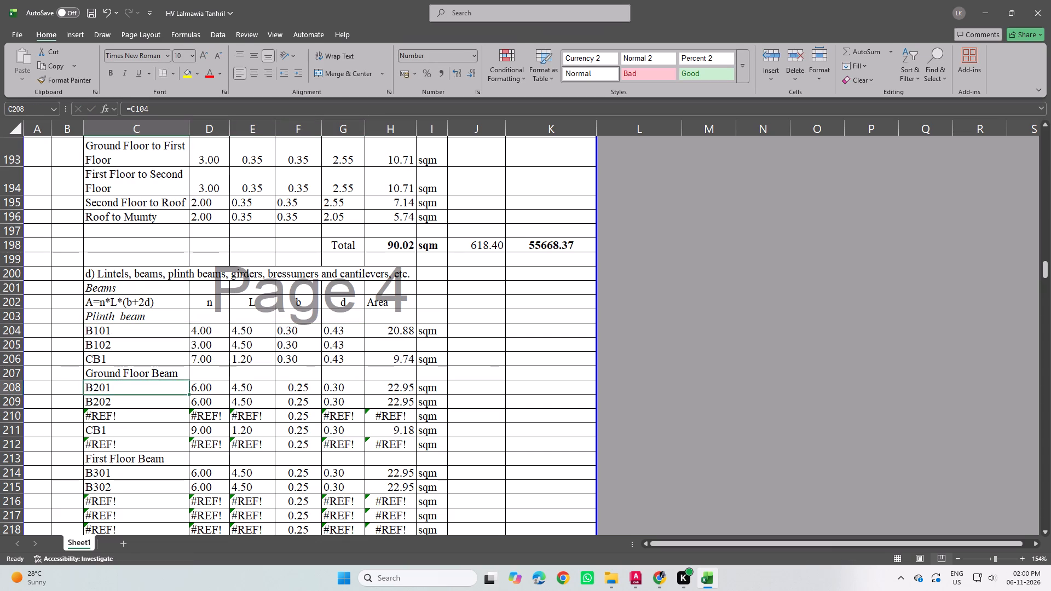
pyautogui.moveTo(189, 395); pyautogui.dragTo(359, 394)
pyautogui.moveTo(362, 394); pyautogui.dragTo(362, 416)
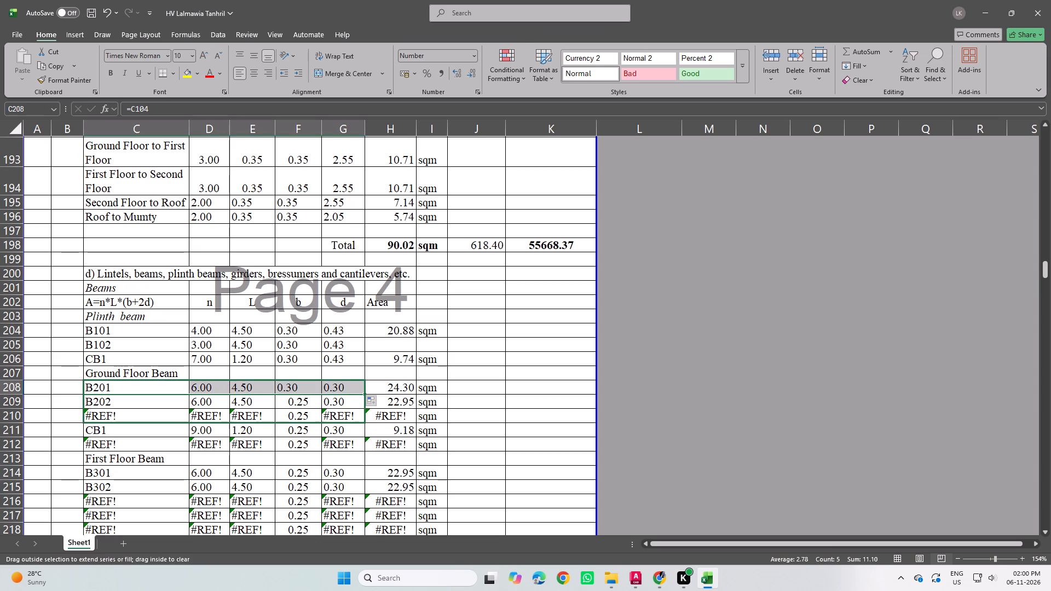
pyautogui.moveTo(362, 416); pyautogui.dragTo(362, 418)
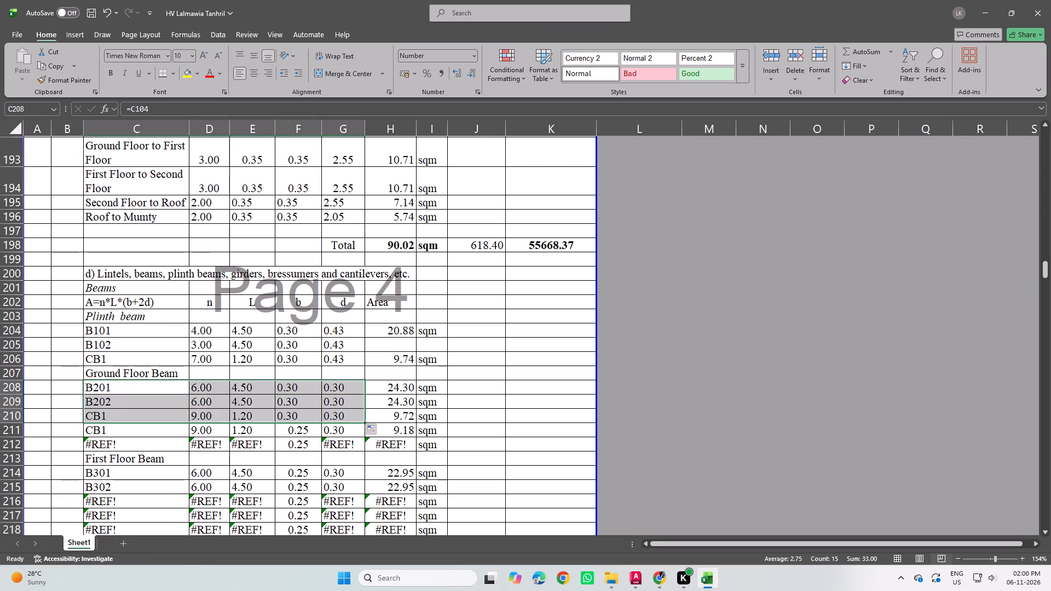
# Fill Ground Floor CB1's shuttering link across to d and down through the Roof Floor's B502 row, clearing the overfilled rows below it.
pyautogui.doubleClick(135, 432)
pyautogui.scroll(-1, 204, 420)
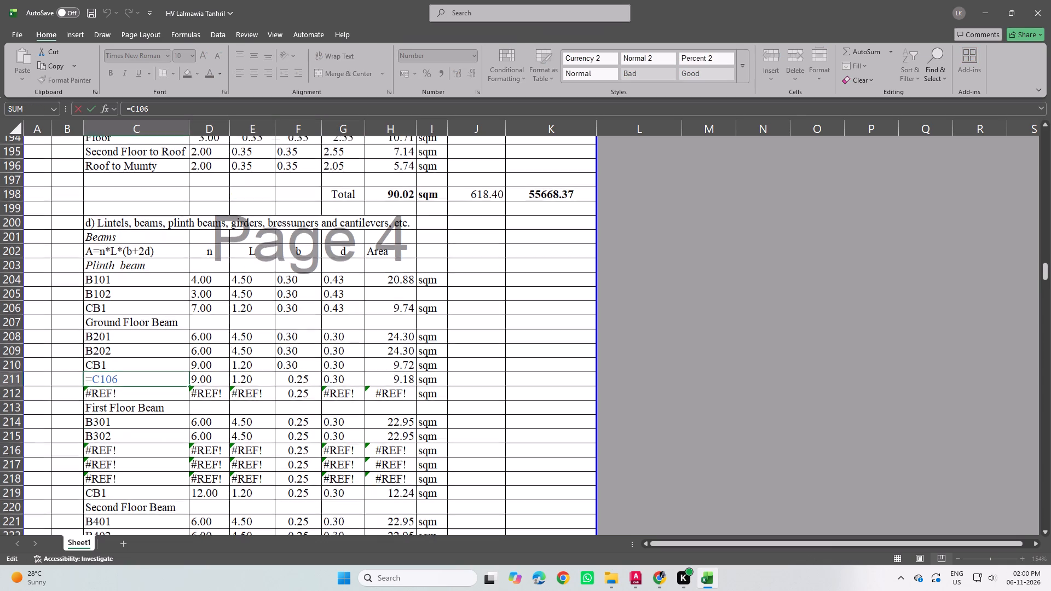
pyautogui.click(168, 361)
pyautogui.moveTo(188, 366); pyautogui.dragTo(205, 390)
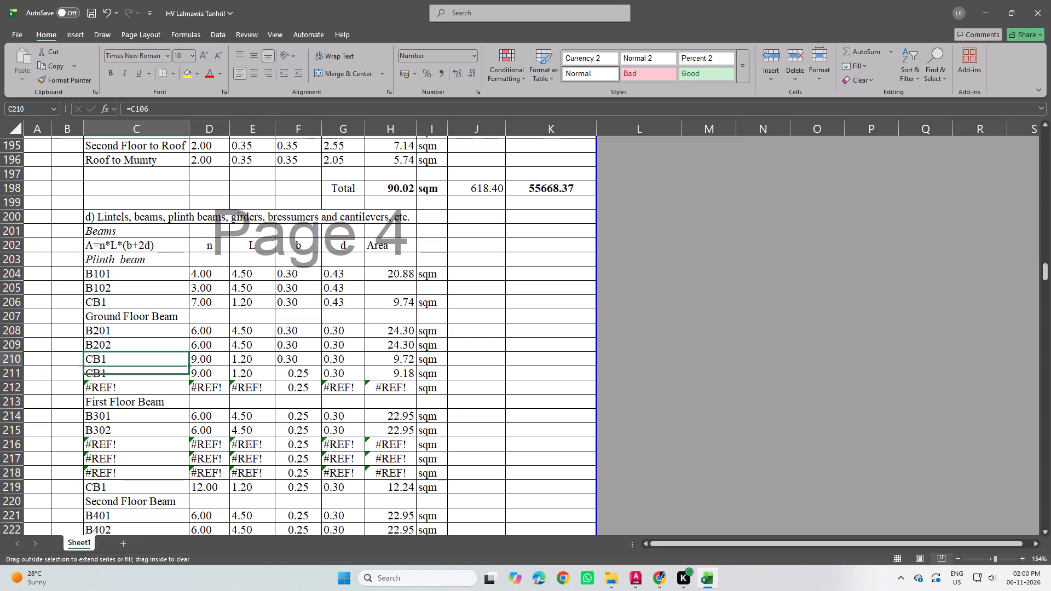
pyautogui.moveTo(205, 390); pyautogui.dragTo(356, 366)
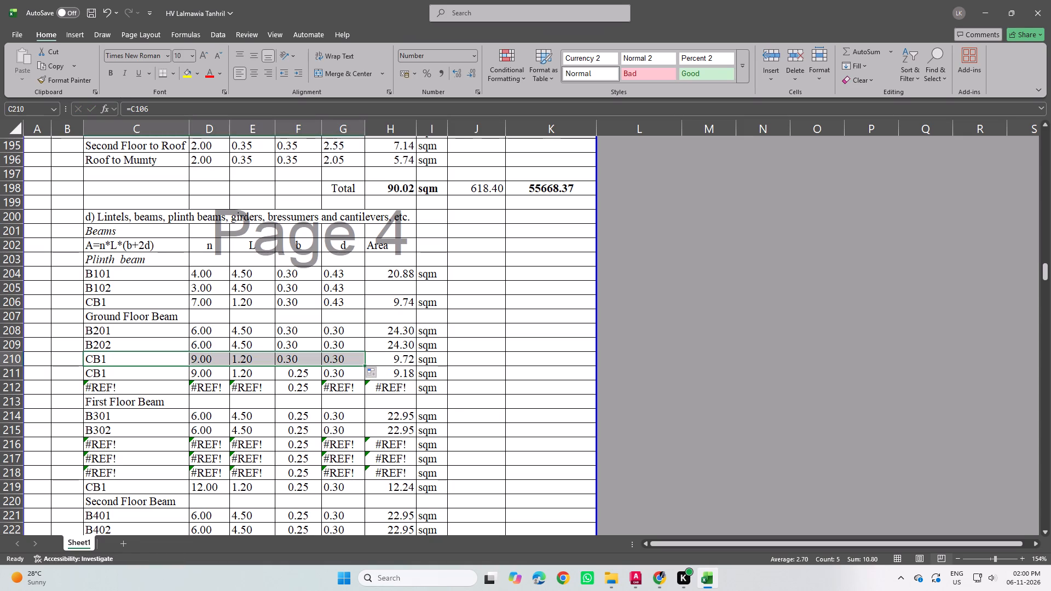
pyautogui.moveTo(365, 364); pyautogui.dragTo(354, 477)
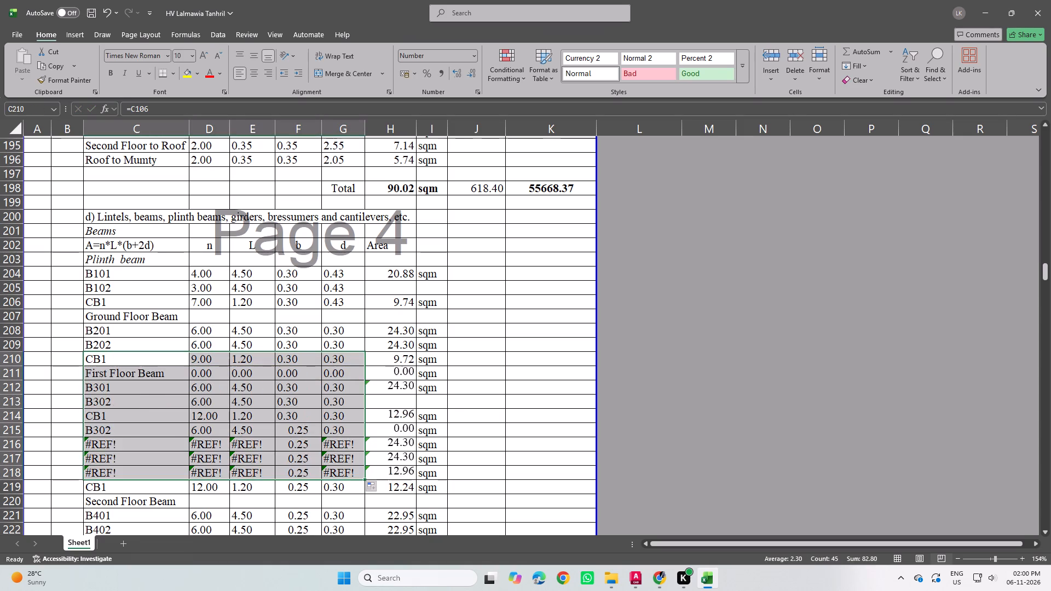
pyautogui.scroll(-1, 264, 439)
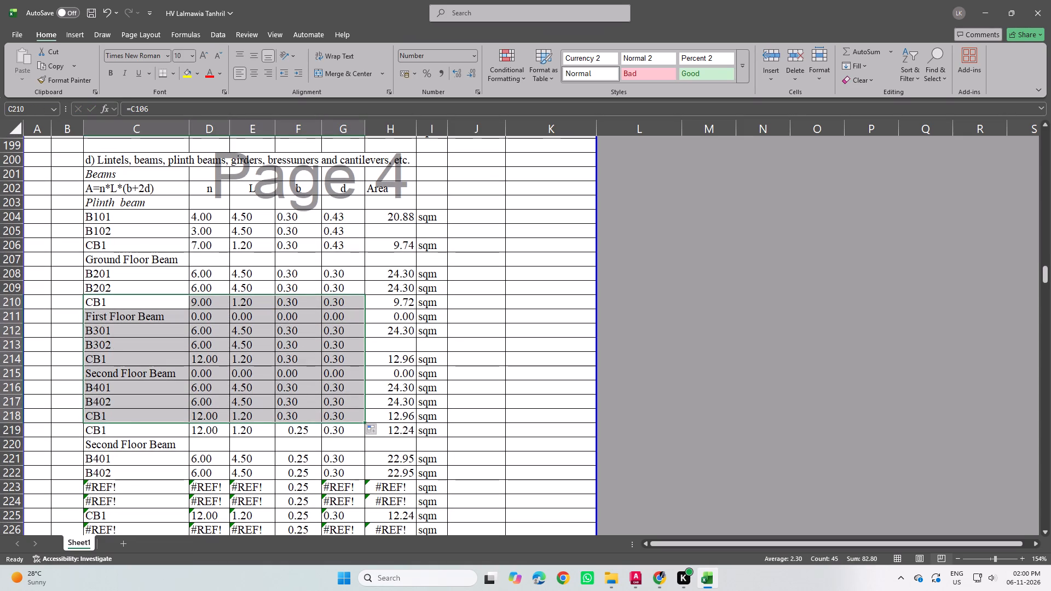
pyautogui.moveTo(365, 422); pyautogui.dragTo(364, 476)
pyautogui.scroll(-2, 292, 450)
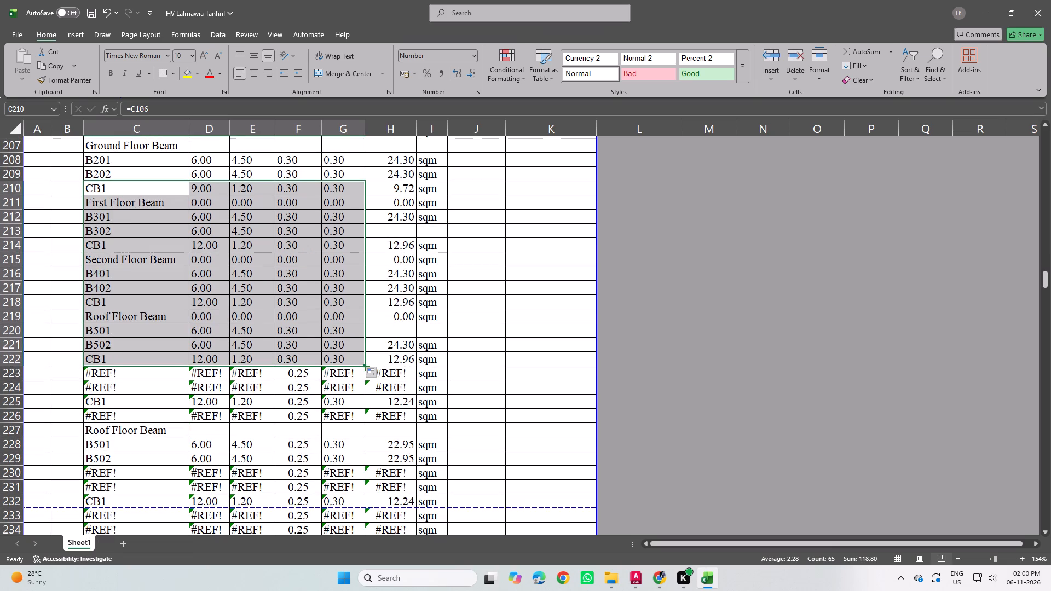
pyautogui.moveTo(365, 364); pyautogui.dragTo(362, 398)
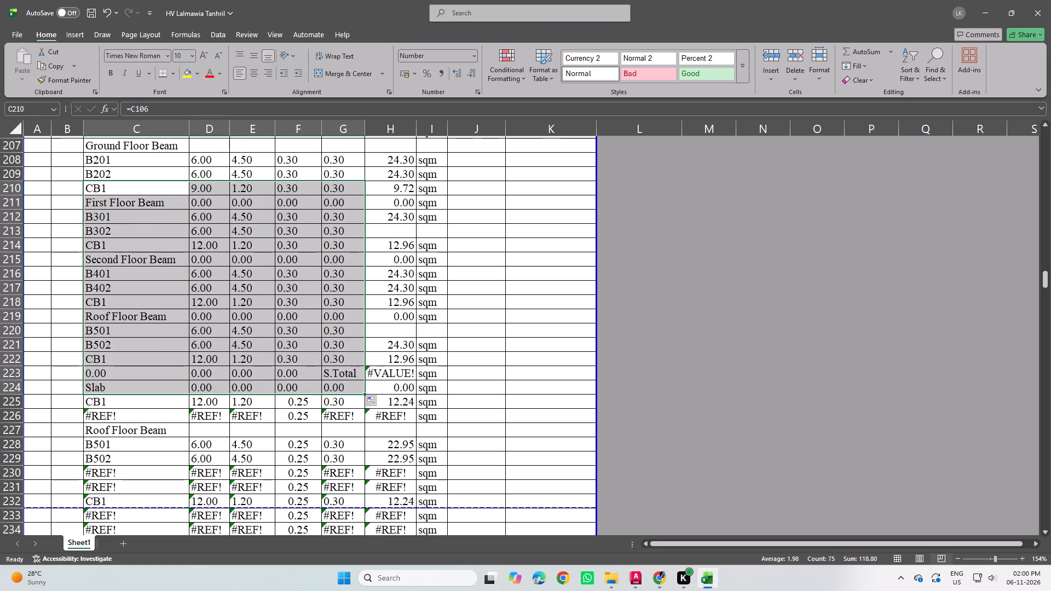
pyautogui.moveTo(365, 395); pyautogui.dragTo(366, 391)
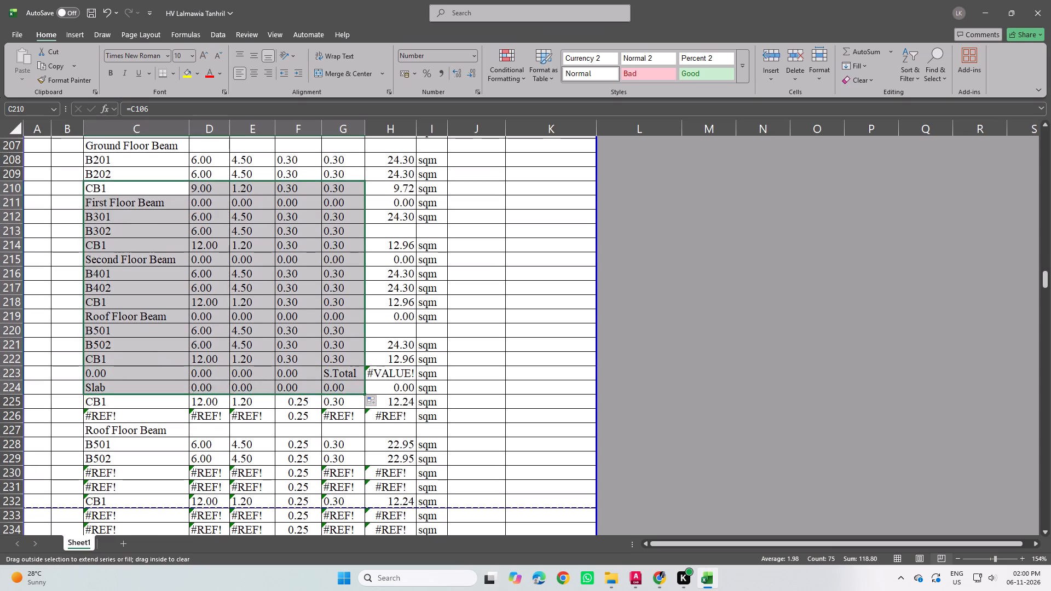
pyautogui.moveTo(366, 391); pyautogui.dragTo(372, 351)
pyautogui.click(739, 401)
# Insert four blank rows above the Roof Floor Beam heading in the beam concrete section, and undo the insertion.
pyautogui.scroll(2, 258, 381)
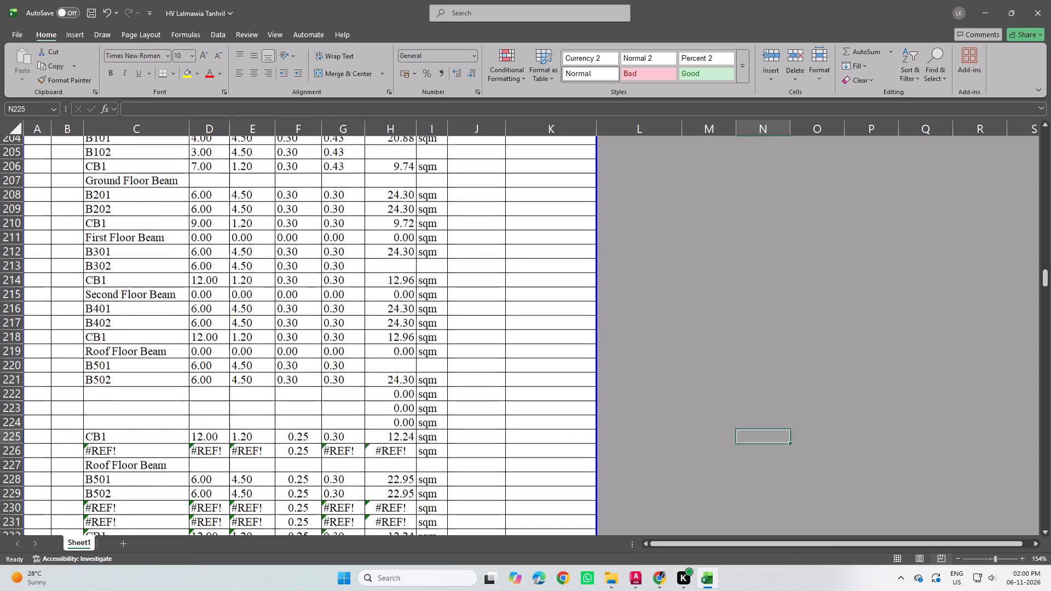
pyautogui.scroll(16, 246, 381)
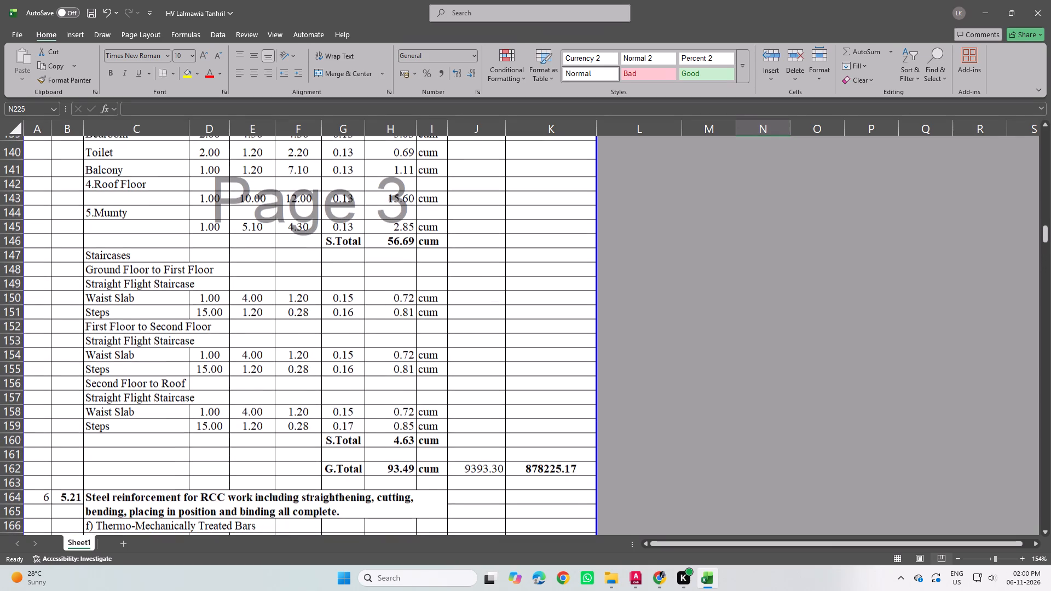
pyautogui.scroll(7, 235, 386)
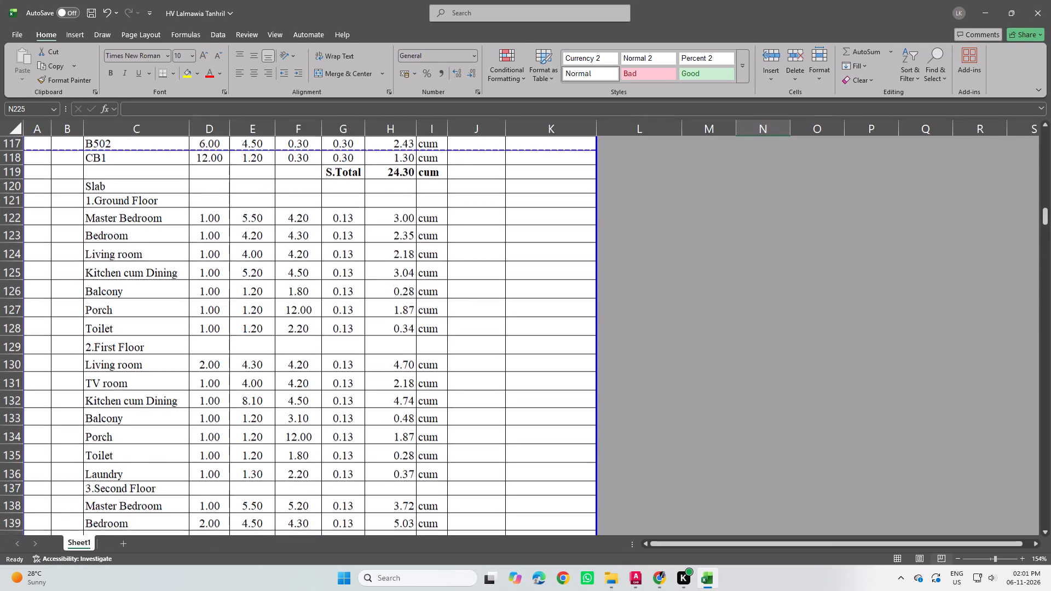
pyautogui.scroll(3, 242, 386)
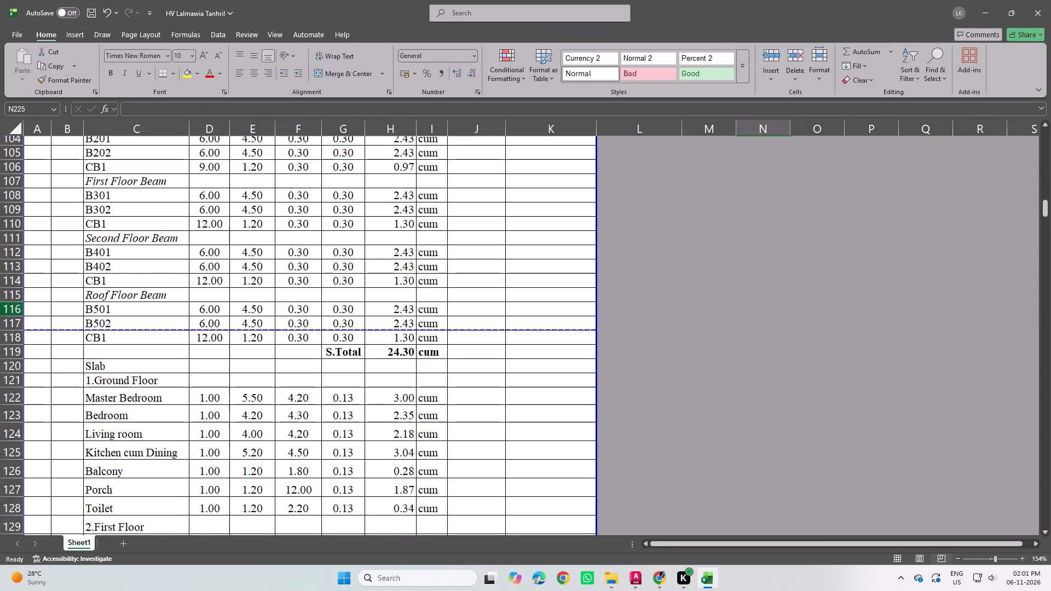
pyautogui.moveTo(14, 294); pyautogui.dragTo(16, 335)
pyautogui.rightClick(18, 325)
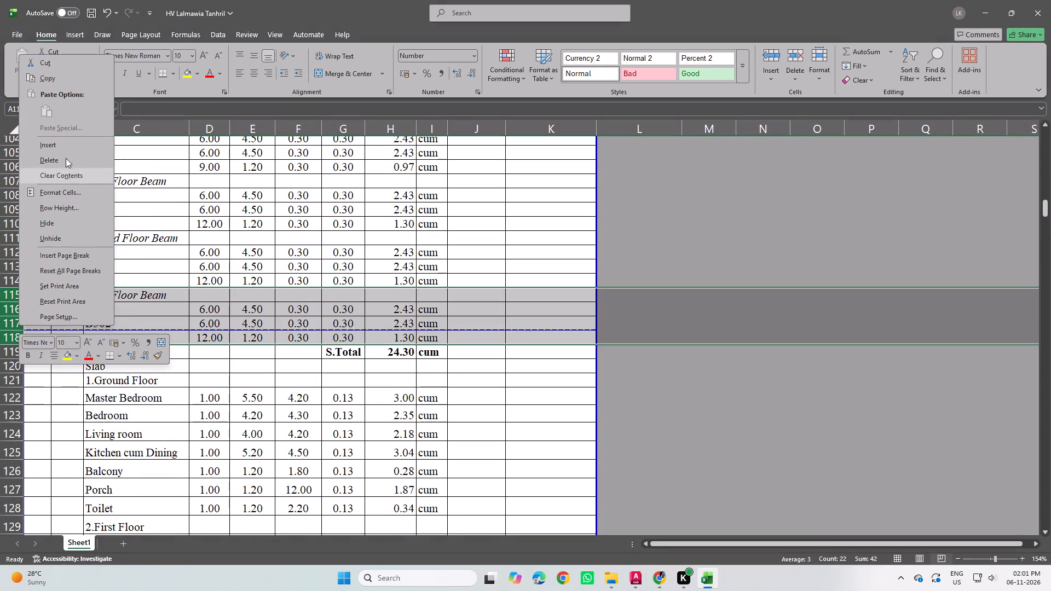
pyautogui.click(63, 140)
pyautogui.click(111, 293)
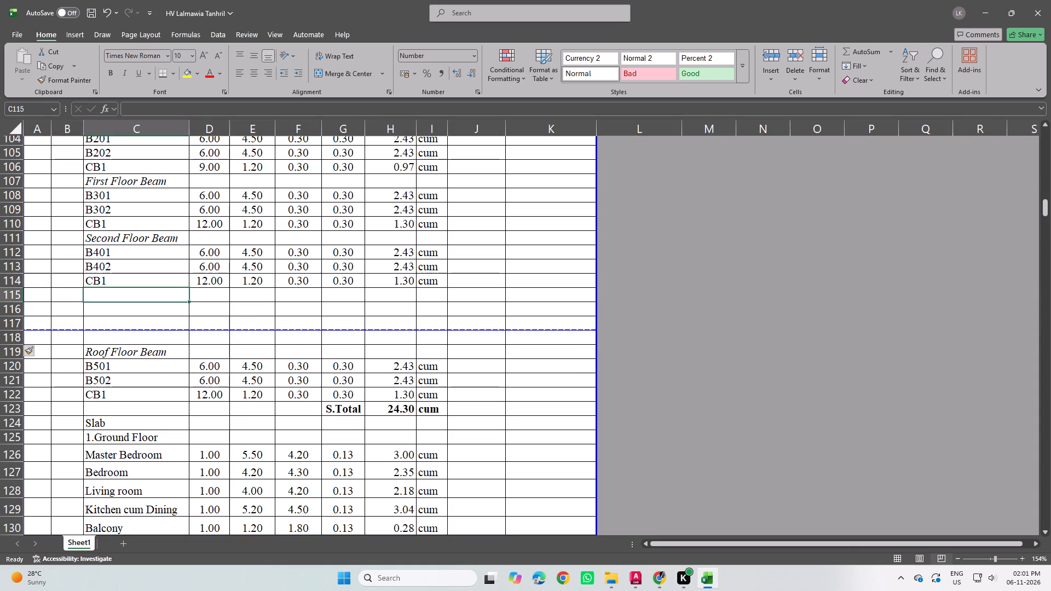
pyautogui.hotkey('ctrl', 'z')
# Insert five rows above the beam concrete S.Total and enter the heading "Mumty Beam" in the first one.
pyautogui.moveTo(15, 352); pyautogui.dragTo(19, 384)
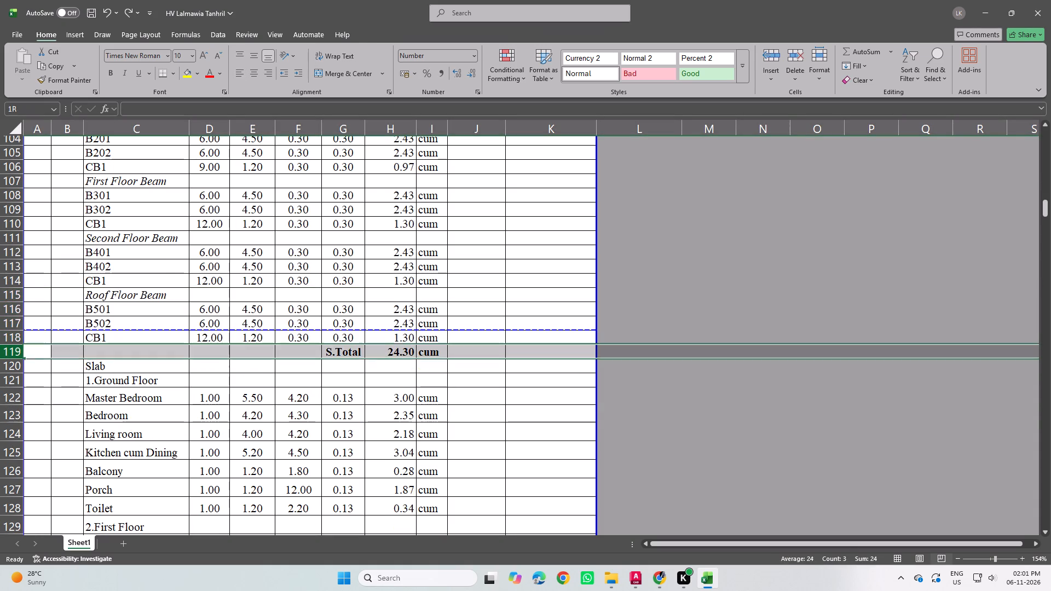
pyautogui.moveTo(19, 384); pyautogui.dragTo(24, 411)
pyautogui.rightClick(24, 411)
pyautogui.click(255, 367)
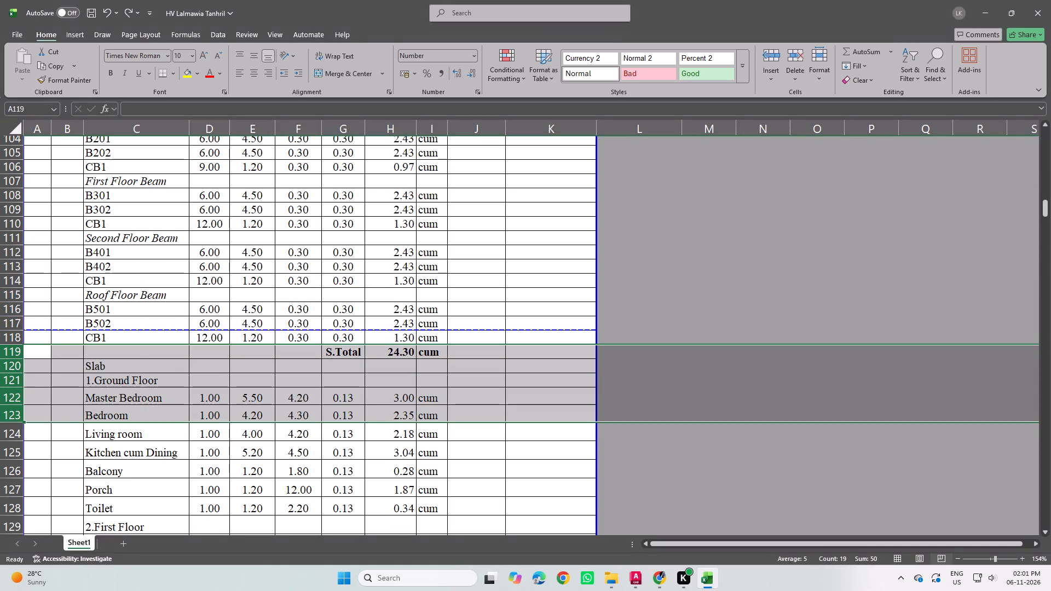
pyautogui.rightClick(13, 356)
pyautogui.click(60, 177)
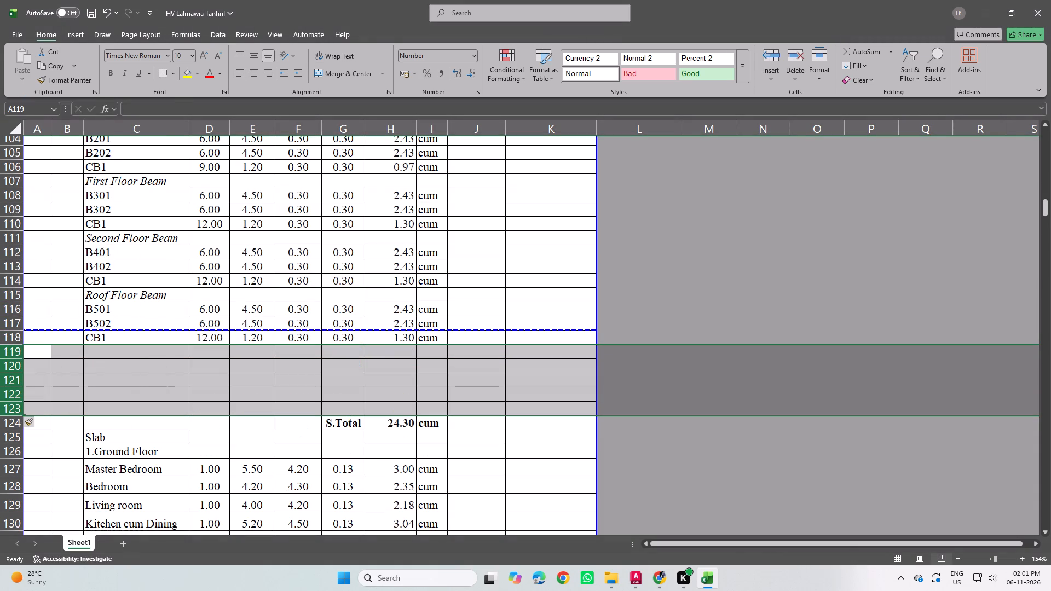
pyautogui.click(114, 350)
pyautogui.write('Mumty Beam')
# Copy the Roof Floor Beam's B501, B502 and CB1 concrete rows beneath the Mumty Beam heading.
pyautogui.moveTo(12, 309); pyautogui.dragTo(15, 334)
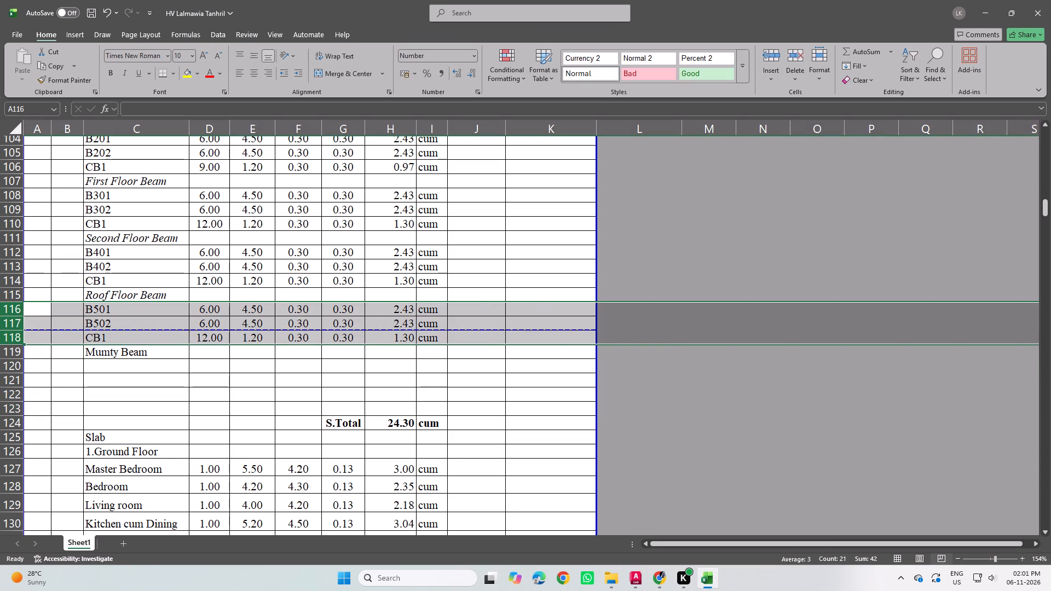
pyautogui.hotkey('ctrl', 'c')
pyautogui.click(13, 370)
pyautogui.hotkey('ctrl', 'v')
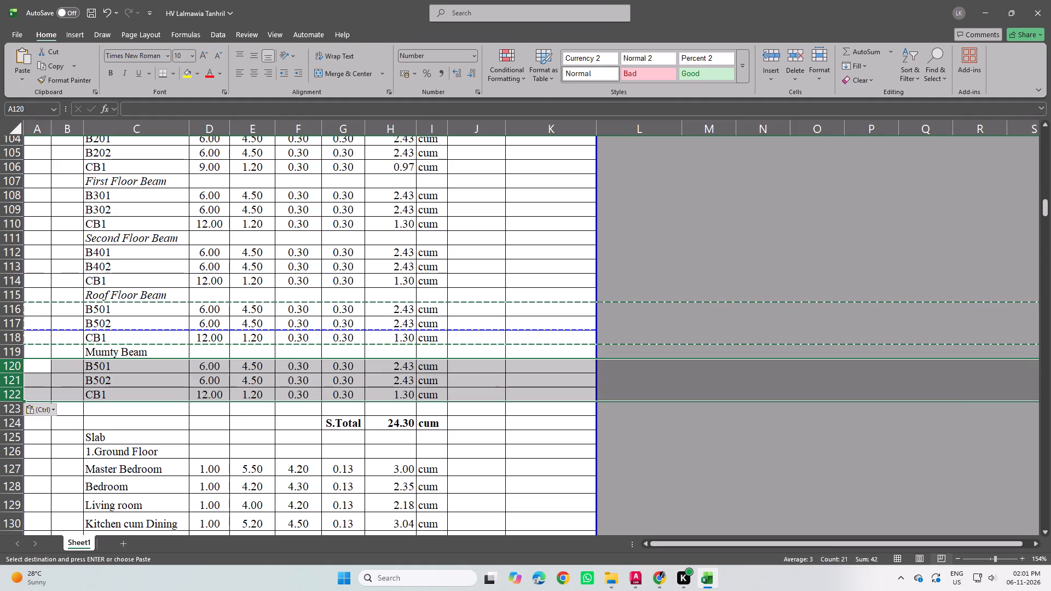
# Set the number n to 2 for B501, B502 and CB1 under Mumty Beam.
pyautogui.click(134, 367)
pyautogui.click(206, 369)
pyautogui.press('2')
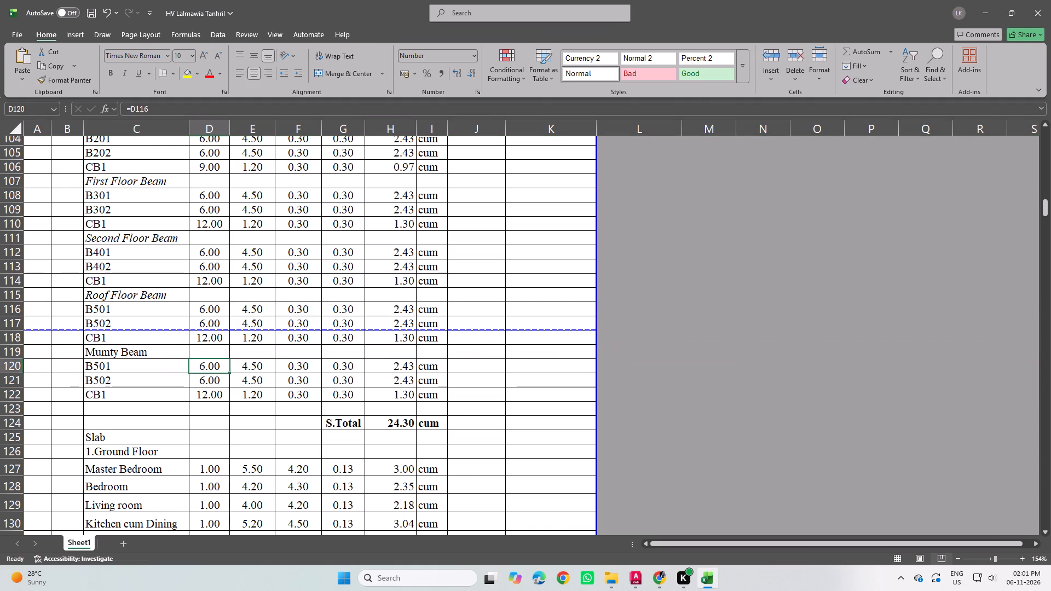
pyautogui.click(222, 378)
pyautogui.press('2')
pyautogui.click(225, 395)
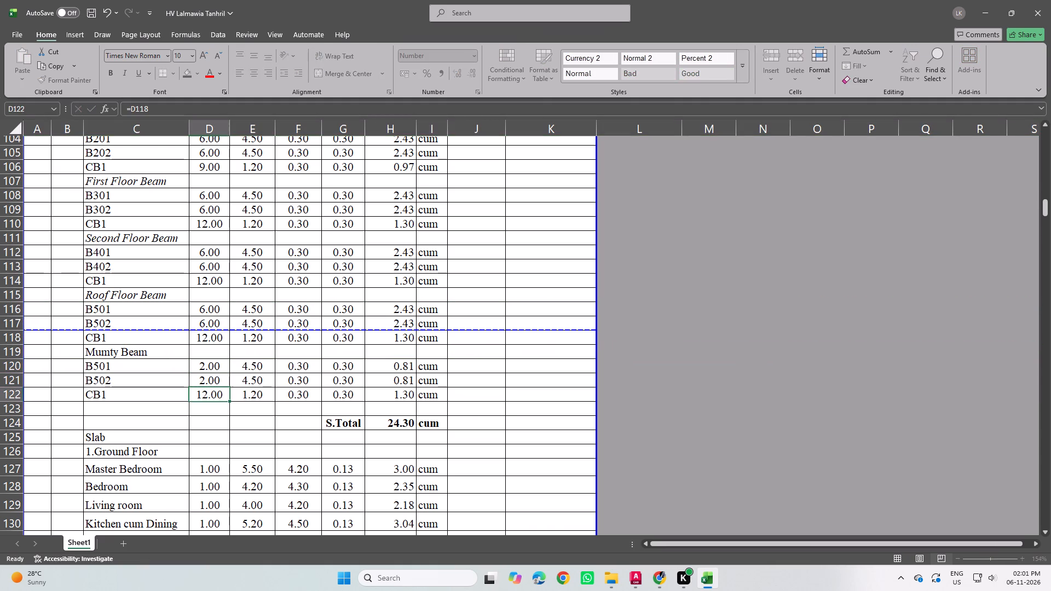
pyautogui.press('2')
pyautogui.click(268, 396)
pyautogui.click(704, 448)
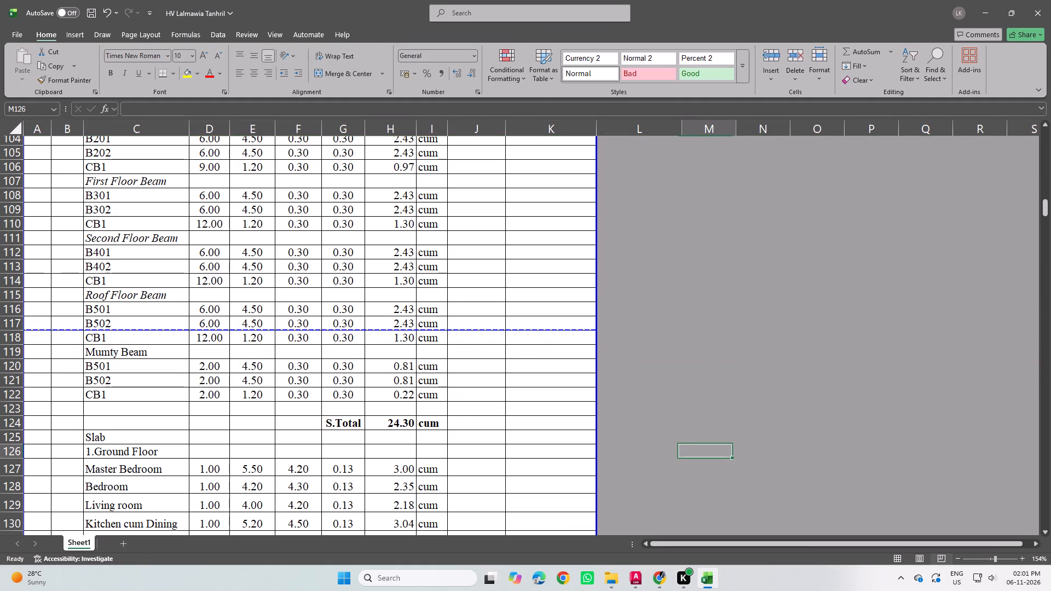
# Delete the blank row between Mumty Beam's CB1 and the beam concrete S.Total.
pyautogui.click(5, 407)
pyautogui.rightClick(5, 407)
pyautogui.click(67, 246)
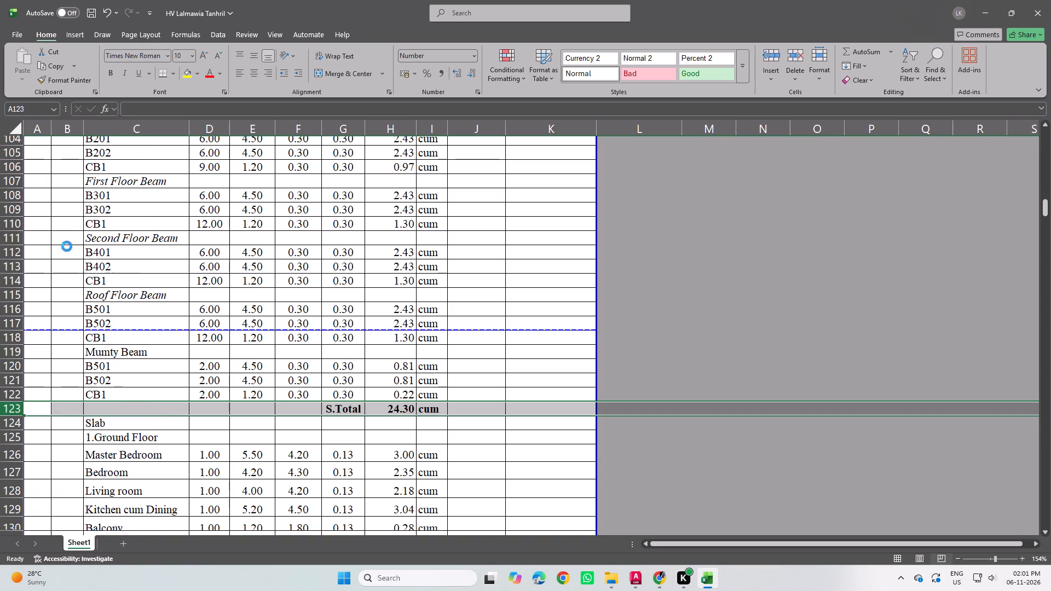
# Extend the beam concrete S.Total sum to H104:H122 so it includes the Mumty Beam rows.
pyautogui.doubleClick(407, 412)
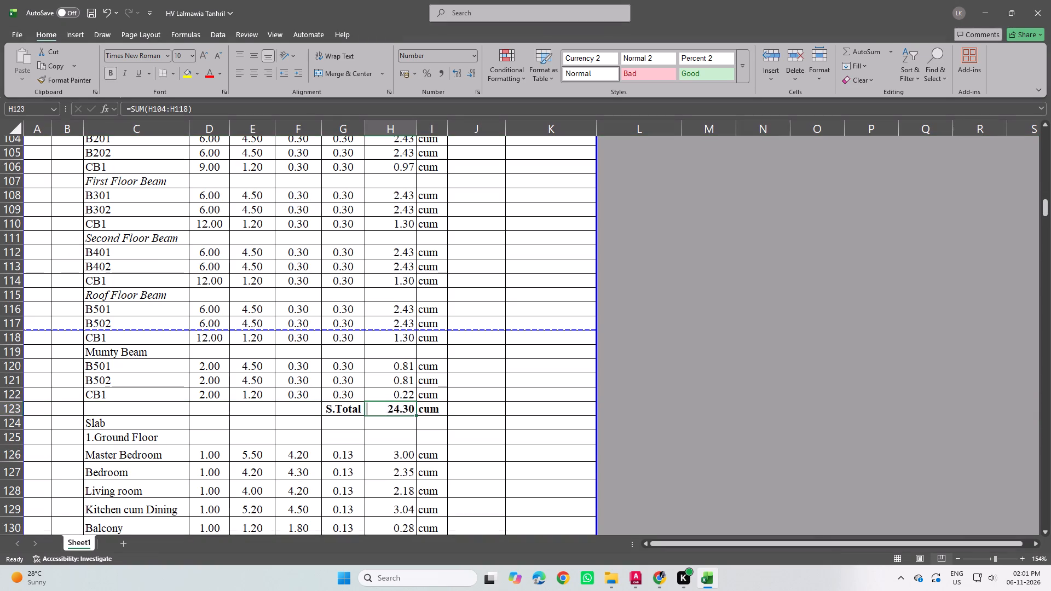
pyautogui.moveTo(415, 344); pyautogui.dragTo(416, 398)
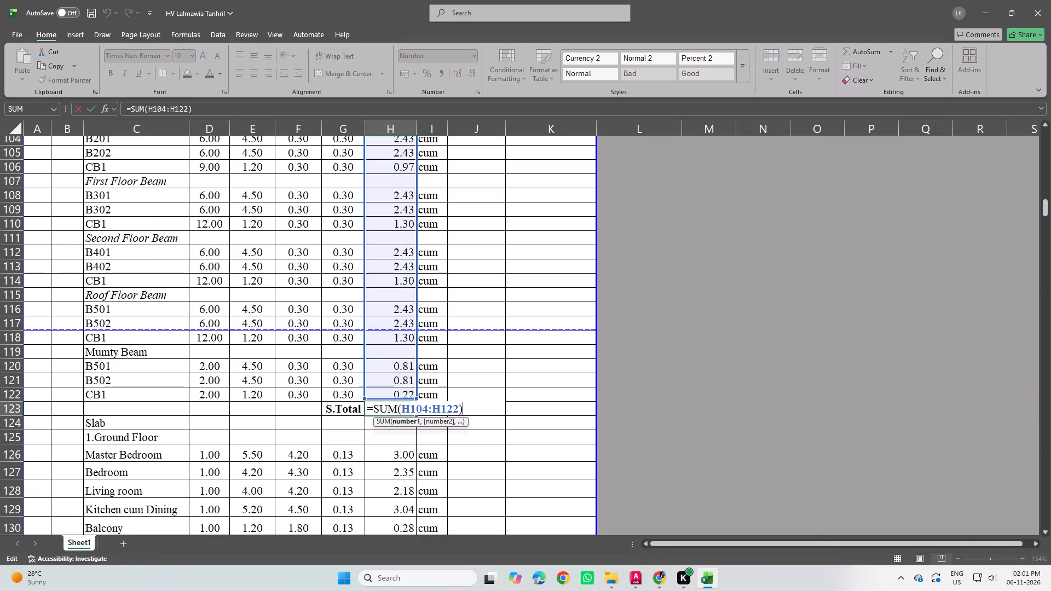
pyautogui.moveTo(416, 398); pyautogui.dragTo(417, 399)
pyautogui.press('Return')
# Delete the blank row above the concrete G.Total and check which subtotals its formula adds.
pyautogui.scroll(-2, 563, 408)
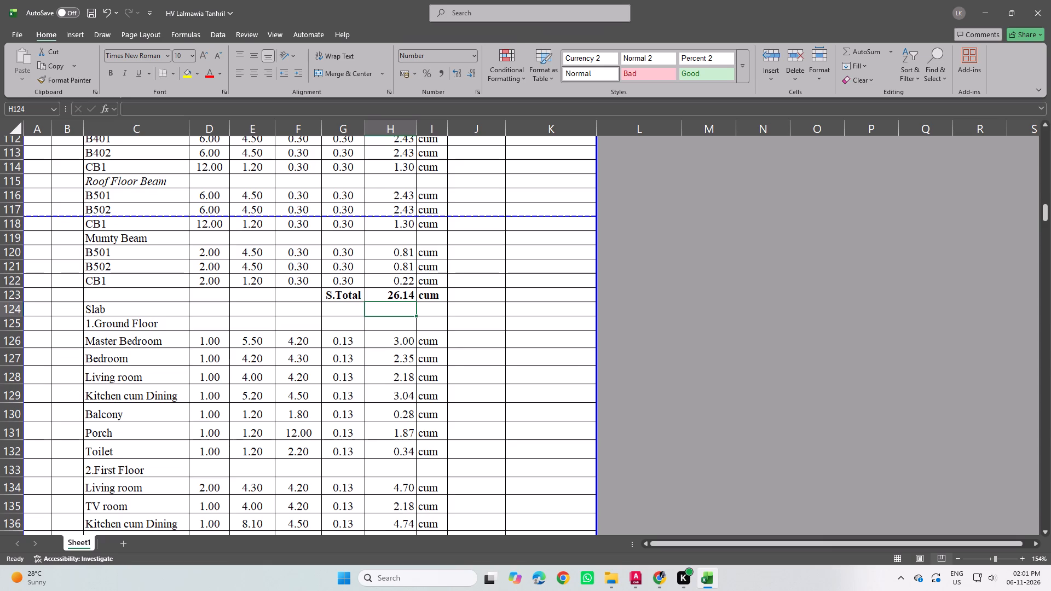
pyautogui.scroll(-2, 478, 347)
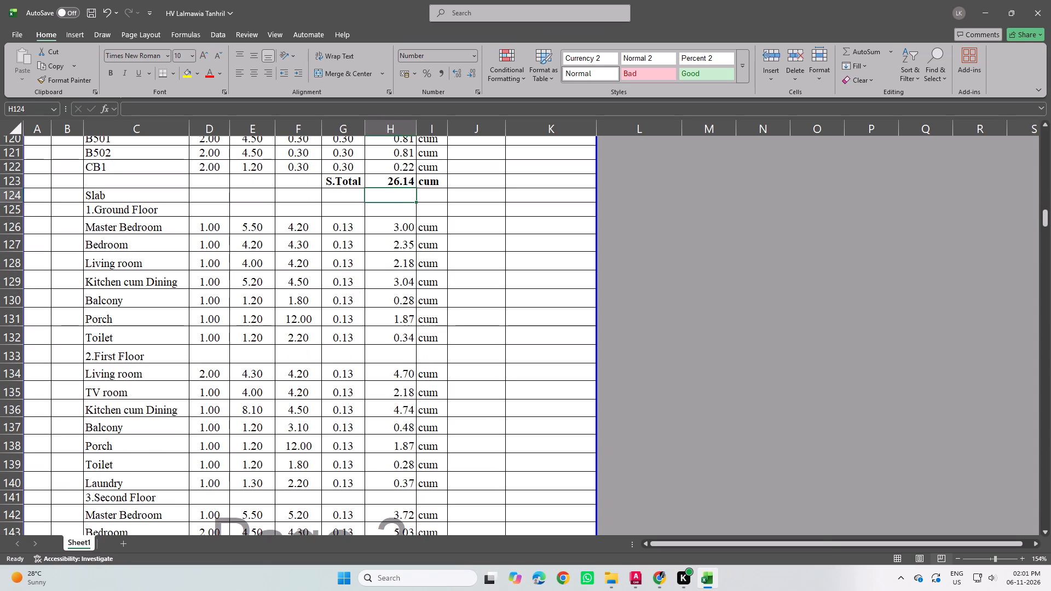
pyautogui.scroll(-6, 476, 344)
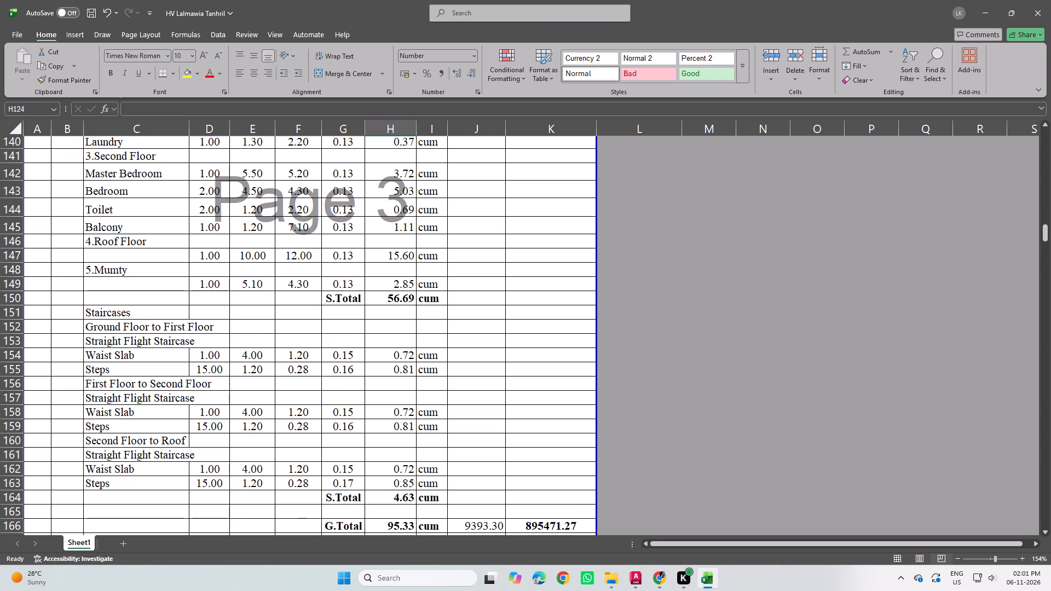
pyautogui.scroll(-2, 490, 374)
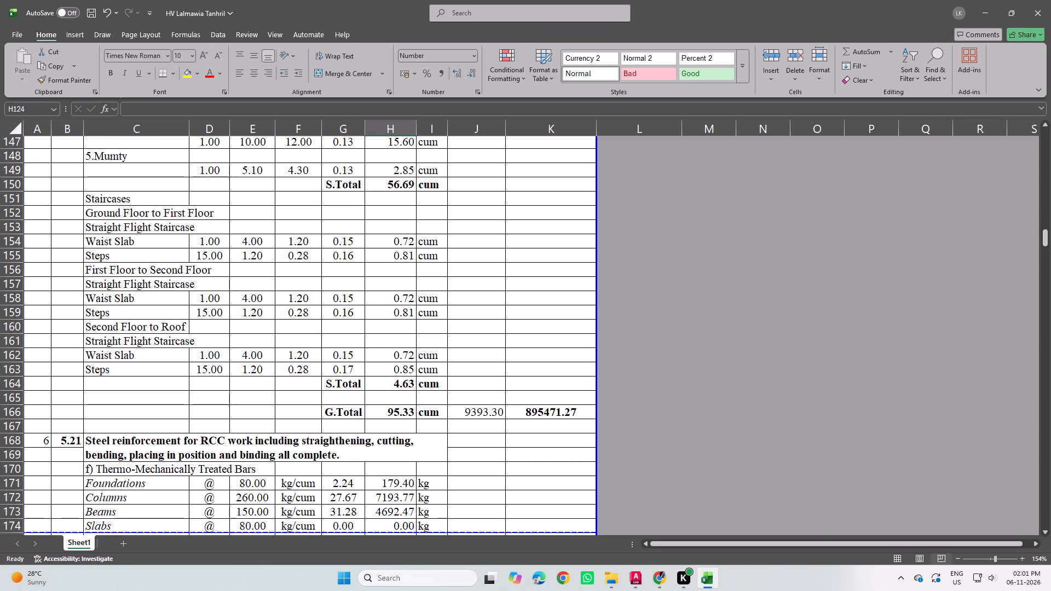
pyautogui.click(19, 398)
pyautogui.rightClick(19, 398)
pyautogui.click(76, 233)
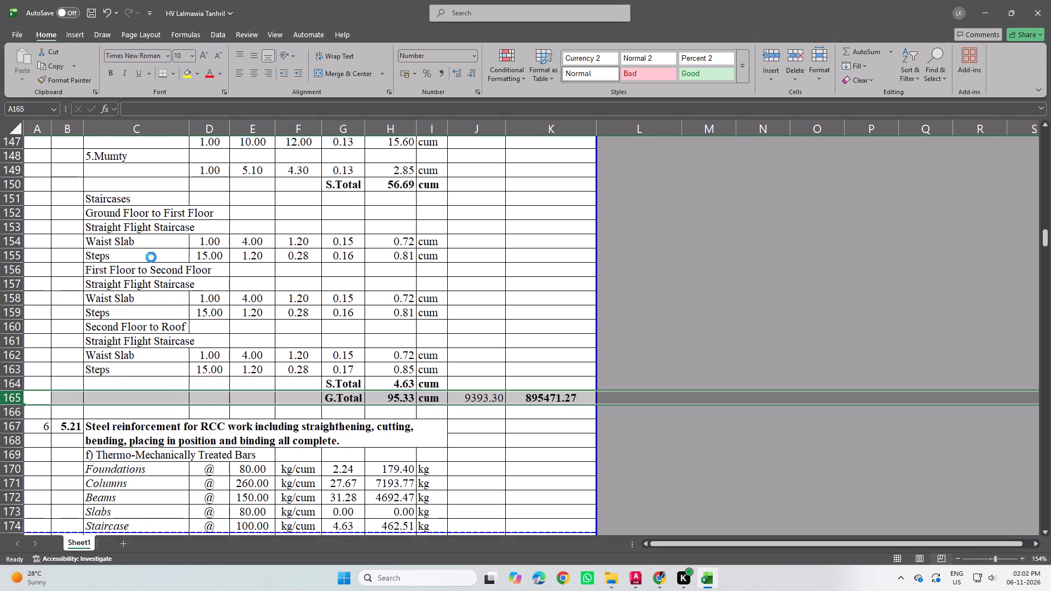
pyautogui.click(523, 455)
pyautogui.doubleClick(396, 398)
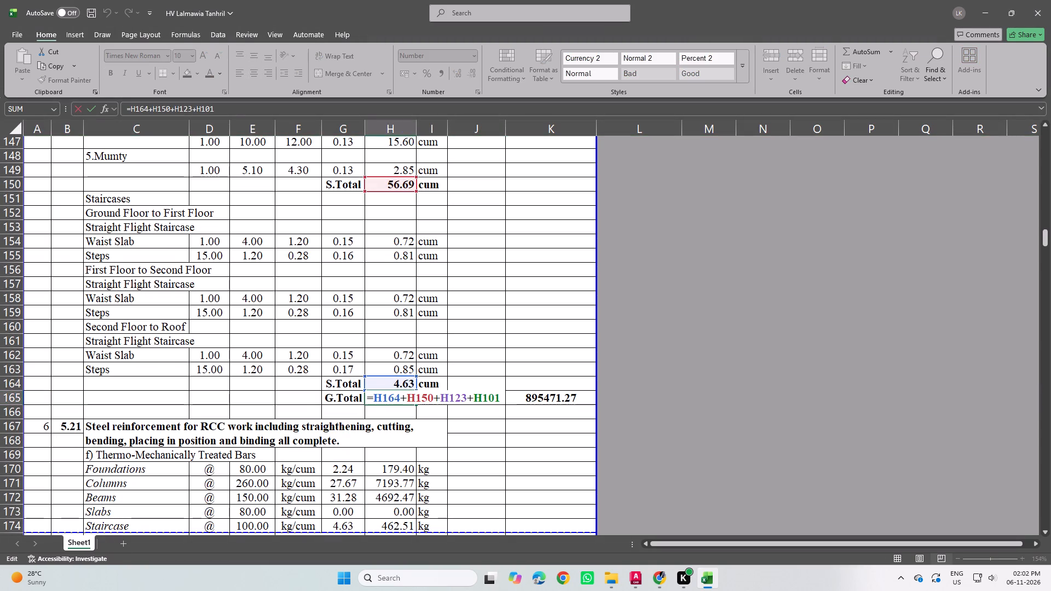
pyautogui.press('Escape')
# Delete the blank row between the foundation shuttering Total and the "c) Columns, pillars, piers" heading.
pyautogui.scroll(-2, 537, 413)
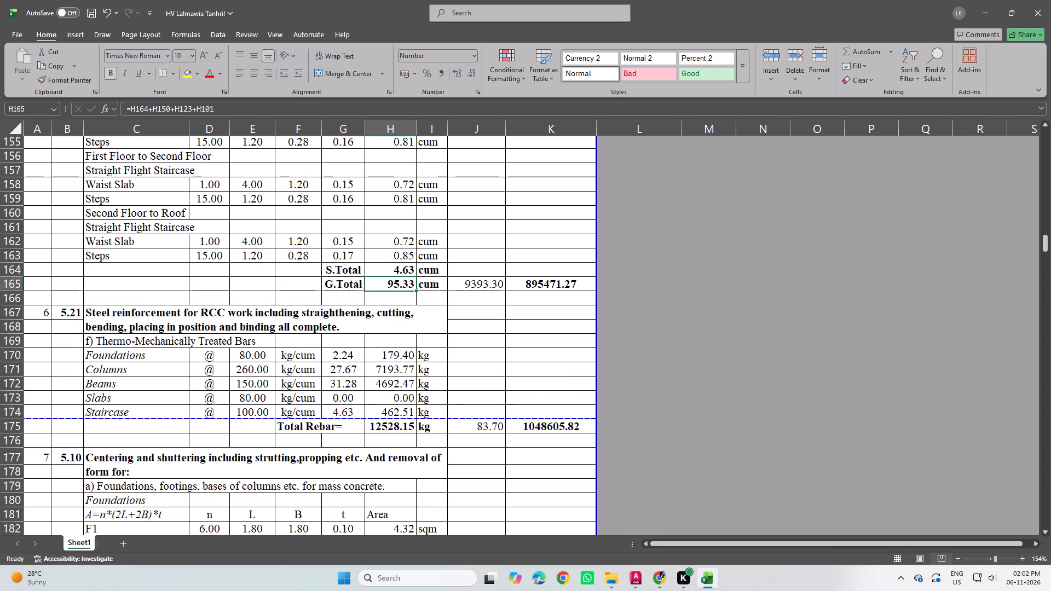
pyautogui.scroll(-3, 471, 432)
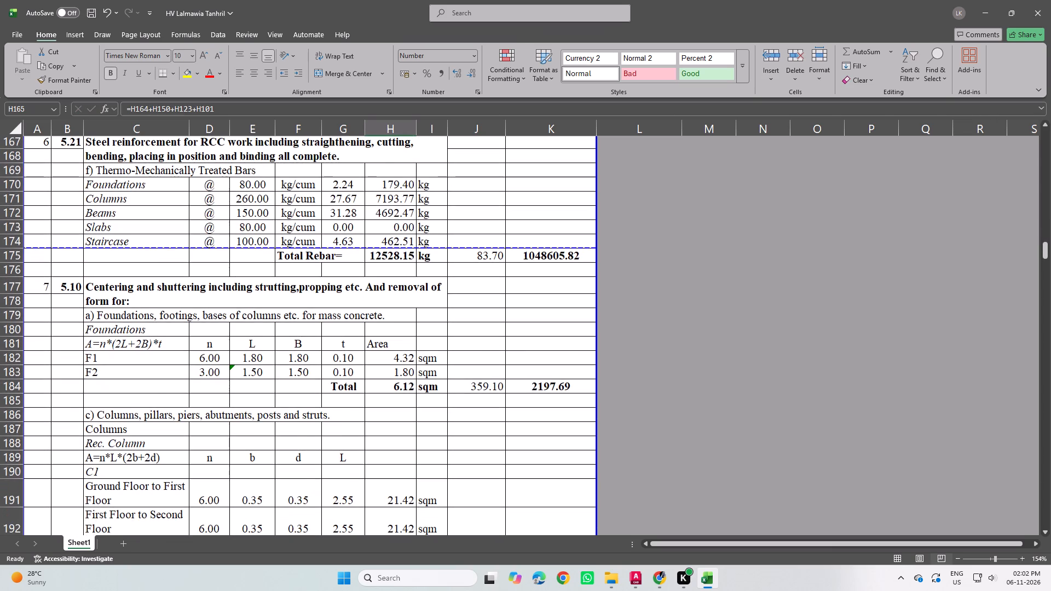
pyautogui.scroll(-2, 471, 432)
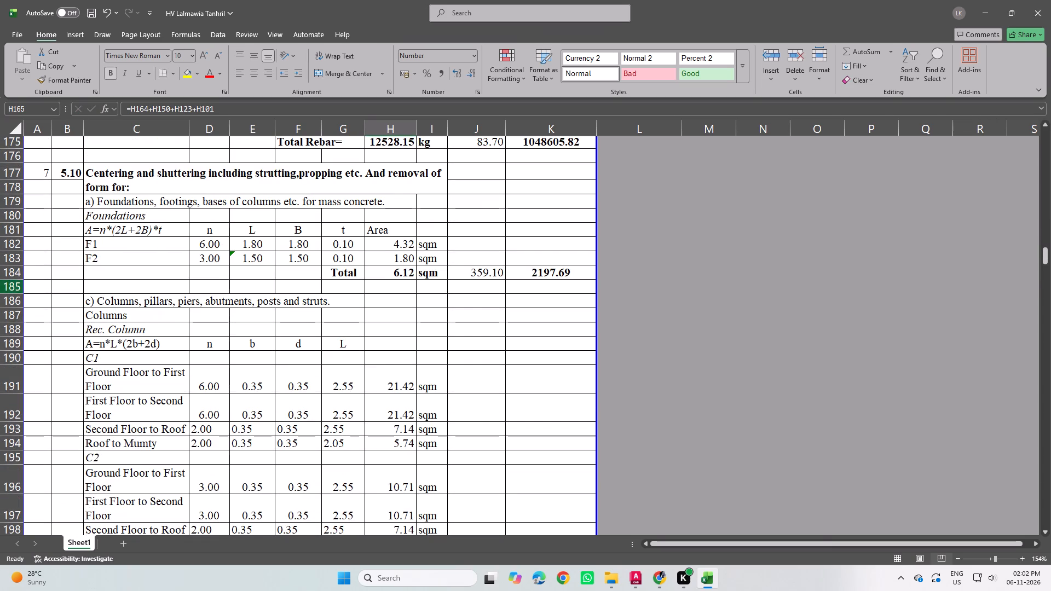
pyautogui.click(7, 286)
pyautogui.rightClick(7, 286)
pyautogui.click(45, 391)
pyautogui.scroll(-2, 212, 373)
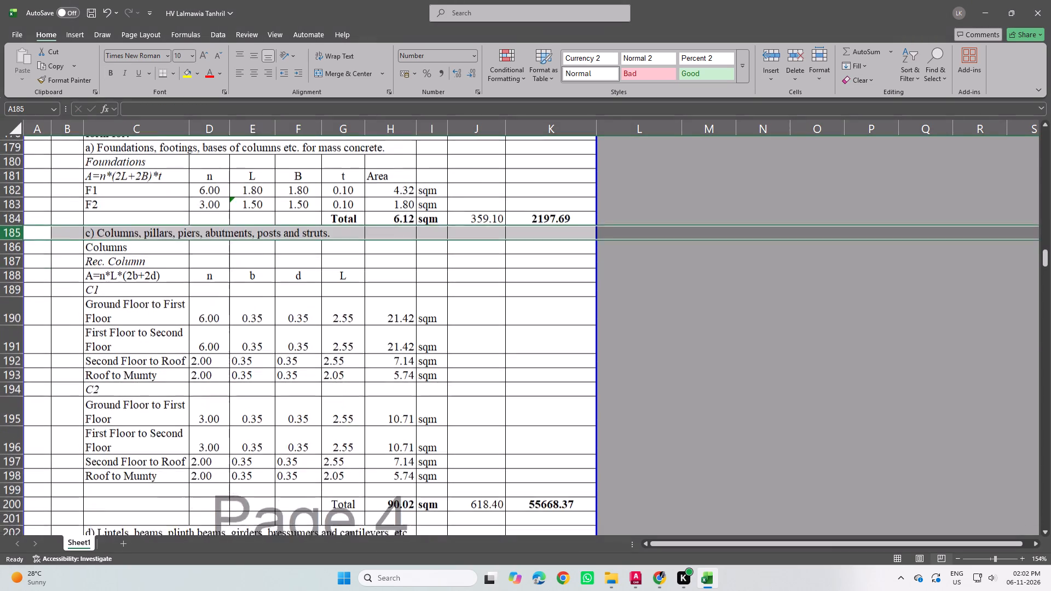
# Fill the beam shuttering's concrete links from C223 across to column G and down to row 228, including the Mumty Beam rows.
pyautogui.click(575, 363)
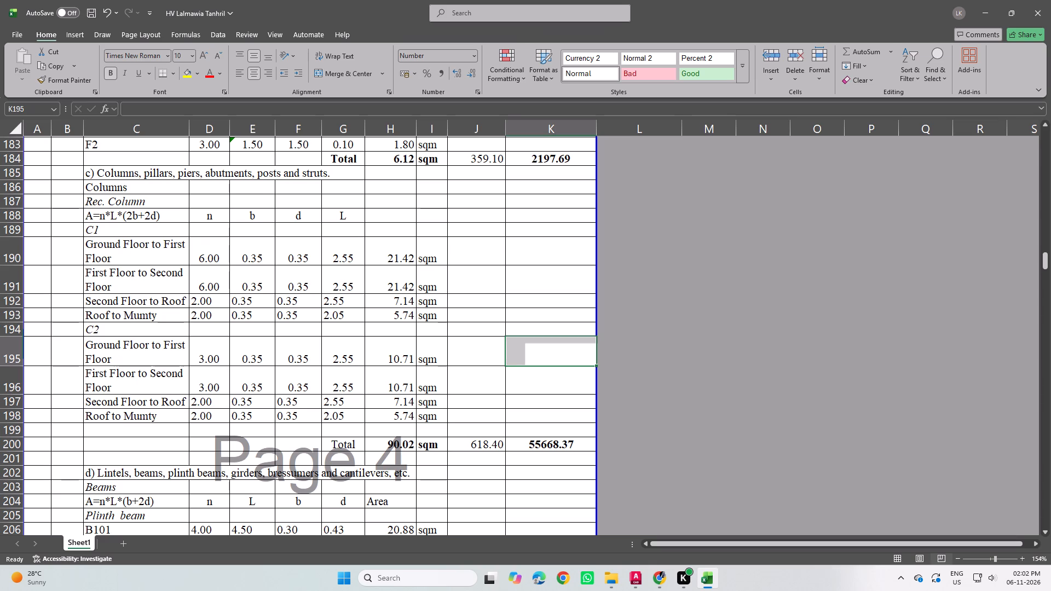
pyautogui.scroll(-7, 455, 382)
pyautogui.doubleClick(110, 374)
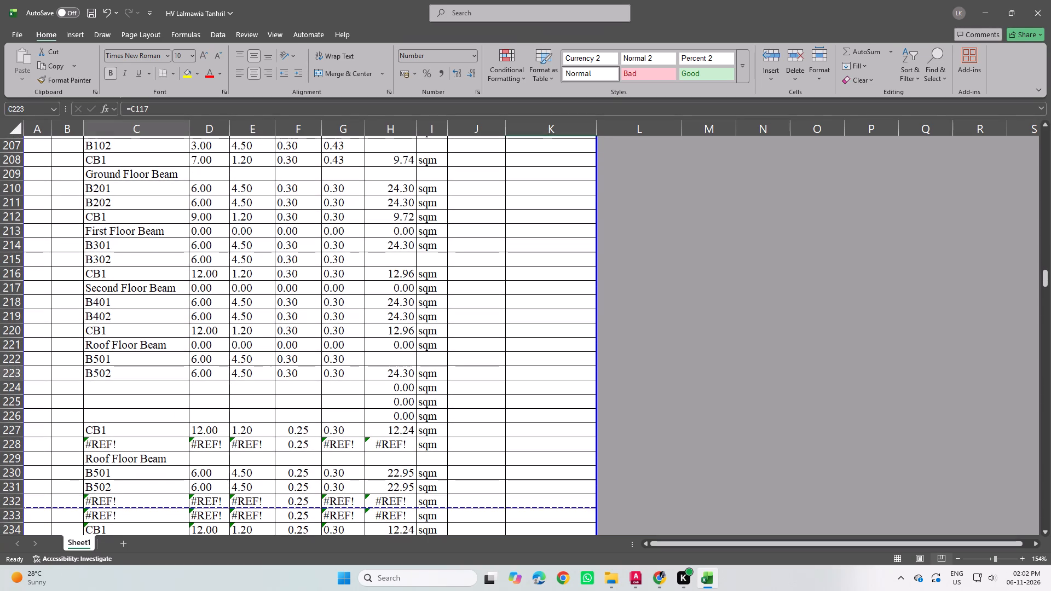
pyautogui.moveTo(190, 379); pyautogui.dragTo(441, 374)
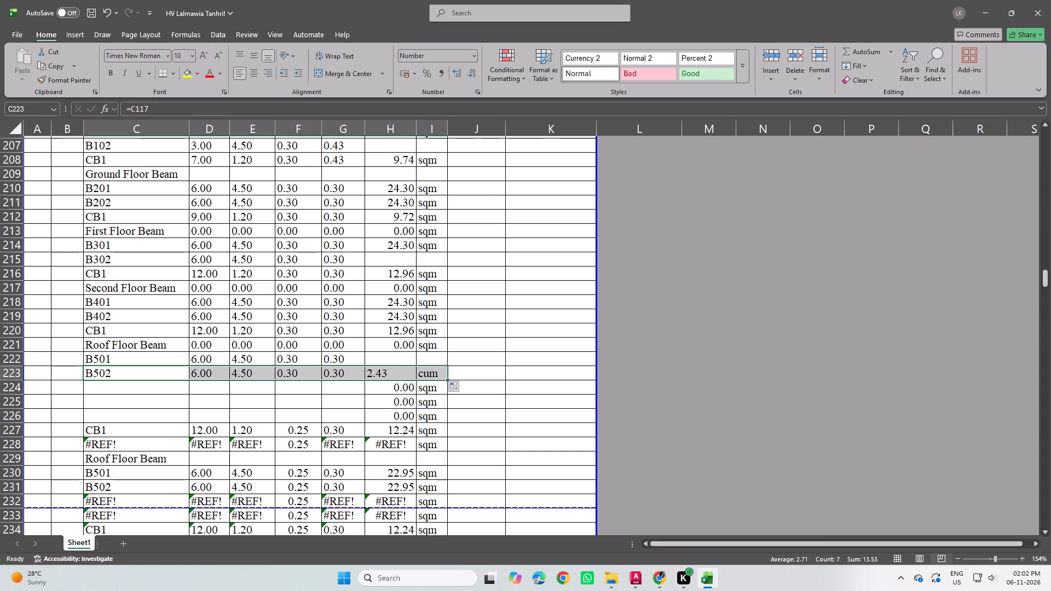
pyautogui.hotkey('ctrl', 'z')
pyautogui.click(124, 373)
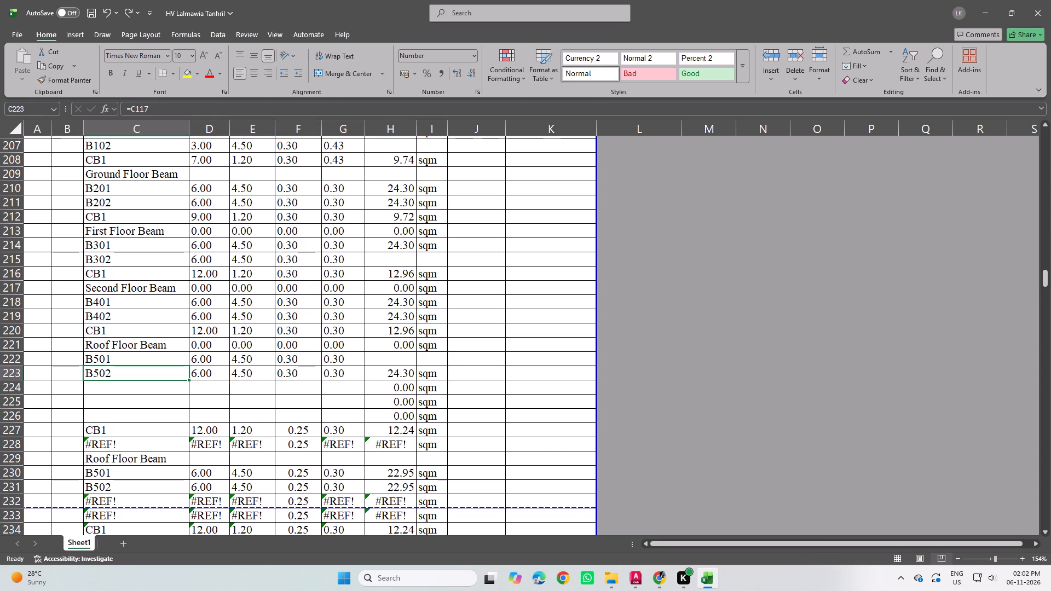
pyautogui.moveTo(188, 379); pyautogui.dragTo(361, 380)
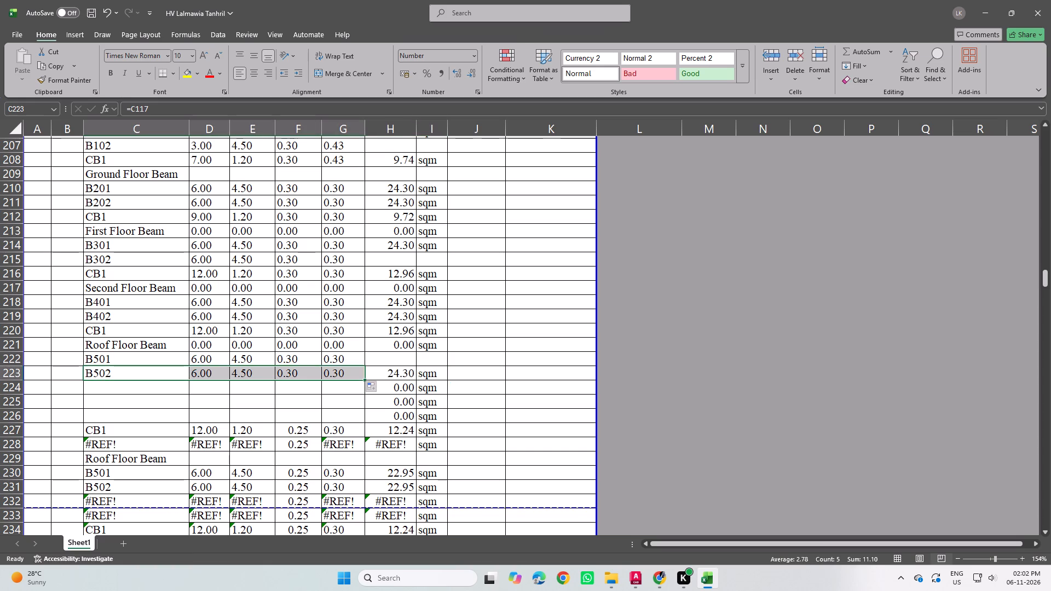
pyautogui.moveTo(365, 379); pyautogui.dragTo(365, 416)
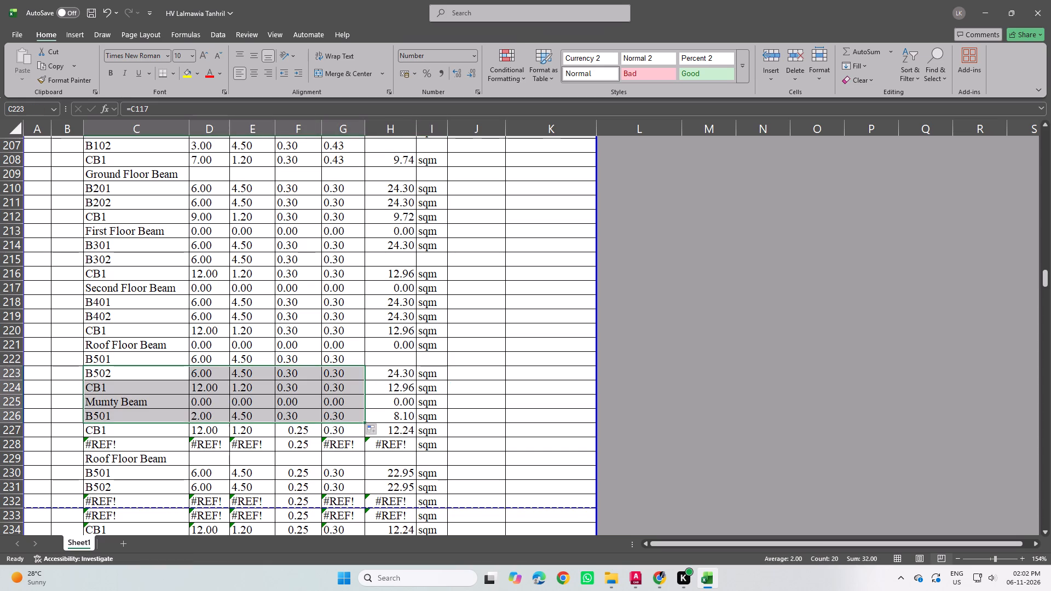
pyautogui.moveTo(365, 421); pyautogui.dragTo(365, 452)
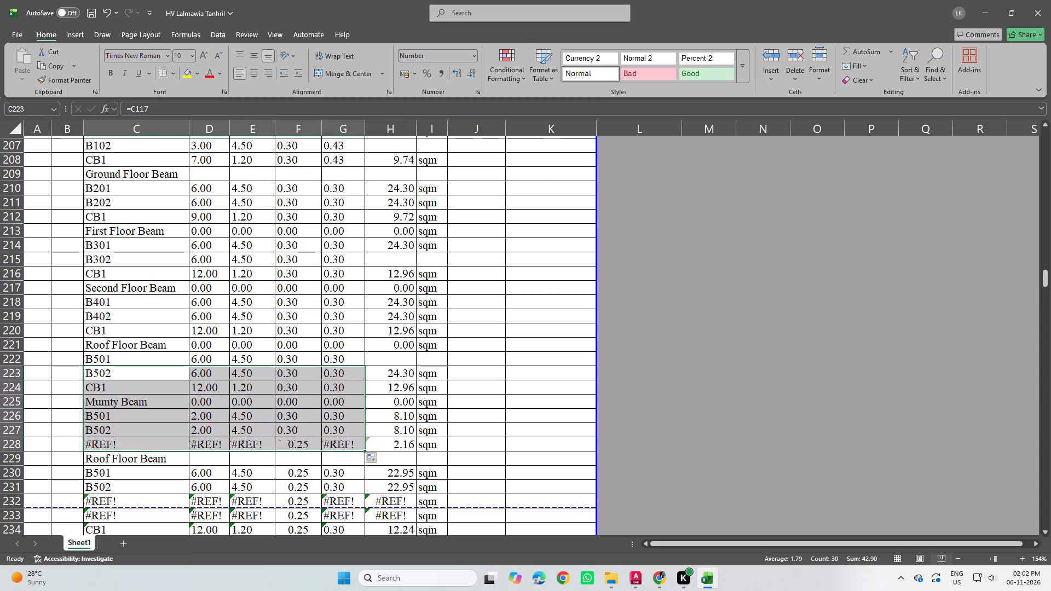
# Delete rows 229 to 236, the leftover Roof Floor Beam block with #REF! entries above the beam shuttering Total.
pyautogui.scroll(-2, 176, 470)
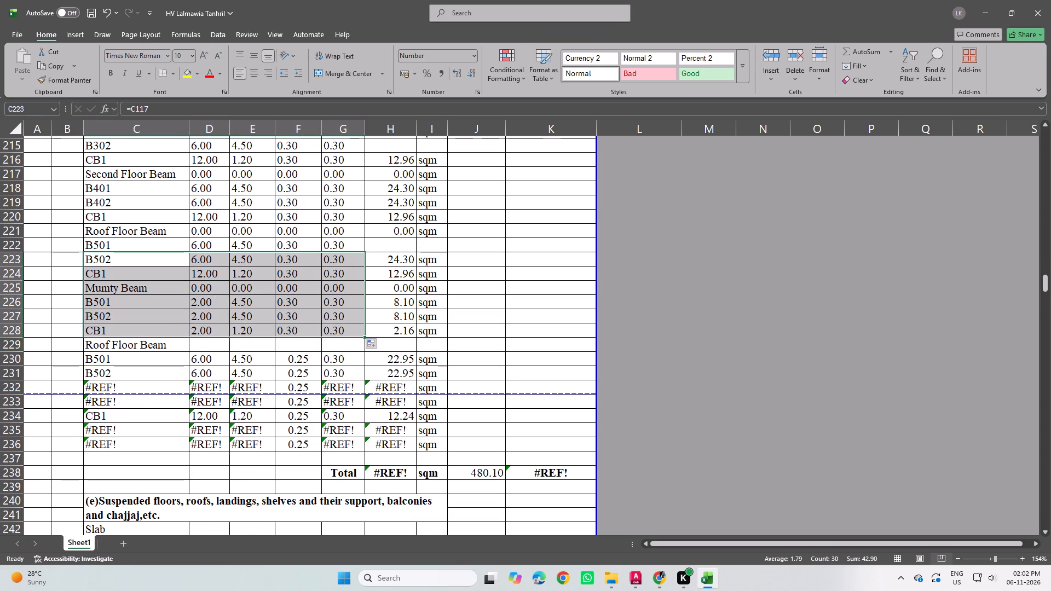
pyautogui.moveTo(14, 346); pyautogui.dragTo(33, 446)
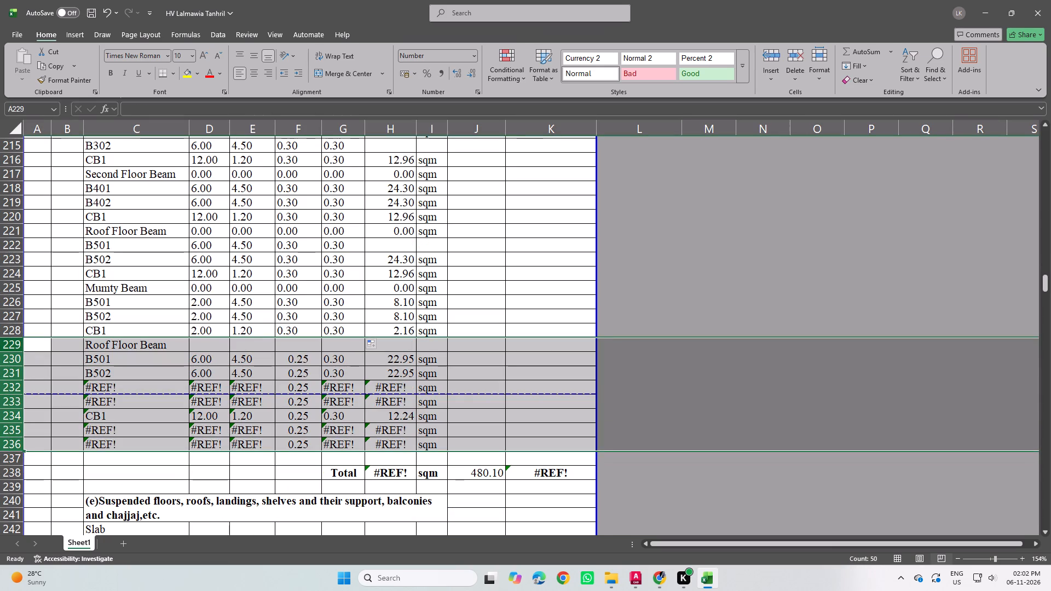
pyautogui.moveTo(26, 432); pyautogui.dragTo(27, 410, button='right')
pyautogui.rightClick(27, 371)
pyautogui.click(78, 202)
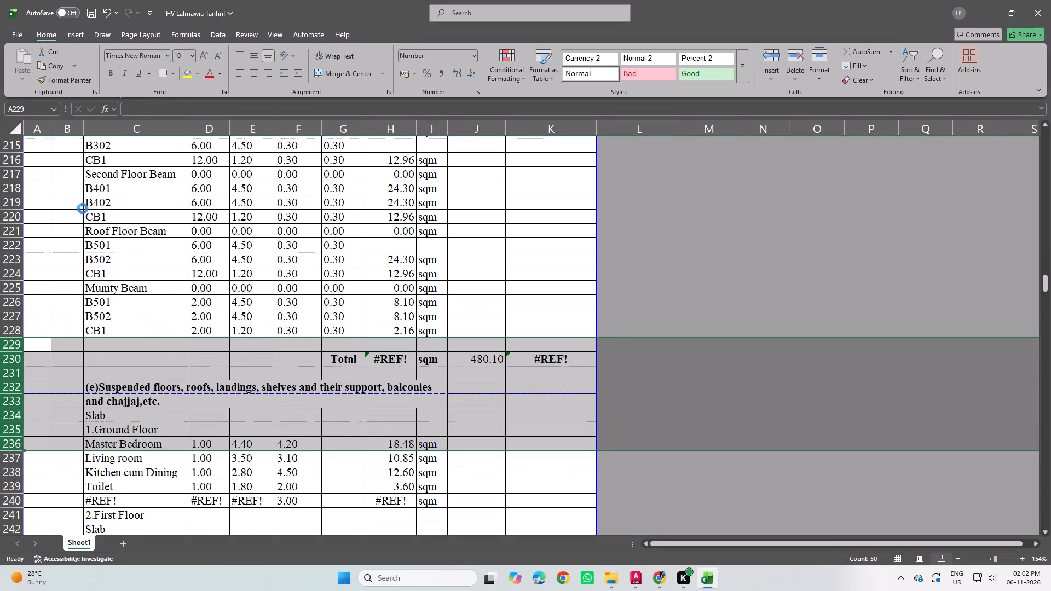
# Delete the blank row 229 between Mumty Beam's CB1 and the beam shuttering Total.
pyautogui.click(12, 343)
pyautogui.rightClick(12, 343)
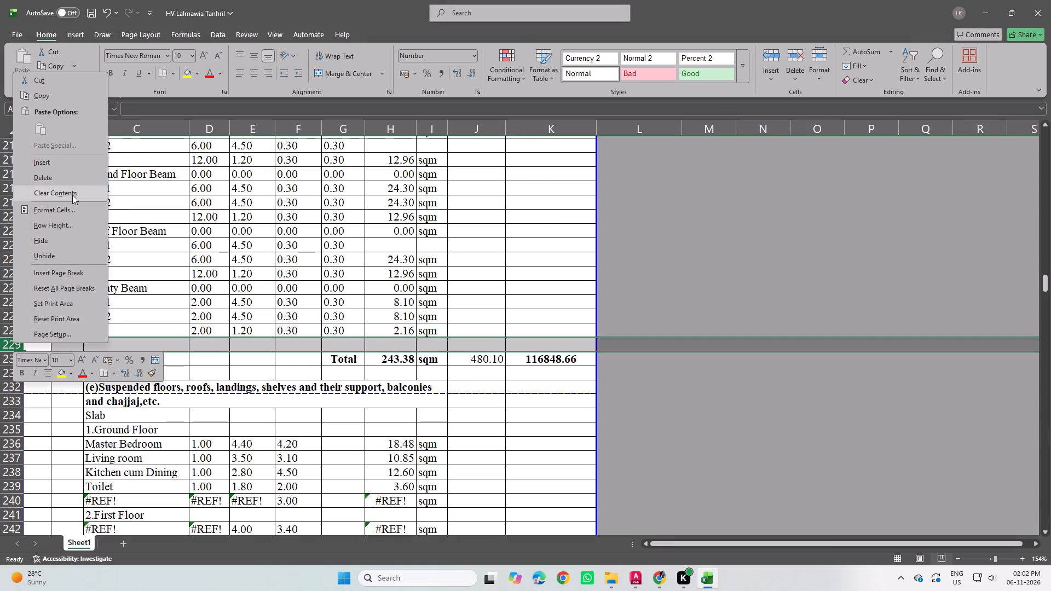
pyautogui.click(67, 180)
# Switch to File Explorer and search Home for "mary".
pyautogui.click(667, 578)
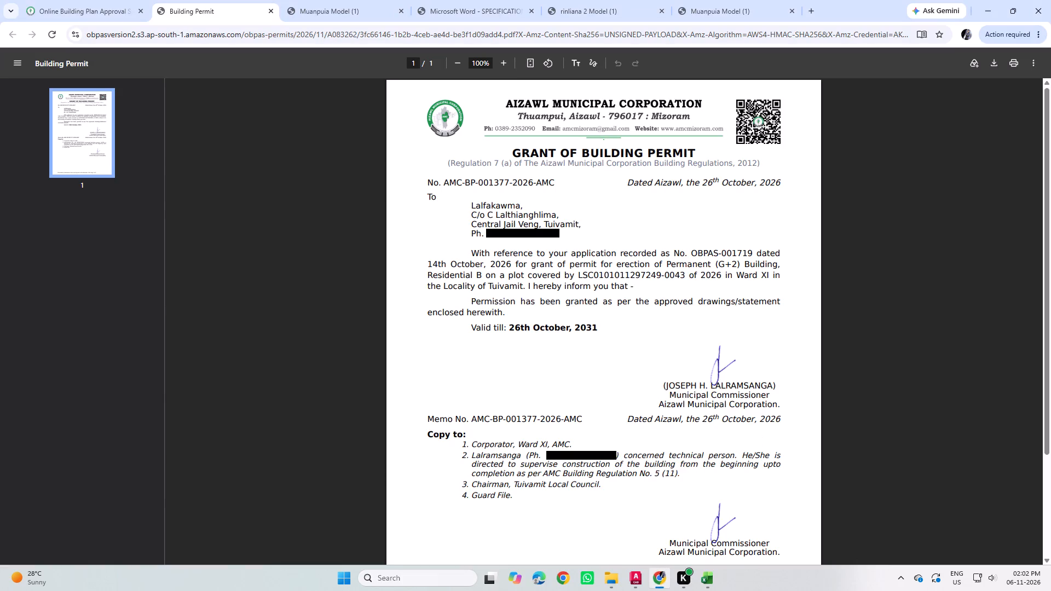
pyautogui.click(630, 589)
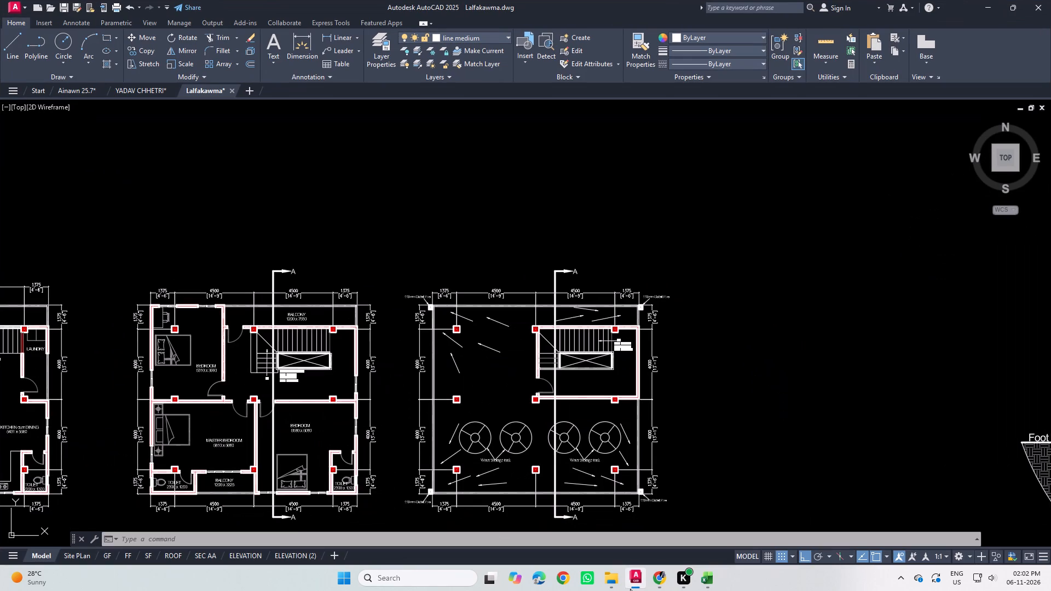
pyautogui.click(610, 584)
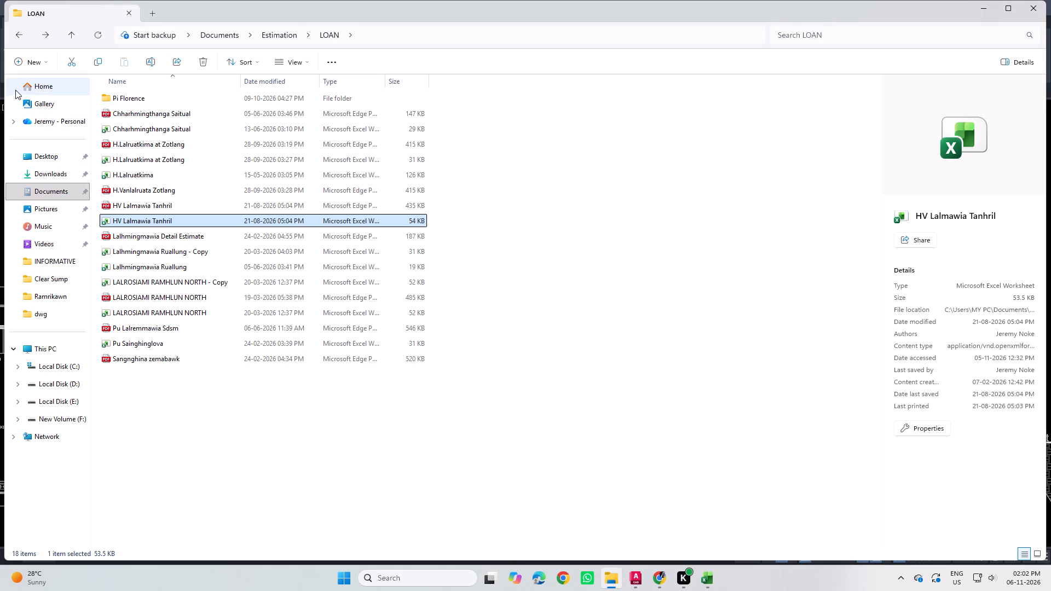
pyautogui.click(24, 89)
pyautogui.click(811, 37)
pyautogui.click(816, 37)
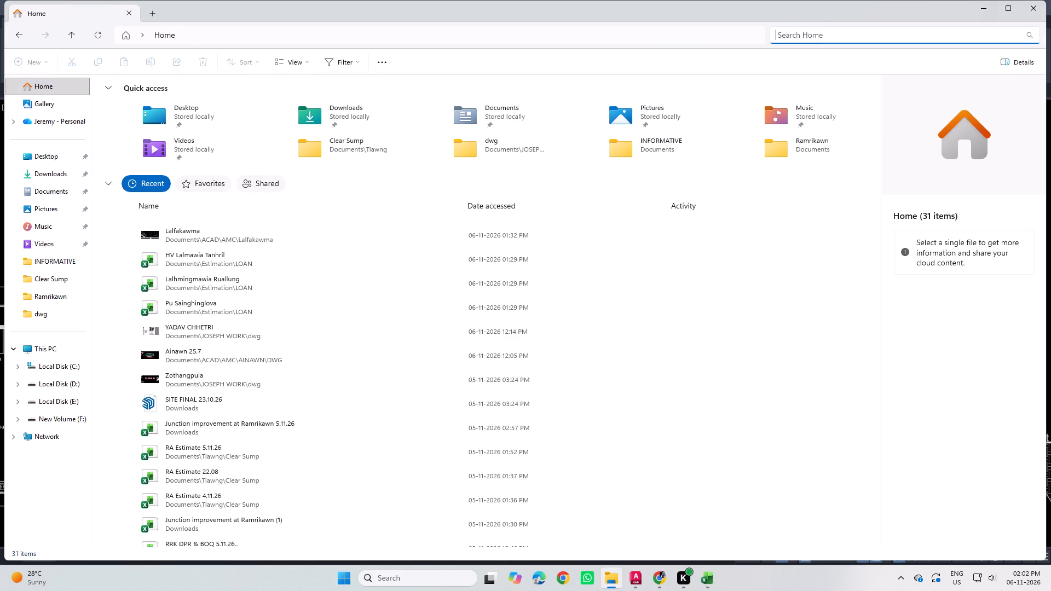
pyautogui.press('m')
pyautogui.write('ar')
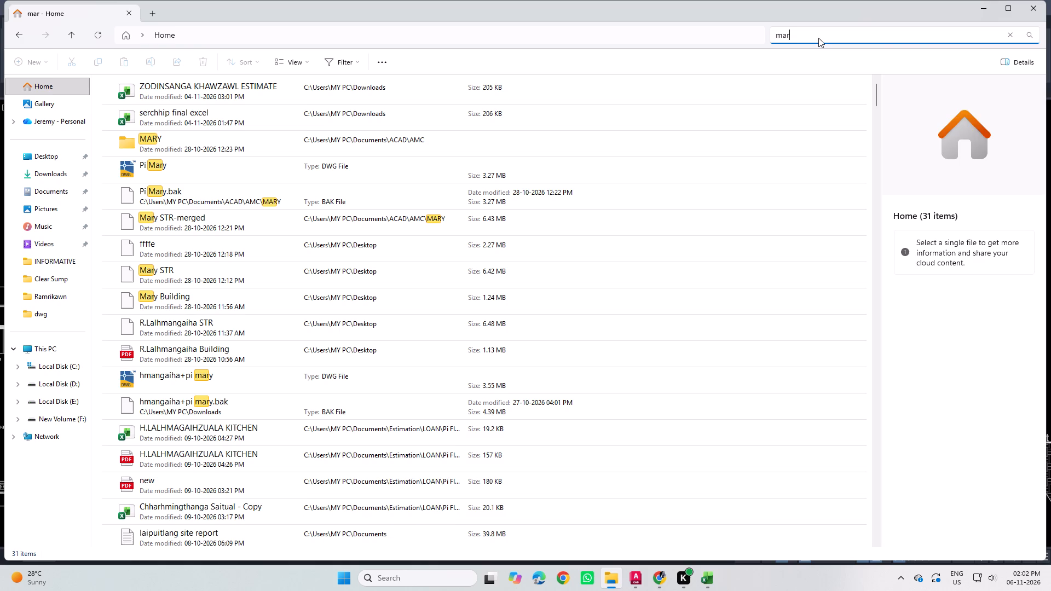
pyautogui.press('y')
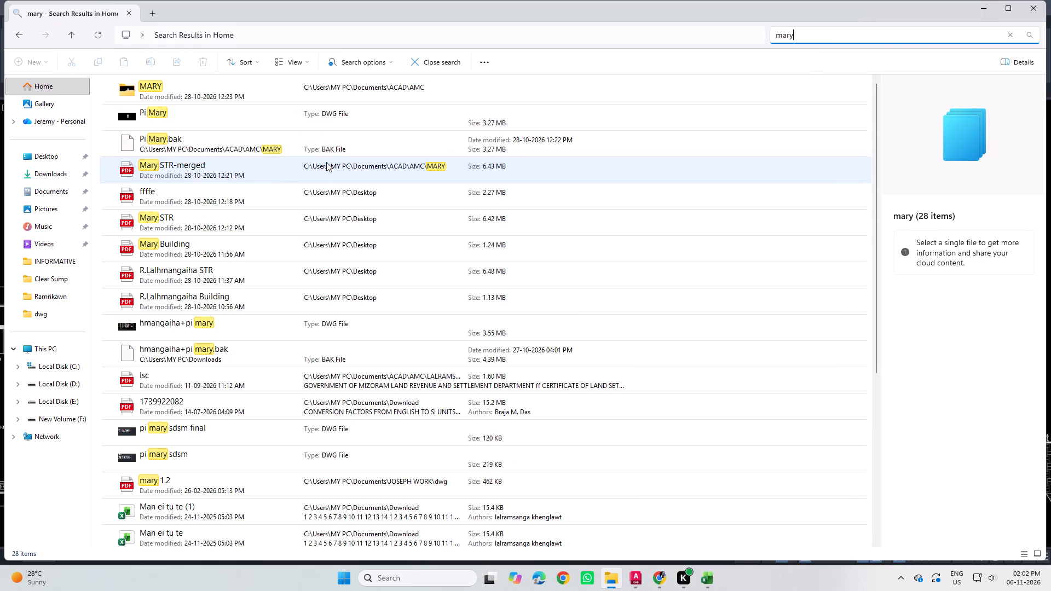
# Open the Mary Building PDF and examine the site plan on its first page.
pyautogui.doubleClick(277, 240)
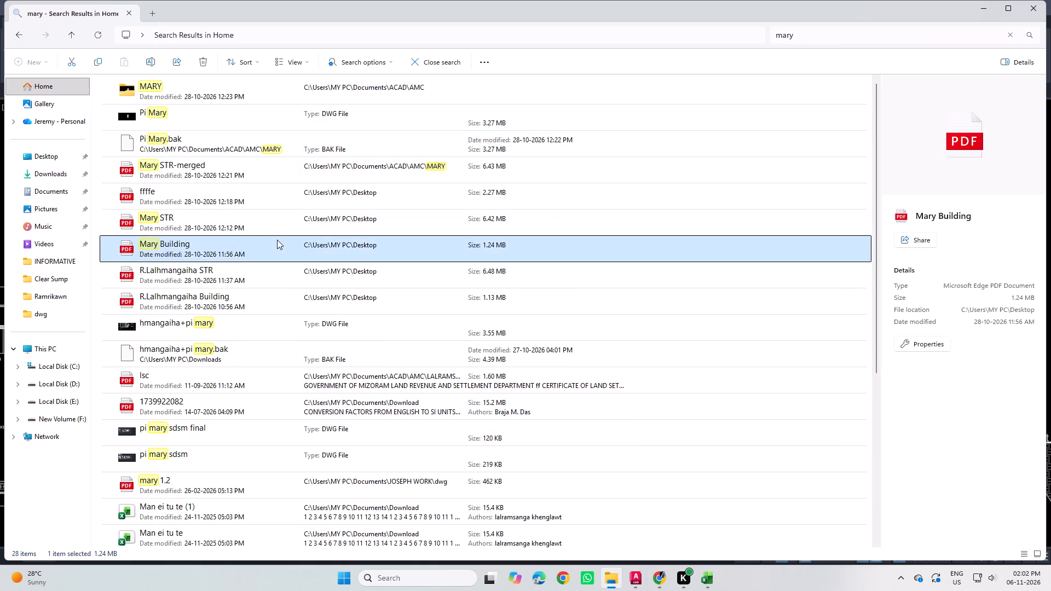
pyautogui.scroll(4, 331, 205)
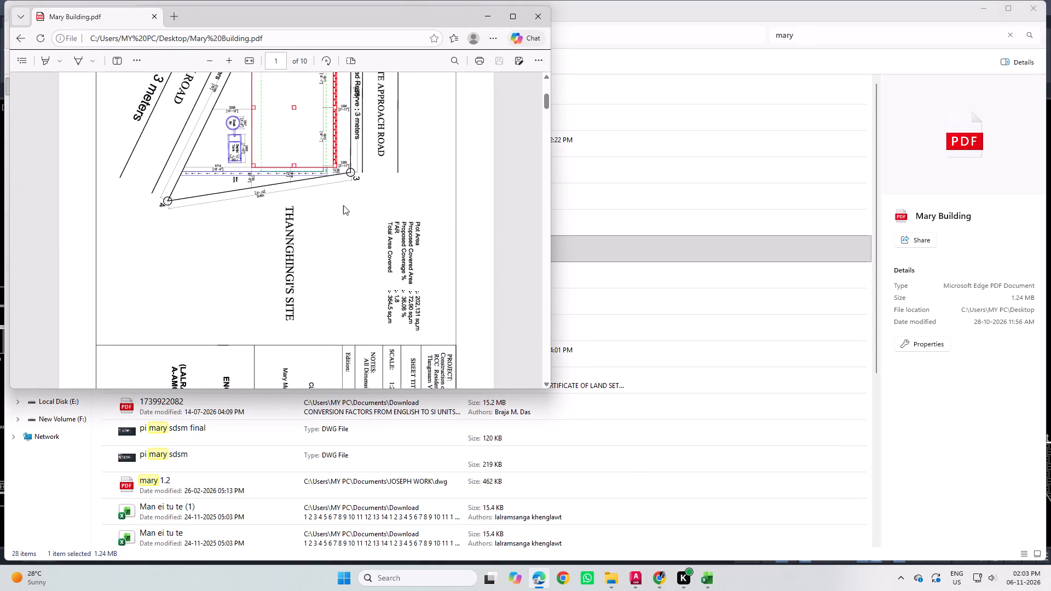
pyautogui.scroll(1, 343, 205)
pyautogui.scroll(-4, 368, 223)
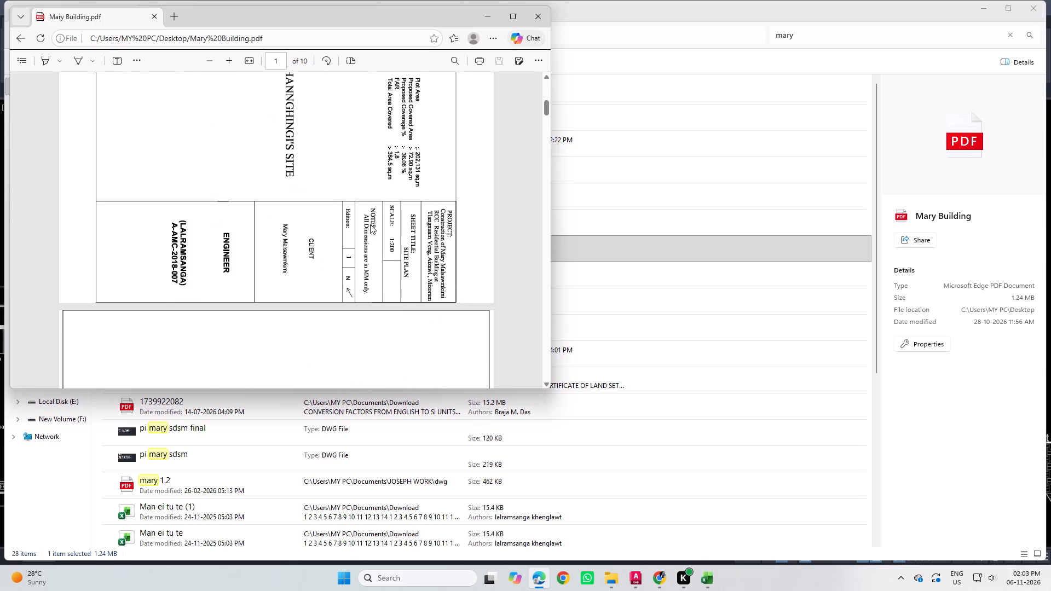
pyautogui.scroll(3, 371, 224)
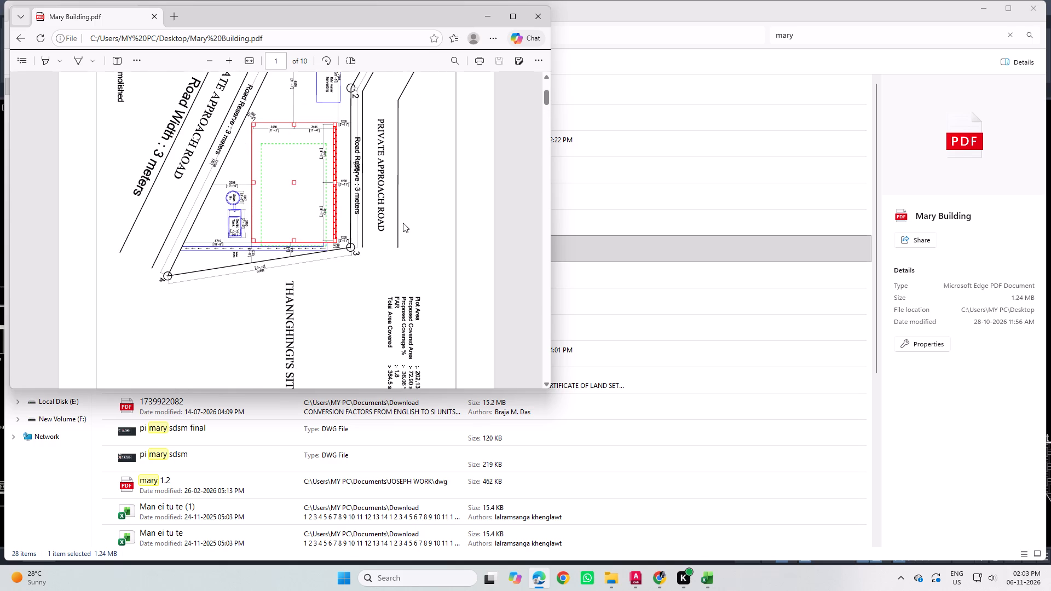
pyautogui.scroll(1, 417, 214)
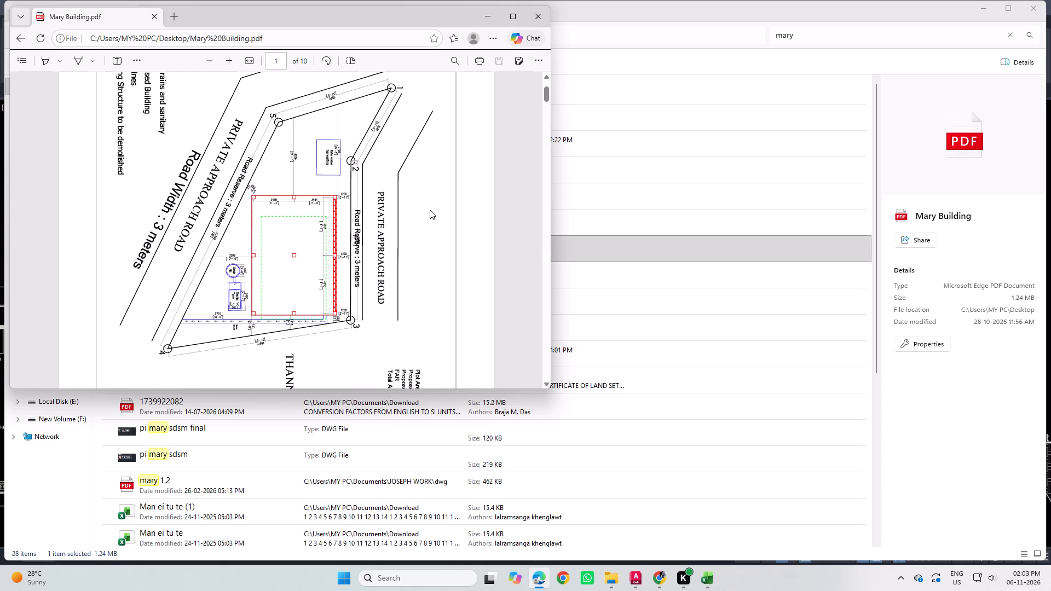
# Put the Mary Building PDF away and switch to Chrome to view the open Muanpuia Model (1) building plan.
pyautogui.click(491, 16)
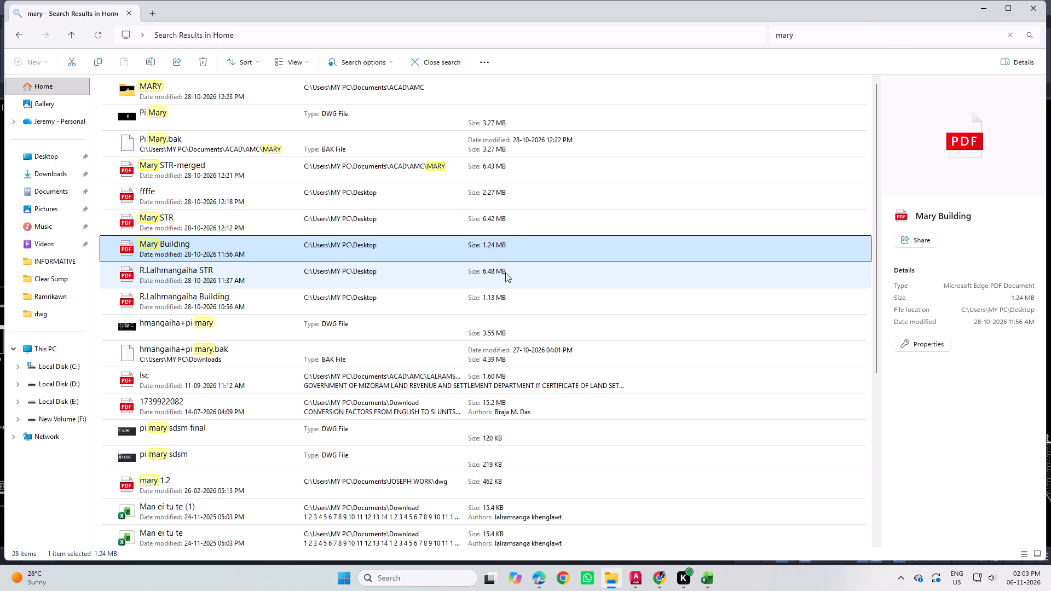
pyautogui.click(663, 581)
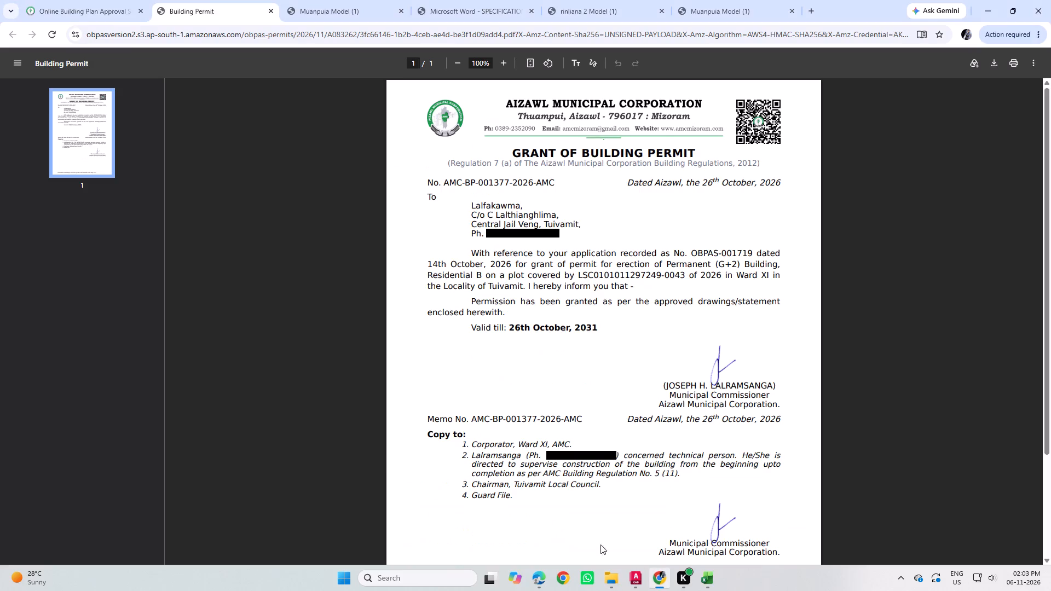
pyautogui.click(299, 15)
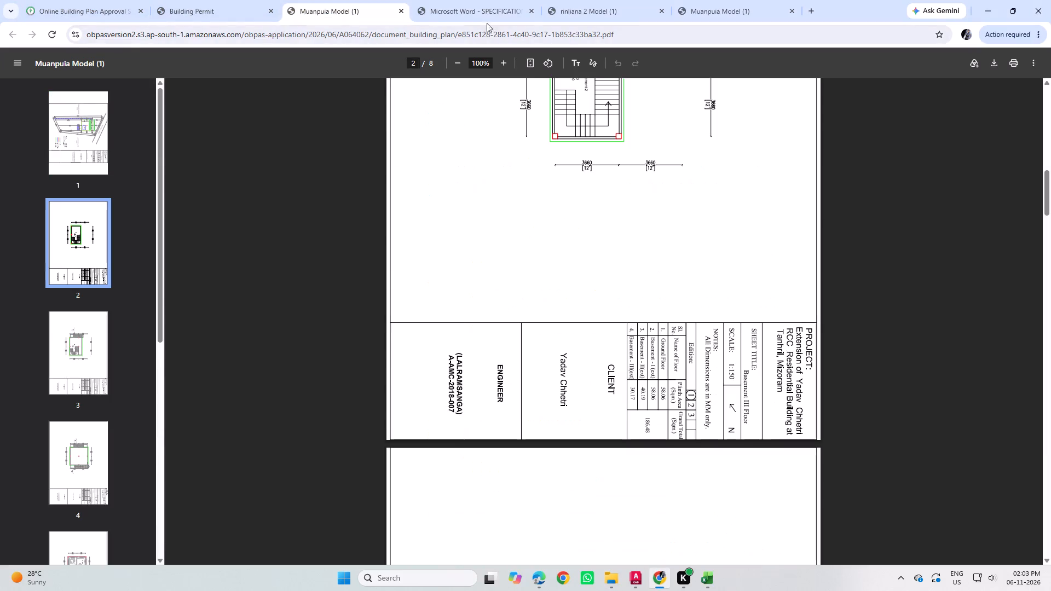
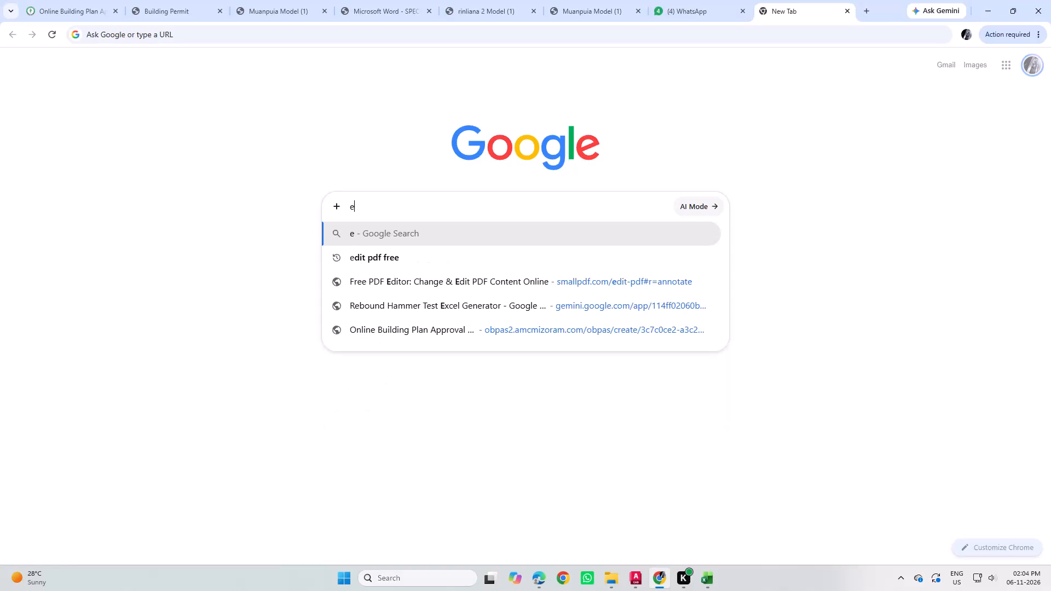
# Search Google for "extract from pdf" and open Smallpdf's Extract PDF Pages tool.
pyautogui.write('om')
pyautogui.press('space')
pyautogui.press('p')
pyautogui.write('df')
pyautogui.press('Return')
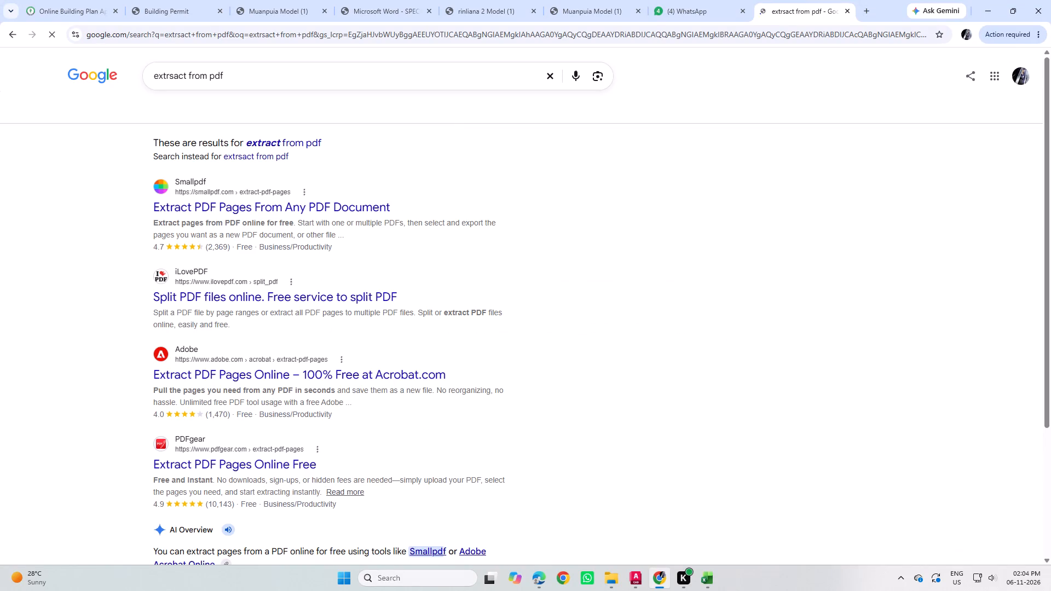
pyautogui.click(218, 207)
pyautogui.doubleClick(218, 207)
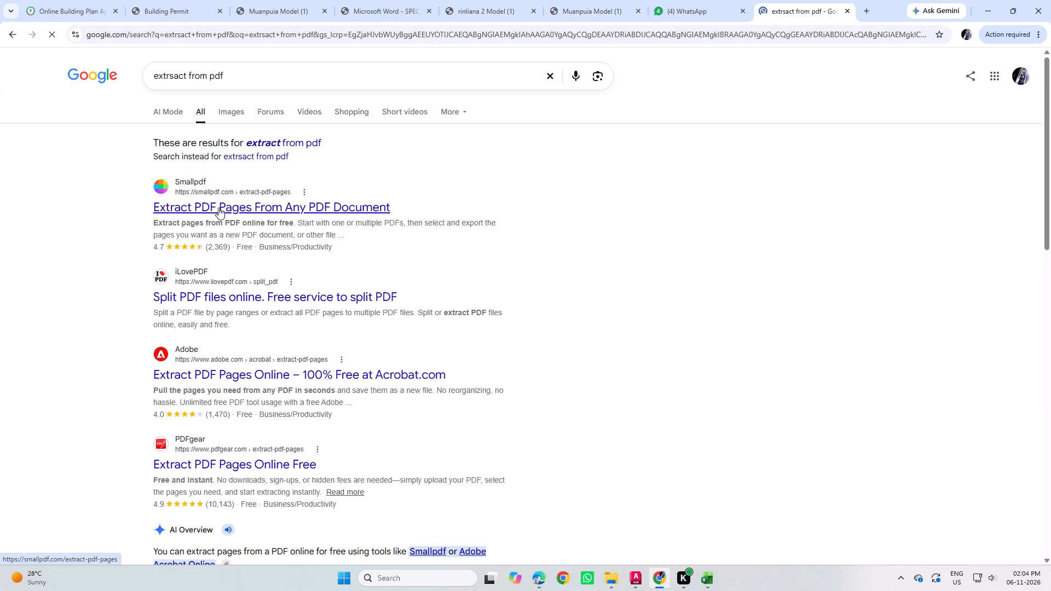
# Open the file selection for uploading a PDF to Smallpdf's Extract PDF Pages tool.
pyautogui.click(553, 264)
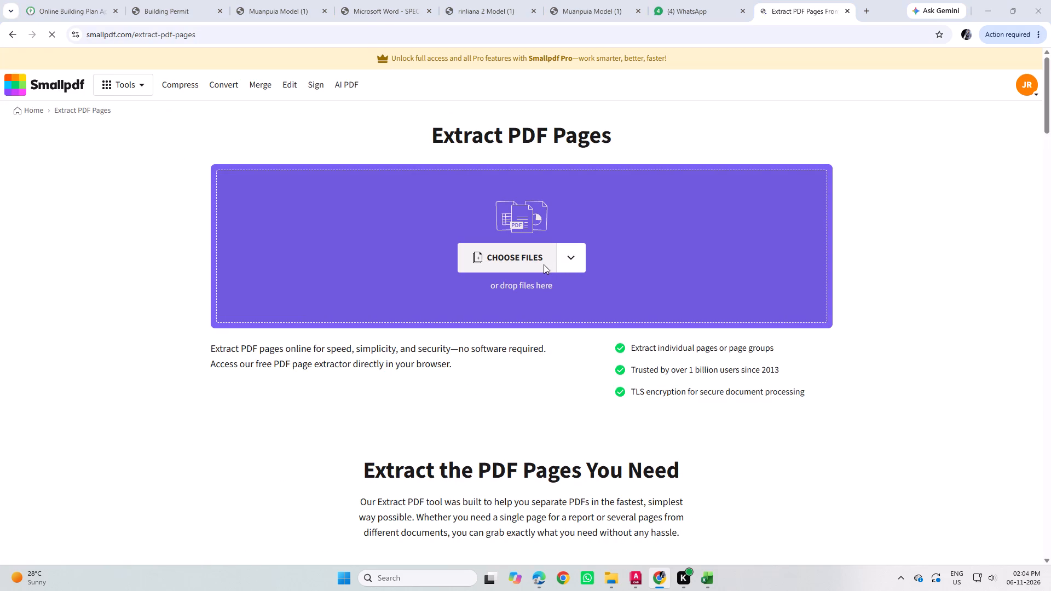
# Browse the Downloads folder for a PDF to load into Smallpdf's Extract PDF Pages tool.
pyautogui.click(41, 135)
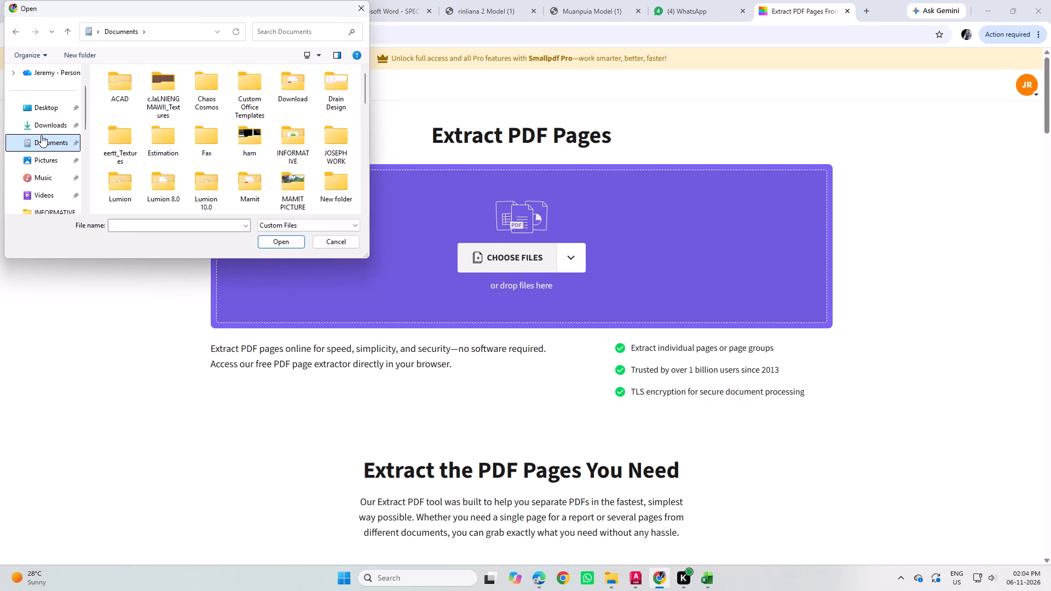
pyautogui.click(66, 131)
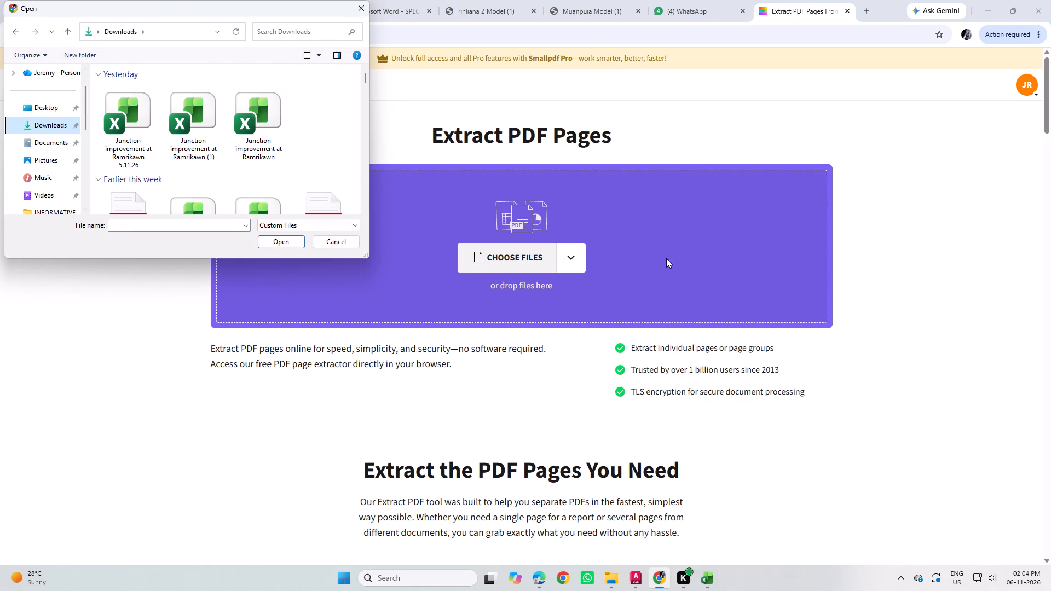
pyautogui.click(691, 10)
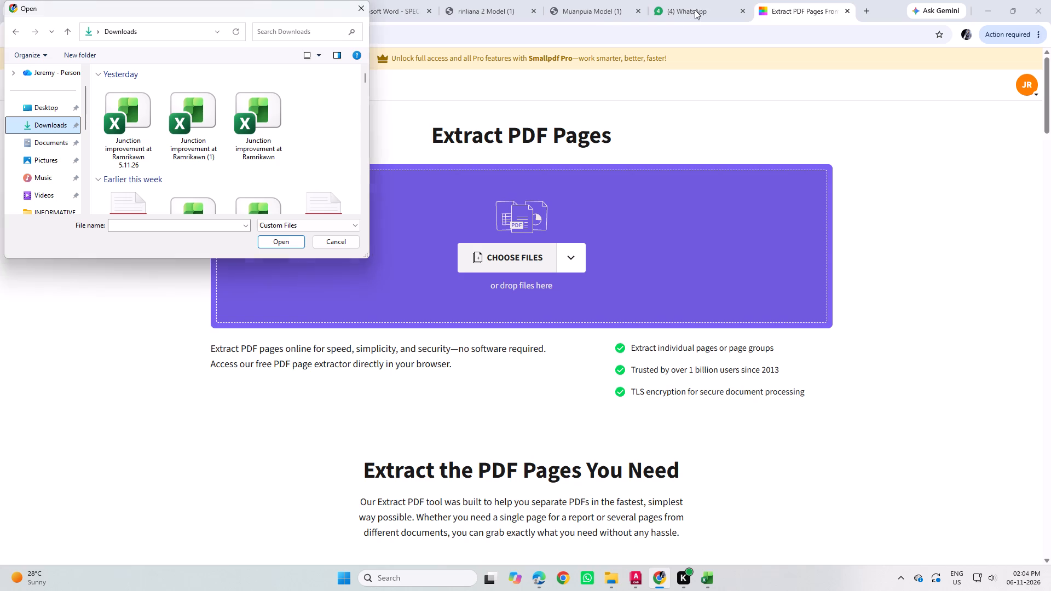
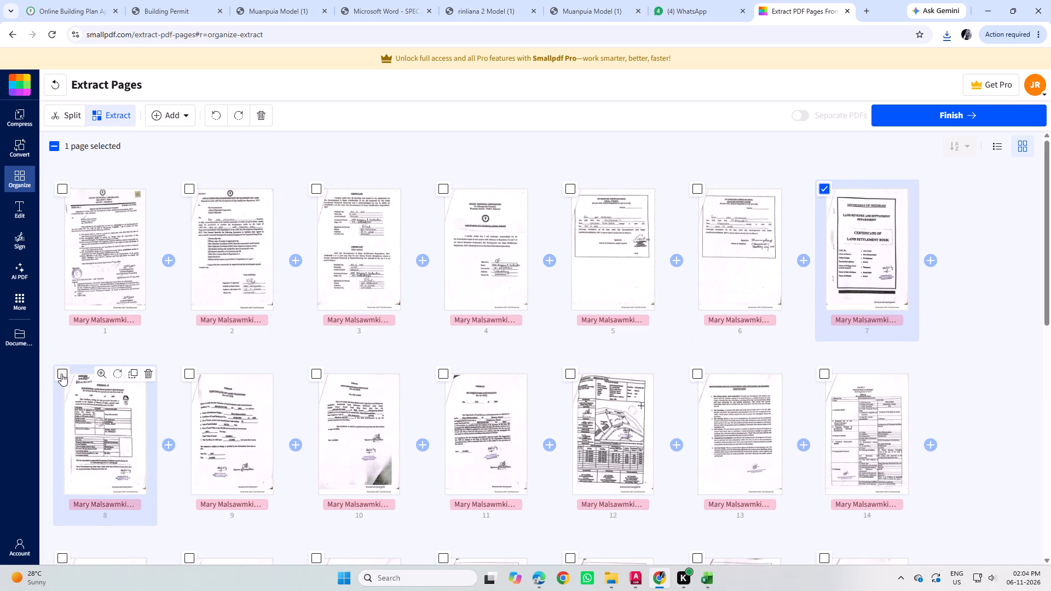
# Select pages 8 through 12, alongside page 7, for extraction from the loaded building permission PDF.
pyautogui.click(59, 374)
pyautogui.click(191, 377)
pyautogui.click(316, 378)
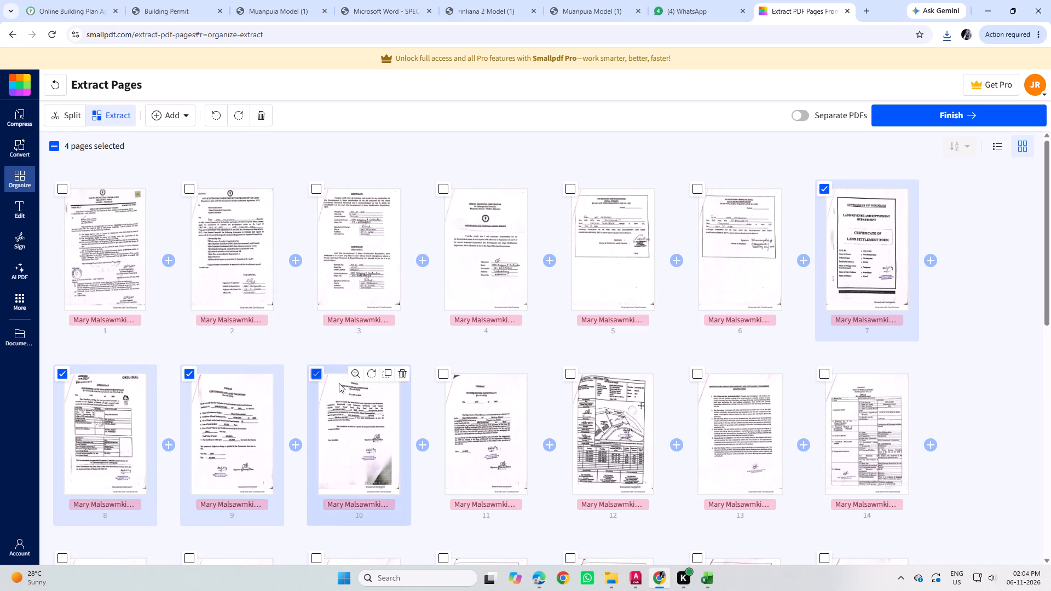
pyautogui.click(441, 374)
pyautogui.click(571, 372)
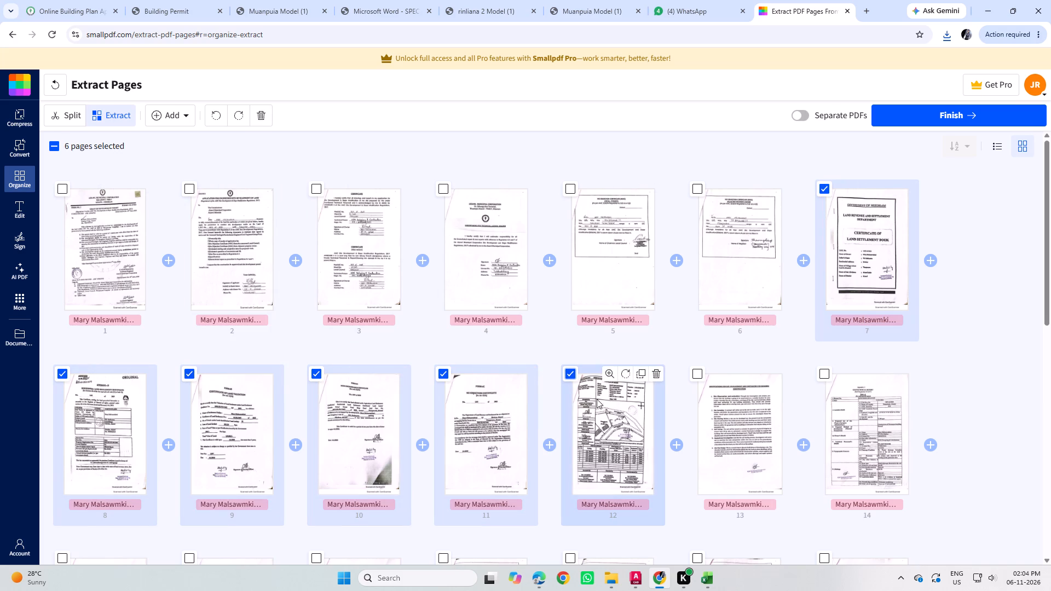
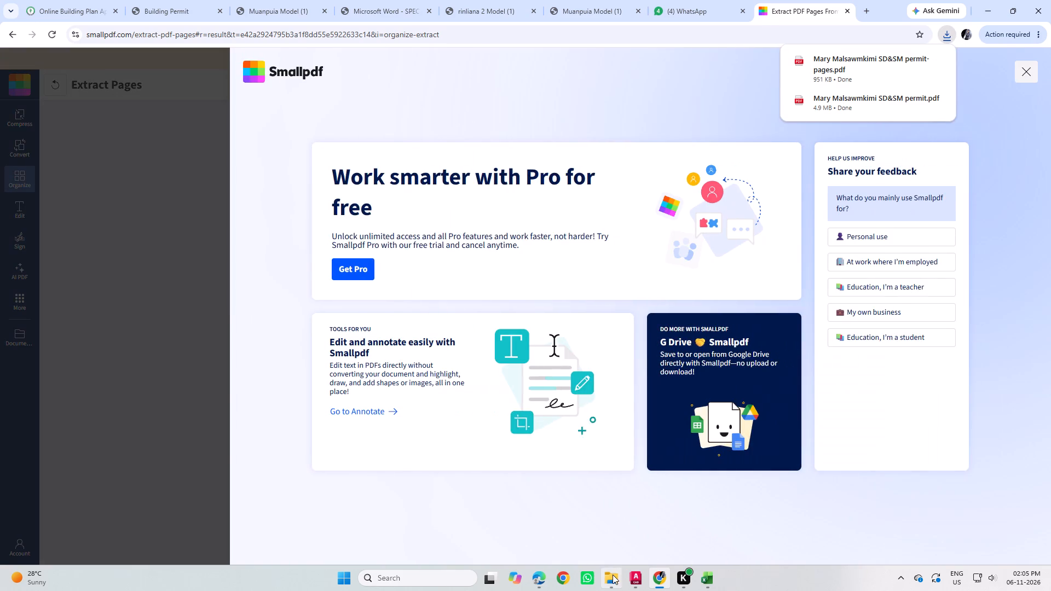
# In the Downloads folder, rename the extracted permit-pages PDF as MARY LSC.
pyautogui.click(613, 575)
pyautogui.click(44, 170)
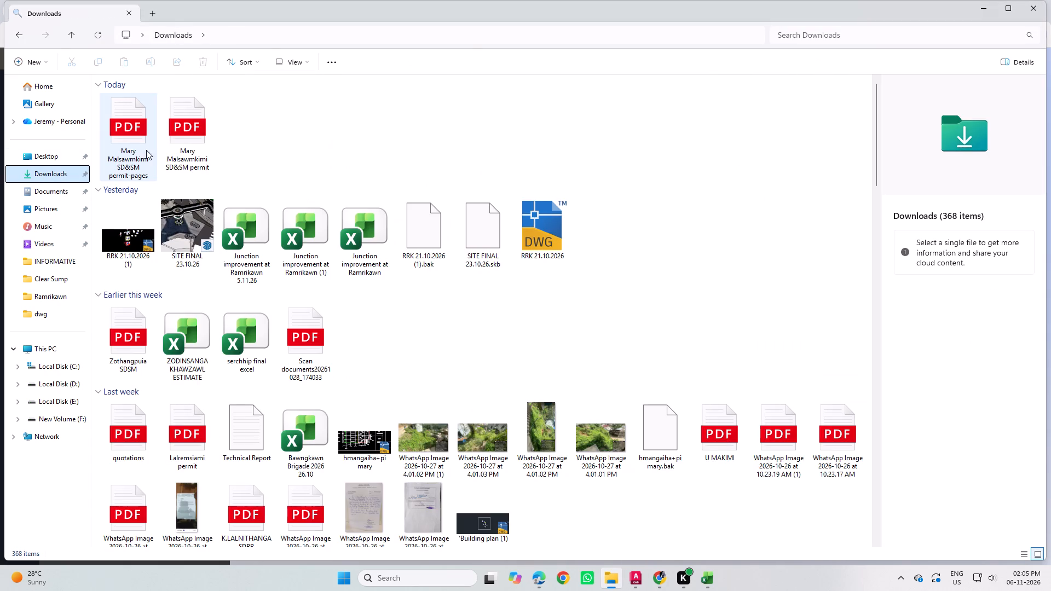
pyautogui.rightClick(130, 146)
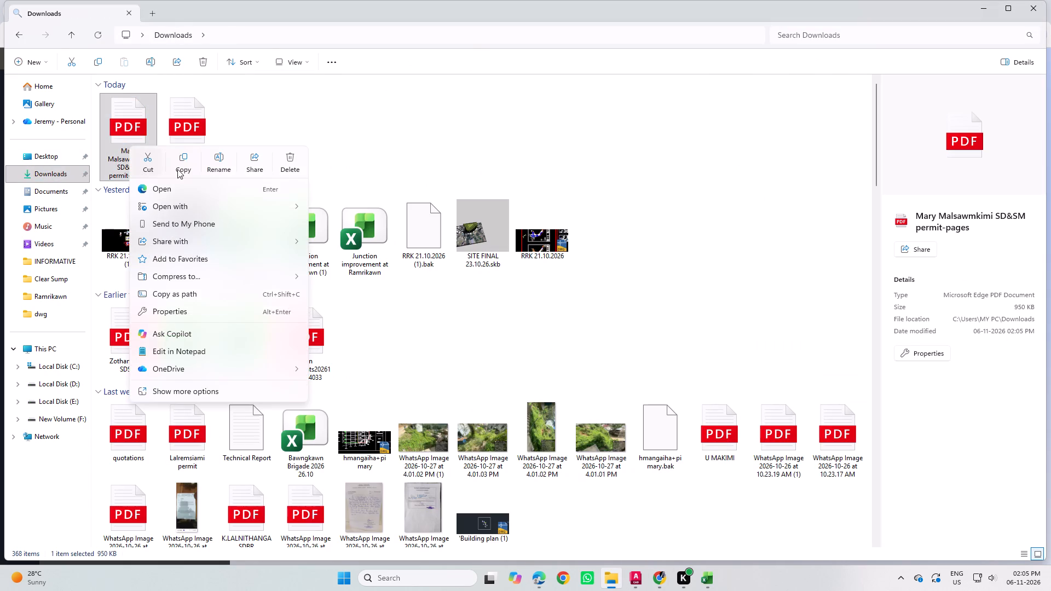
pyautogui.click(218, 166)
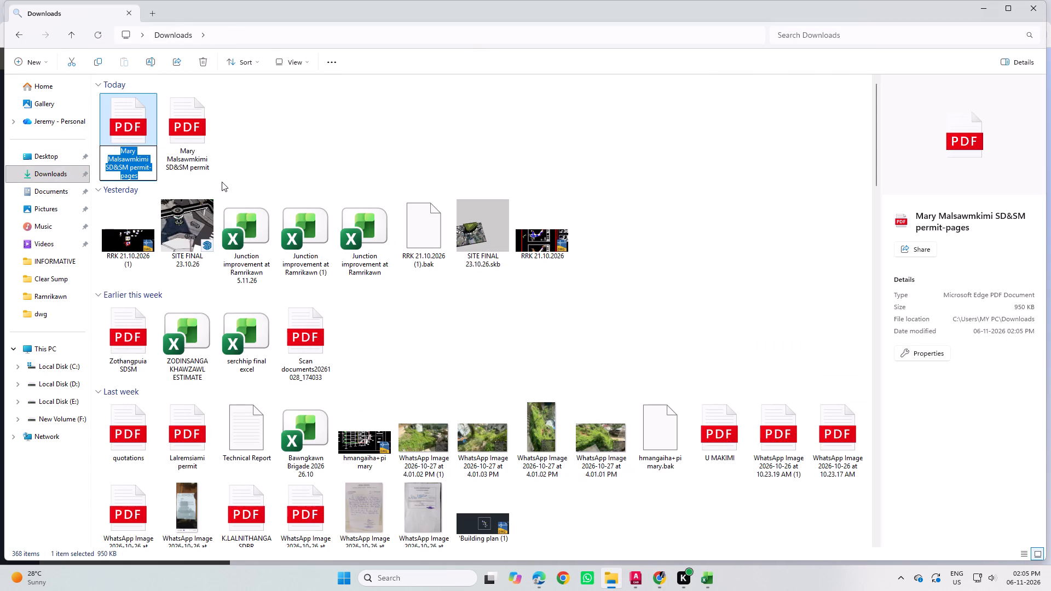
pyautogui.write('MA')
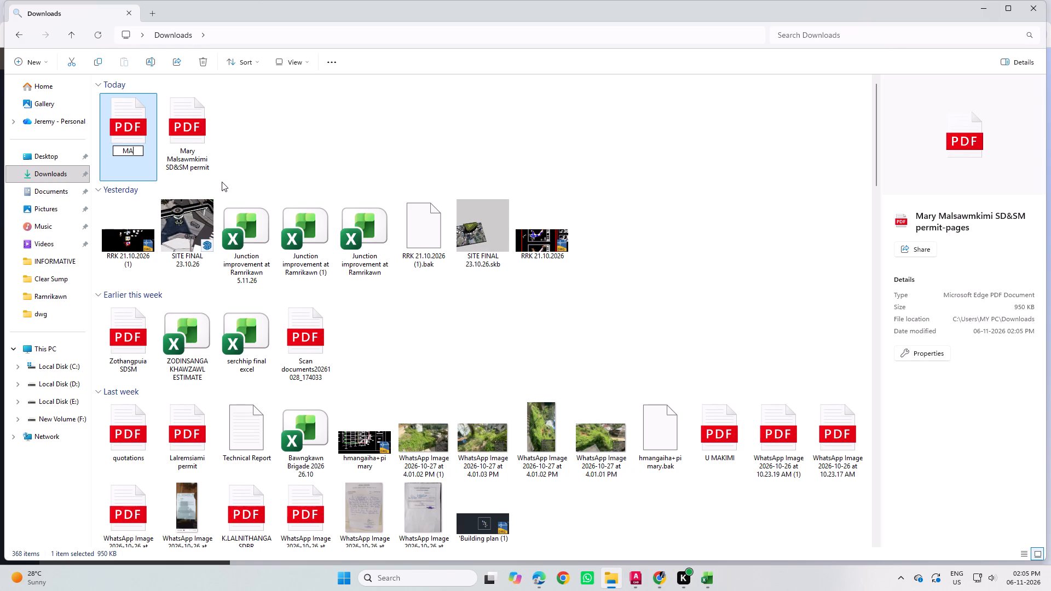
pyautogui.write('ry')
pyautogui.press('BackSpace')
pyautogui.press('BackSpace')
pyautogui.hotkey('shift', 'r')
pyautogui.write('Y LSC')
pyautogui.press('Return')
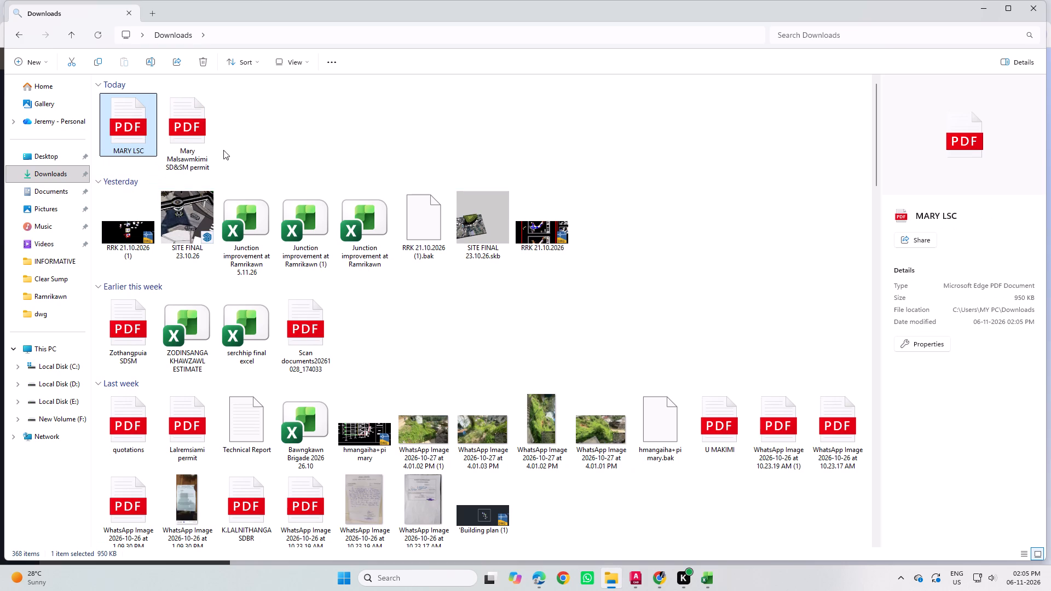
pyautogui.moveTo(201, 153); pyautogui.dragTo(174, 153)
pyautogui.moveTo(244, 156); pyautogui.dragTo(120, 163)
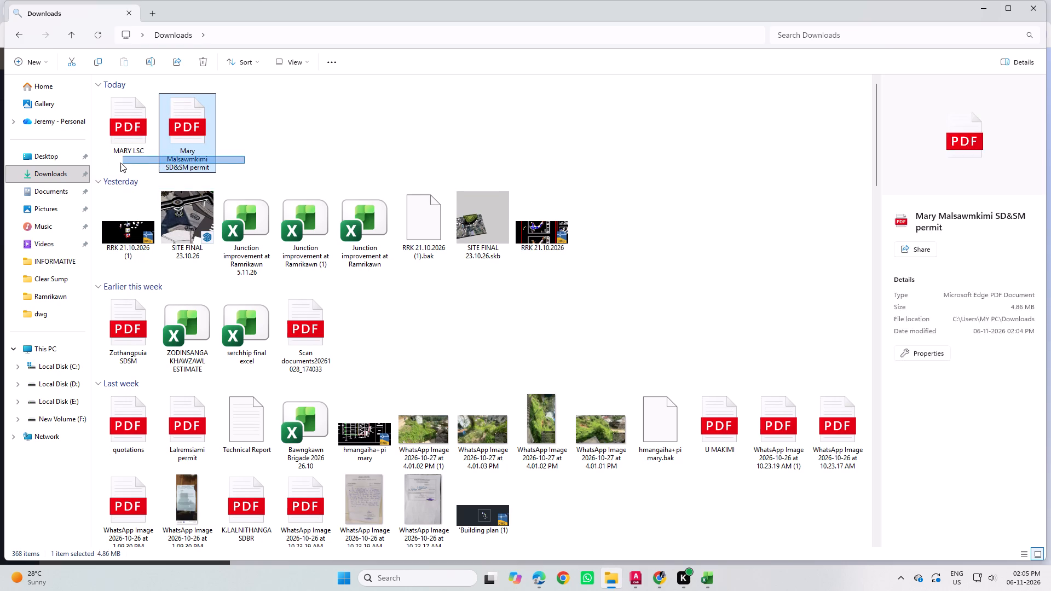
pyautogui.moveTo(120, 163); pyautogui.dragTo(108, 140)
# Create a new folder in Documents > ACAD > AMC and try to name it mary.
pyautogui.click(54, 188)
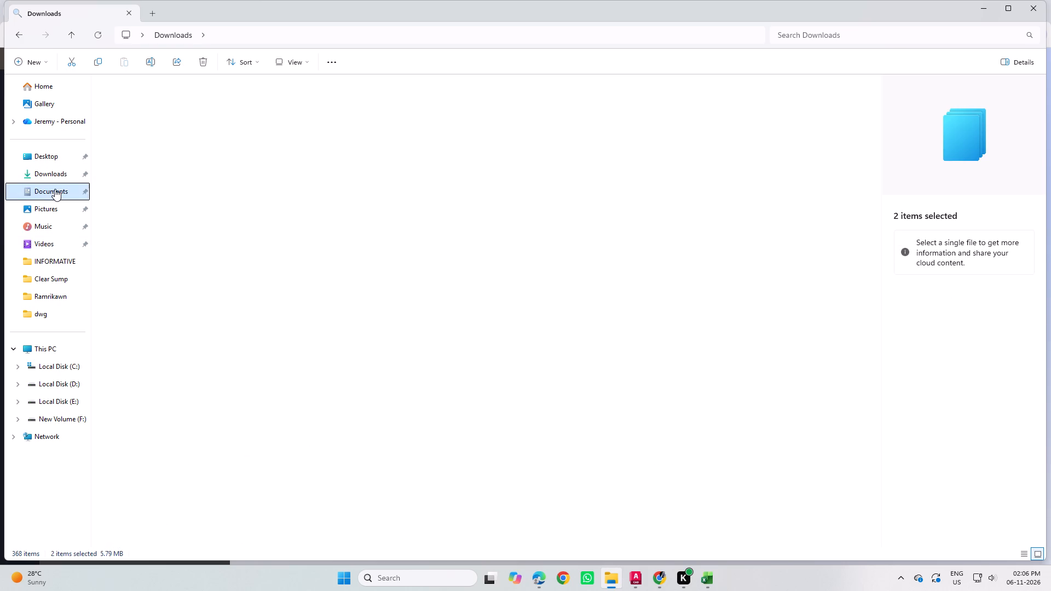
pyautogui.doubleClick(132, 97)
pyautogui.doubleClick(138, 97)
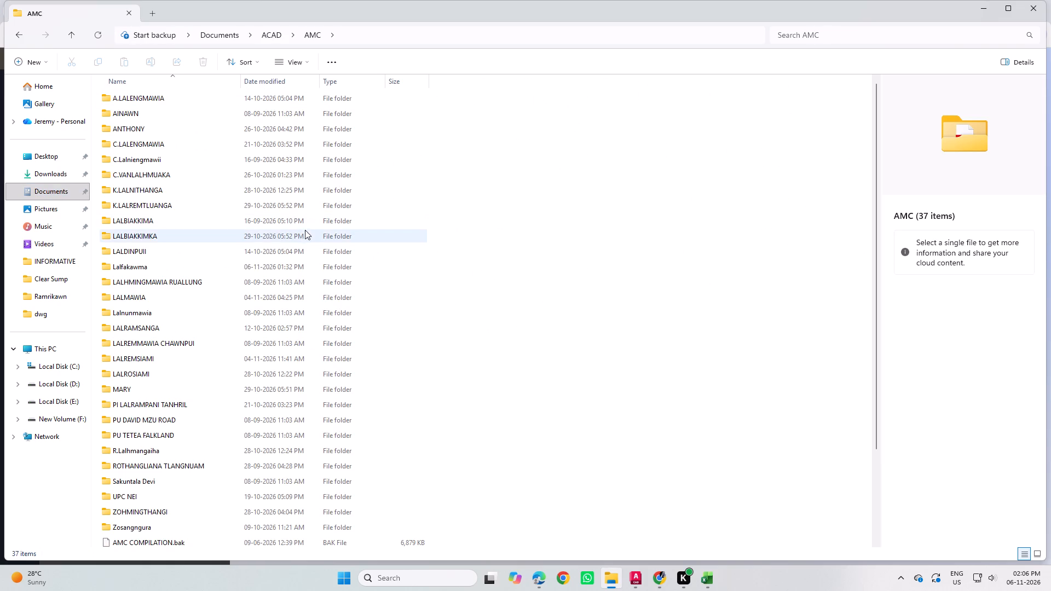
pyautogui.rightClick(443, 283)
pyautogui.click(507, 375)
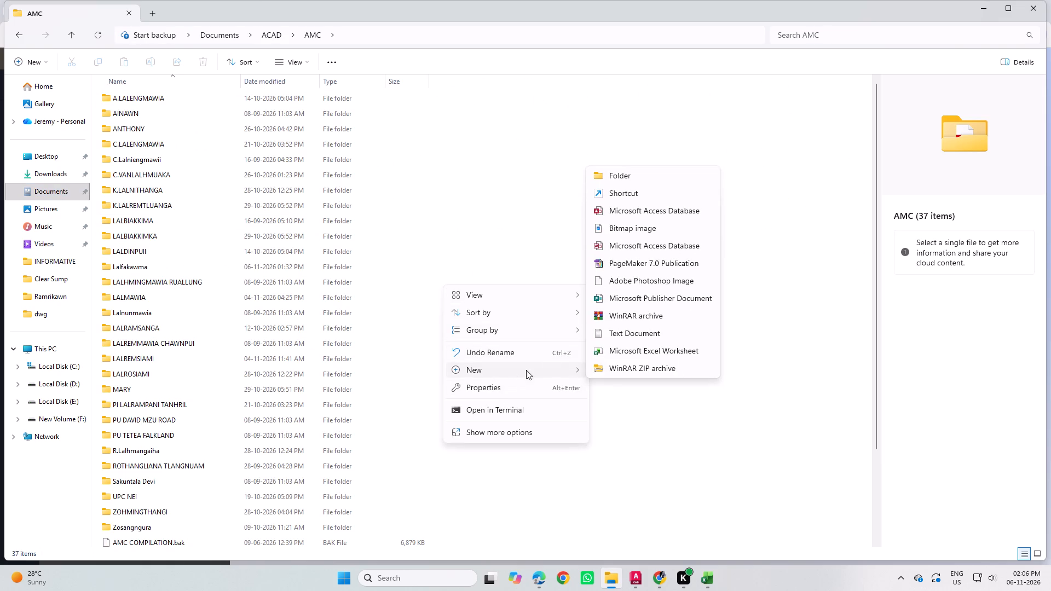
pyautogui.click(607, 181)
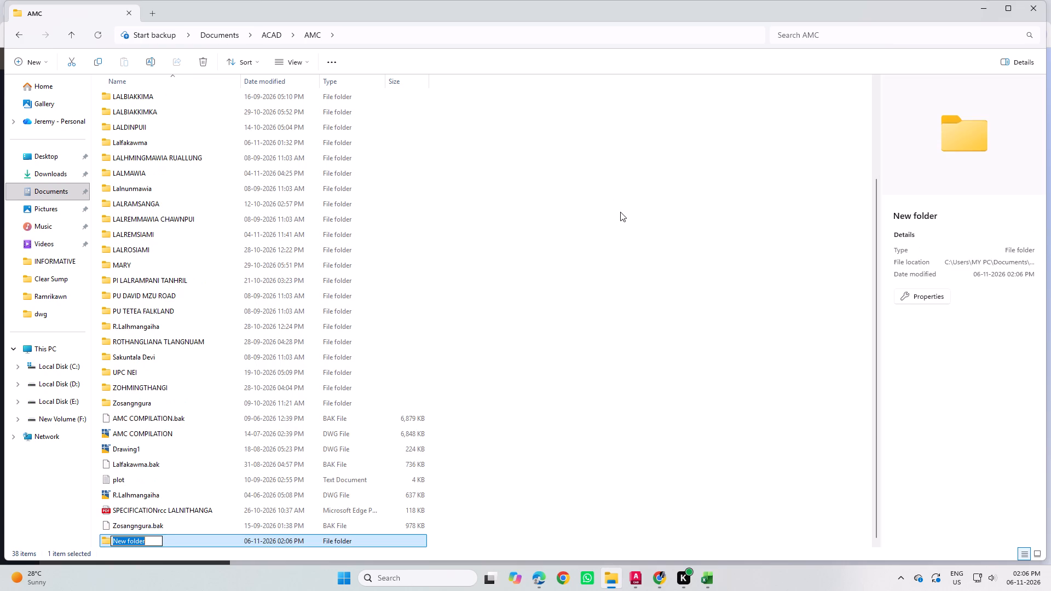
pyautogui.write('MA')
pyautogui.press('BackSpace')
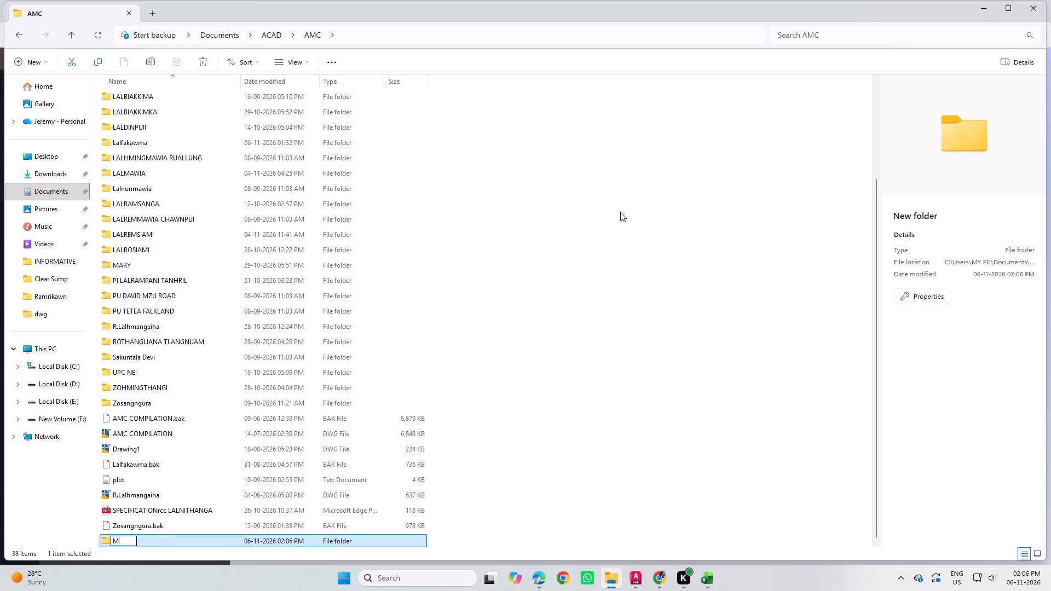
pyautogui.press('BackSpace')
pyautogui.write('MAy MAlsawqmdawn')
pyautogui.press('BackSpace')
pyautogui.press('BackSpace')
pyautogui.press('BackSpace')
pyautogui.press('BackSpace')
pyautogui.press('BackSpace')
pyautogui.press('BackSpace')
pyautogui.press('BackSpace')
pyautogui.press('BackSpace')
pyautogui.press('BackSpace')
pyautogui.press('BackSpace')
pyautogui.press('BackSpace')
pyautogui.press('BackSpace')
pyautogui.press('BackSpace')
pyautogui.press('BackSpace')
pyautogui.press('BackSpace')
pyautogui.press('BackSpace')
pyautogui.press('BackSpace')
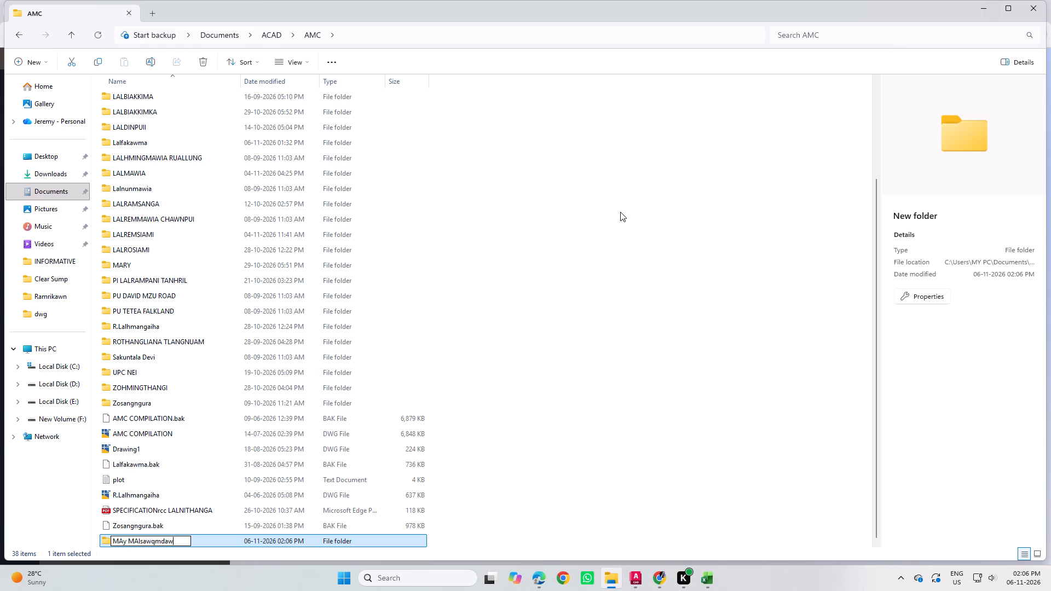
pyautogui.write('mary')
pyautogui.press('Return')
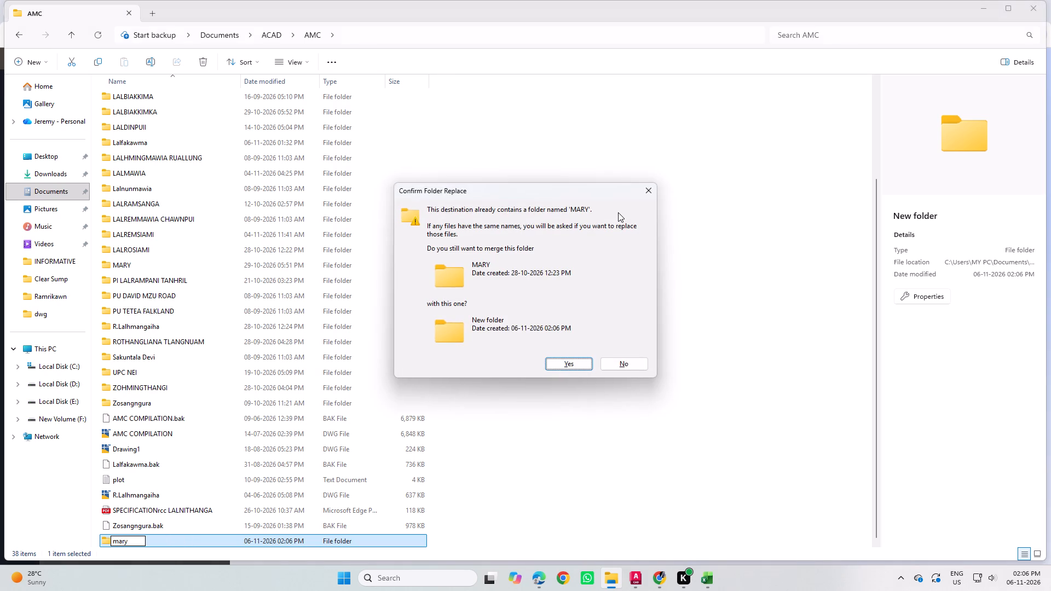
pyautogui.click(643, 191)
pyautogui.click(714, 270)
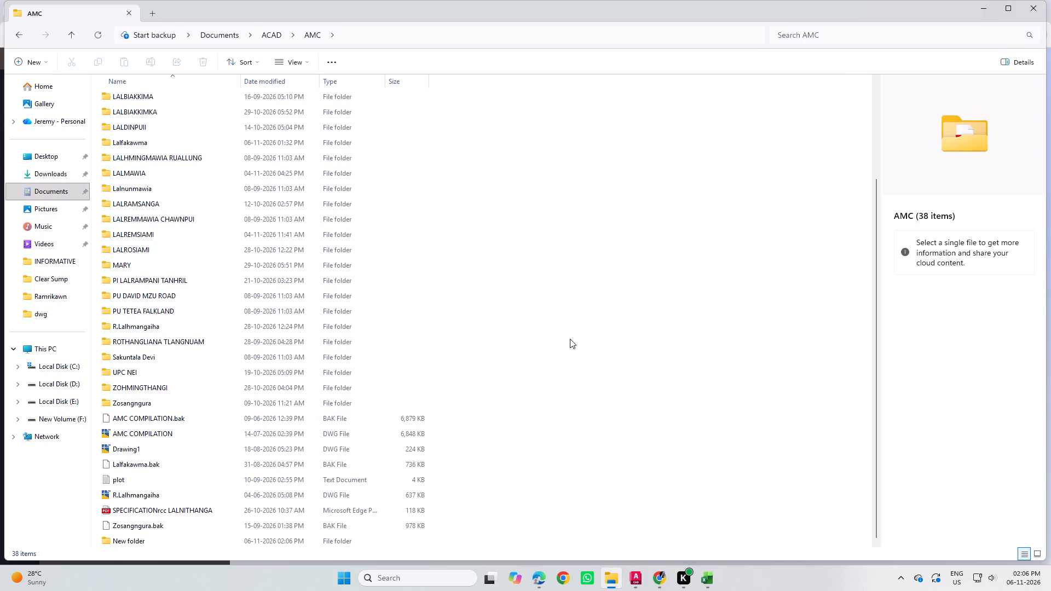
# Open the existing MARY folder in AMC to check its contents.
pyautogui.scroll(-2, 212, 410)
pyautogui.doubleClick(163, 262)
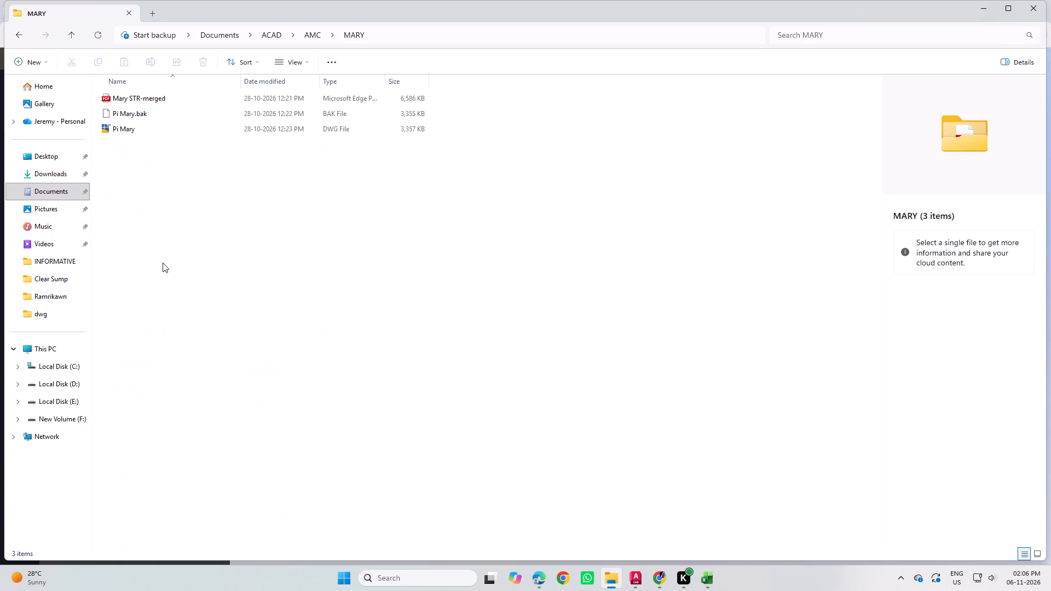
# Move MARY LSC and the SD&SM permit PDF from Downloads into the existing Documents > ACAD > AMC > MARY folder.
pyautogui.click(70, 175)
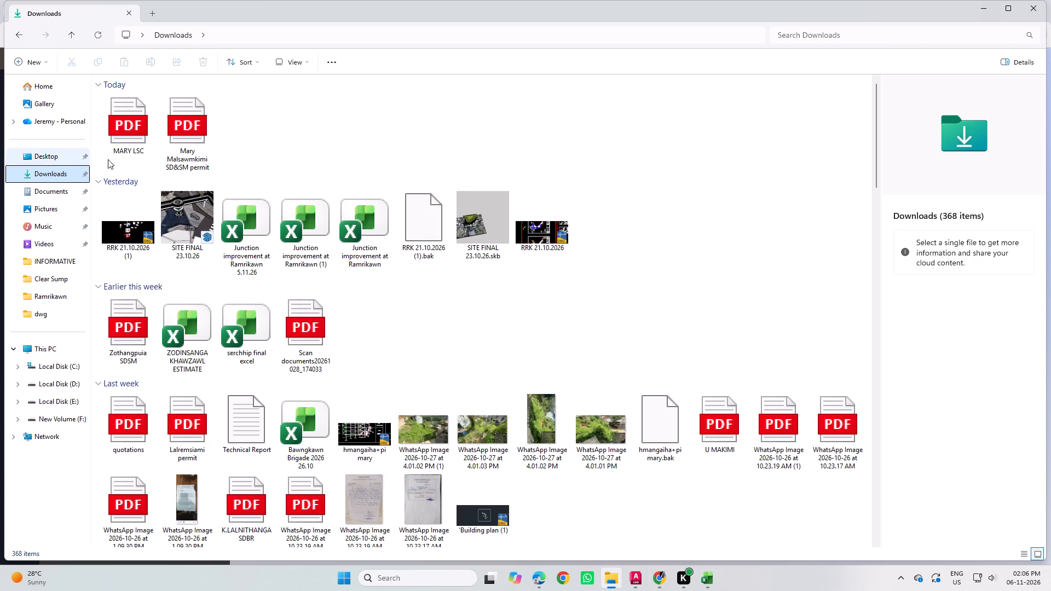
pyautogui.moveTo(239, 137); pyautogui.dragTo(129, 148)
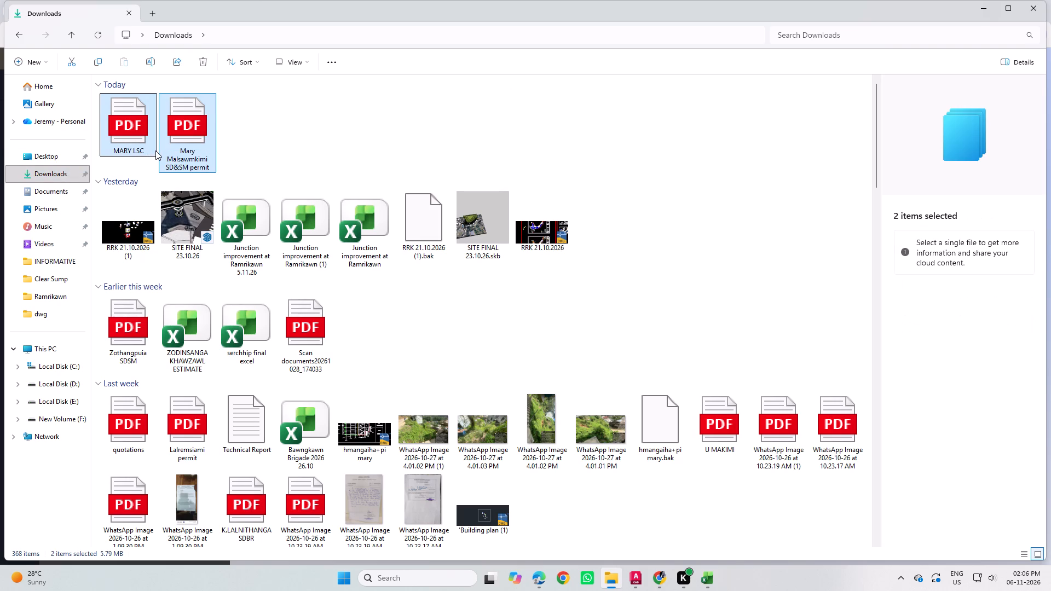
pyautogui.hotkey('ctrl', 'x')
pyautogui.click(82, 193)
pyautogui.doubleClick(120, 103)
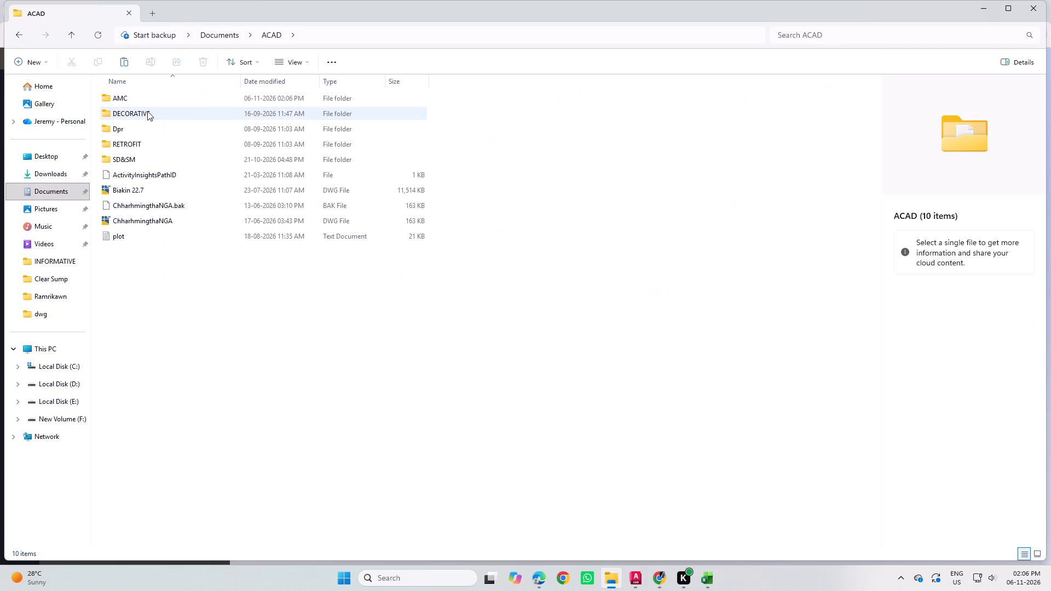
pyautogui.doubleClick(146, 101)
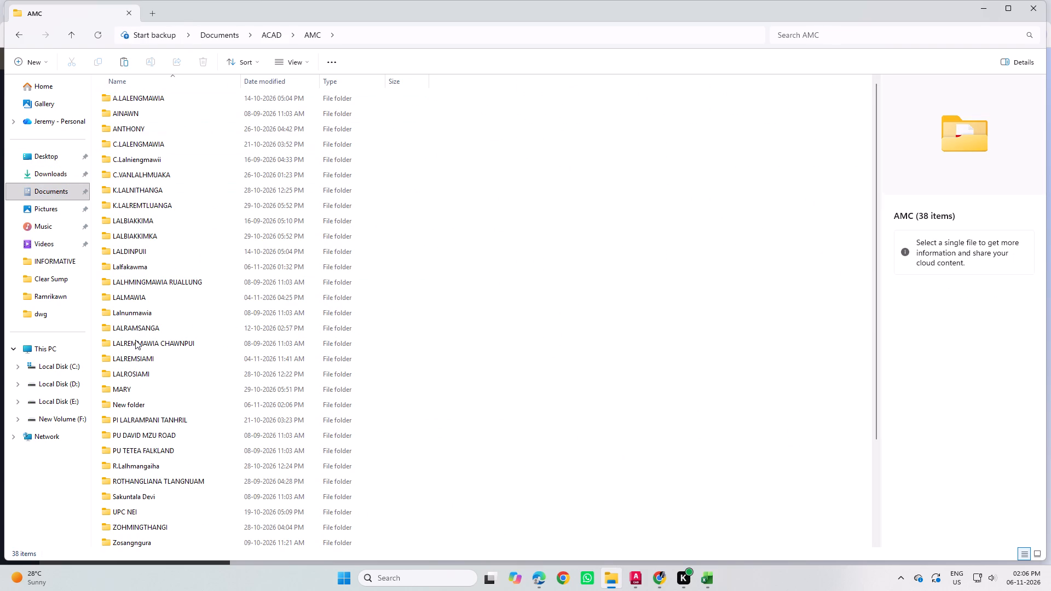
pyautogui.doubleClick(138, 391)
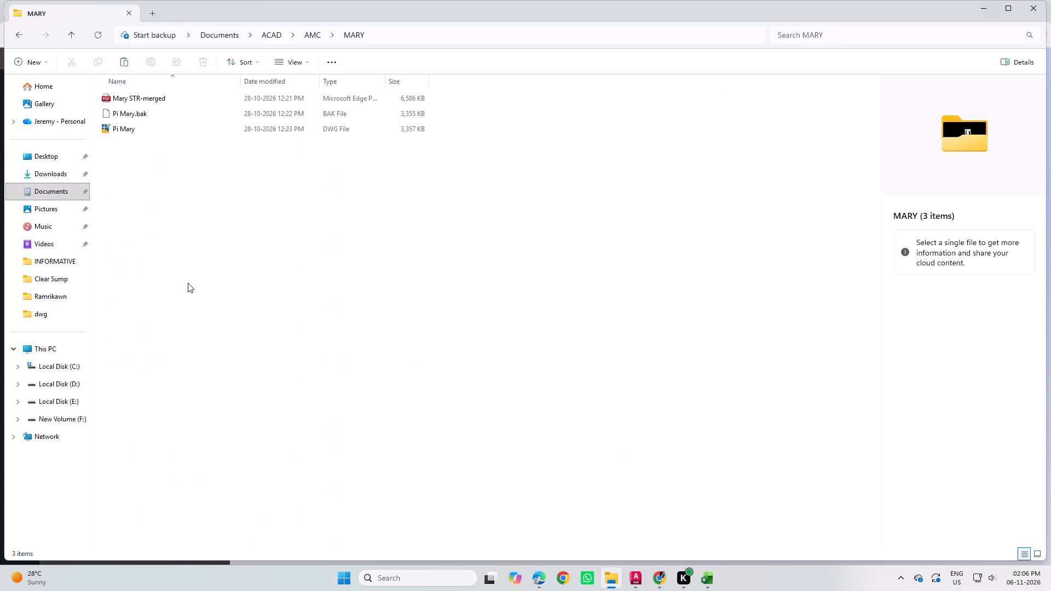
pyautogui.hotkey('ctrl', 'v')
pyautogui.click(222, 277)
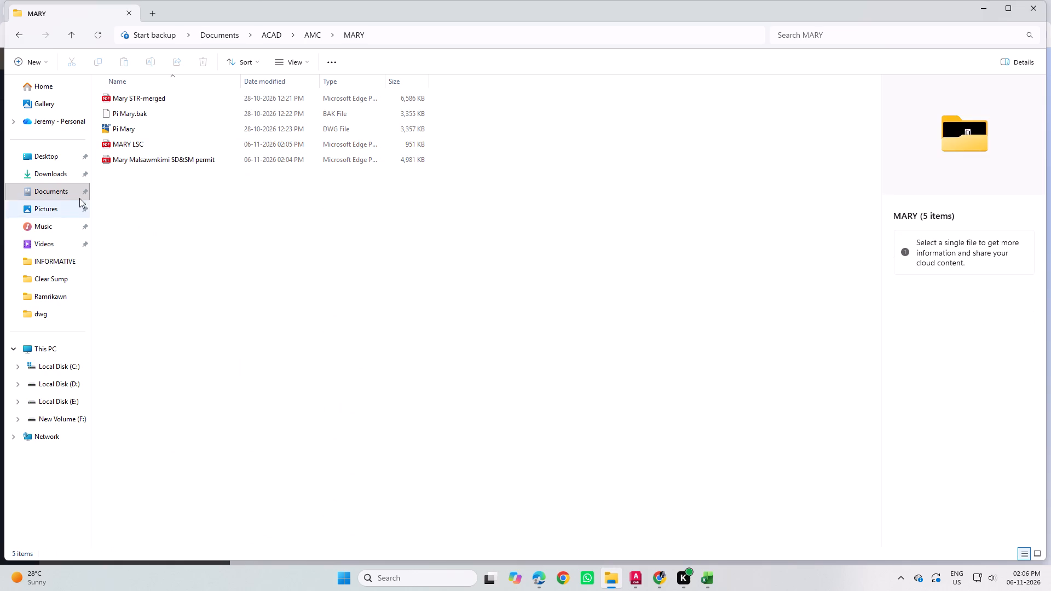
# Minimize the File Explorer, Chrome and AutoCAD windows.
pyautogui.click(983, 11)
pyautogui.click(983, 5)
pyautogui.click(988, 3)
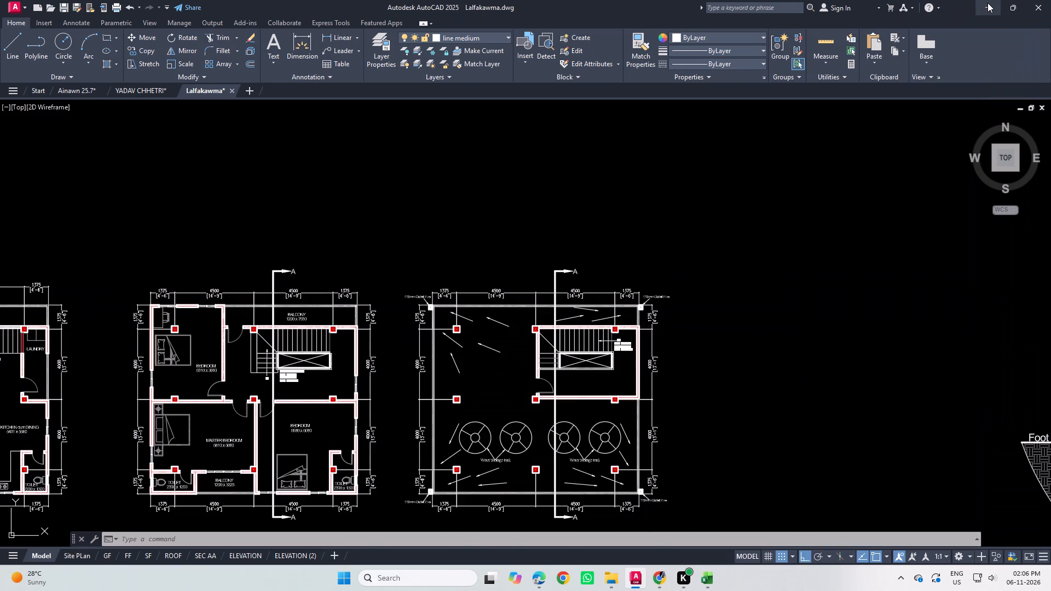
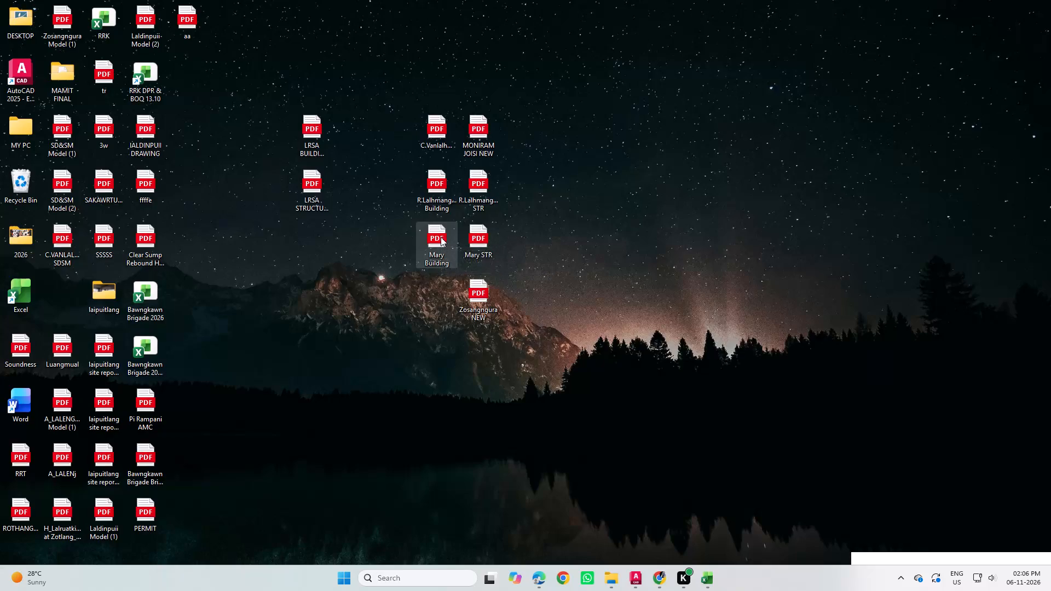
# Copy the Mary Building PDF from the desktop into the Documents > ACAD > AMC > MARY folder.
pyautogui.hotkey('ctrl', 'c')
pyautogui.click(617, 587)
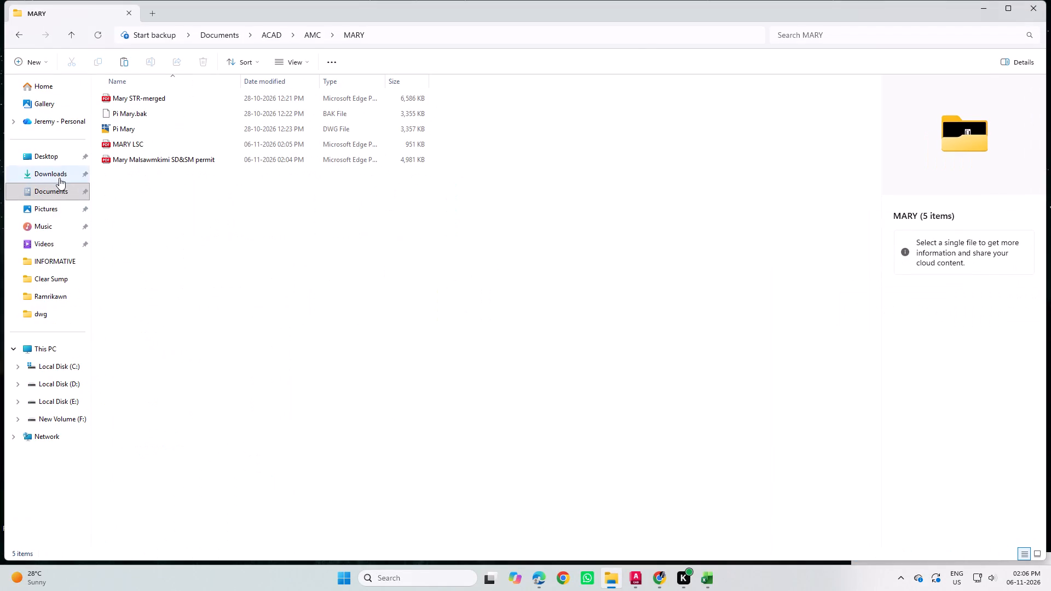
pyautogui.hotkey('ctrl', 'v')
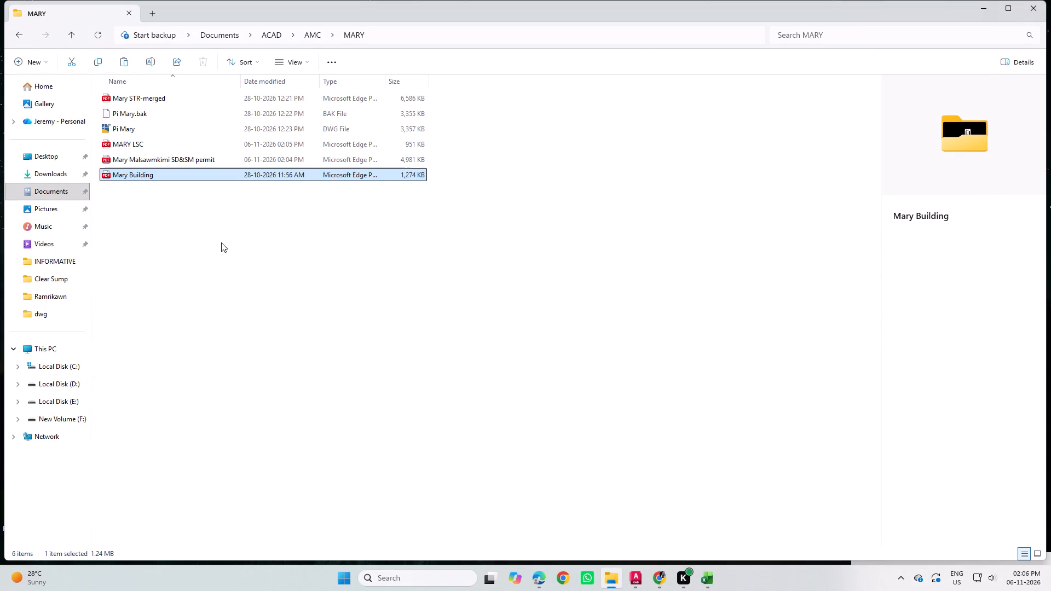
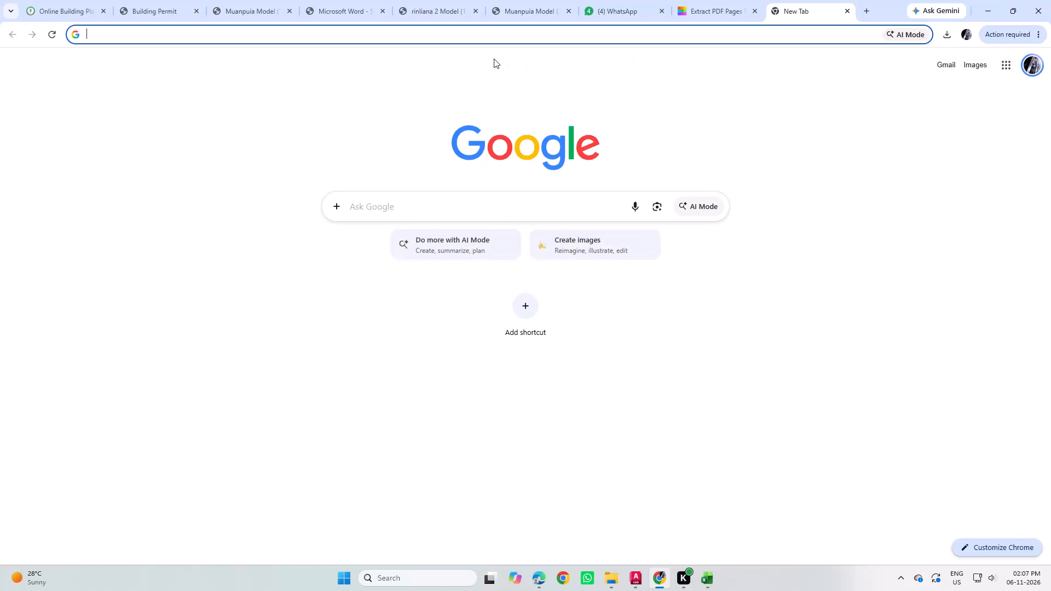
# Enter "land tax" as the query in the new browser tab to find the Mizoram Land Tax site.
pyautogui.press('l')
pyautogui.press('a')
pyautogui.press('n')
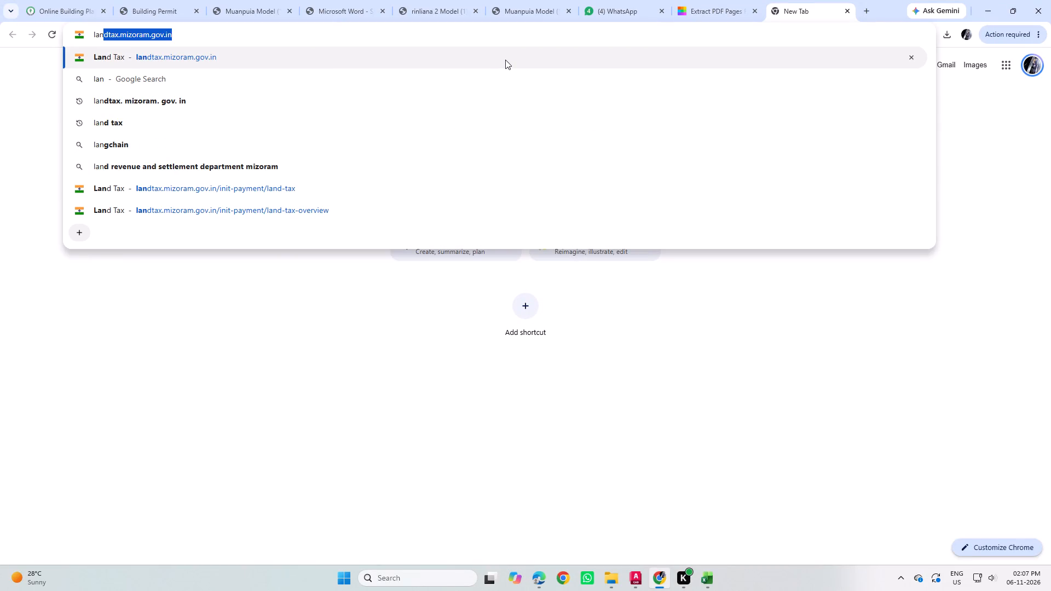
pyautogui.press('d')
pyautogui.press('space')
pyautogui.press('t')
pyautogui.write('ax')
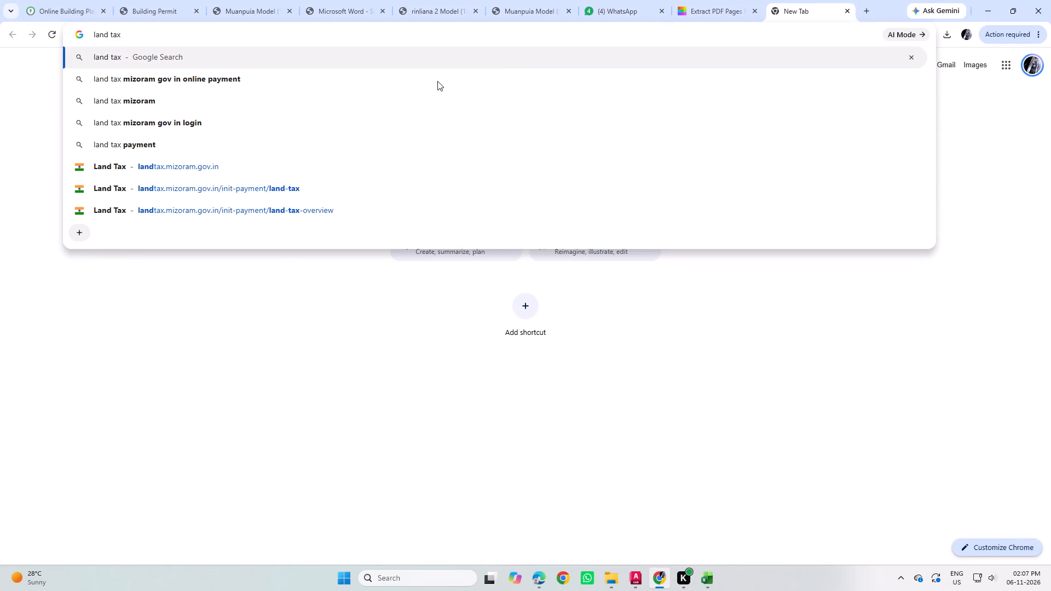
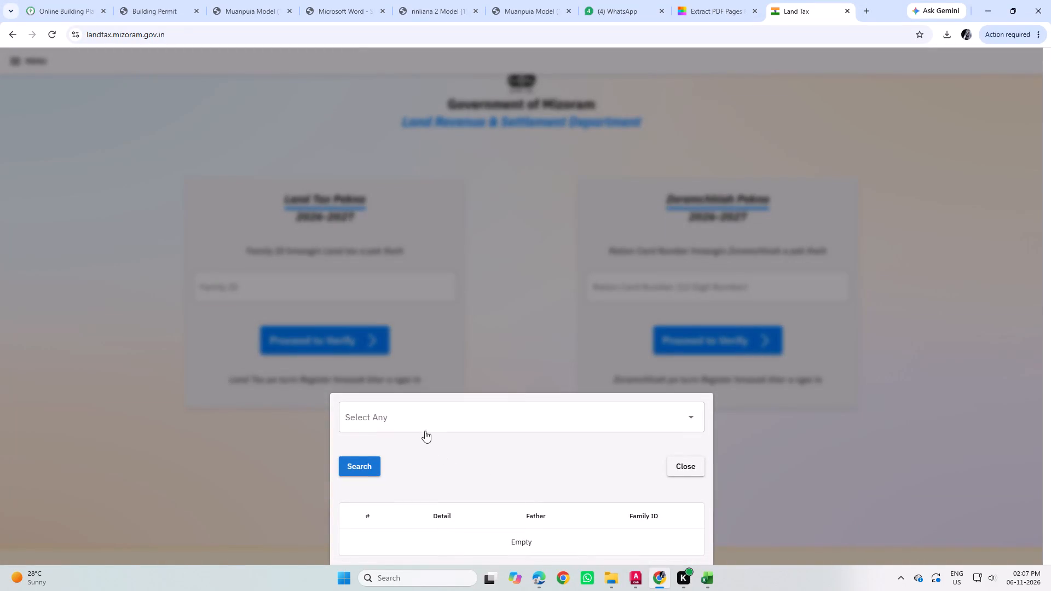
# Set the land tax site's Family ID lookup to search by Pass No. & Year.
pyautogui.click(423, 412)
pyautogui.click(380, 442)
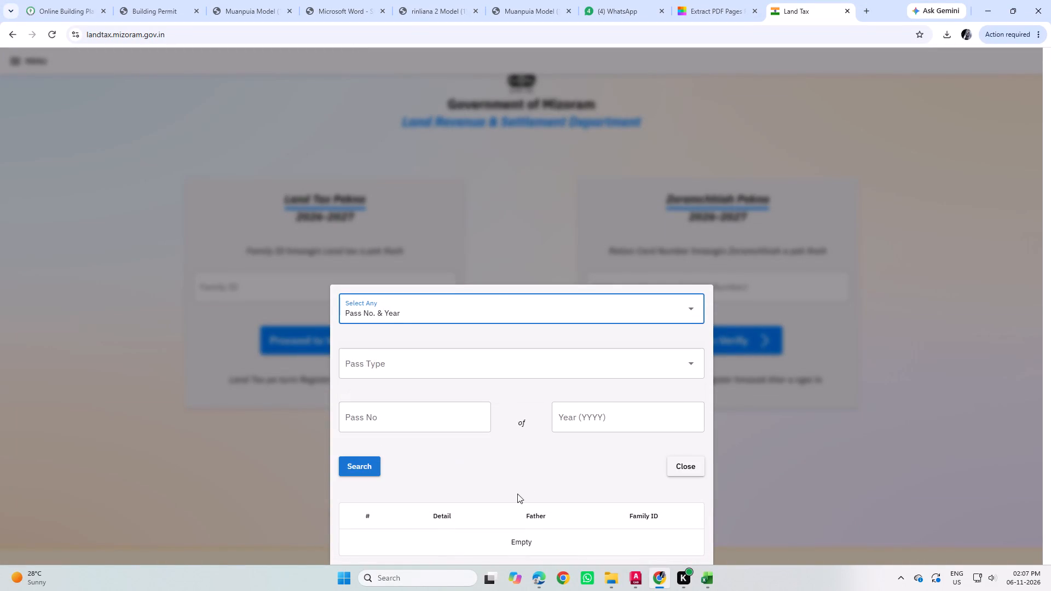
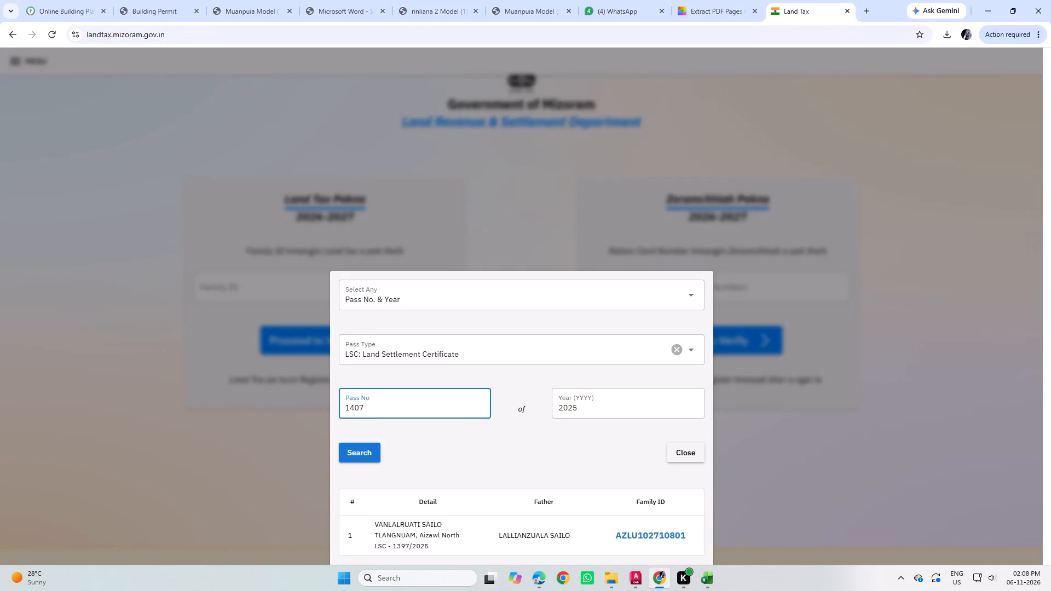
pyautogui.click(349, 448)
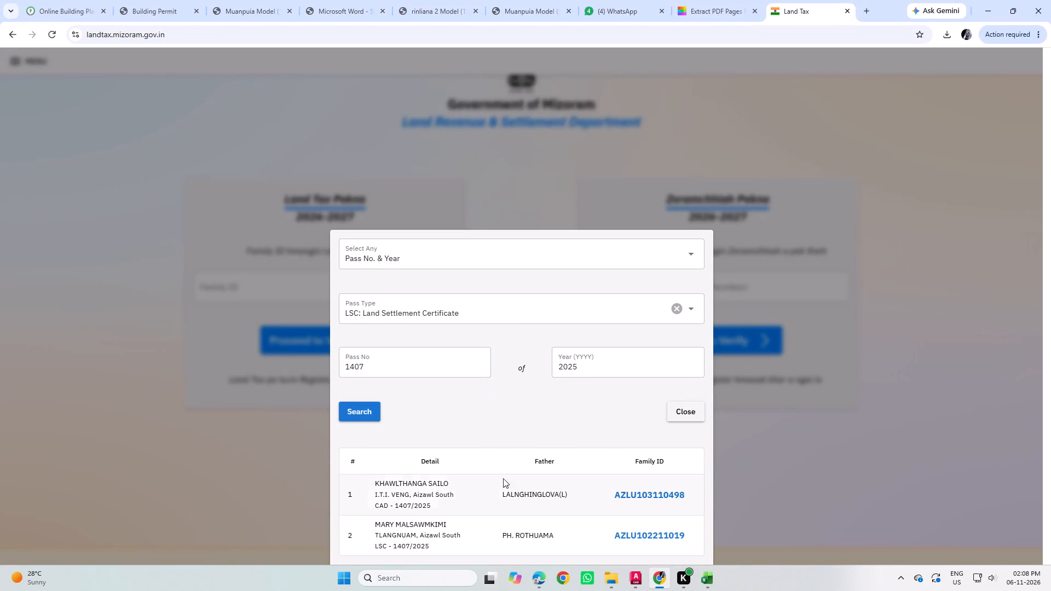
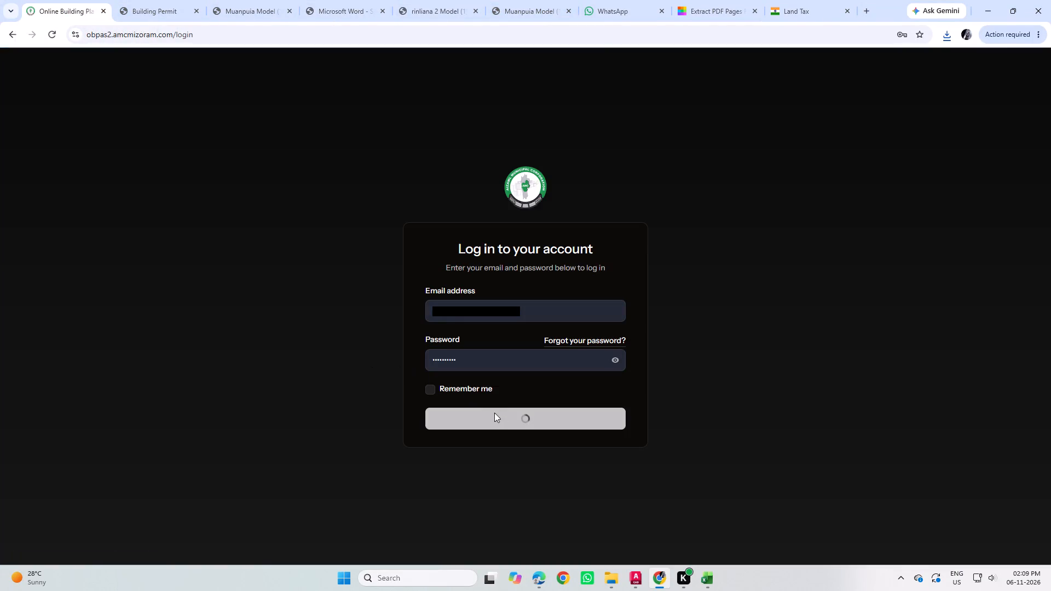
# Open a blank Unique Property Identification Number application from the UPIN link in a new building permission form.
pyautogui.click(89, 395)
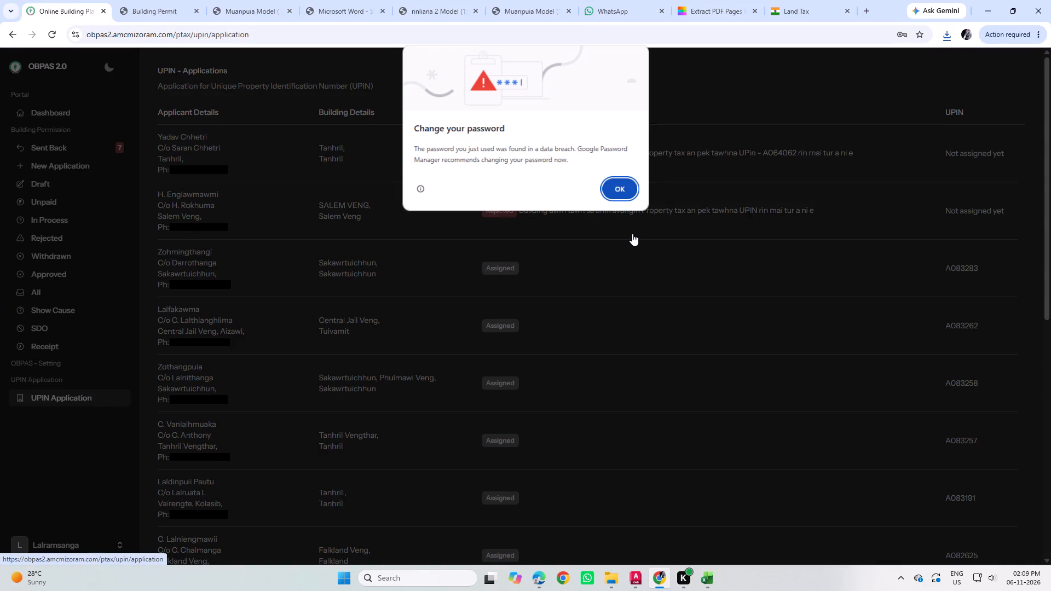
pyautogui.click(614, 195)
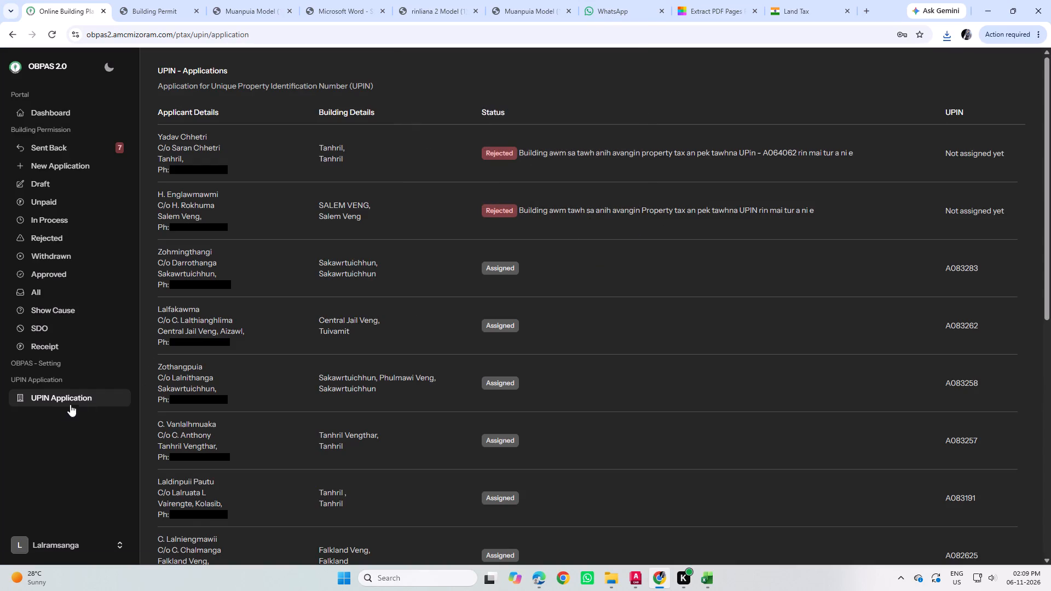
pyautogui.click(68, 398)
pyautogui.click(72, 164)
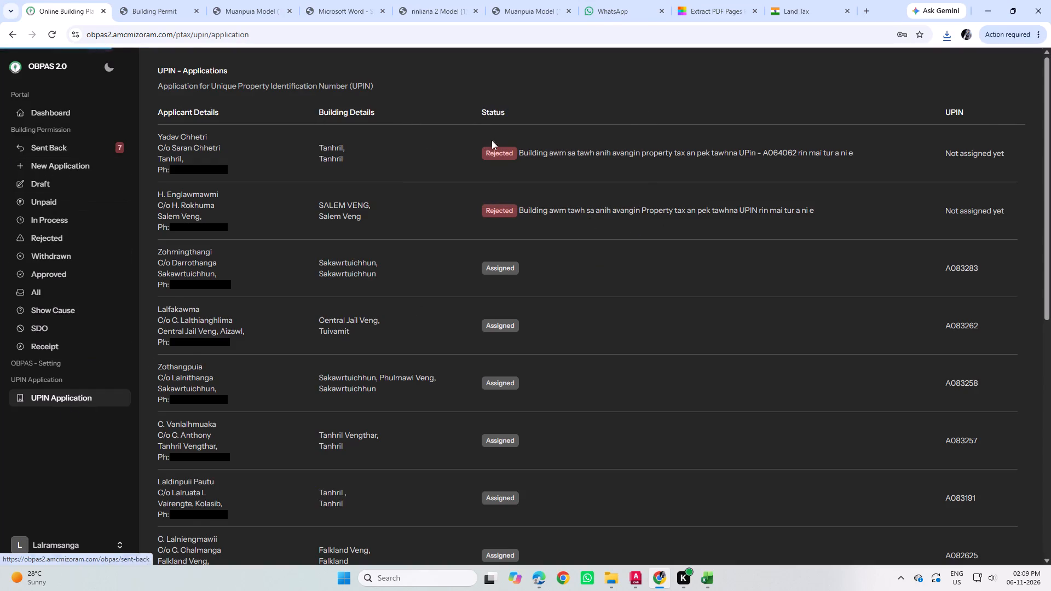
pyautogui.click(868, 173)
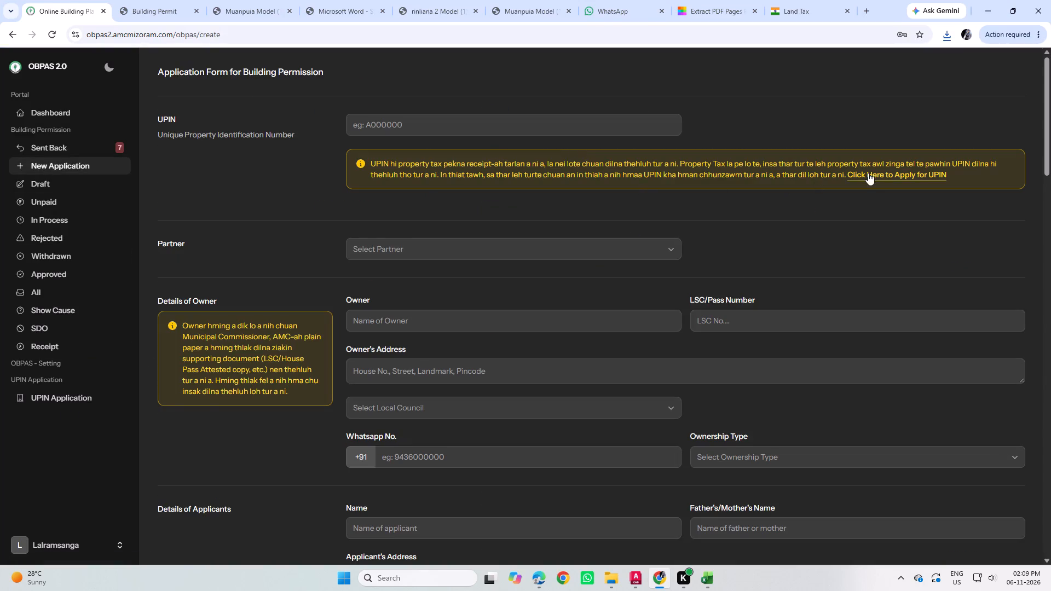
# Attach WhatsApp Image 2026-11-06 at 2.06.53 PM from Downloads as the Site/Building Photo of the UPIN application.
pyautogui.scroll(-11, 471, 262)
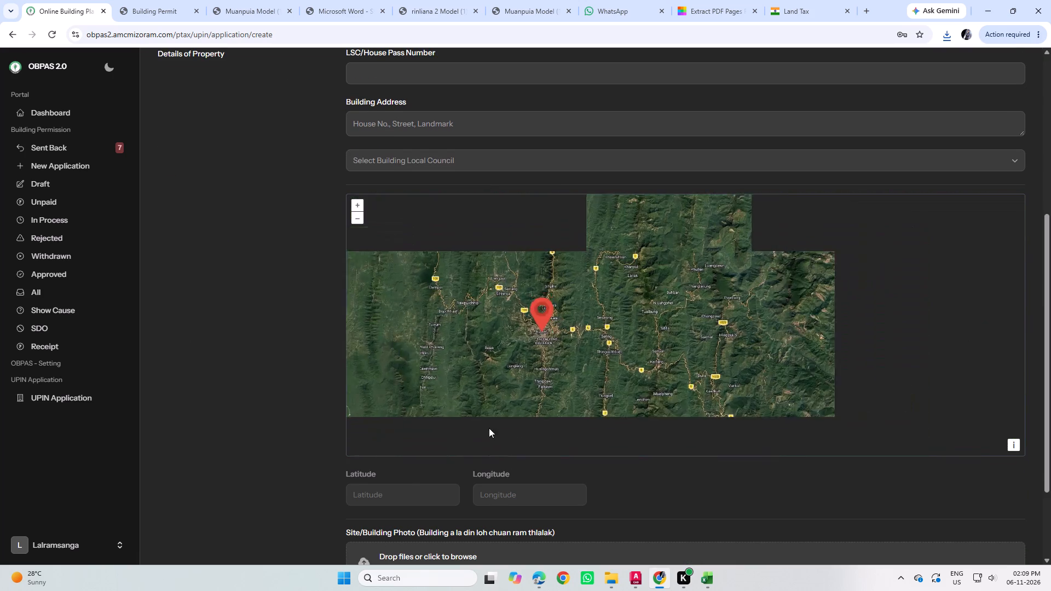
pyautogui.scroll(-4, 275, 480)
pyautogui.scroll(-2, 397, 517)
pyautogui.click(434, 437)
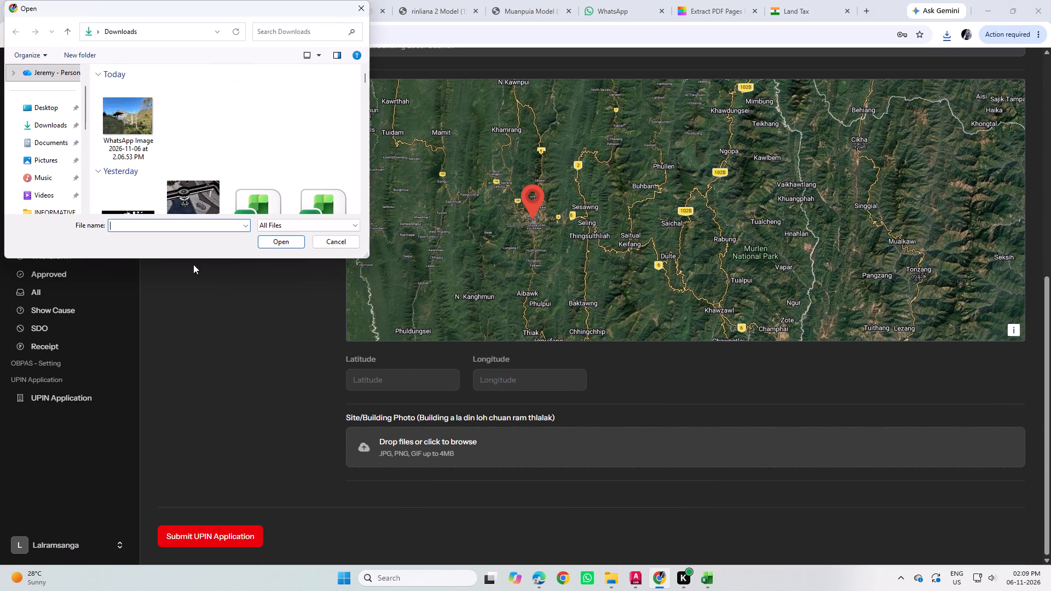
pyautogui.click(52, 132)
pyautogui.click(136, 111)
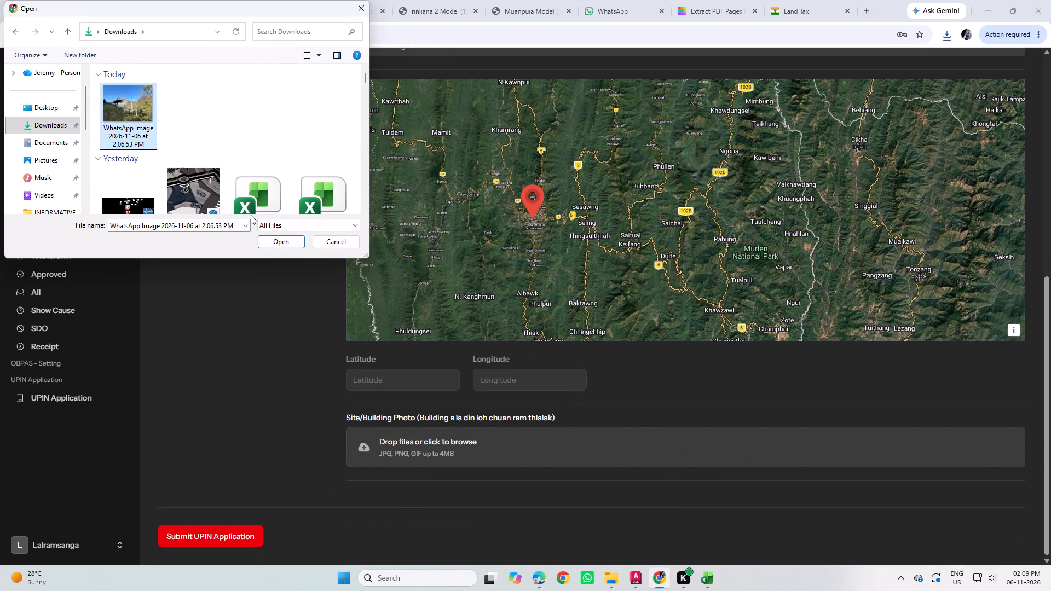
pyautogui.click(277, 236)
# Start filling in the applicant's name under Details of Applicants in the UPIN application.
pyautogui.scroll(9, 297, 287)
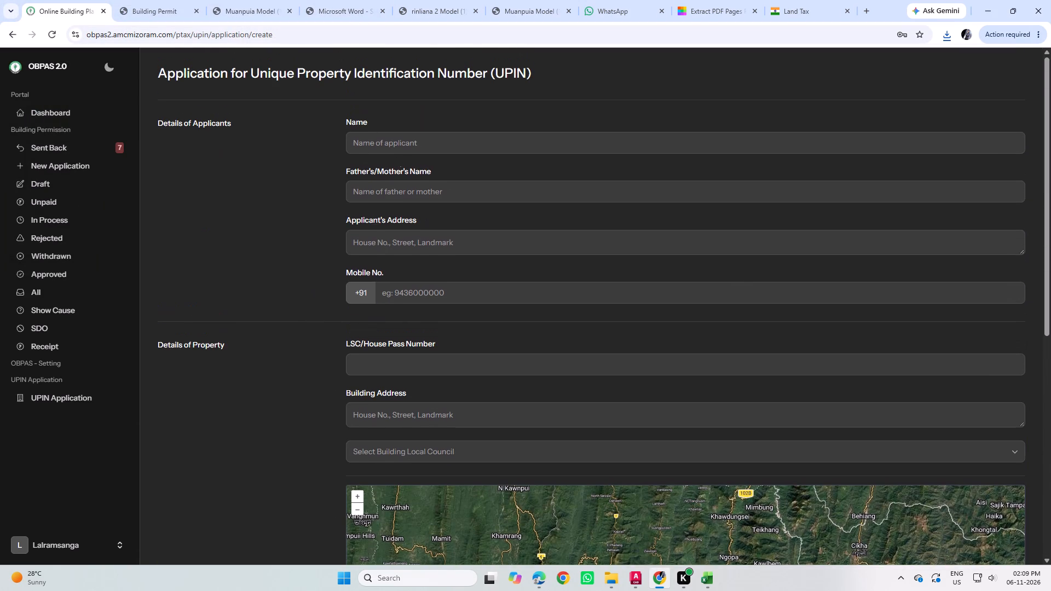
pyautogui.click(388, 138)
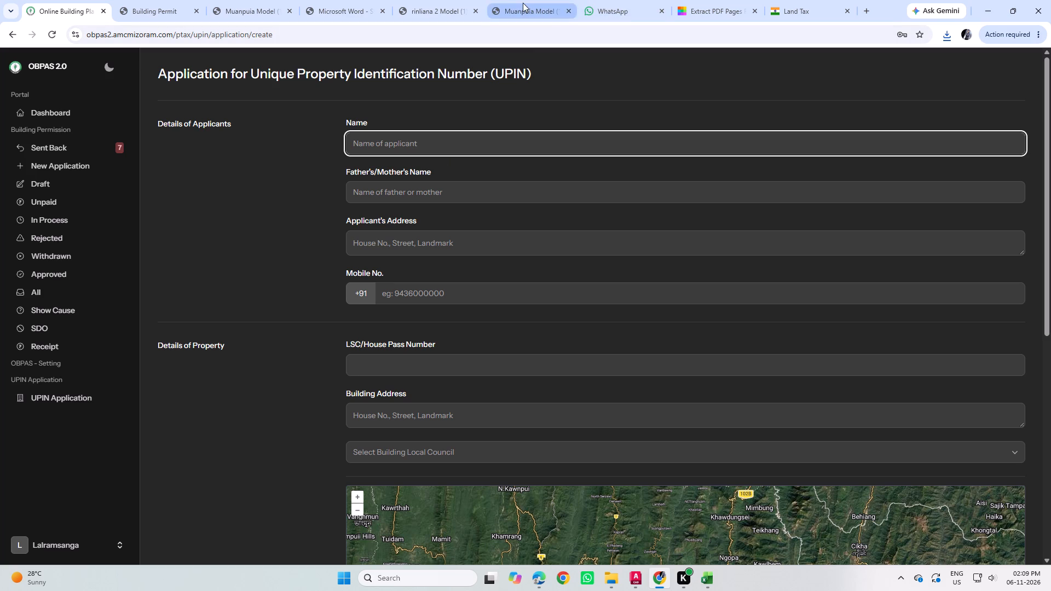
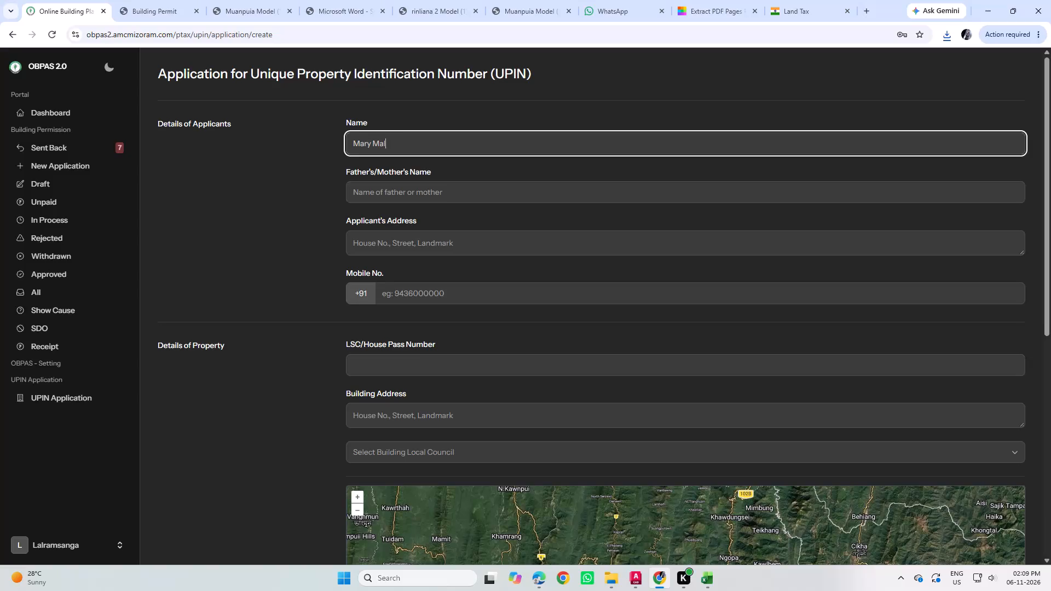
# Complete the applicant's full name in the Name field of the UPIN application, correcting the spelling of the surname.
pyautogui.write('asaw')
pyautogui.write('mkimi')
pyautogui.click(392, 146)
pyautogui.press('BackSpace')
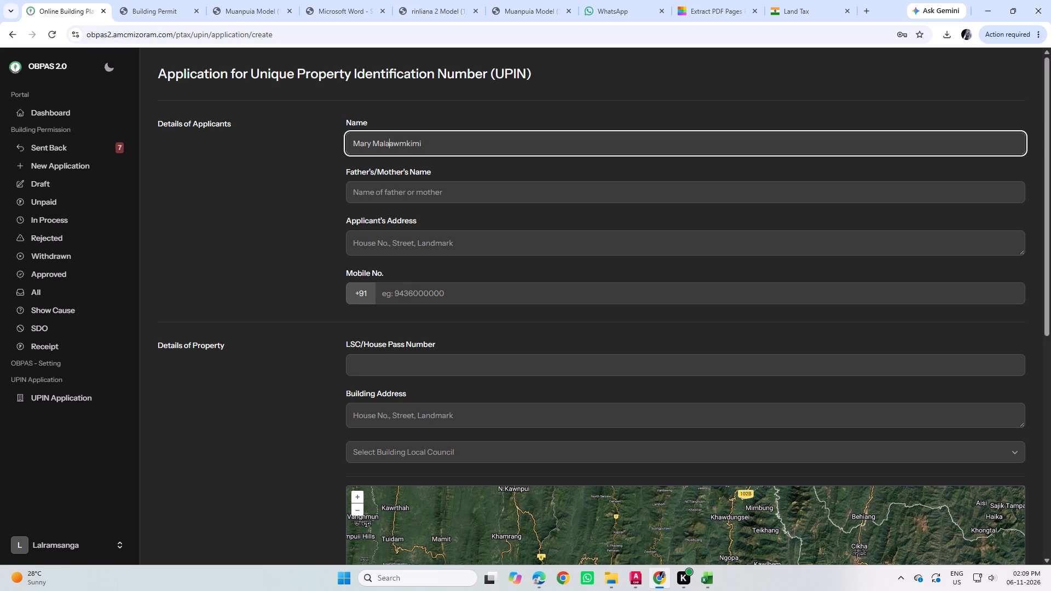
pyautogui.press('BackSpace')
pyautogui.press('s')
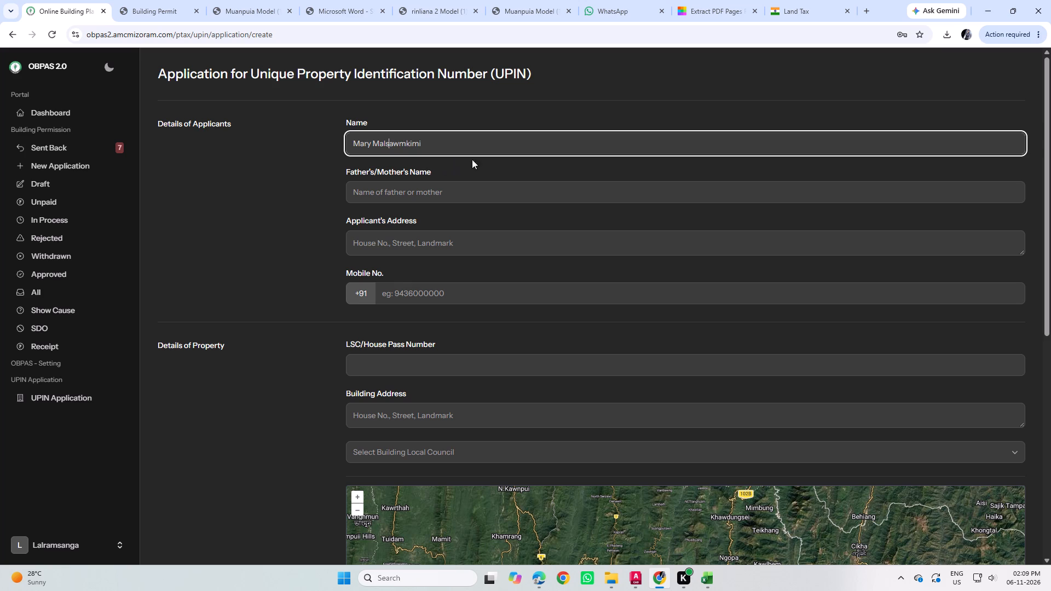
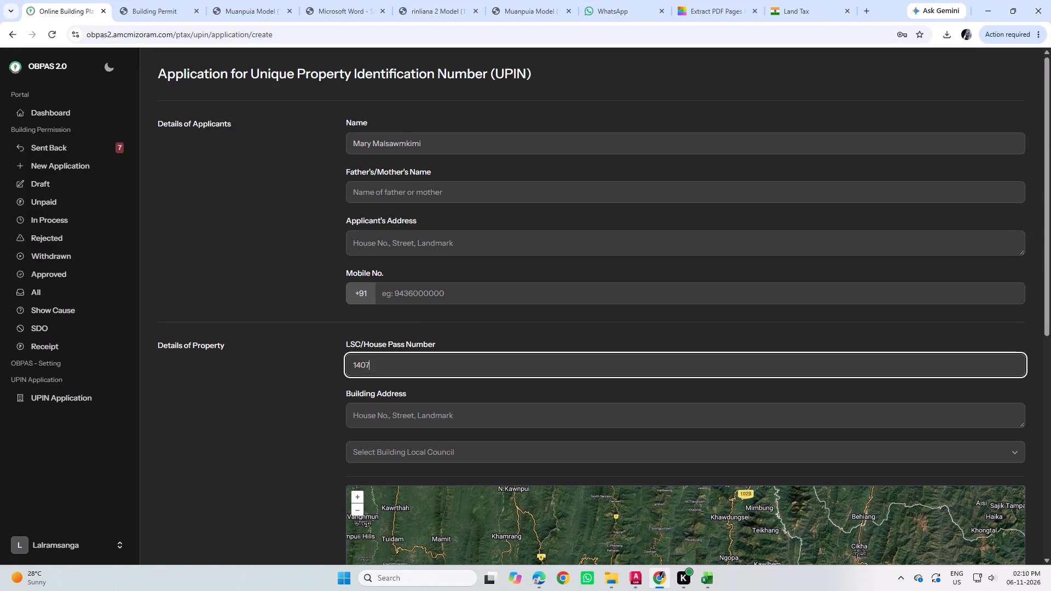
# Complete the LSC/House Pass Number in the property details by adding "of 2025" after the number already entered.
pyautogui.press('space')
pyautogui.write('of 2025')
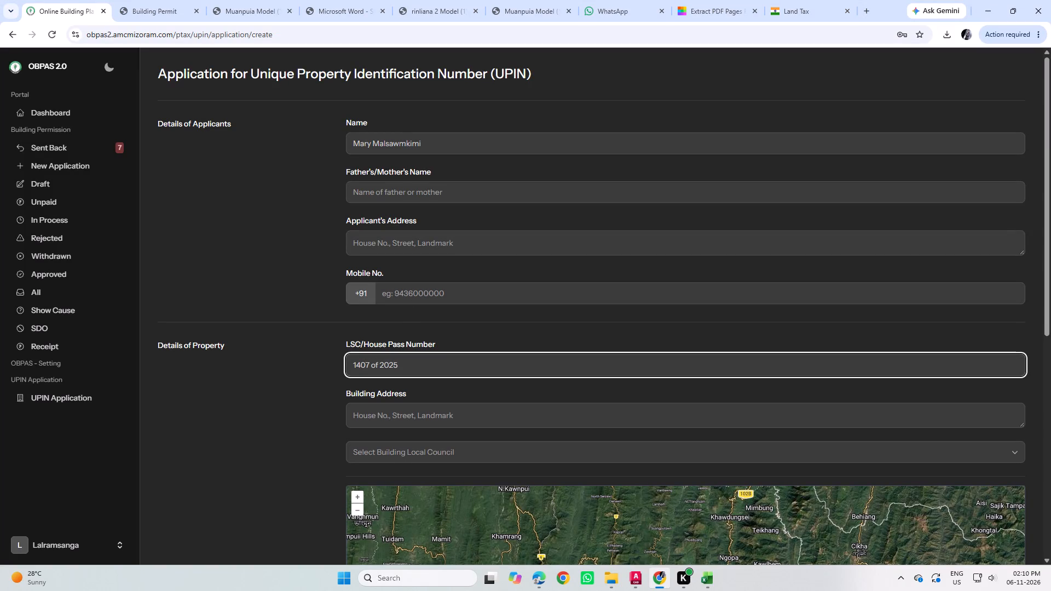
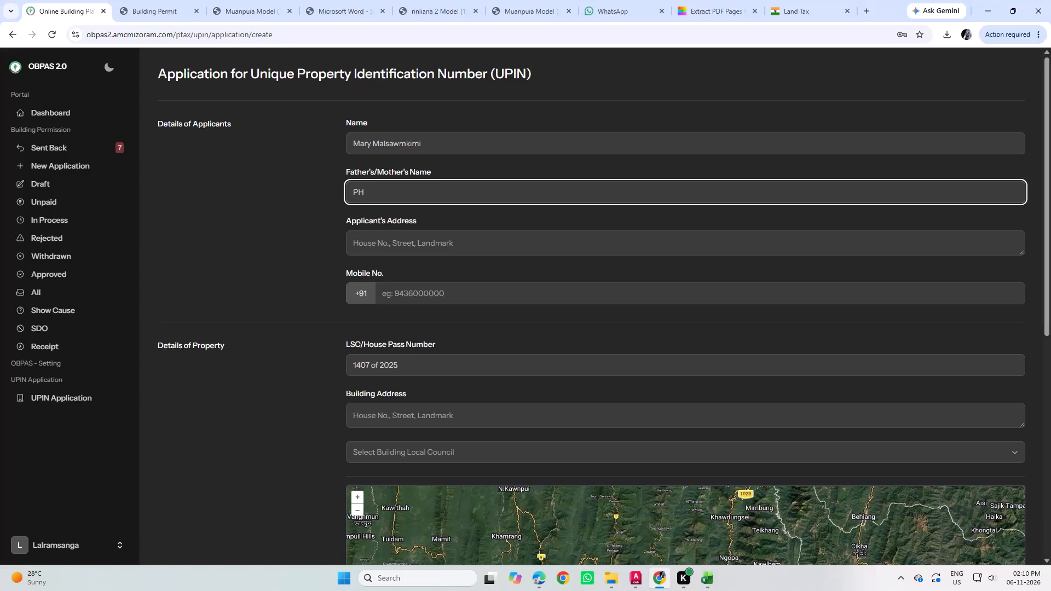
# Complete the father's/mother's name in the applicant details of the UPIN application.
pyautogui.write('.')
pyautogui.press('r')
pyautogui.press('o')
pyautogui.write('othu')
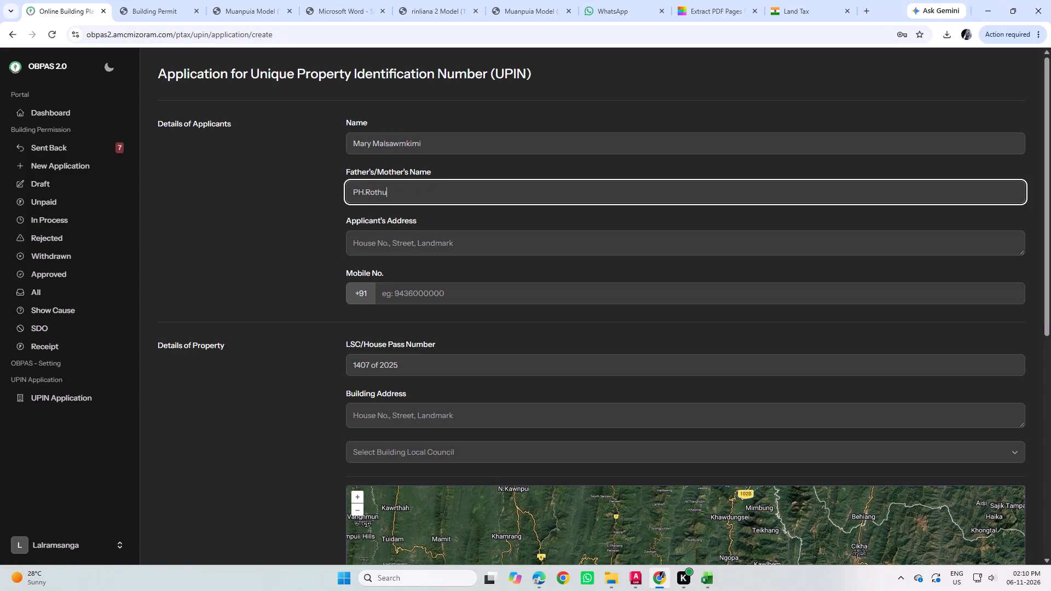
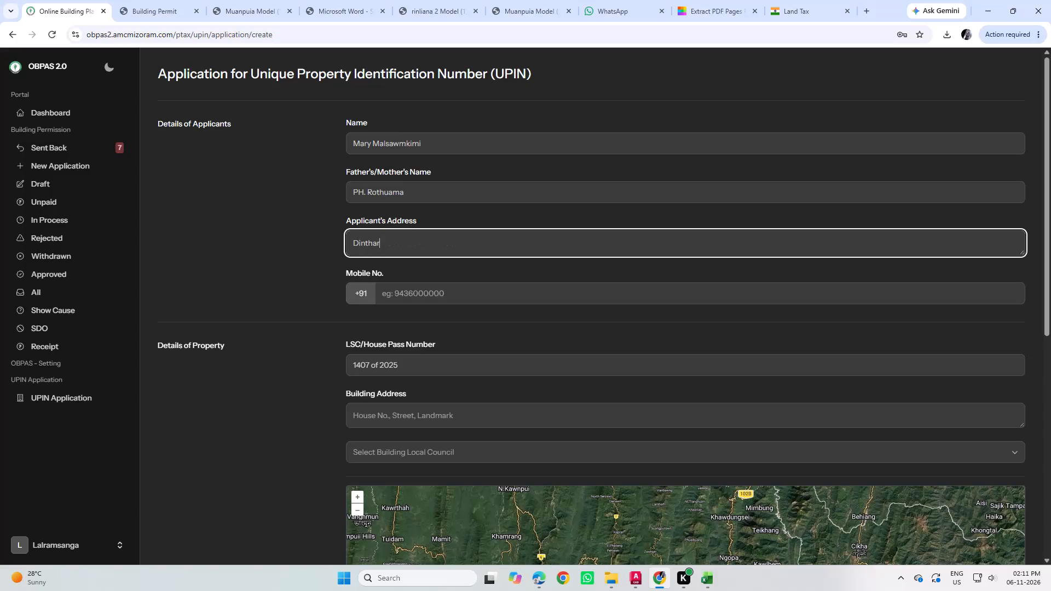
# Complete the applicant's address in the UPIN application by adding the city after the locality.
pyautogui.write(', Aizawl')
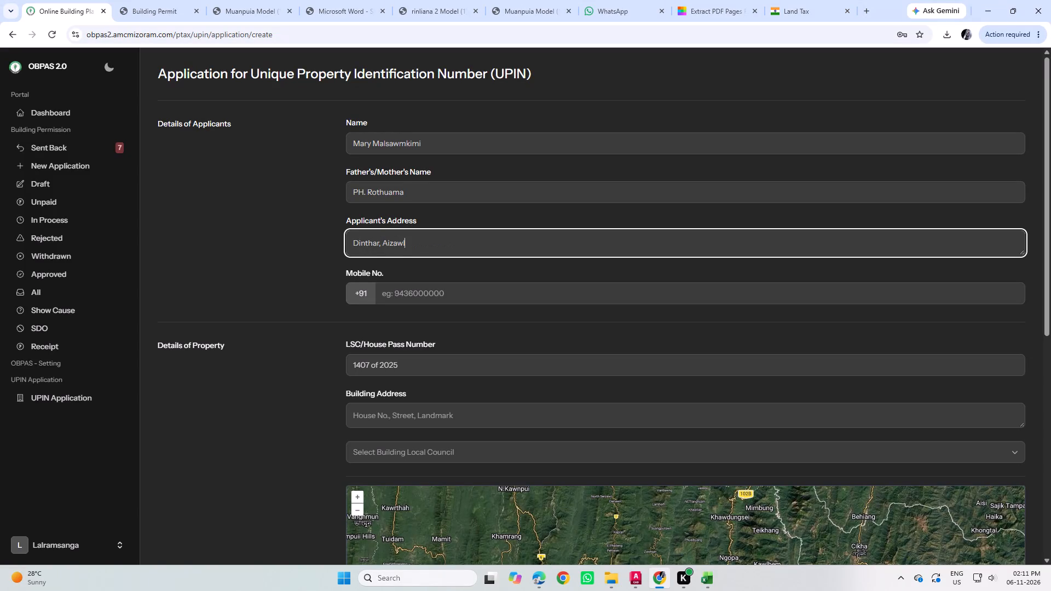
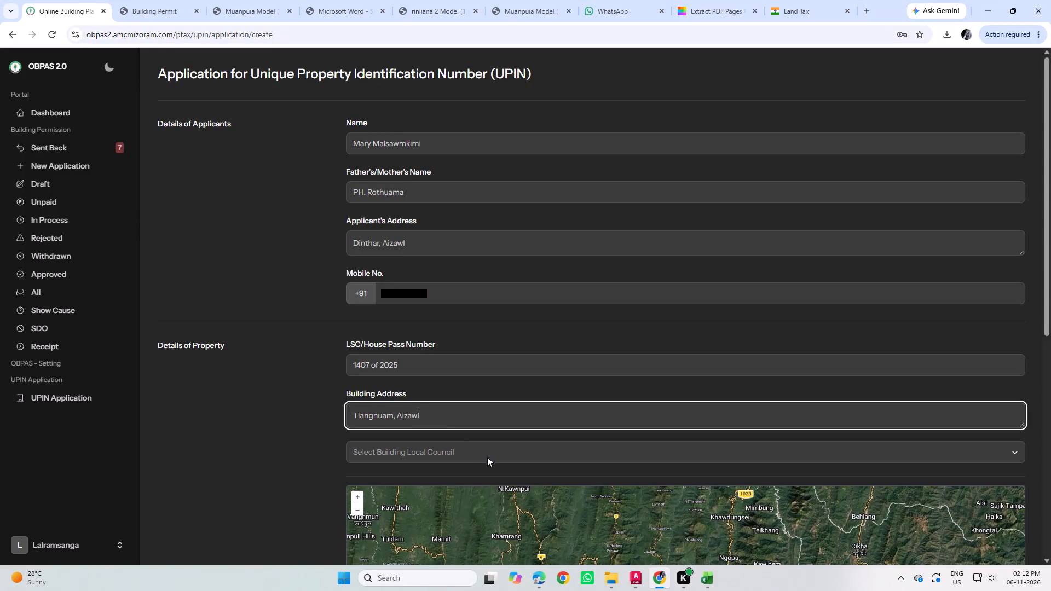
# Search the Building Local Council options for "tl" in the UPIN application's property details.
pyautogui.click(474, 454)
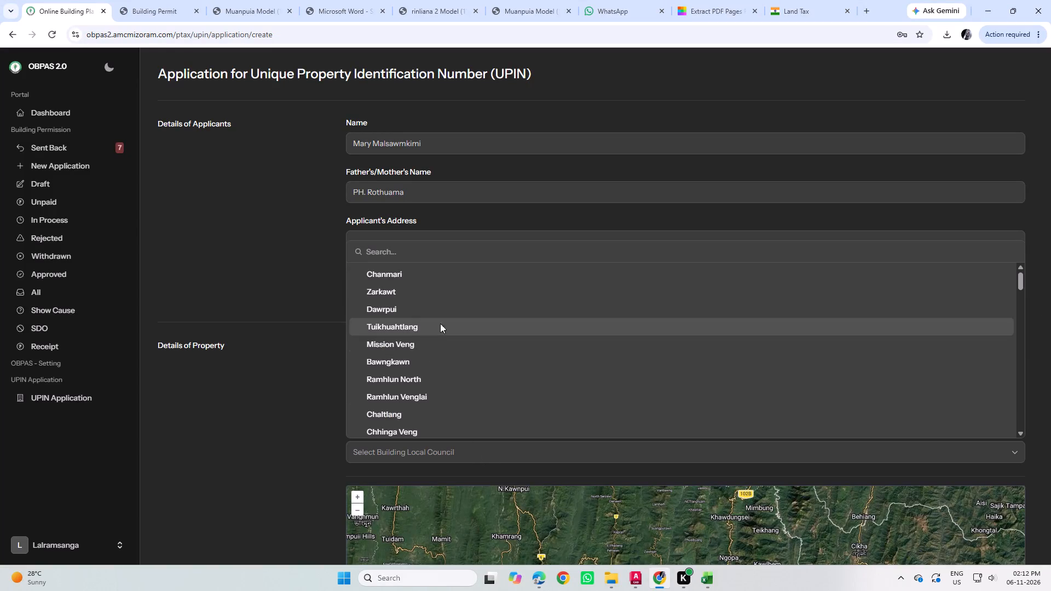
pyautogui.press('t')
pyautogui.press('l')
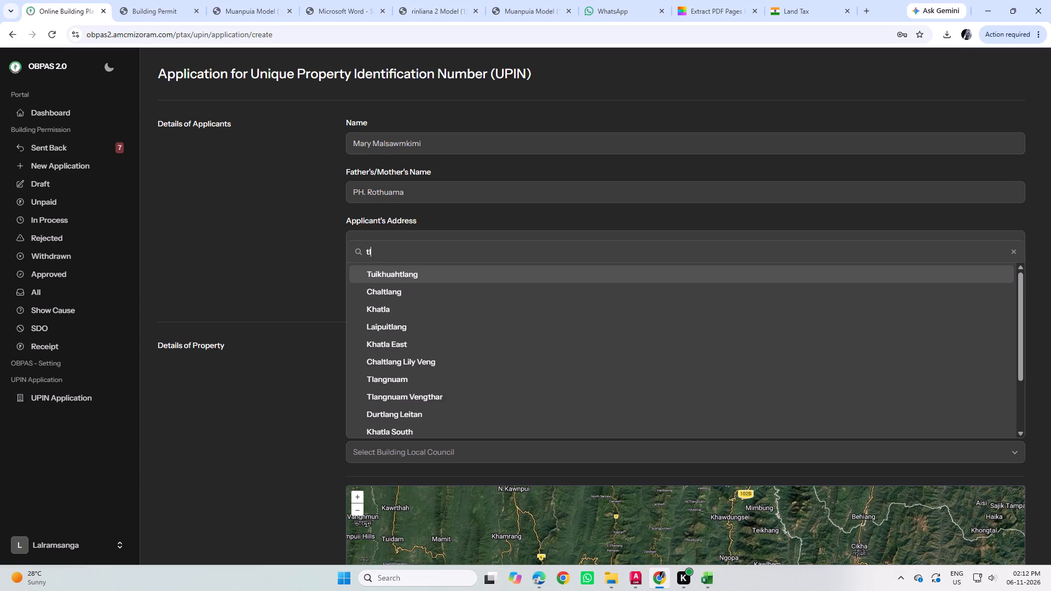
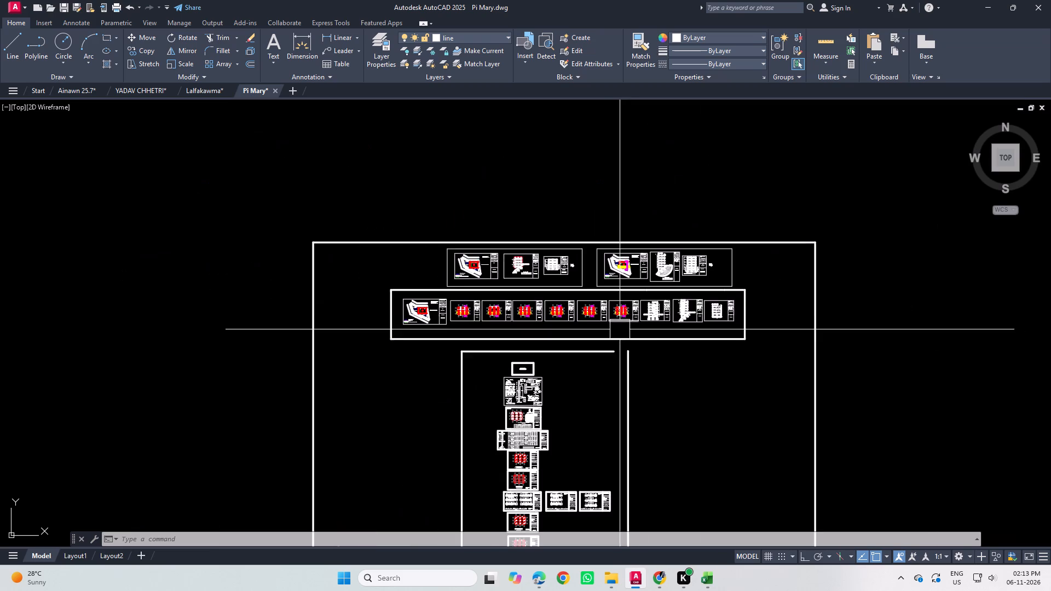
# Examine the site plan, floor plan, section and elevation sheets in the Pi Mary drawing.
pyautogui.moveTo(614, 335); pyautogui.dragTo(623, 296, button='middle')
pyautogui.scroll(1, 560, 282)
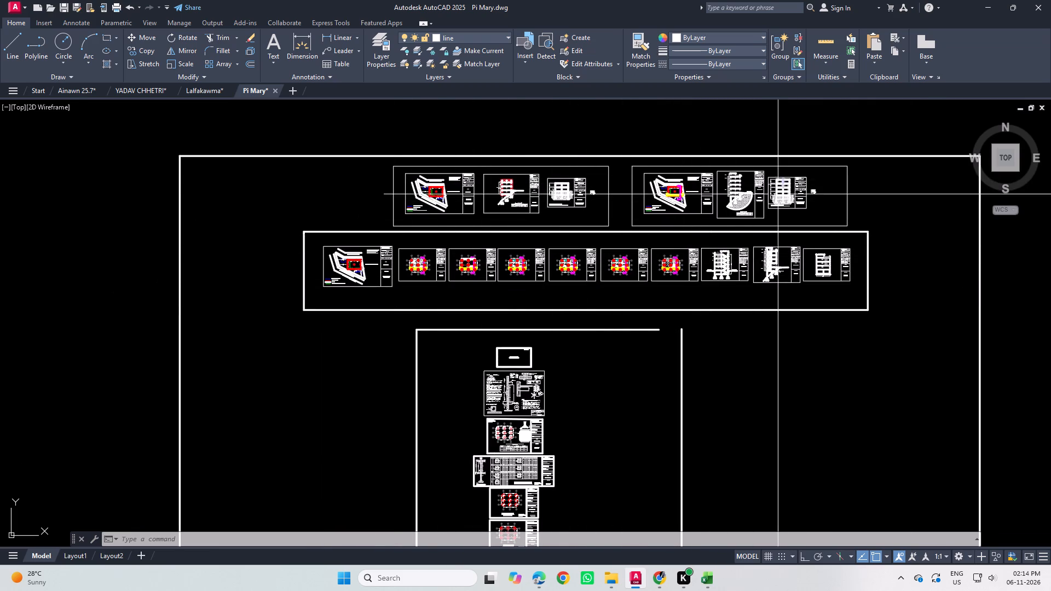
pyautogui.scroll(2, 744, 169)
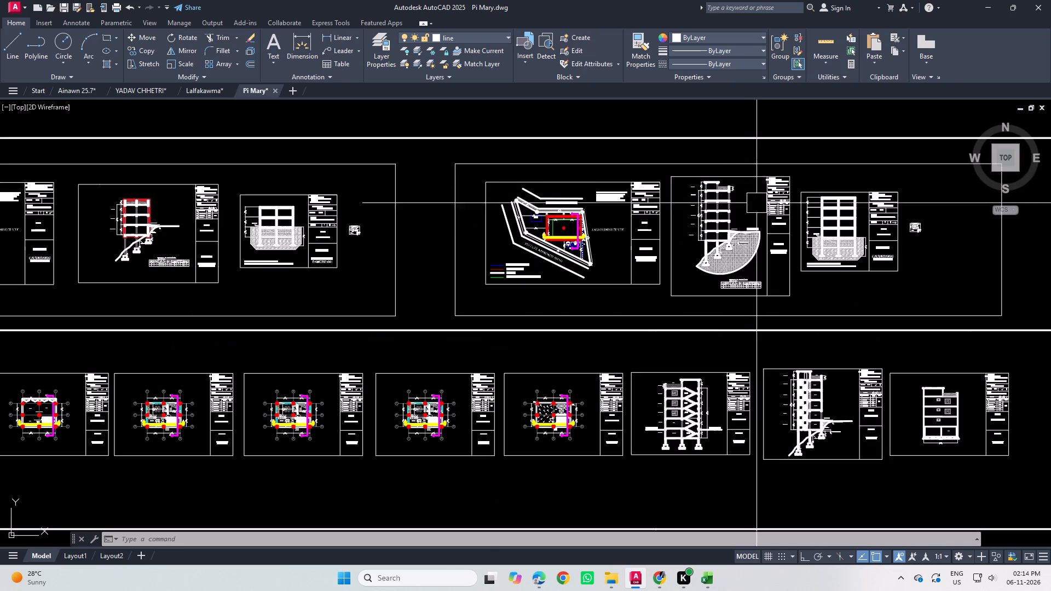
pyautogui.scroll(2, 722, 221)
pyautogui.scroll(-3, 716, 160)
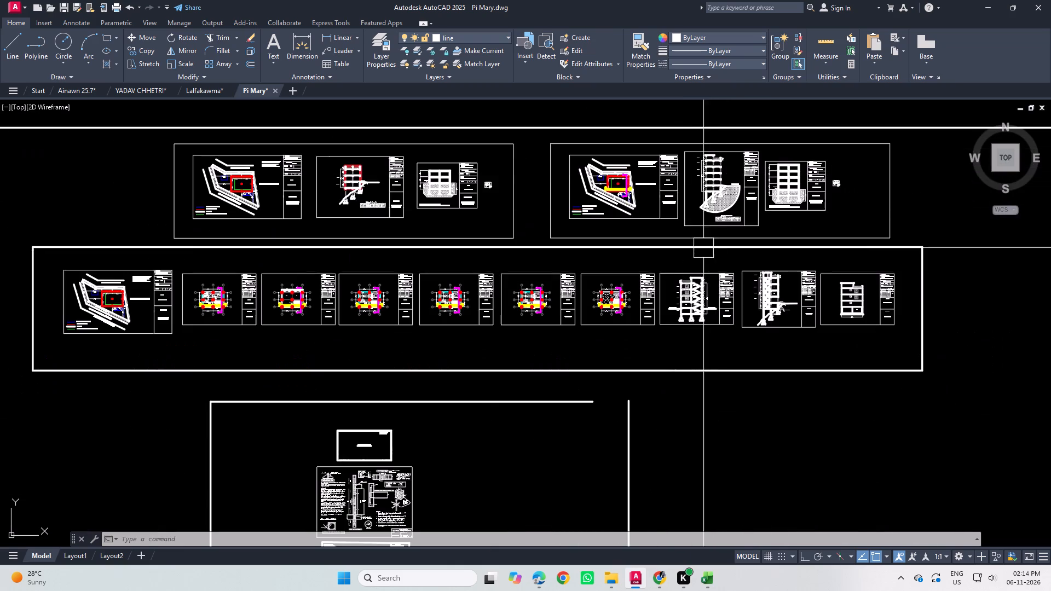
pyautogui.scroll(3, 719, 153)
pyautogui.scroll(-3, 688, 266)
pyautogui.moveTo(460, 403); pyautogui.dragTo(608, 241, button='middle')
pyautogui.scroll(2, 581, 227)
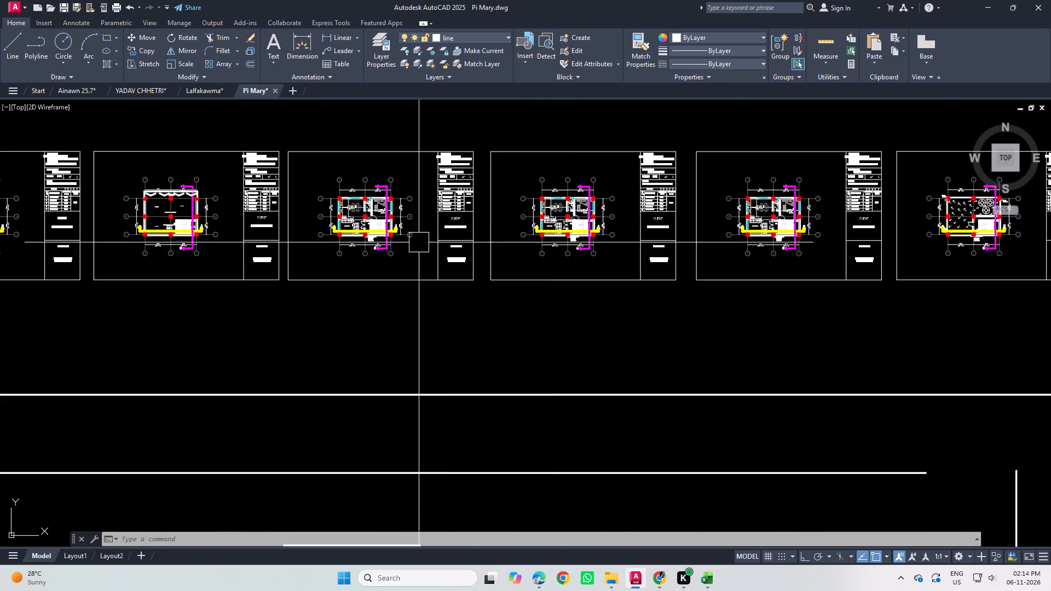
# Examine the column of structural sheets in the Pi Mary drawing, including the fourth-floor beam sections and roof-floor column and beam layouts.
pyautogui.scroll(-2, 825, 189)
pyautogui.scroll(-1, 862, 282)
pyautogui.moveTo(795, 404); pyautogui.dragTo(773, 160, button='middle')
pyautogui.scroll(-2, 773, 159)
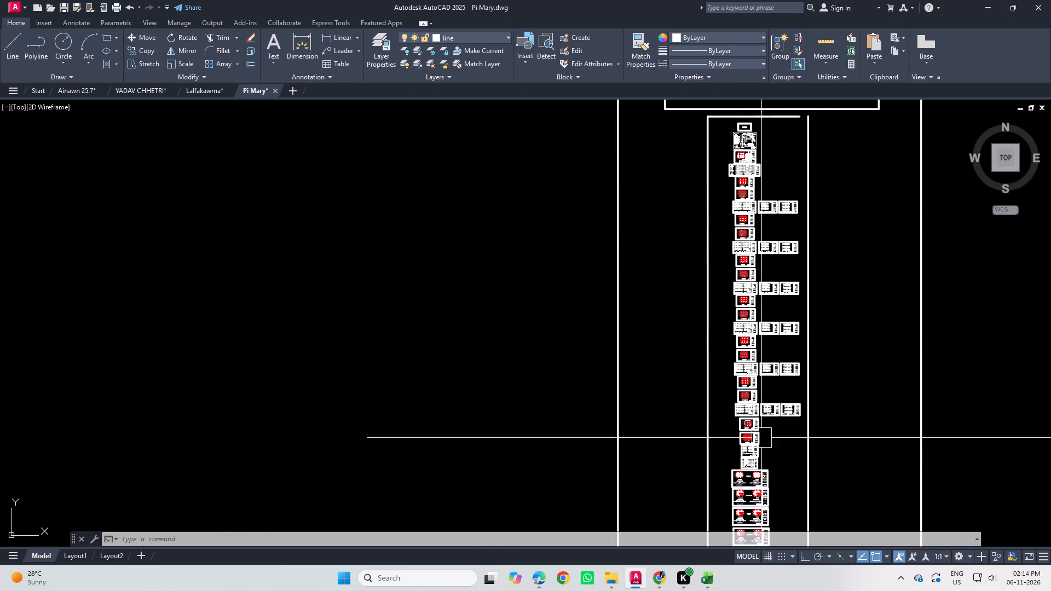
pyautogui.scroll(-1, 763, 402)
pyautogui.moveTo(763, 363); pyautogui.dragTo(736, 267, button='middle')
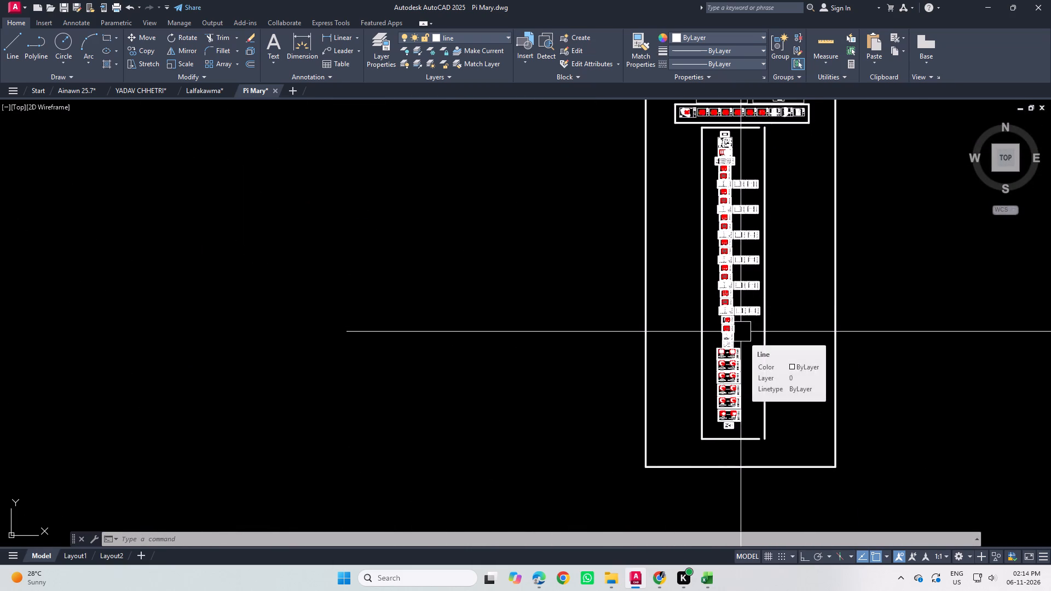
pyautogui.scroll(3, 759, 315)
pyautogui.scroll(1, 667, 266)
pyautogui.scroll(2, 592, 236)
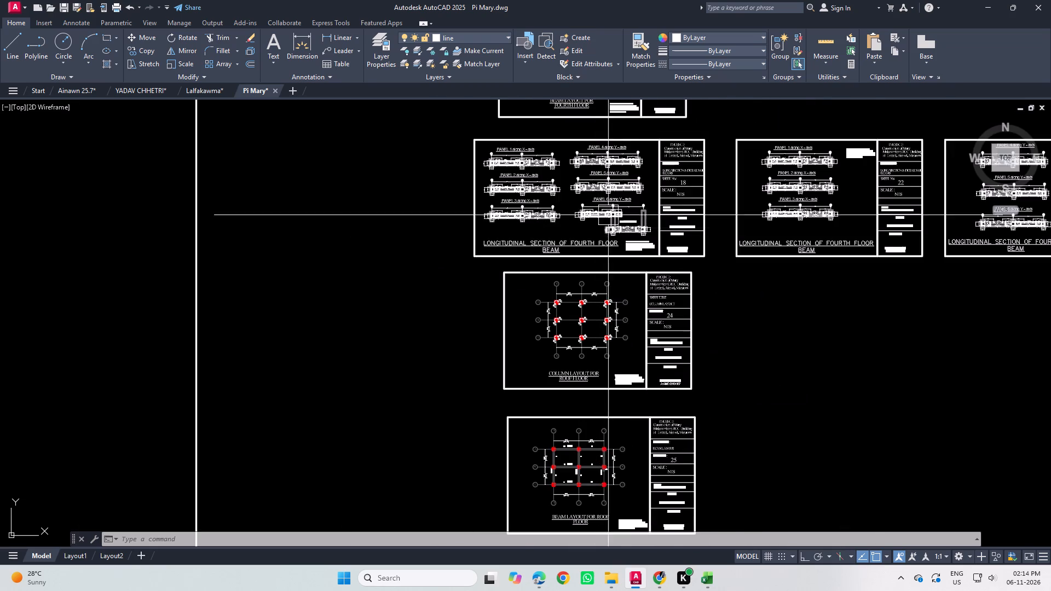
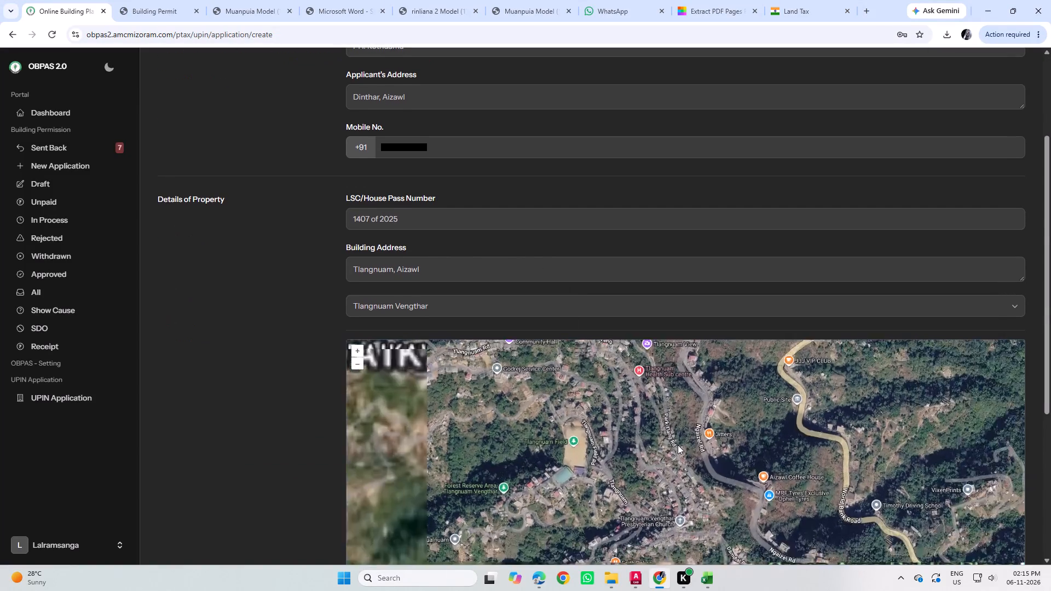
# Examine the satellite map in the property details around Tlangnuam Field and Tlangnuam Vengthar to locate the building site.
pyautogui.scroll(2, 658, 390)
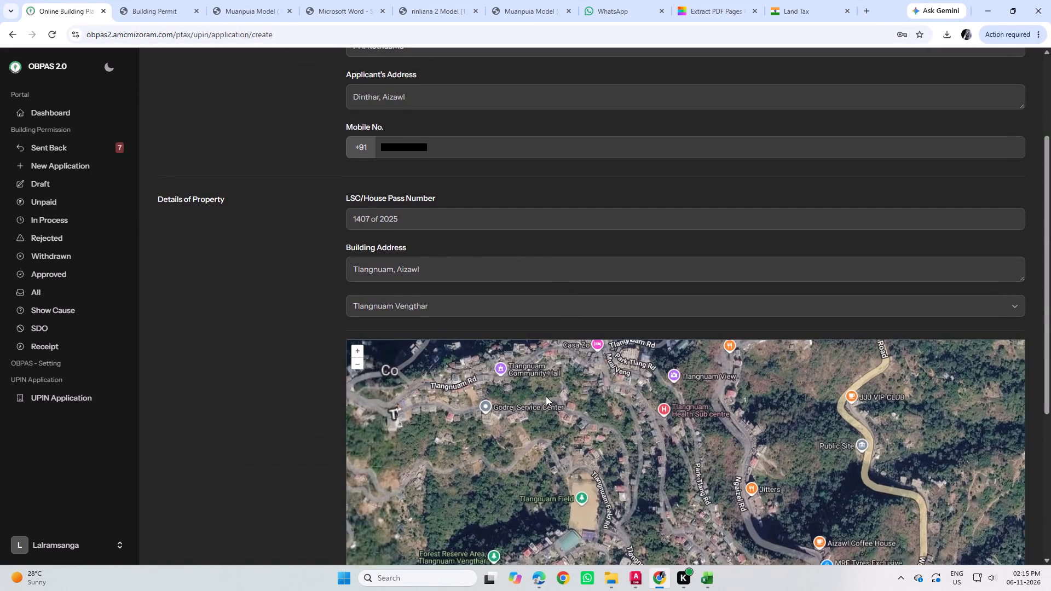
pyautogui.moveTo(609, 490); pyautogui.dragTo(517, 324, button='middle')
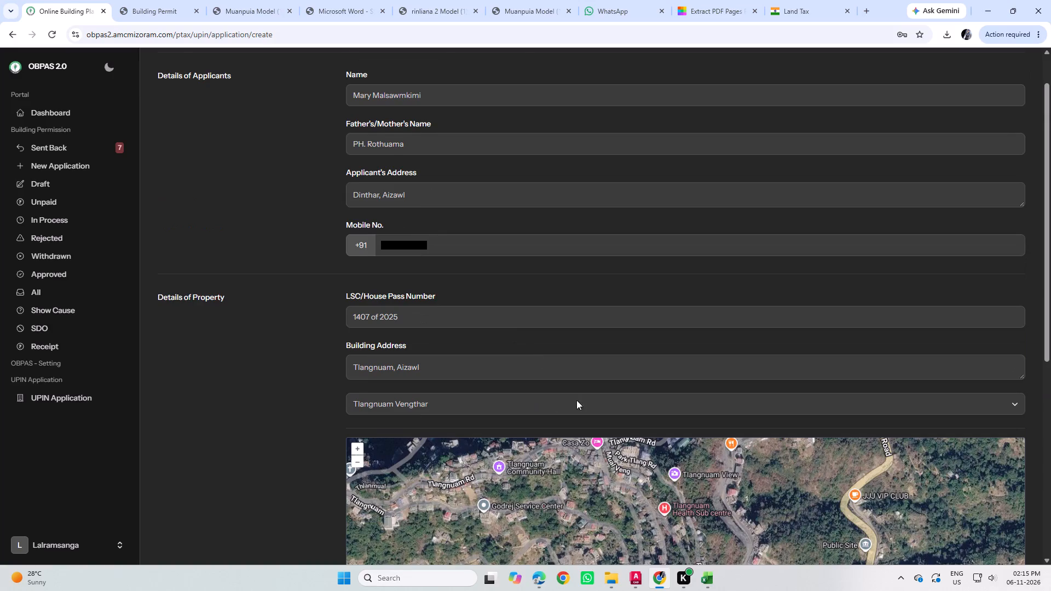
pyautogui.scroll(-3, 576, 400)
pyautogui.scroll(6, 599, 422)
pyautogui.moveTo(579, 440); pyautogui.dragTo(575, 350)
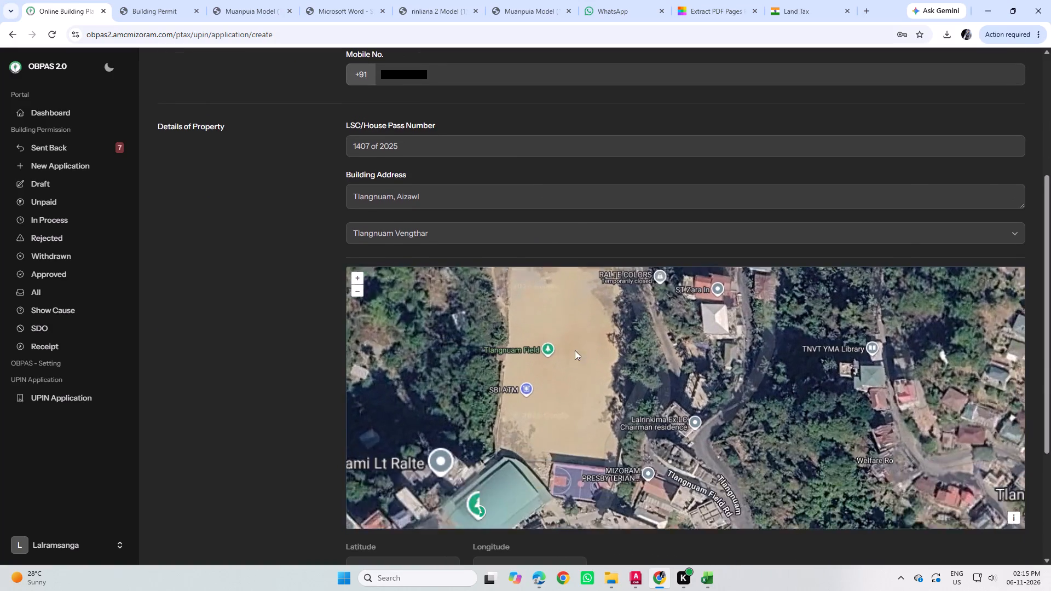
pyautogui.moveTo(575, 350); pyautogui.dragTo(631, 420)
pyautogui.scroll(1, 760, 412)
pyautogui.scroll(-2, 760, 412)
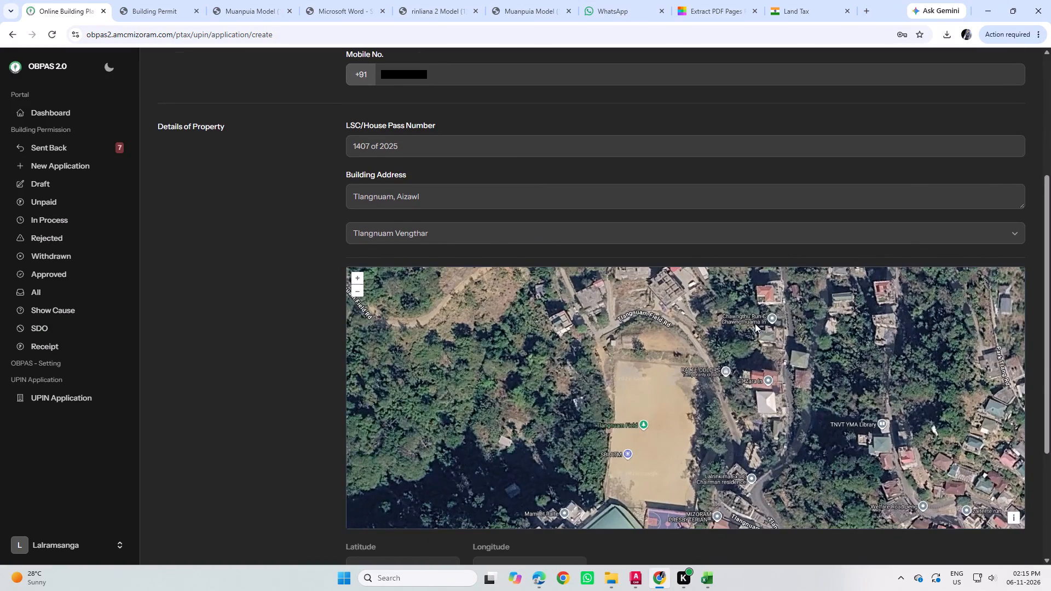
pyautogui.moveTo(752, 317); pyautogui.dragTo(771, 440)
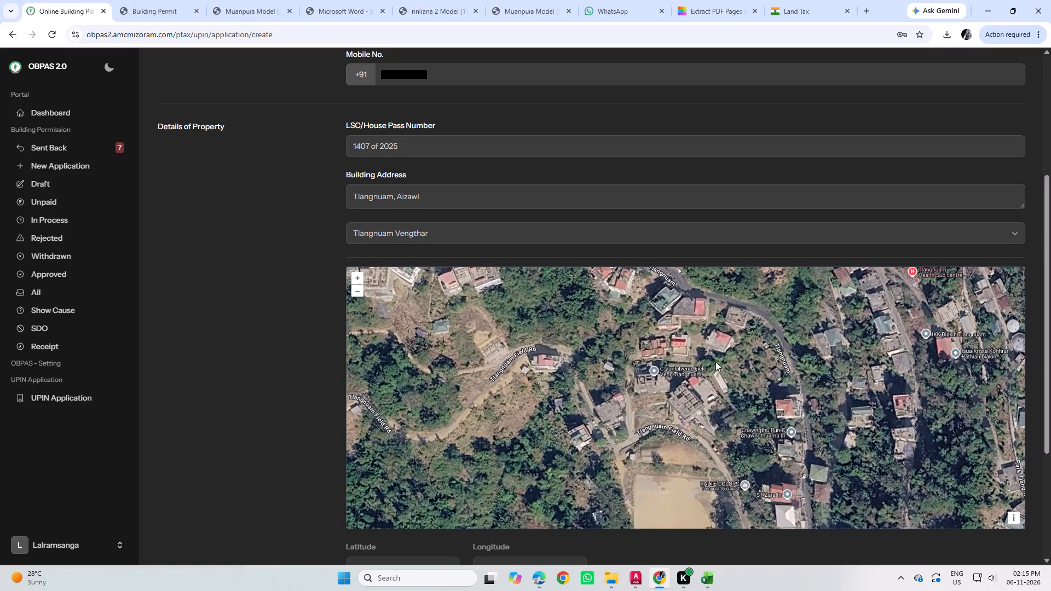
pyautogui.moveTo(783, 432); pyautogui.dragTo(750, 240)
pyautogui.scroll(-2, 721, 379)
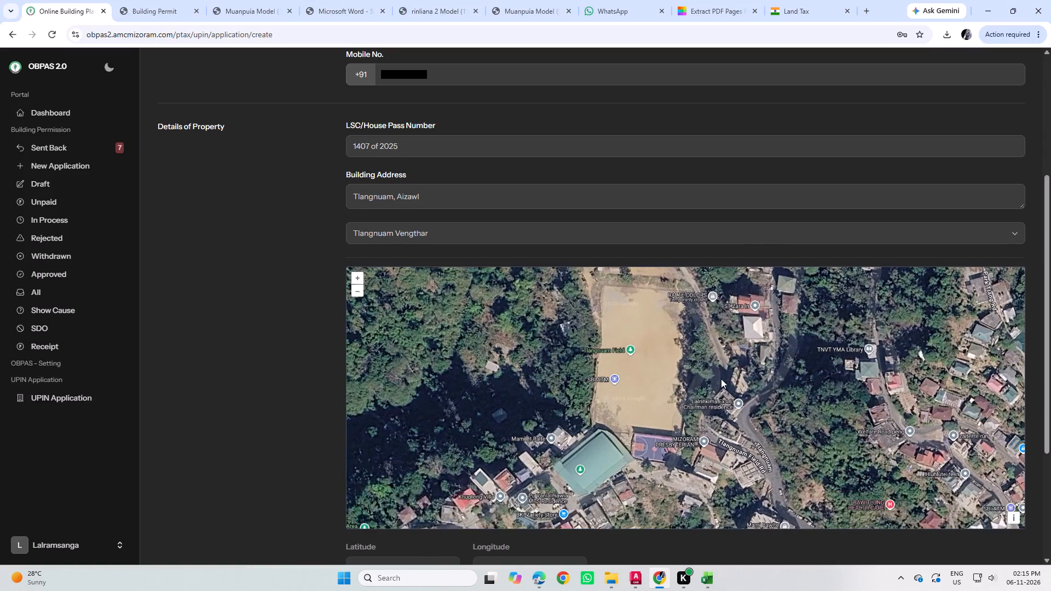
pyautogui.scroll(-2, 721, 378)
pyautogui.moveTo(890, 435); pyautogui.dragTo(680, 322)
pyautogui.moveTo(594, 439); pyautogui.dragTo(766, 488)
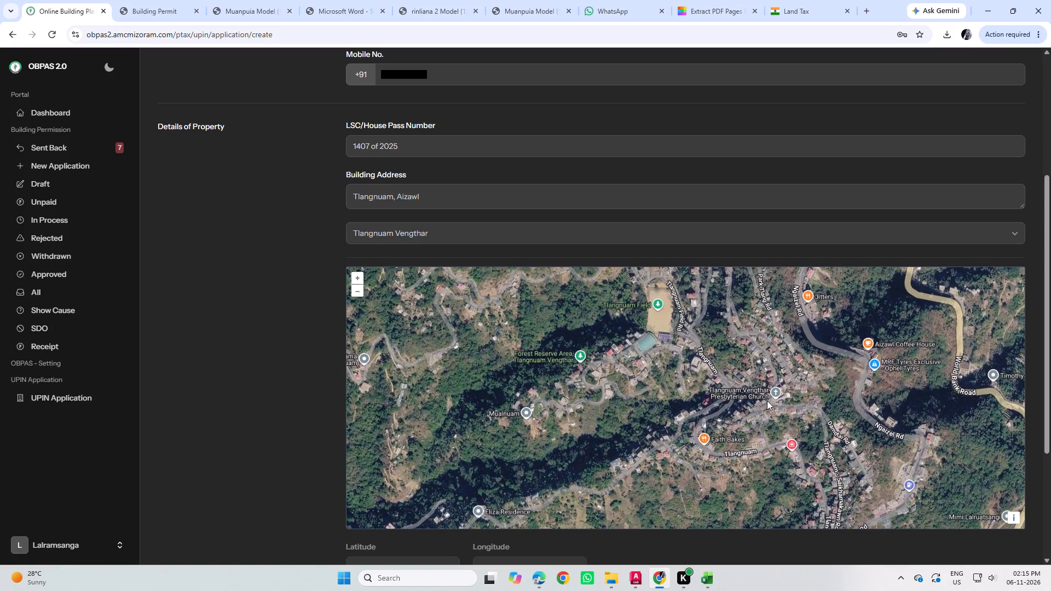
# Survey the property location map from Tlangnuam Vengthar south towards Hlimen and back to find the site's area.
pyautogui.moveTo(763, 442); pyautogui.dragTo(761, 346)
pyautogui.moveTo(849, 374); pyautogui.dragTo(740, 363)
pyautogui.scroll(2, 723, 405)
pyautogui.moveTo(528, 329); pyautogui.dragTo(705, 425)
pyautogui.moveTo(448, 474); pyautogui.dragTo(651, 283)
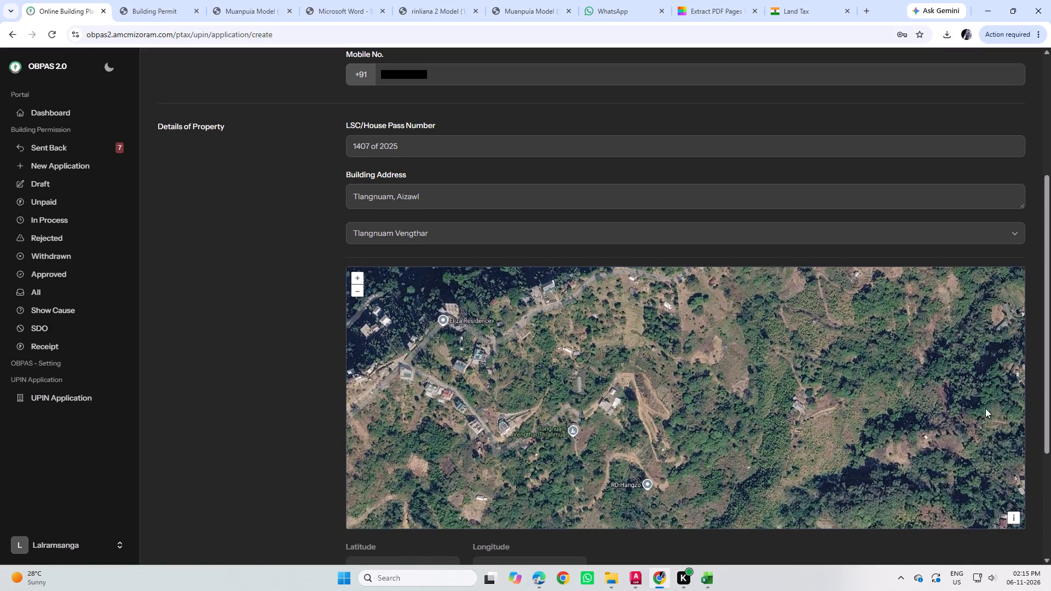
pyautogui.moveTo(909, 416); pyautogui.dragTo(635, 400)
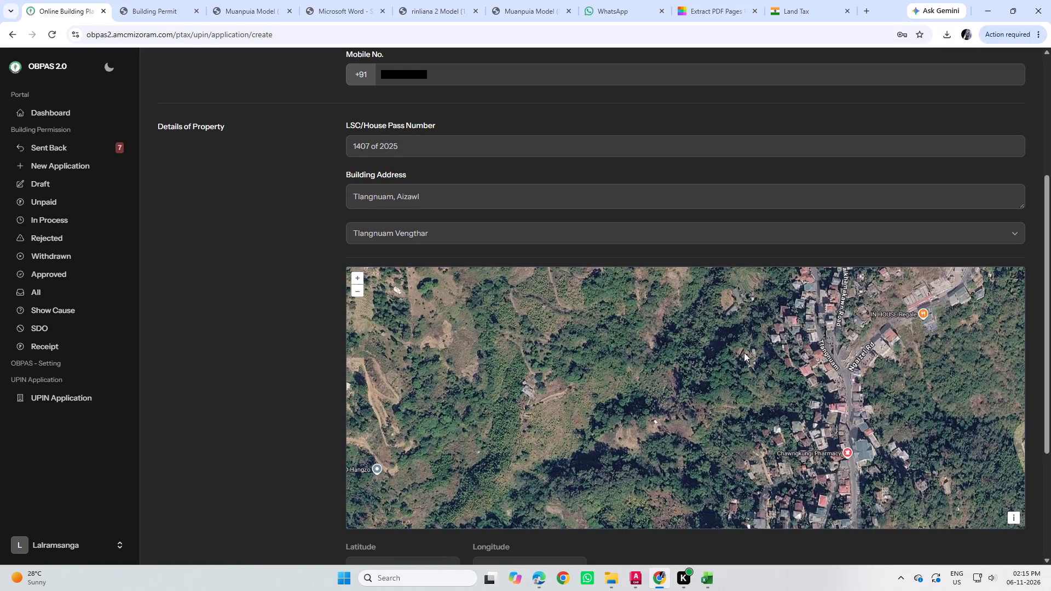
pyautogui.scroll(-5, 744, 352)
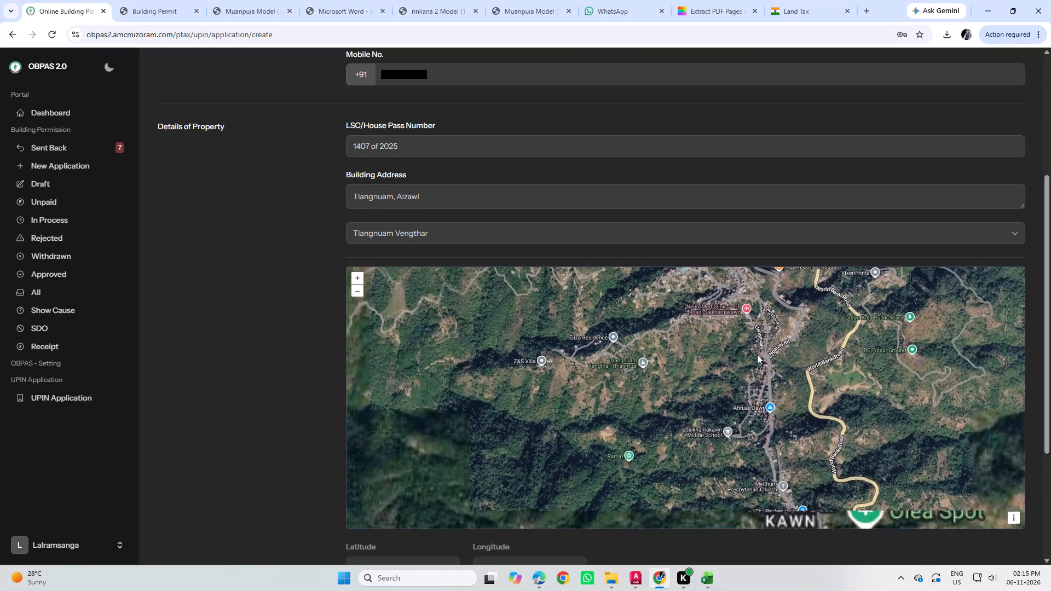
pyautogui.moveTo(799, 468); pyautogui.dragTo(770, 360)
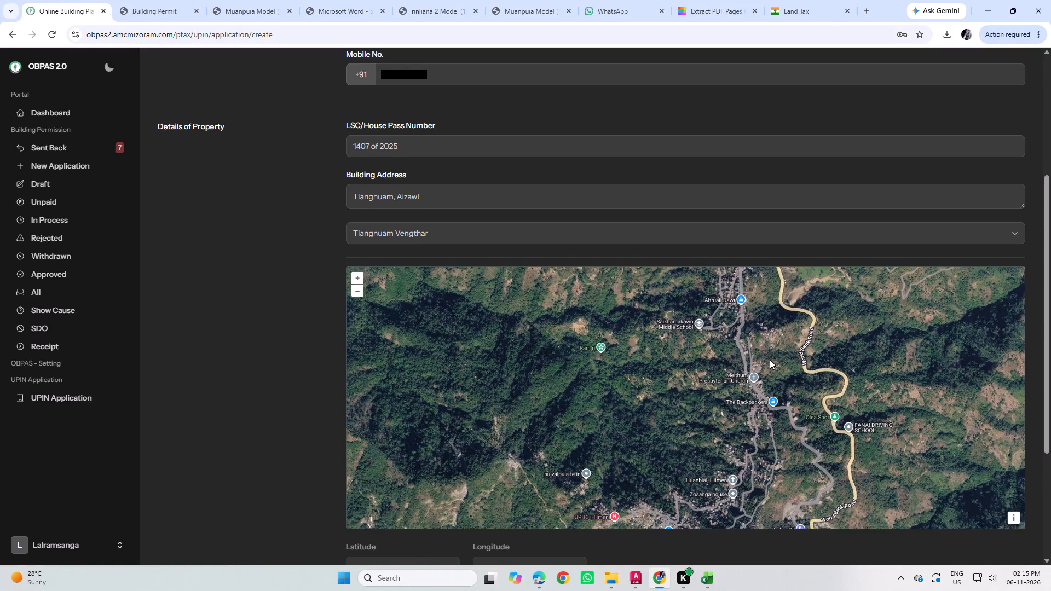
pyautogui.moveTo(770, 360); pyautogui.dragTo(798, 280)
pyautogui.moveTo(862, 460); pyautogui.dragTo(811, 362)
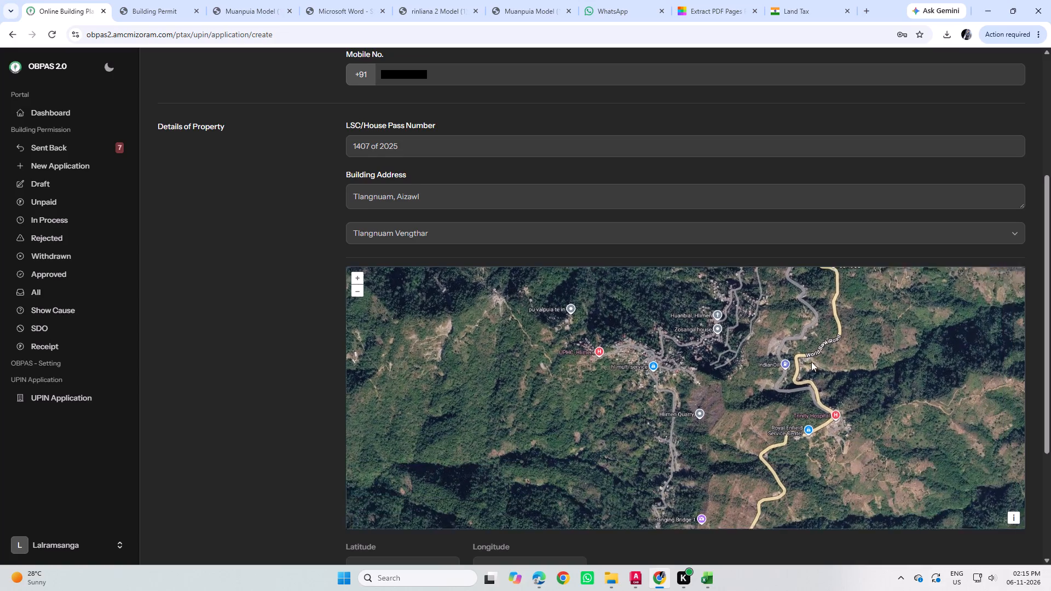
pyautogui.moveTo(811, 362); pyautogui.dragTo(795, 307)
pyautogui.moveTo(817, 458); pyautogui.dragTo(860, 521)
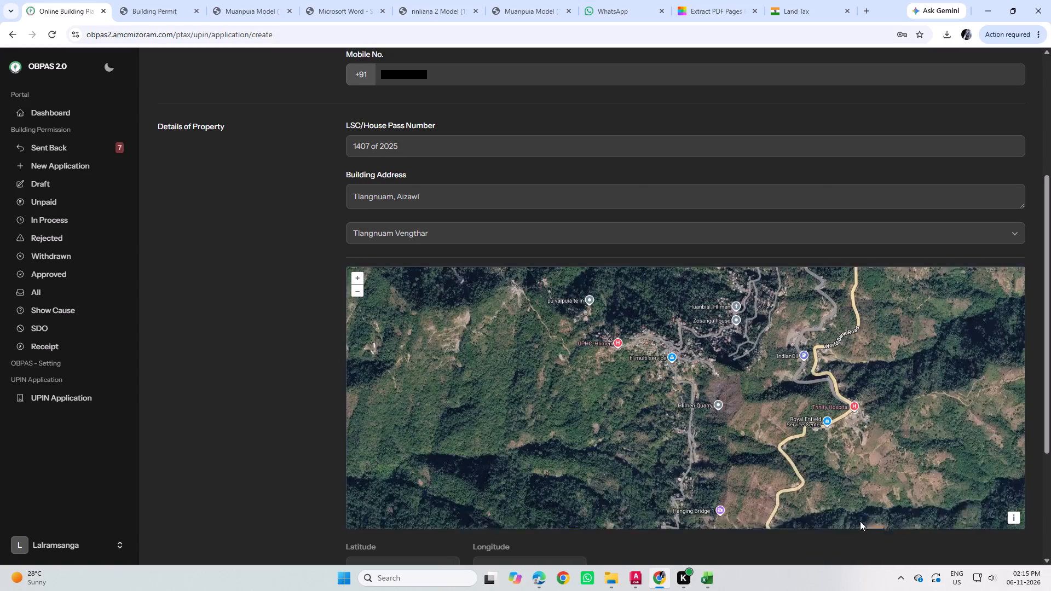
pyautogui.moveTo(860, 521); pyautogui.dragTo(862, 524)
pyautogui.moveTo(773, 374); pyautogui.dragTo(745, 525)
pyautogui.moveTo(742, 374); pyautogui.dragTo(800, 526)
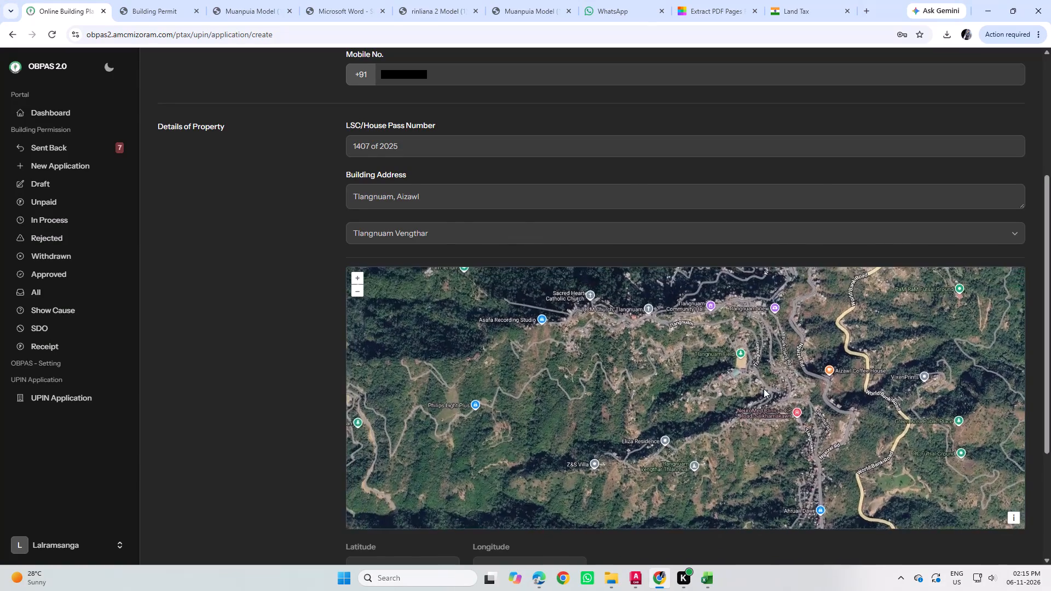
# Examine the map around Tlangnuam Field and Tlangnuam Vengthar Presbyterian Church for the property's location.
pyautogui.moveTo(764, 389); pyautogui.dragTo(751, 458)
pyautogui.scroll(1, 737, 421)
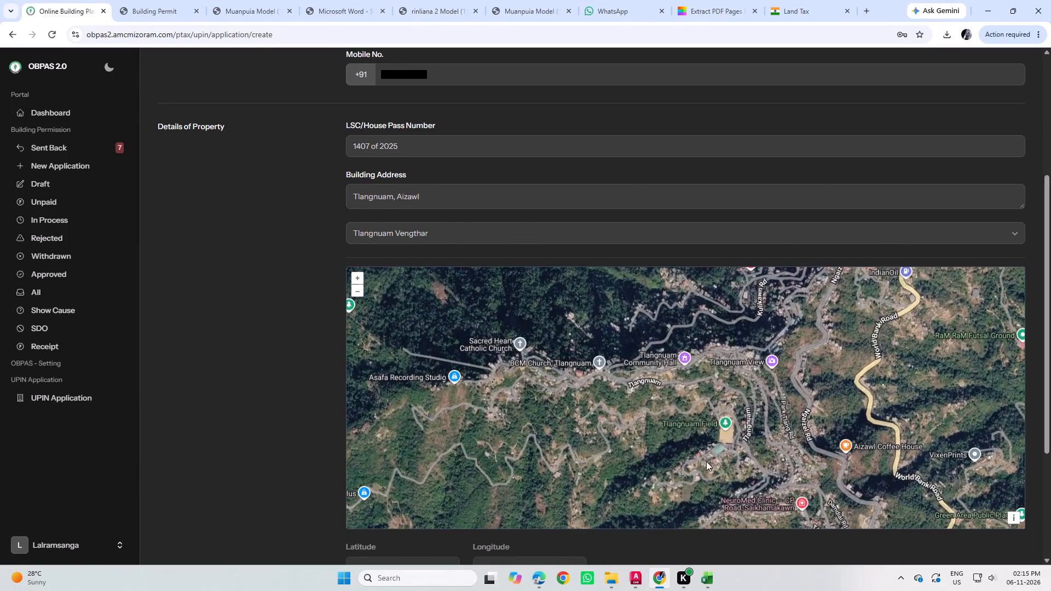
pyautogui.scroll(3, 706, 466)
pyautogui.scroll(3, 738, 427)
pyautogui.scroll(-2, 744, 428)
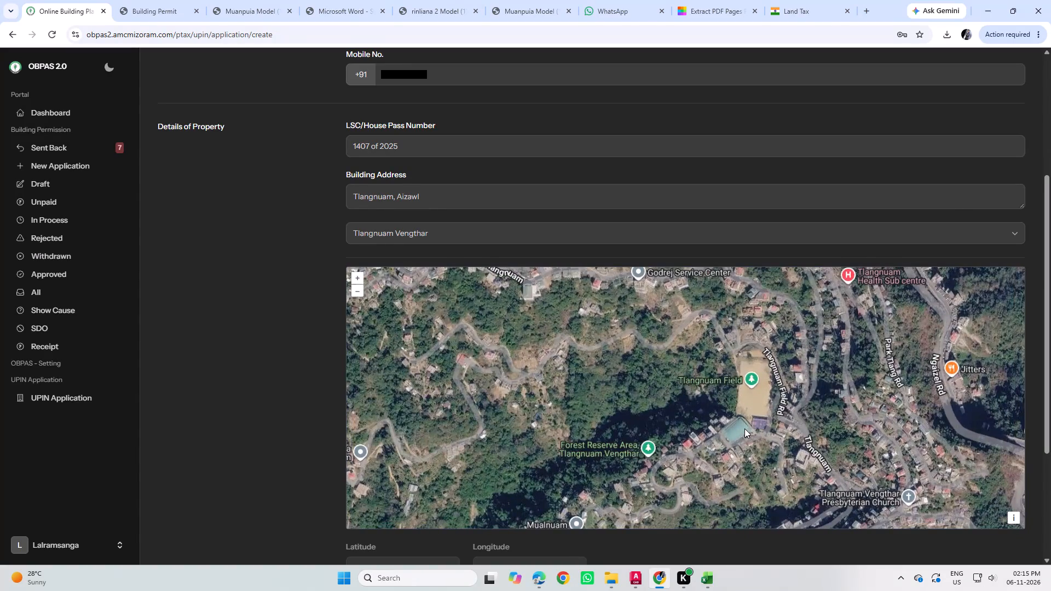
pyautogui.moveTo(698, 378); pyautogui.dragTo(739, 466)
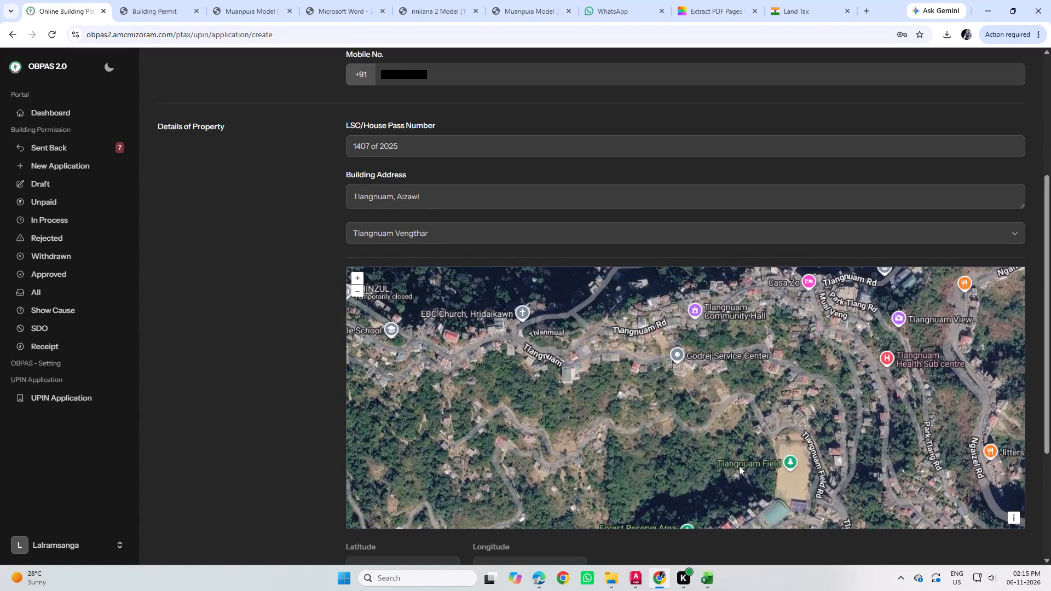
pyautogui.moveTo(739, 466); pyautogui.dragTo(735, 314)
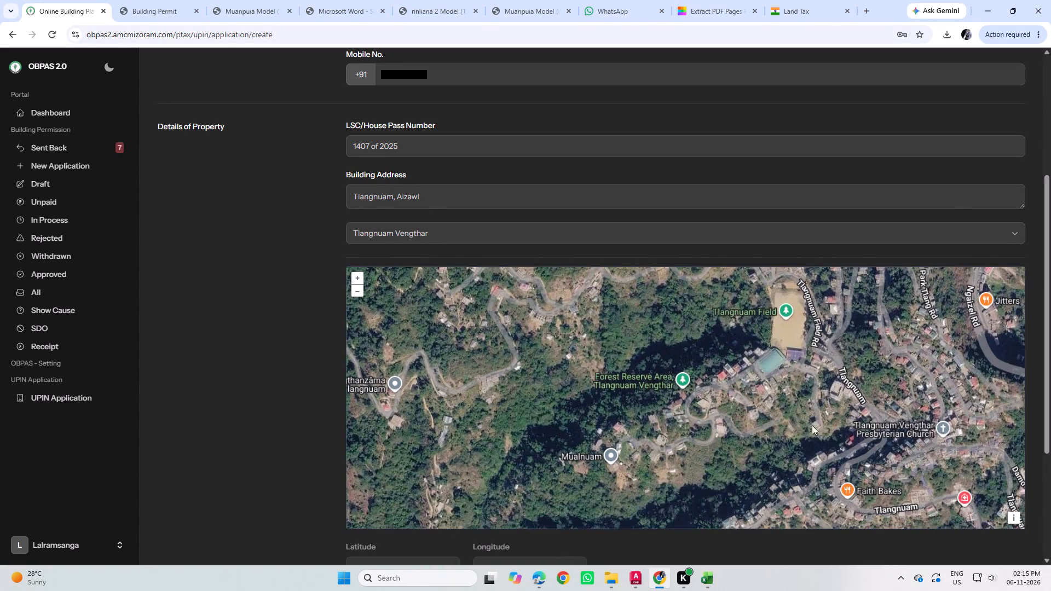
pyautogui.moveTo(816, 360); pyautogui.dragTo(779, 350)
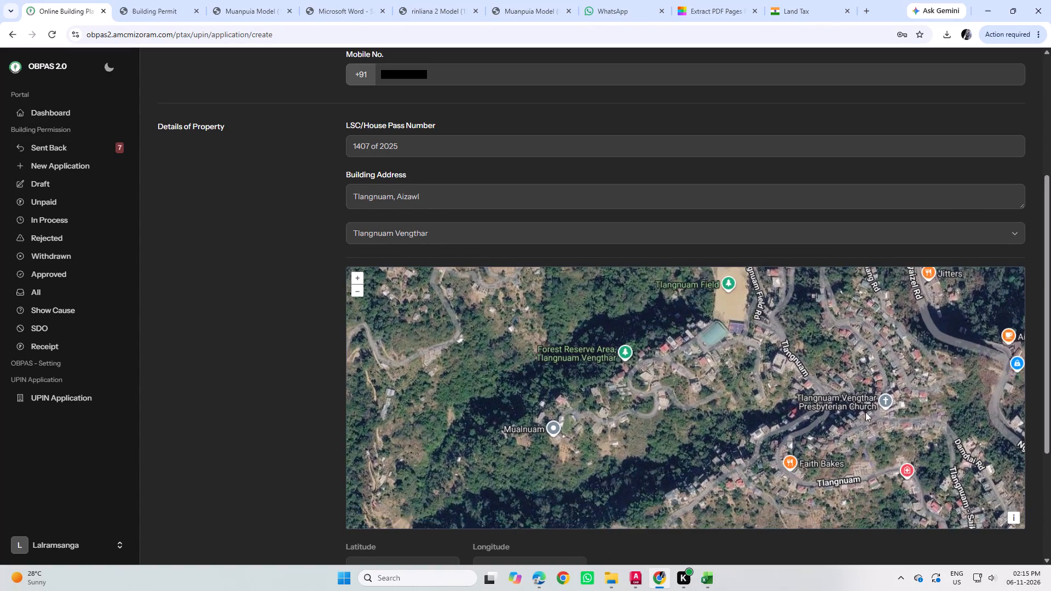
pyautogui.moveTo(923, 432); pyautogui.dragTo(893, 479)
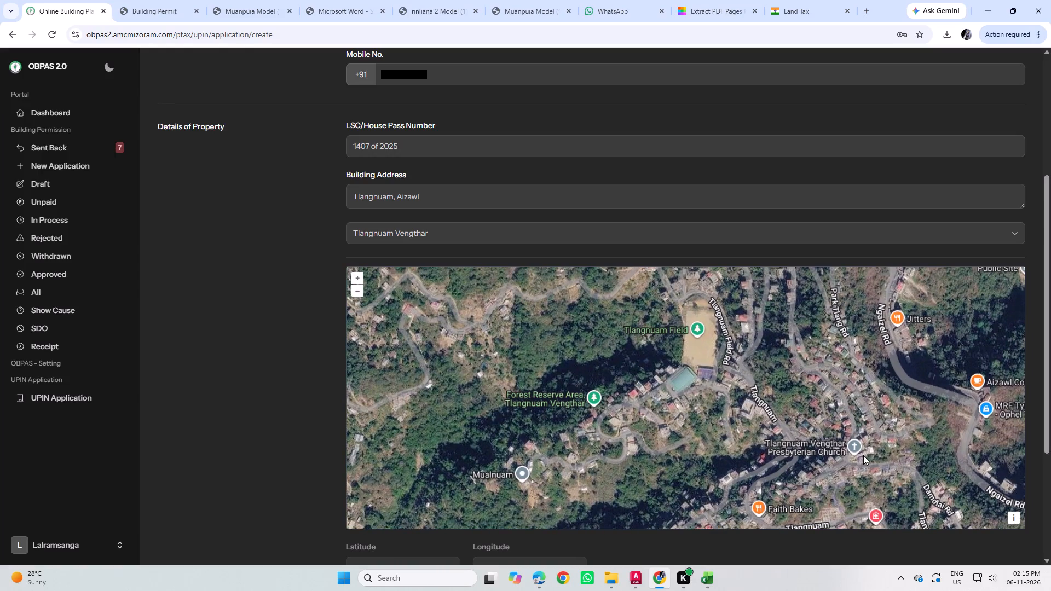
pyautogui.scroll(2, 852, 456)
pyautogui.moveTo(746, 386); pyautogui.dragTo(749, 387)
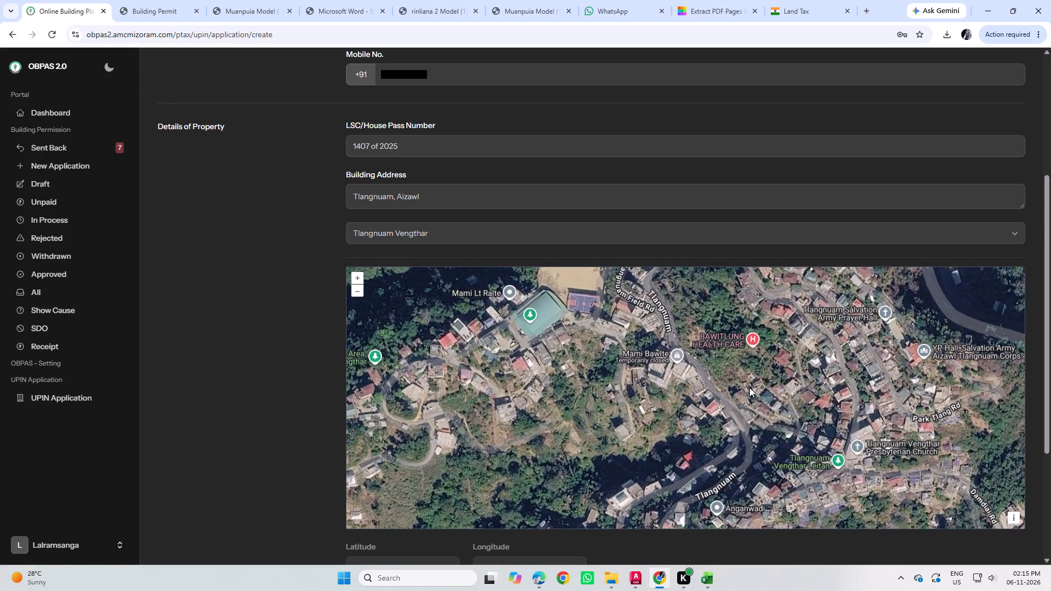
pyautogui.moveTo(749, 387); pyautogui.dragTo(831, 470)
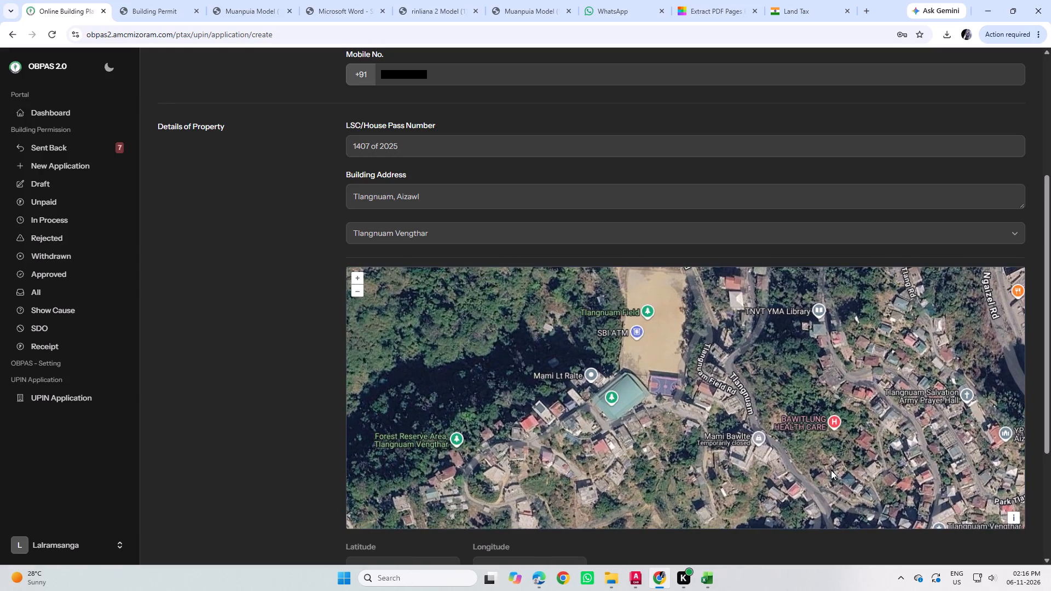
pyautogui.moveTo(831, 470); pyautogui.dragTo(835, 455)
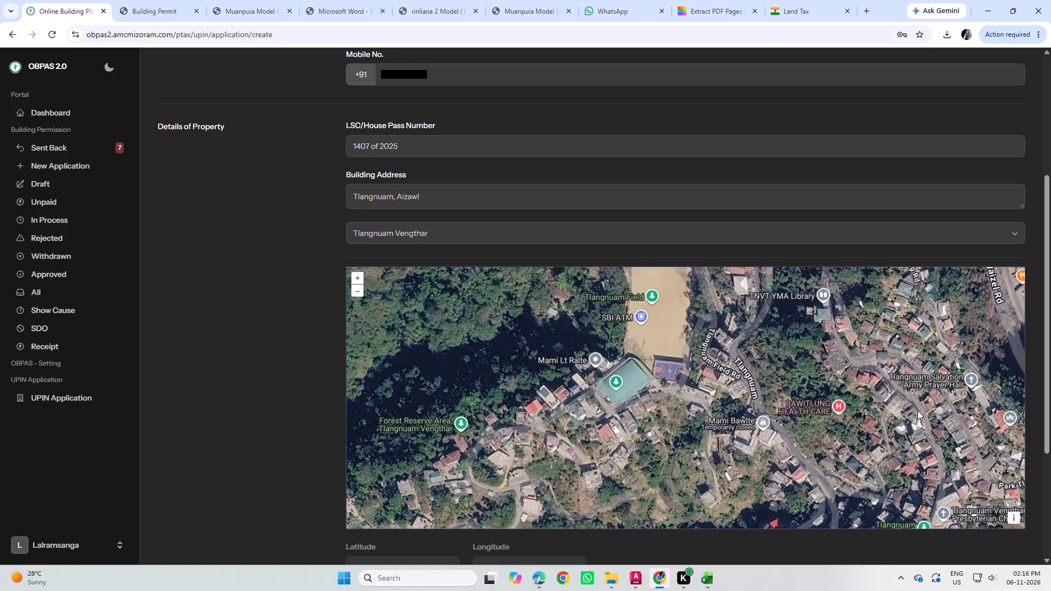
pyautogui.moveTo(817, 336); pyautogui.dragTo(855, 472)
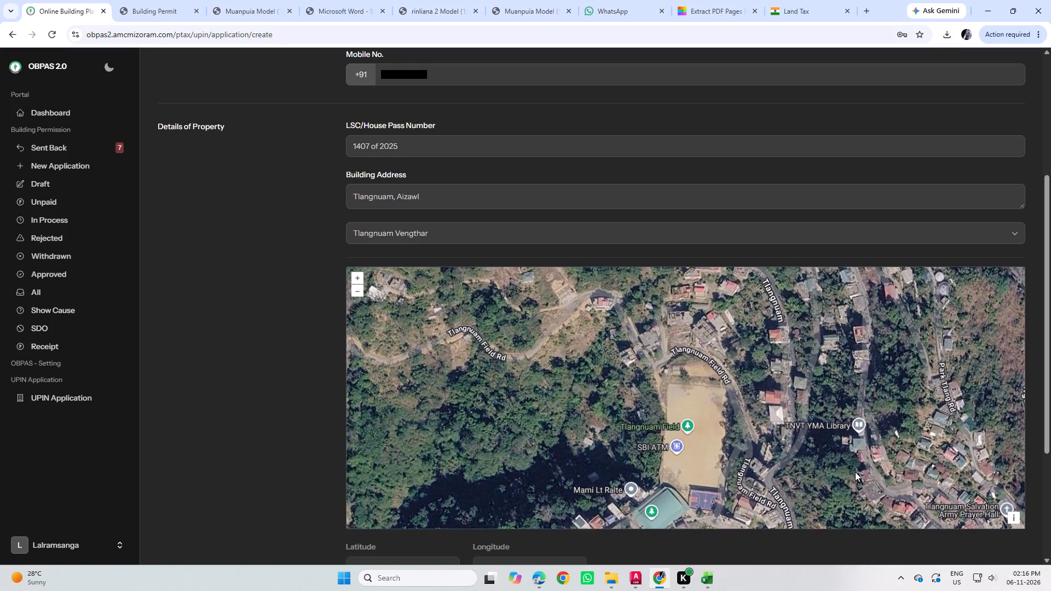
pyautogui.moveTo(855, 472); pyautogui.dragTo(856, 472)
# Examine the map around Tlangnuam Community Hall, Saikhamakawn Road and the Health Sub centre for the property's location.
pyautogui.moveTo(842, 295); pyautogui.dragTo(900, 460)
pyautogui.moveTo(778, 333); pyautogui.dragTo(799, 380)
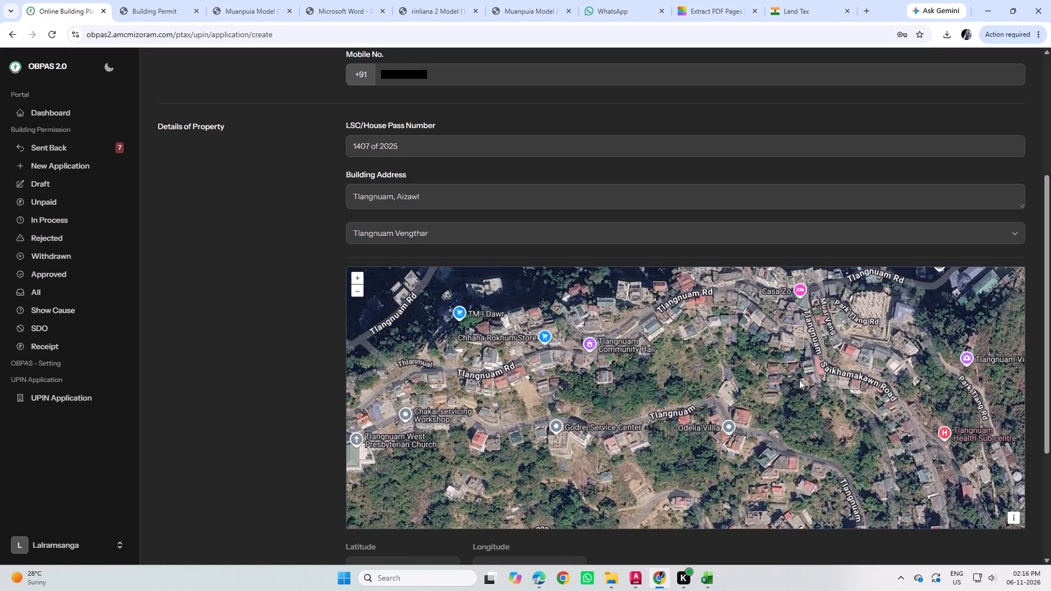
pyautogui.moveTo(799, 380); pyautogui.dragTo(853, 418)
pyautogui.scroll(4, 876, 398)
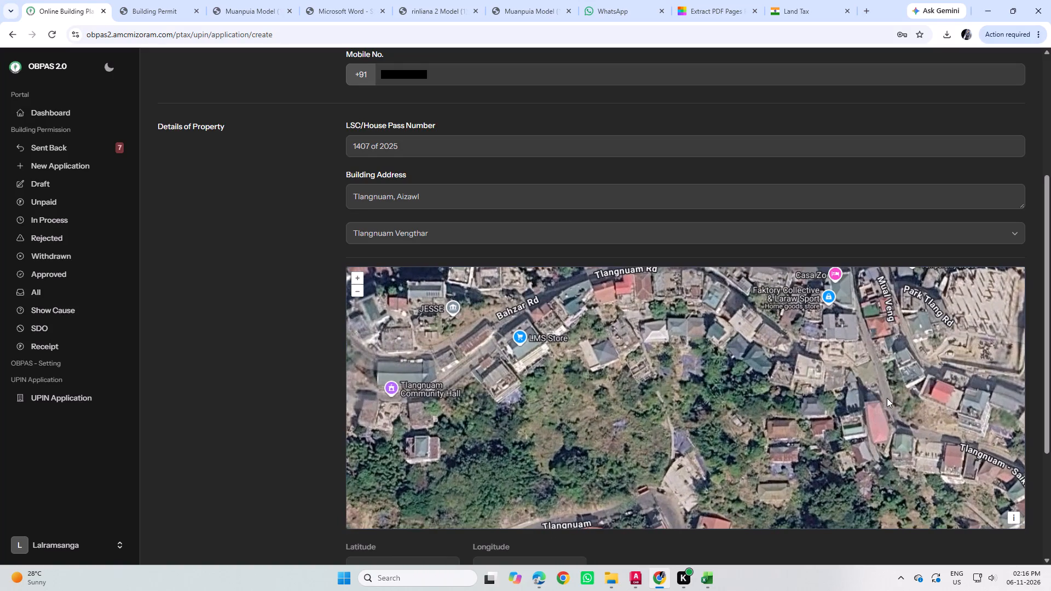
pyautogui.scroll(-1, 887, 397)
pyautogui.moveTo(944, 454); pyautogui.dragTo(807, 328)
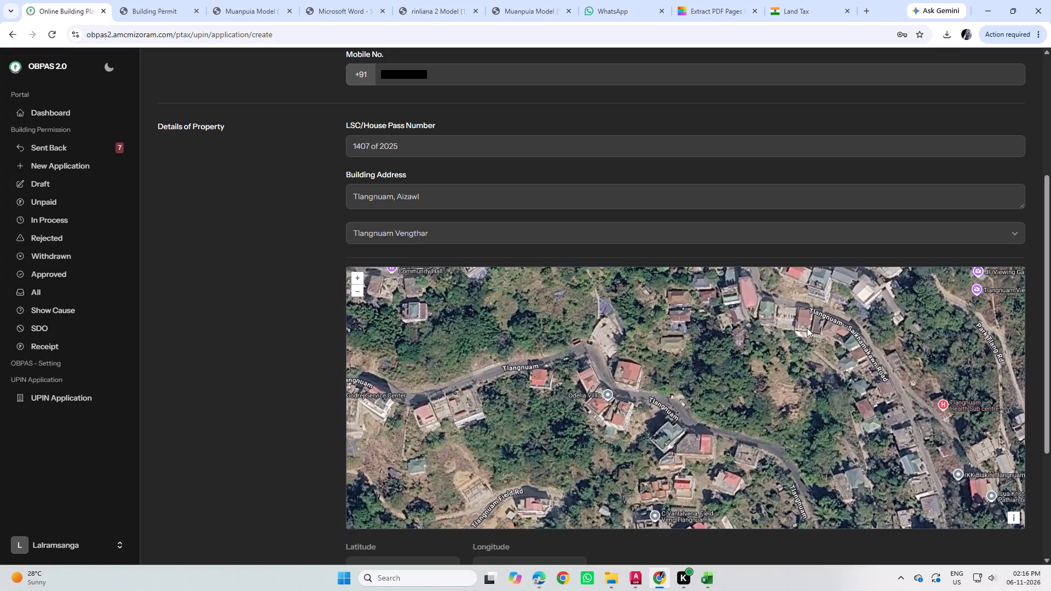
pyautogui.moveTo(807, 328); pyautogui.dragTo(806, 327)
pyautogui.moveTo(948, 434); pyautogui.dragTo(816, 369)
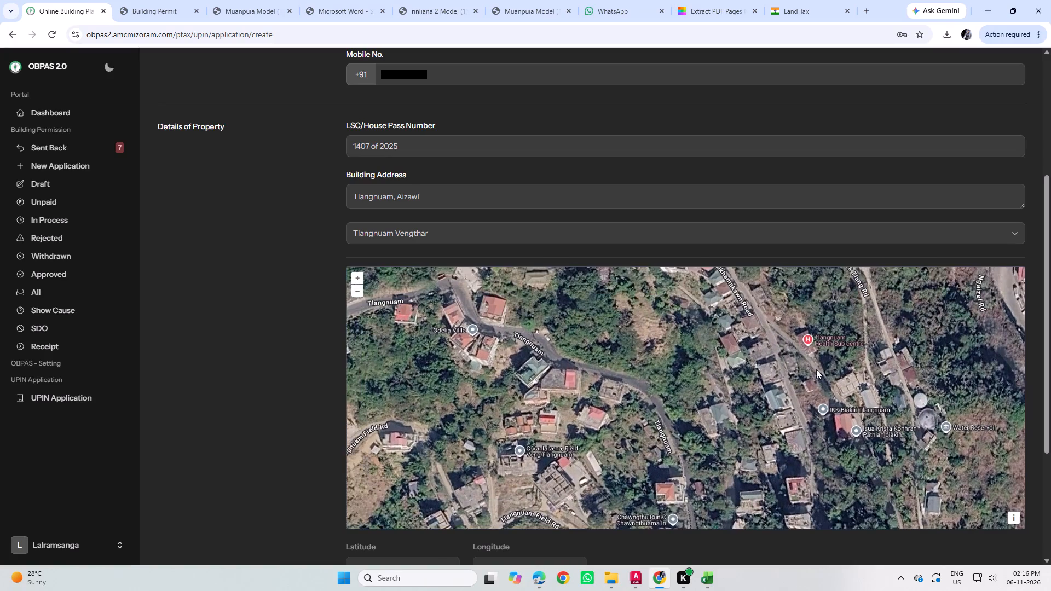
pyautogui.moveTo(816, 369); pyautogui.dragTo(817, 369)
pyautogui.scroll(-2, 819, 369)
pyautogui.moveTo(690, 403); pyautogui.dragTo(875, 425)
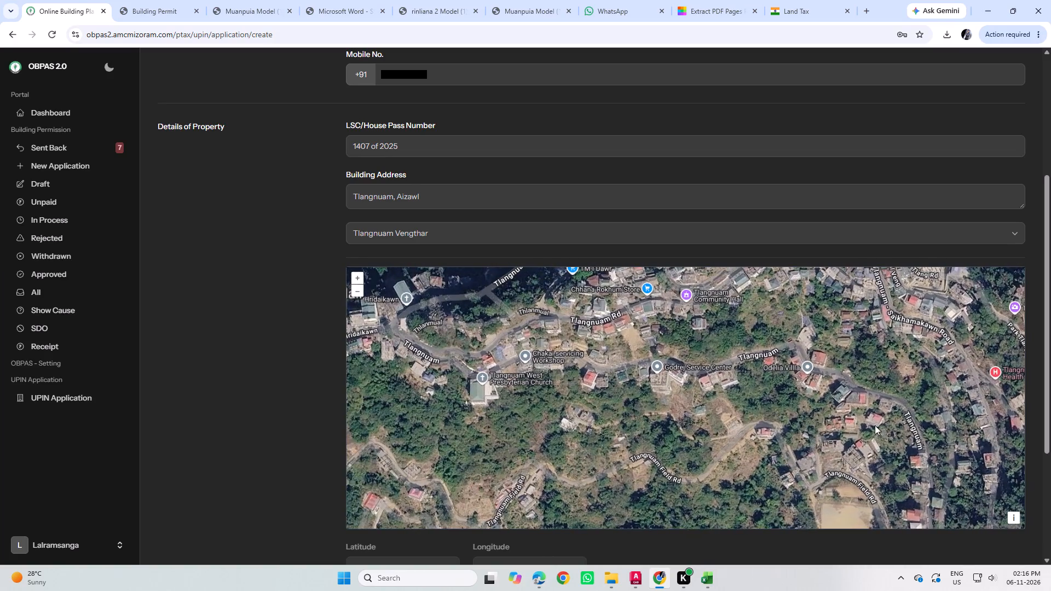
pyautogui.moveTo(875, 425); pyautogui.dragTo(875, 427)
# Examine the map along the Tlangnuam road from Godrej Service Center west to Hridaikawn and back for the property's location.
pyautogui.scroll(2, 900, 431)
pyautogui.moveTo(634, 338); pyautogui.dragTo(787, 374)
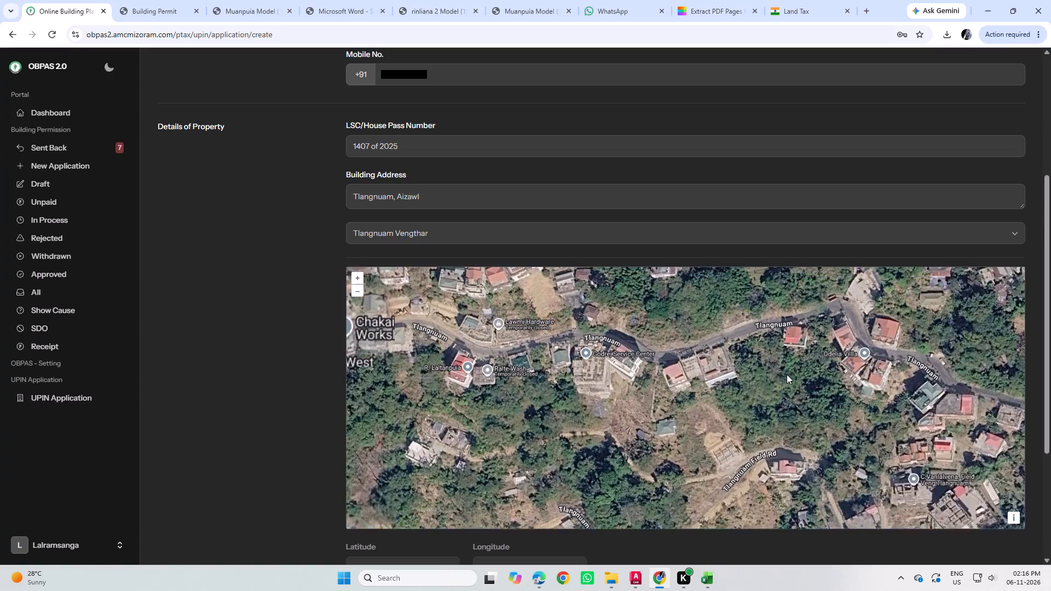
pyautogui.moveTo(787, 374); pyautogui.dragTo(866, 376)
pyautogui.moveTo(494, 347); pyautogui.dragTo(815, 391)
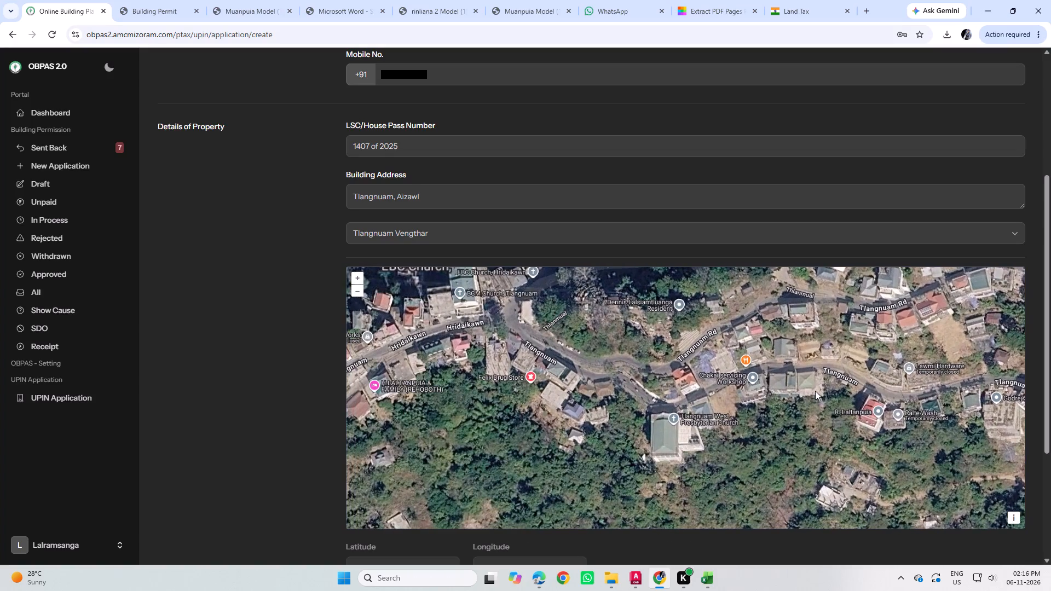
pyautogui.moveTo(815, 391); pyautogui.dragTo(816, 391)
pyautogui.moveTo(545, 354); pyautogui.dragTo(755, 421)
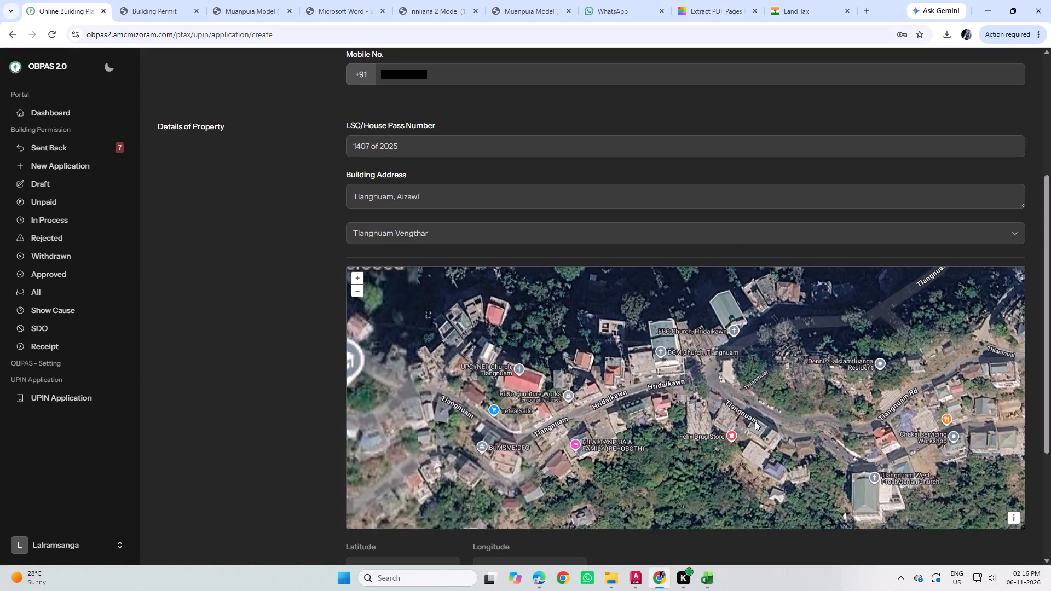
pyautogui.moveTo(755, 421); pyautogui.dragTo(735, 369)
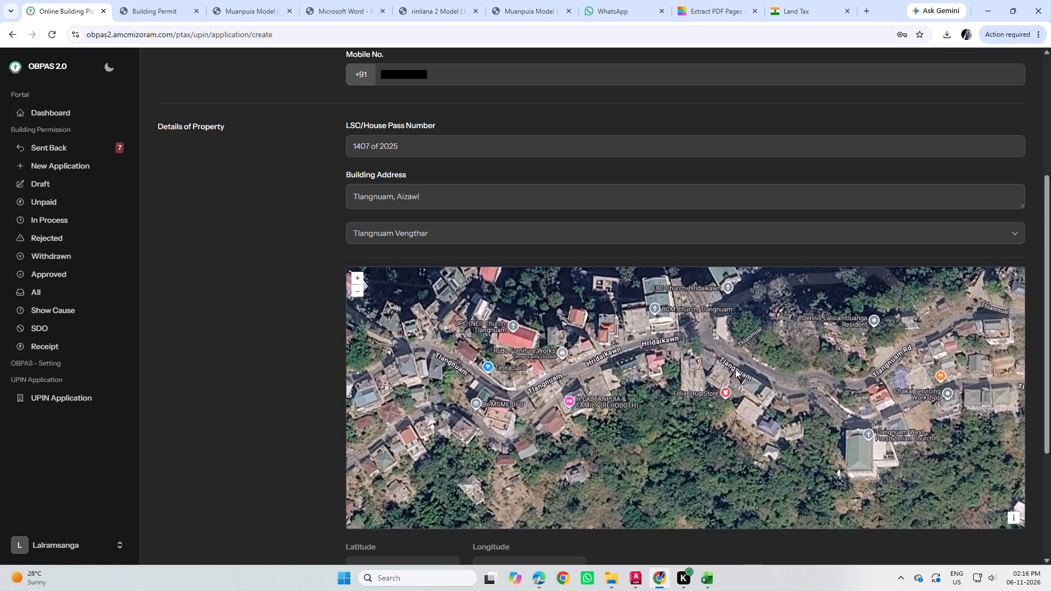
pyautogui.moveTo(735, 369); pyautogui.dragTo(683, 361)
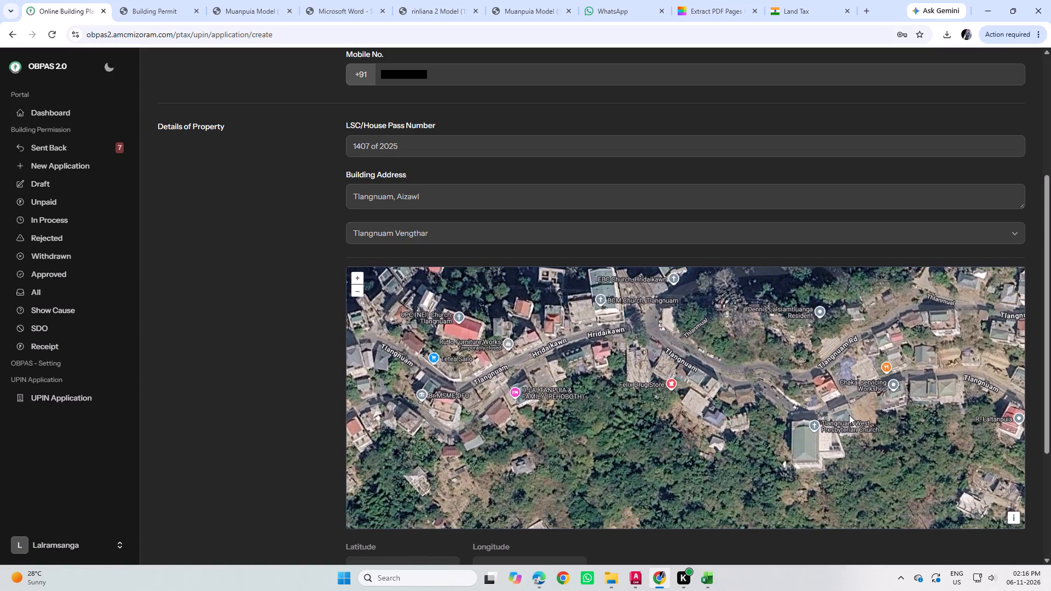
pyautogui.moveTo(939, 405); pyautogui.dragTo(700, 373)
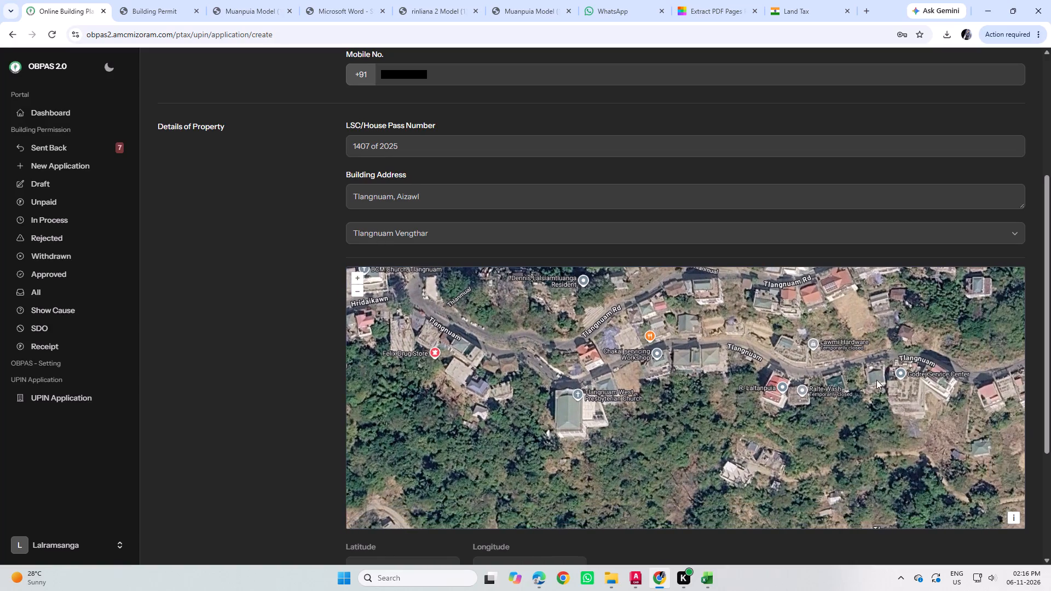
pyautogui.moveTo(876, 380); pyautogui.dragTo(666, 369)
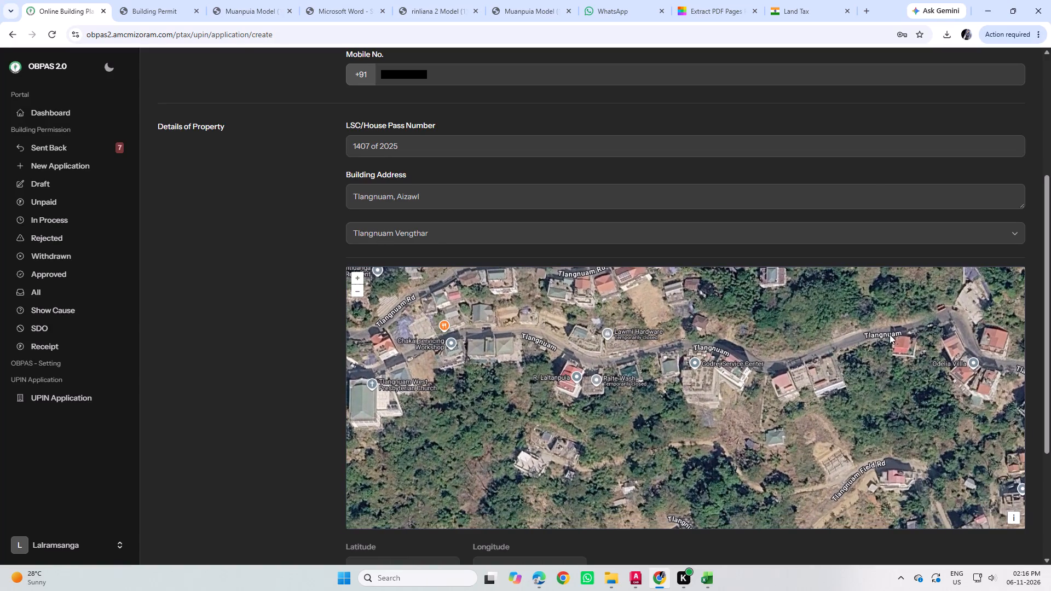
# Examine the map along the Tlangnuam road east and south to Tlangnuam Field and back for the property's location.
pyautogui.moveTo(931, 395); pyautogui.dragTo(734, 368)
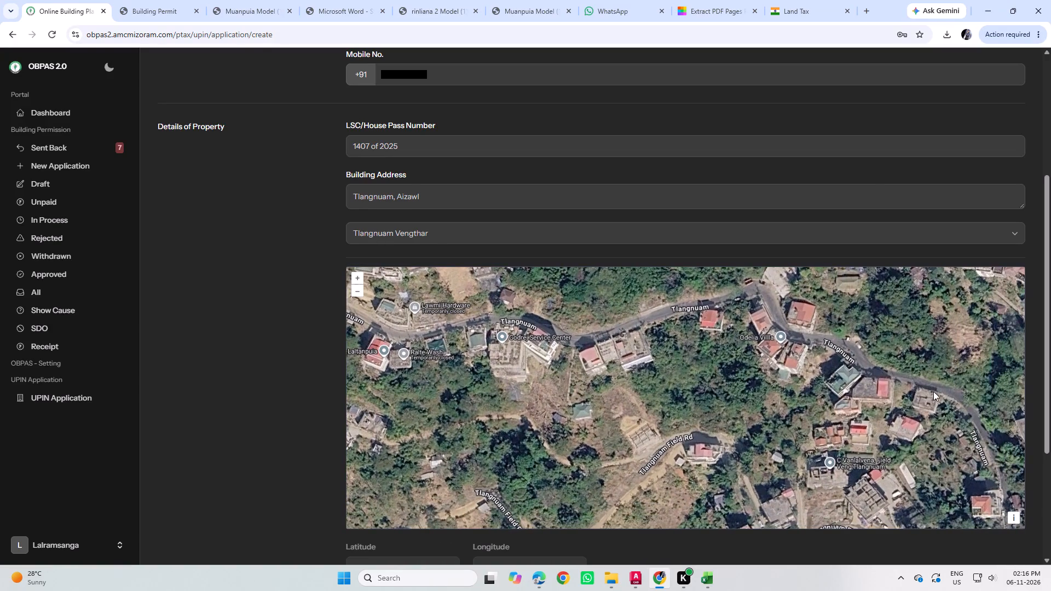
pyautogui.moveTo(946, 408); pyautogui.dragTo(749, 304)
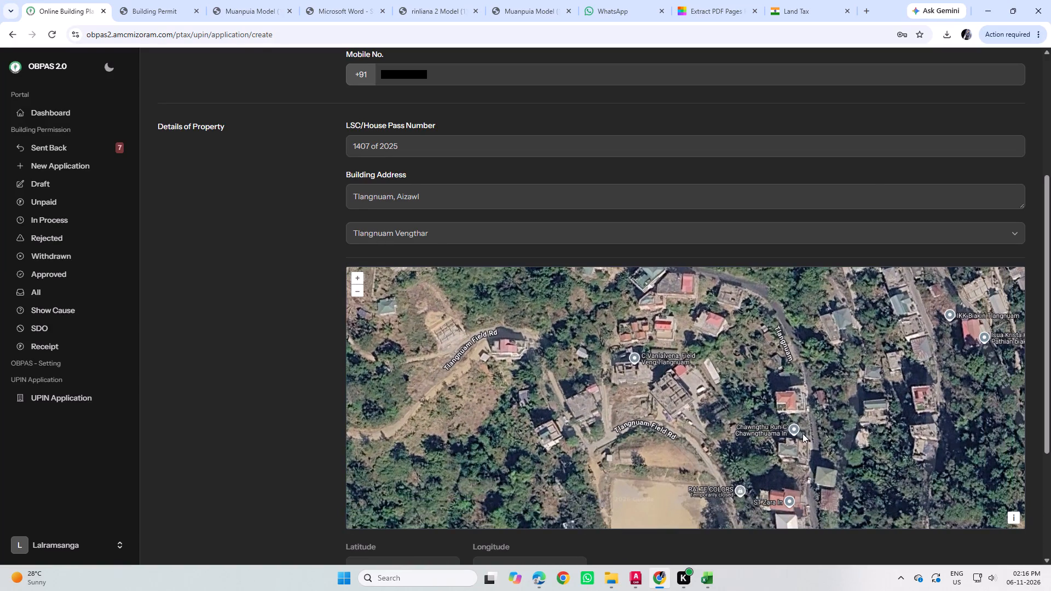
pyautogui.moveTo(802, 433); pyautogui.dragTo(848, 406)
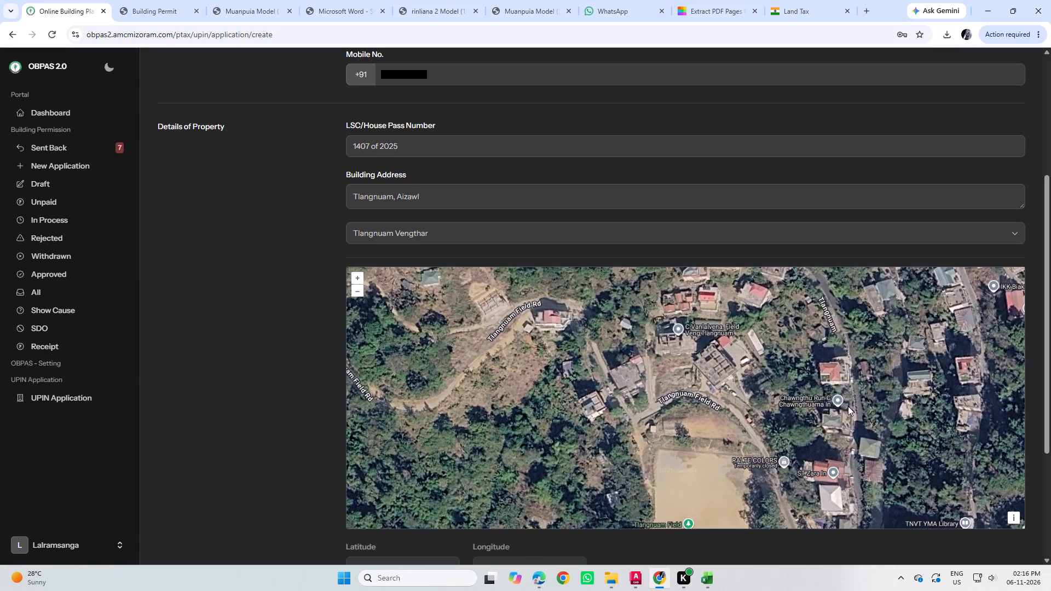
pyautogui.moveTo(848, 406); pyautogui.dragTo(805, 315)
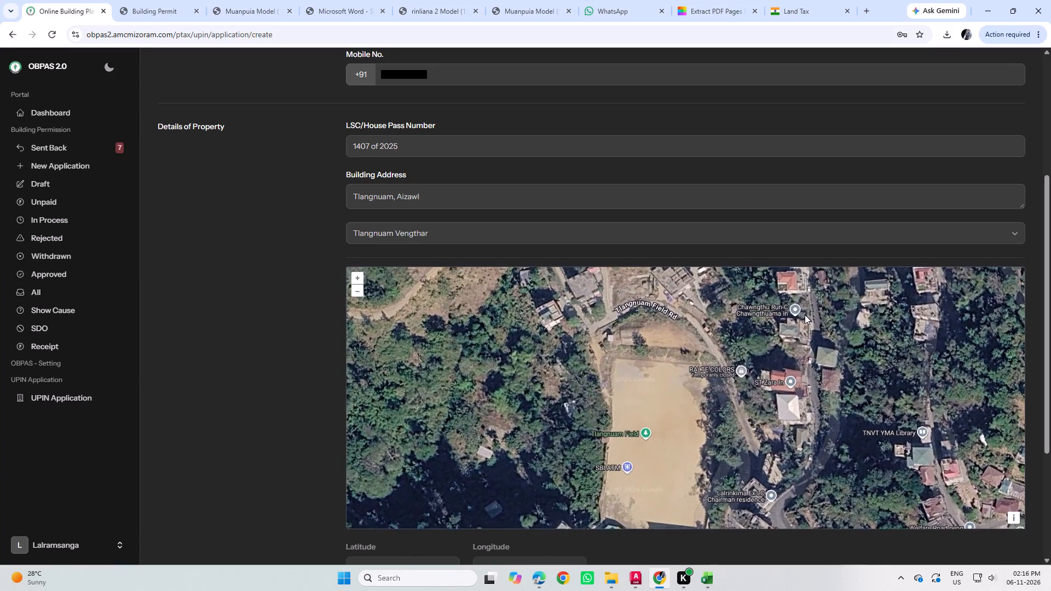
pyautogui.moveTo(805, 315); pyautogui.dragTo(852, 447)
pyautogui.moveTo(803, 337); pyautogui.dragTo(841, 391)
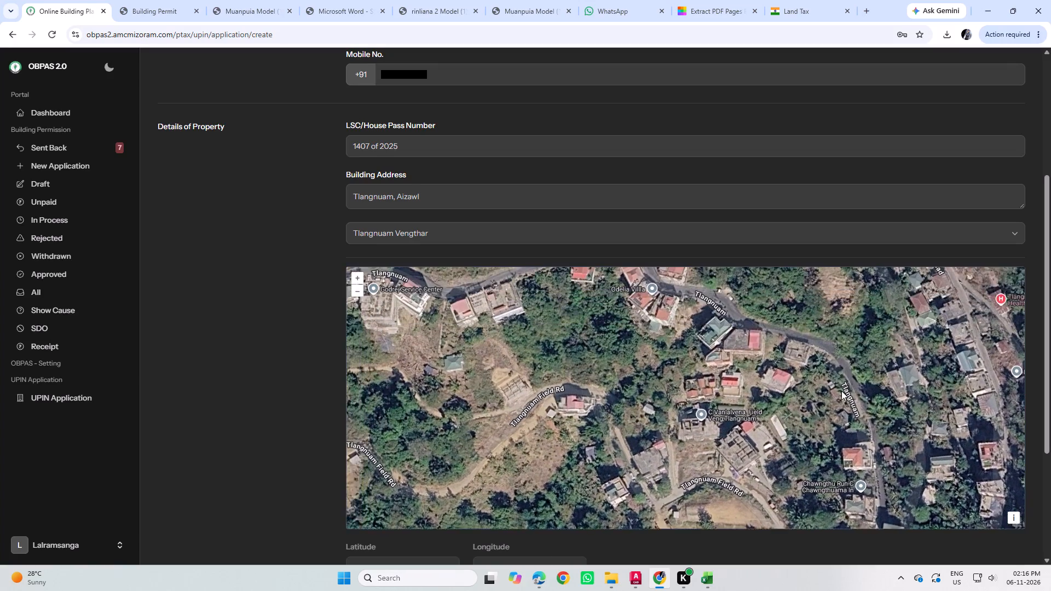
pyautogui.moveTo(841, 391); pyautogui.dragTo(885, 418)
pyautogui.moveTo(751, 342); pyautogui.dragTo(906, 372)
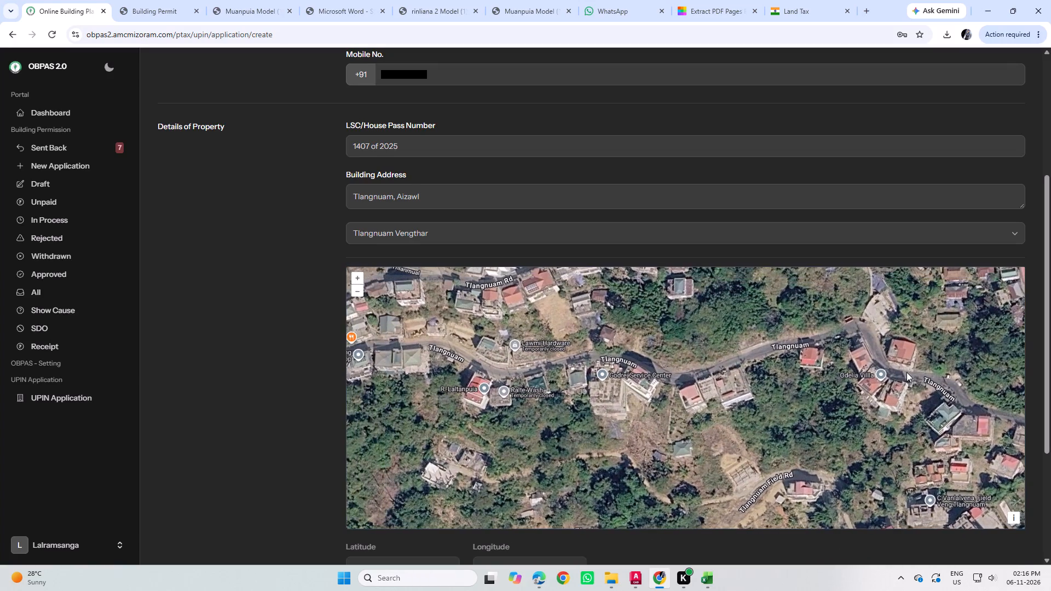
pyautogui.moveTo(906, 372); pyautogui.dragTo(914, 368)
# Examine the map along Tlangnuam Field Road and around Hai Mual, southwest of Tlangnuam West Presbyterian Church, for the property's location.
pyautogui.moveTo(635, 432); pyautogui.dragTo(675, 405)
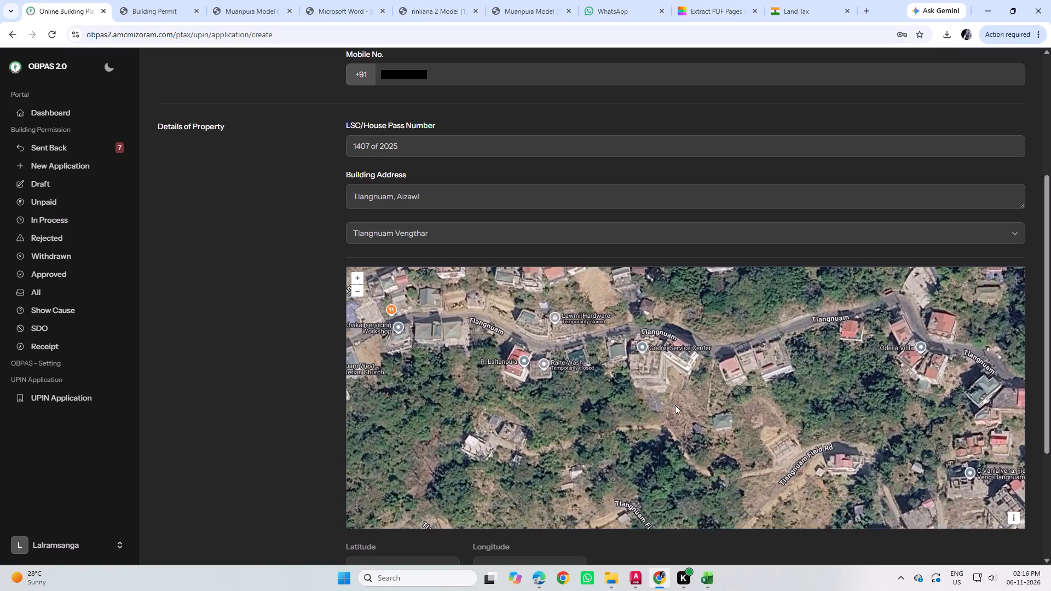
pyautogui.moveTo(675, 405); pyautogui.dragTo(923, 281)
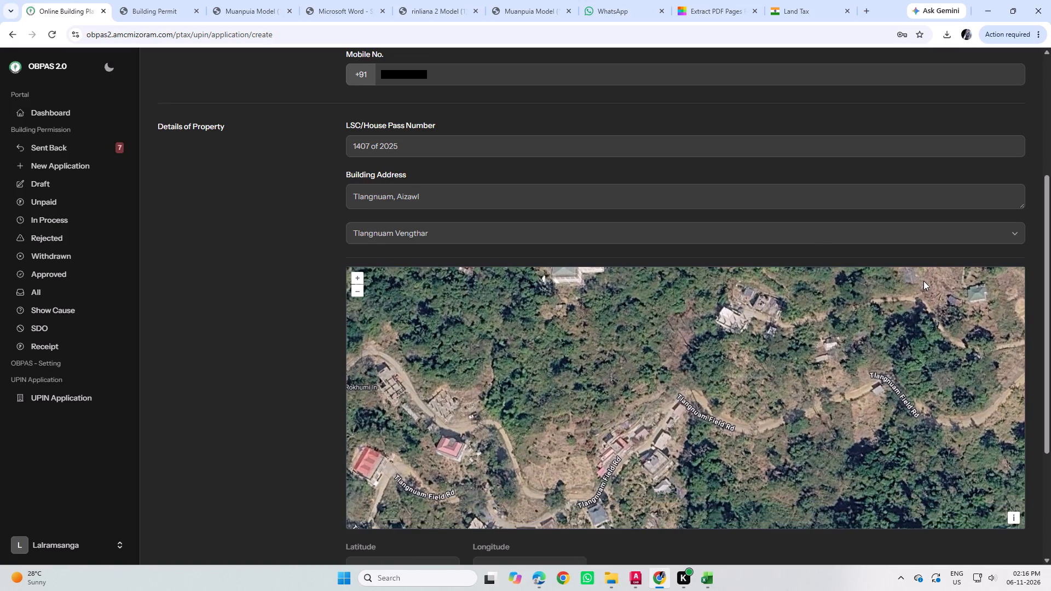
pyautogui.moveTo(923, 281); pyautogui.dragTo(1050, 311)
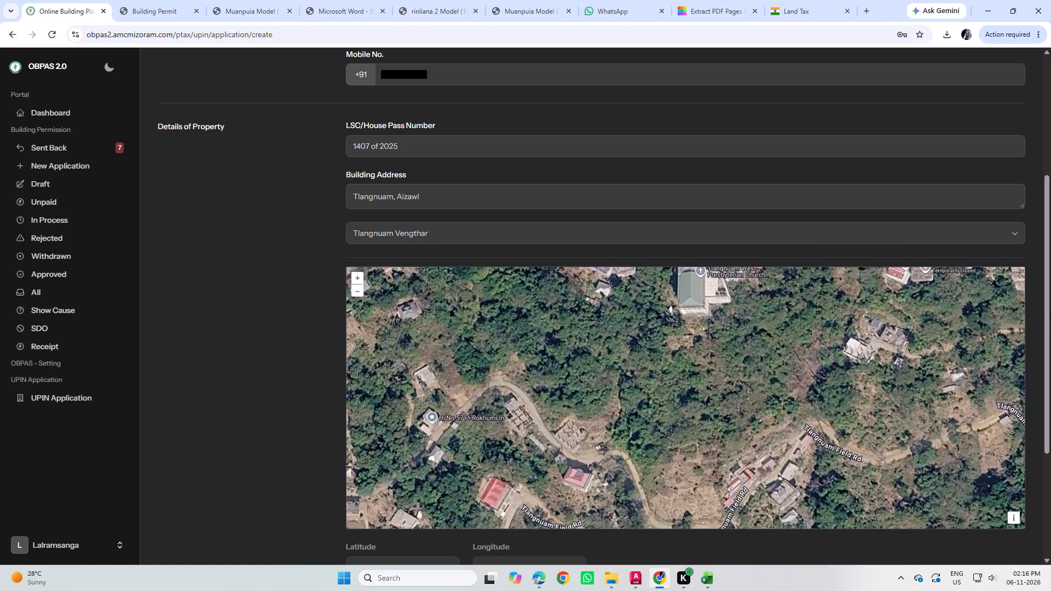
pyautogui.moveTo(1050, 311); pyautogui.dragTo(1050, 309)
pyautogui.scroll(-2, 777, 306)
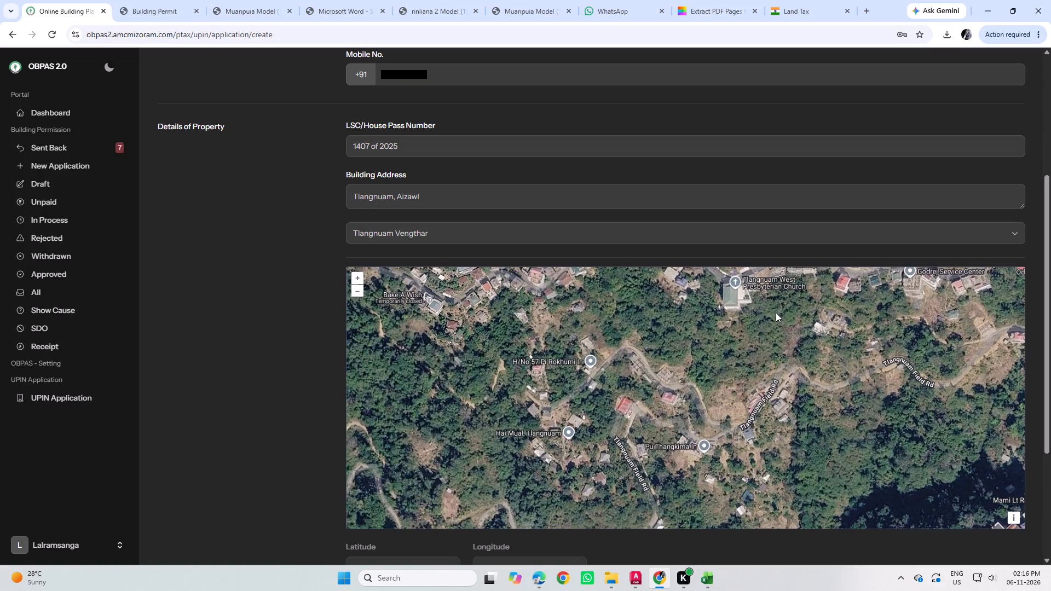
pyautogui.moveTo(586, 465); pyautogui.dragTo(598, 407)
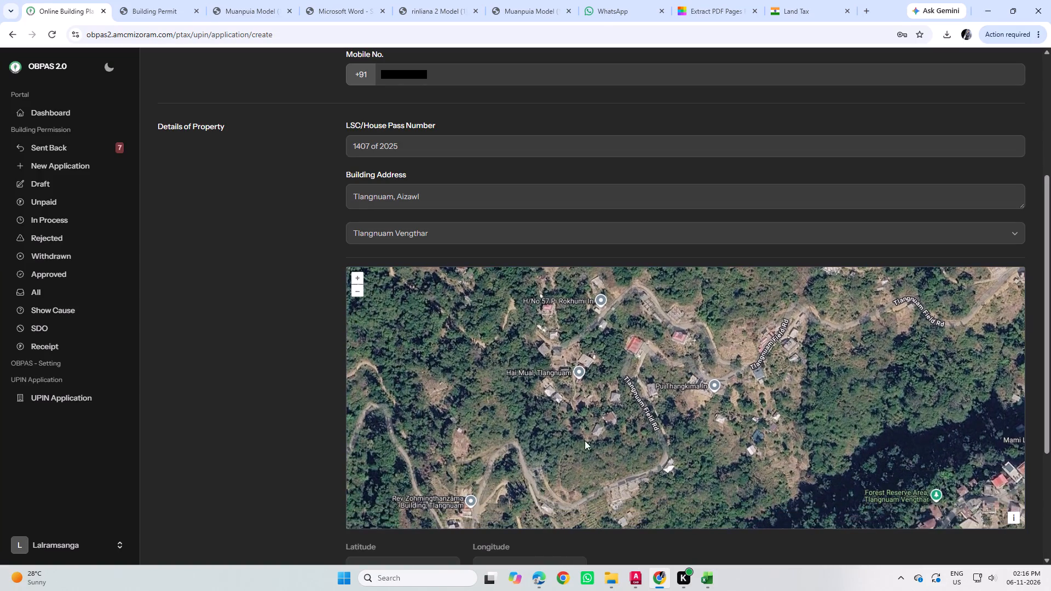
pyautogui.scroll(4, 571, 355)
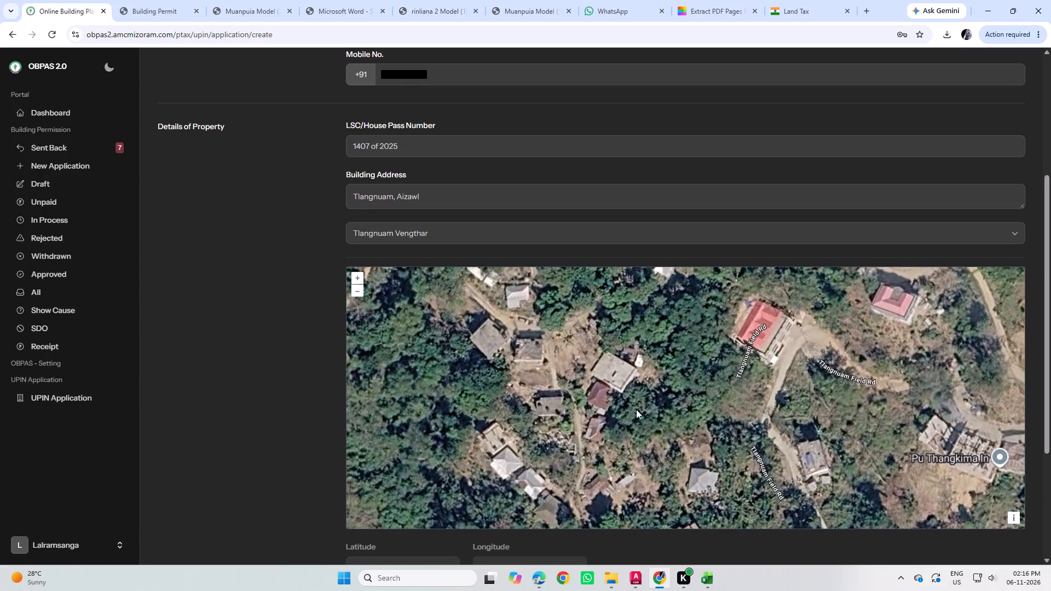
pyautogui.scroll(-1, 653, 380)
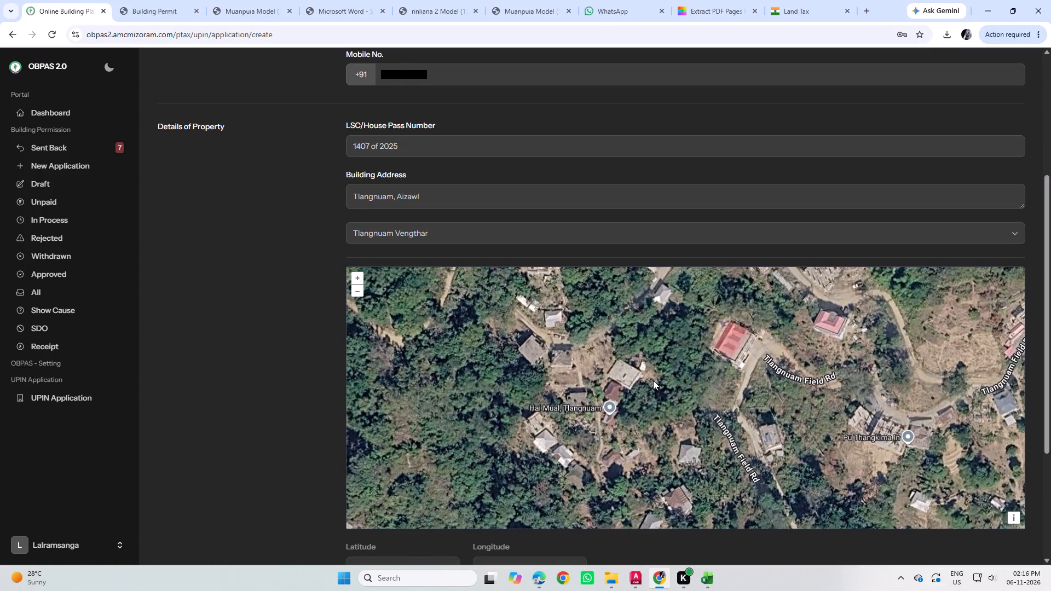
pyautogui.scroll(-1, 653, 380)
pyautogui.moveTo(640, 463); pyautogui.dragTo(633, 431)
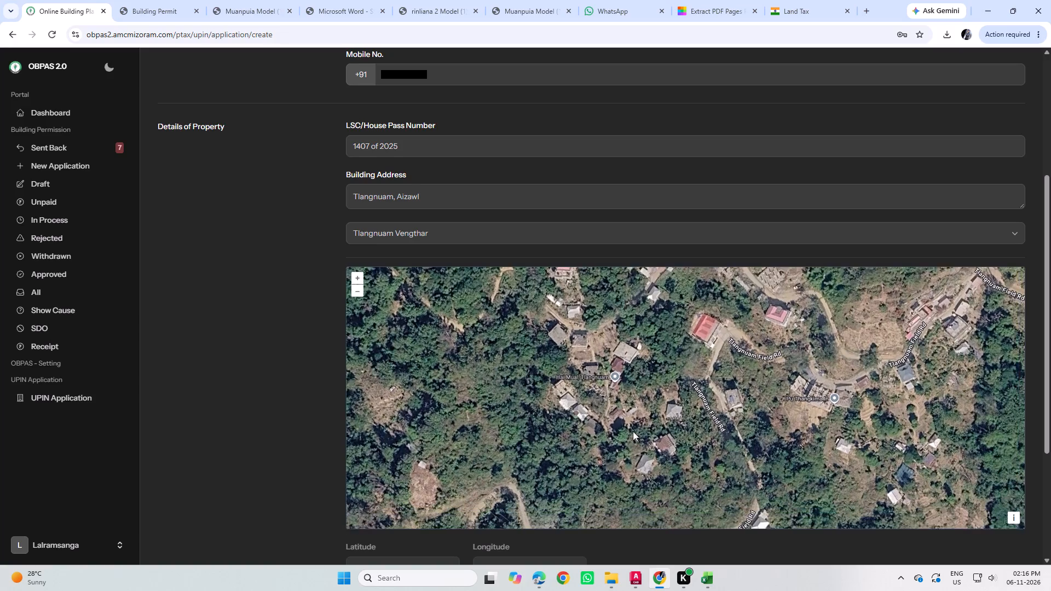
pyautogui.moveTo(633, 431); pyautogui.dragTo(672, 302)
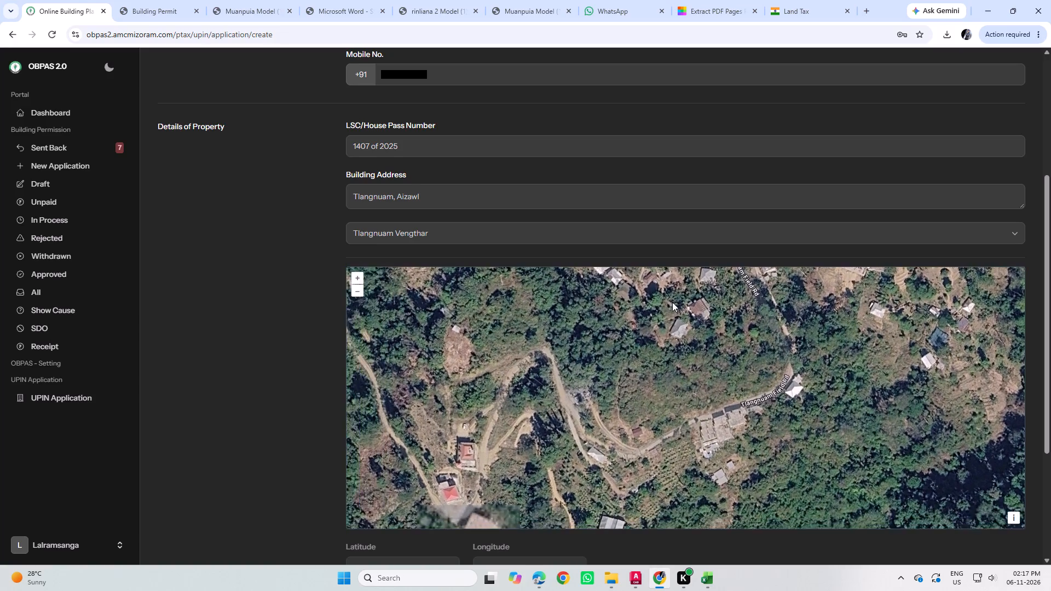
pyautogui.moveTo(672, 302); pyautogui.dragTo(771, 418)
pyautogui.moveTo(765, 338); pyautogui.dragTo(673, 484)
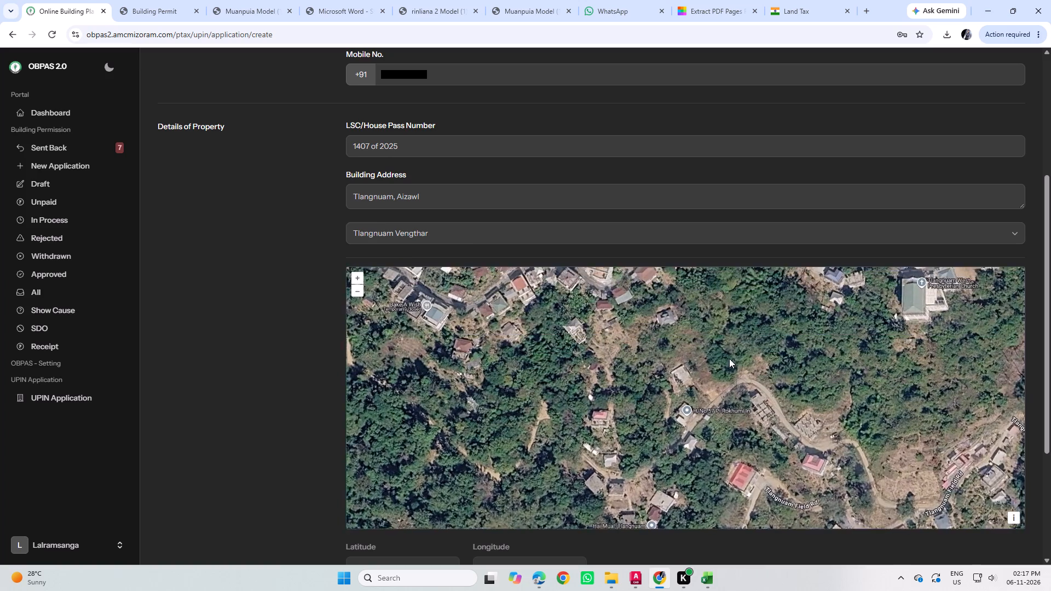
pyautogui.moveTo(729, 358); pyautogui.dragTo(707, 431)
# Examine the map from Tlangnuam West Presbyterian Church east past Godrej Service Center to Tlangnuam Health Sub centre for the property's location.
pyautogui.scroll(-1, 688, 327)
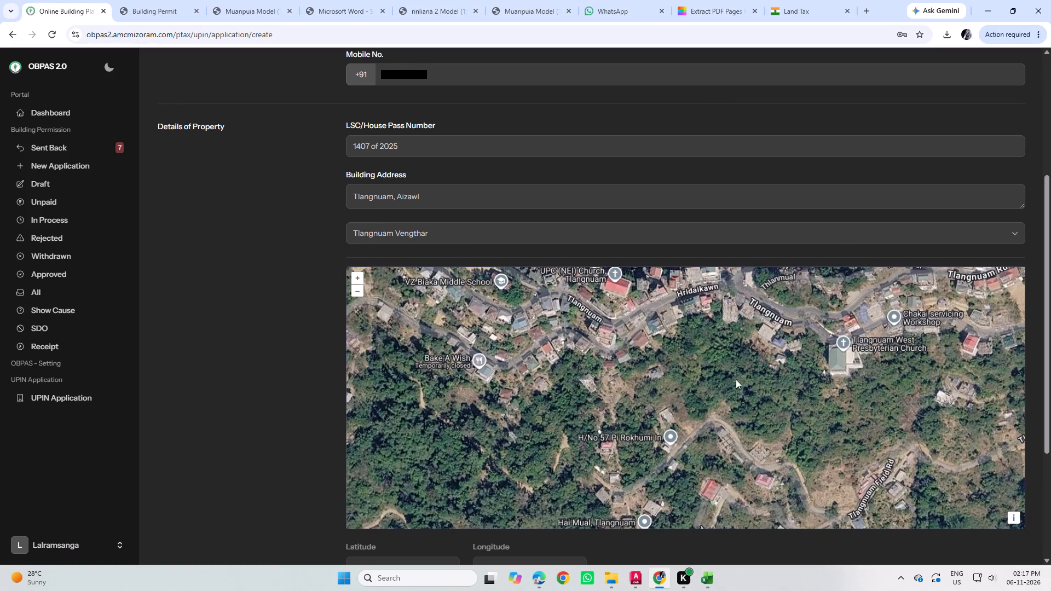
pyautogui.moveTo(828, 364); pyautogui.dragTo(677, 402)
pyautogui.moveTo(963, 399); pyautogui.dragTo(849, 399)
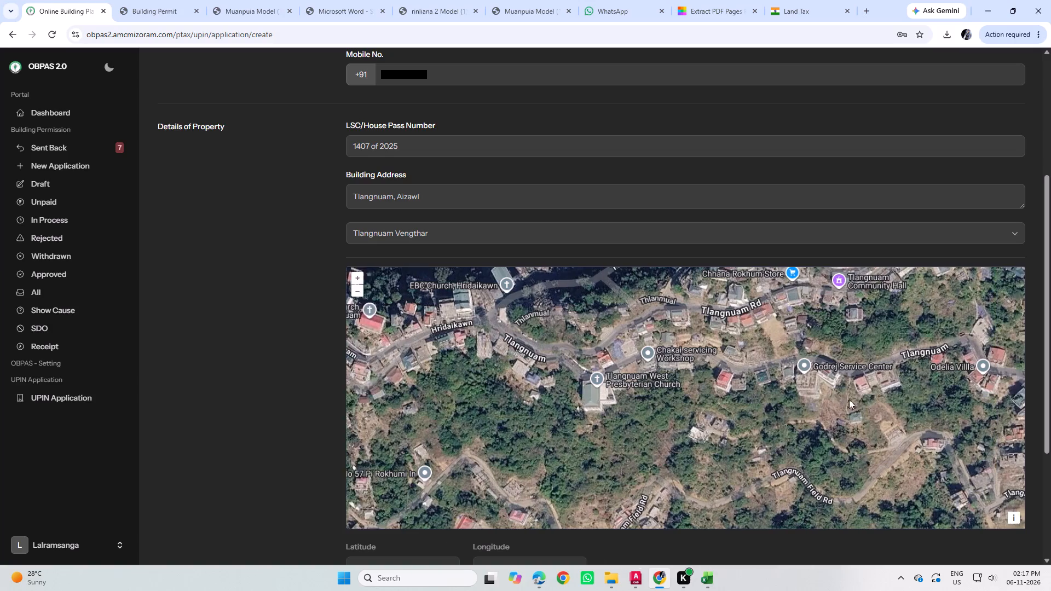
pyautogui.moveTo(849, 399); pyautogui.dragTo(835, 399)
pyautogui.moveTo(967, 395); pyautogui.dragTo(812, 372)
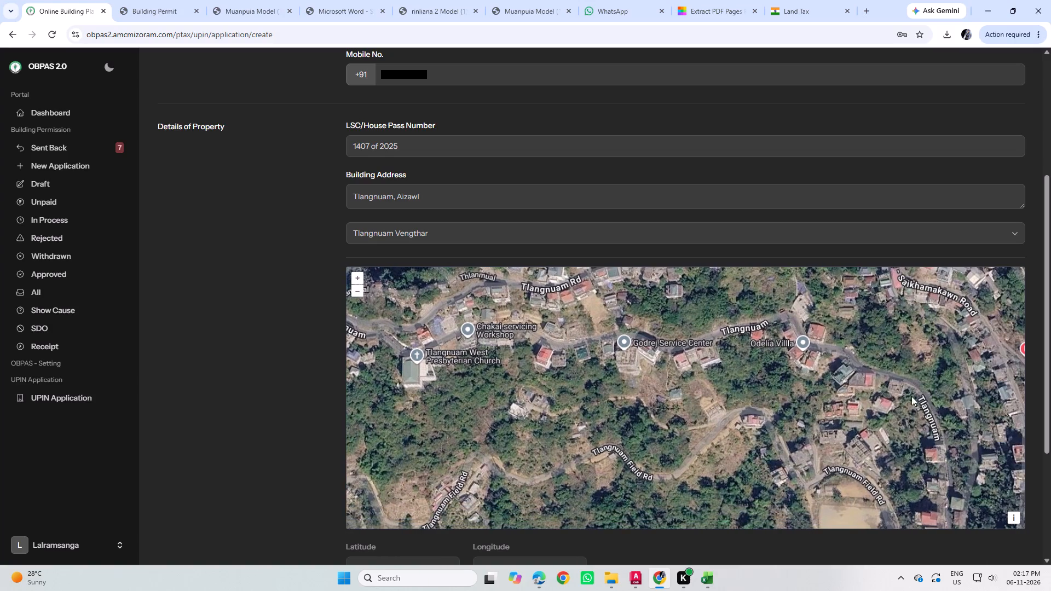
pyautogui.moveTo(913, 397); pyautogui.dragTo(827, 421)
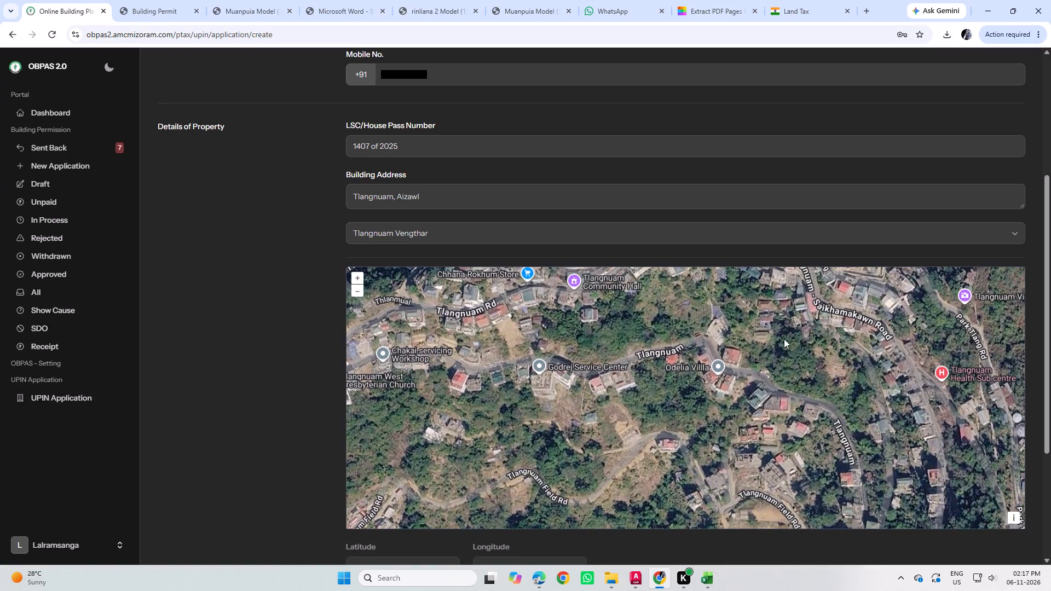
pyautogui.moveTo(784, 339); pyautogui.dragTo(783, 311)
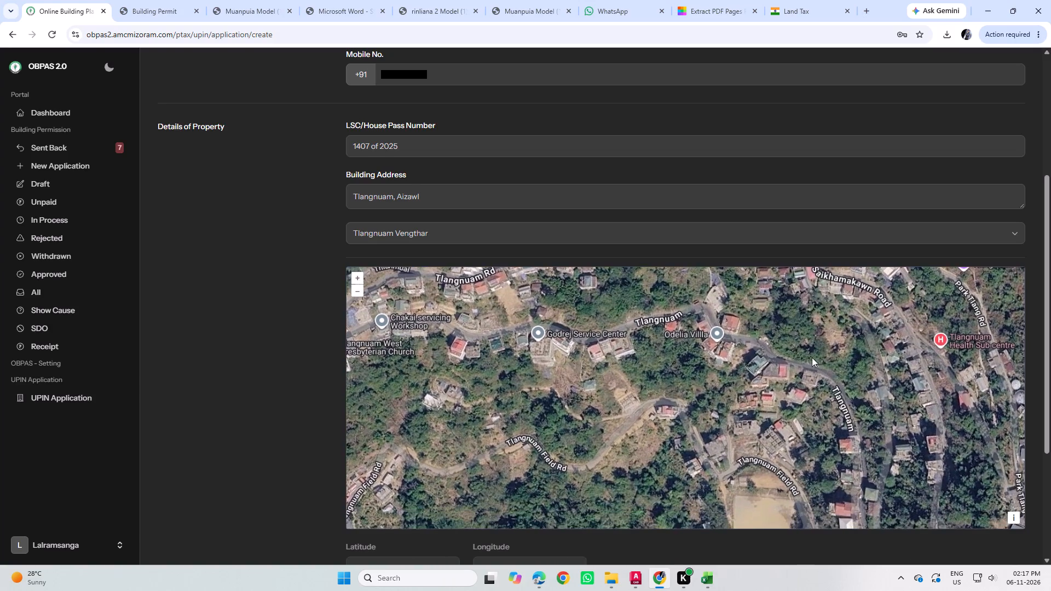
# Examine the map from Tlangnuam Field north to Tlangnuam Community Hall and Tlangnuam Health Sub centre for the property's location.
pyautogui.moveTo(882, 450); pyautogui.dragTo(850, 398)
pyautogui.moveTo(913, 493); pyautogui.dragTo(881, 407)
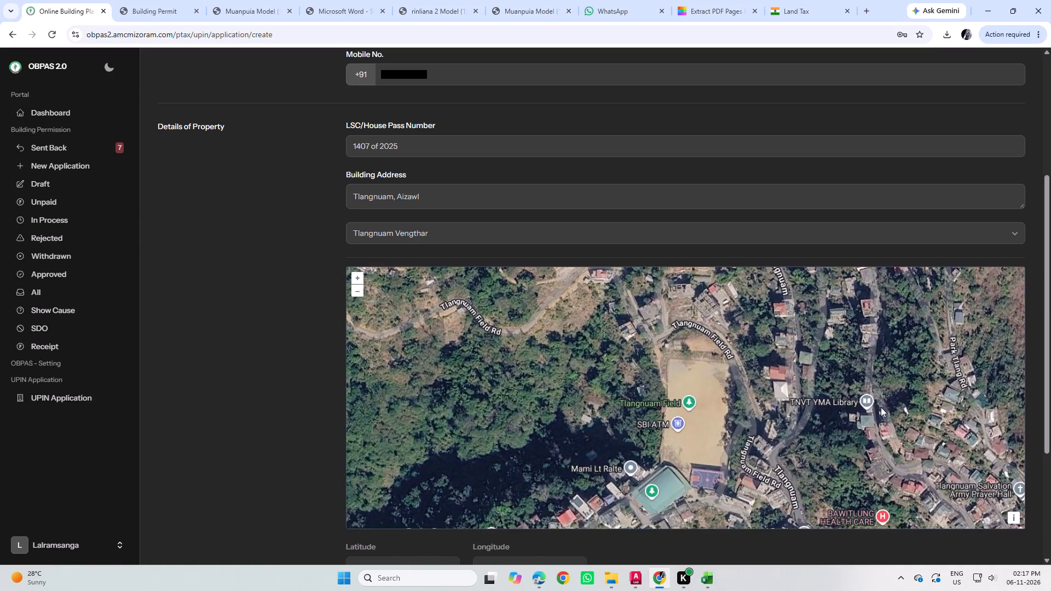
pyautogui.moveTo(881, 407); pyautogui.dragTo(878, 494)
pyautogui.moveTo(835, 349); pyautogui.dragTo(875, 455)
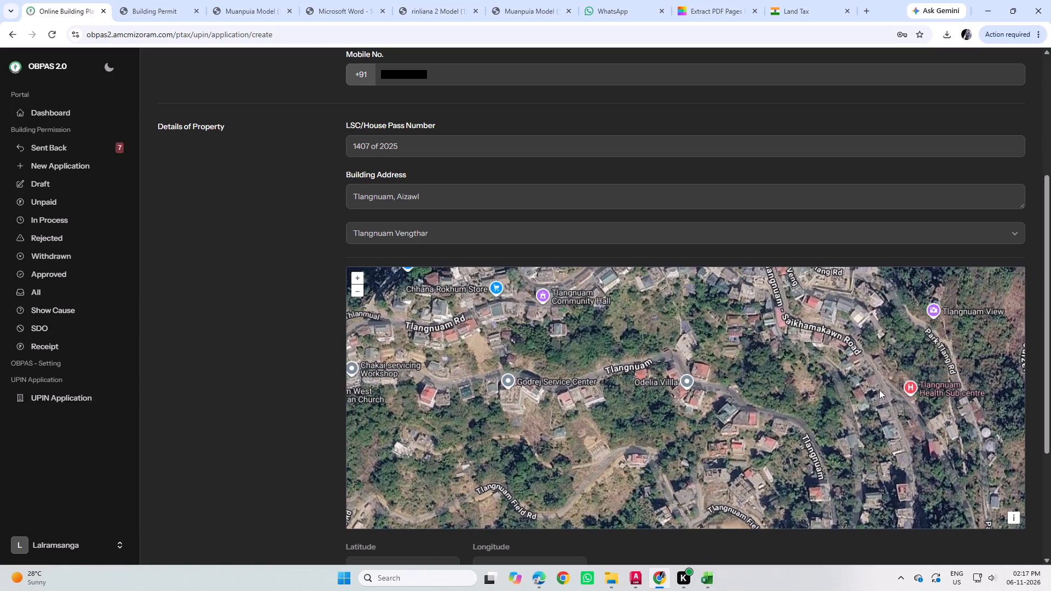
pyautogui.moveTo(835, 360); pyautogui.dragTo(873, 447)
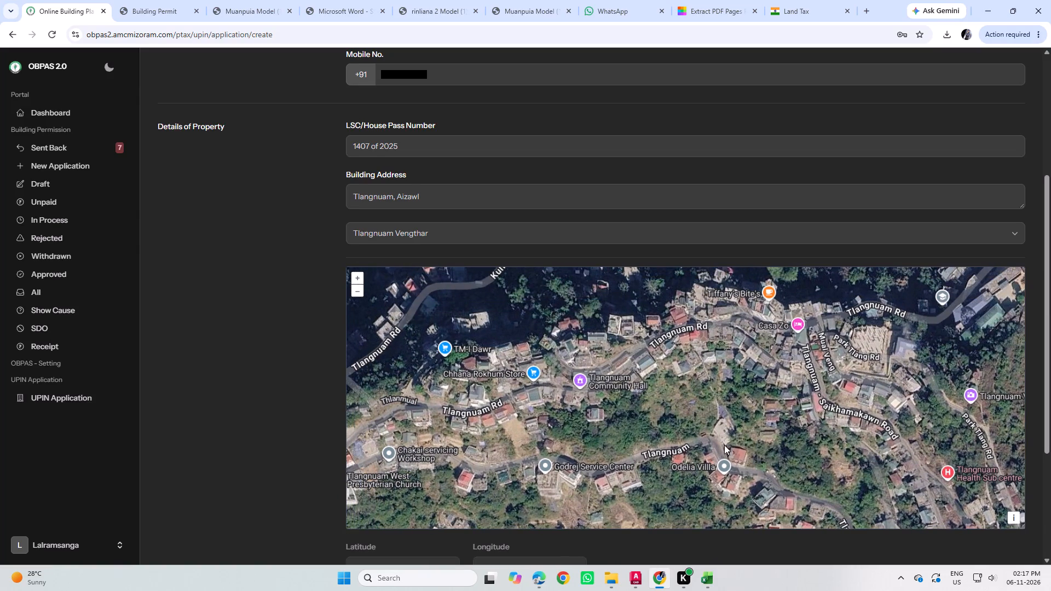
pyautogui.moveTo(827, 455); pyautogui.dragTo(798, 399)
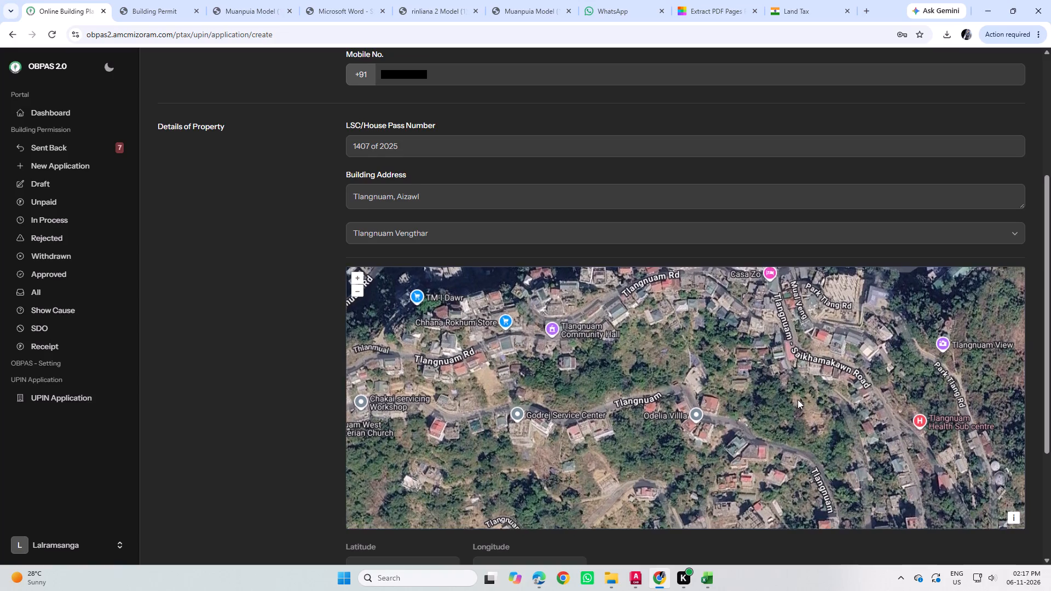
pyautogui.moveTo(798, 399); pyautogui.dragTo(787, 379)
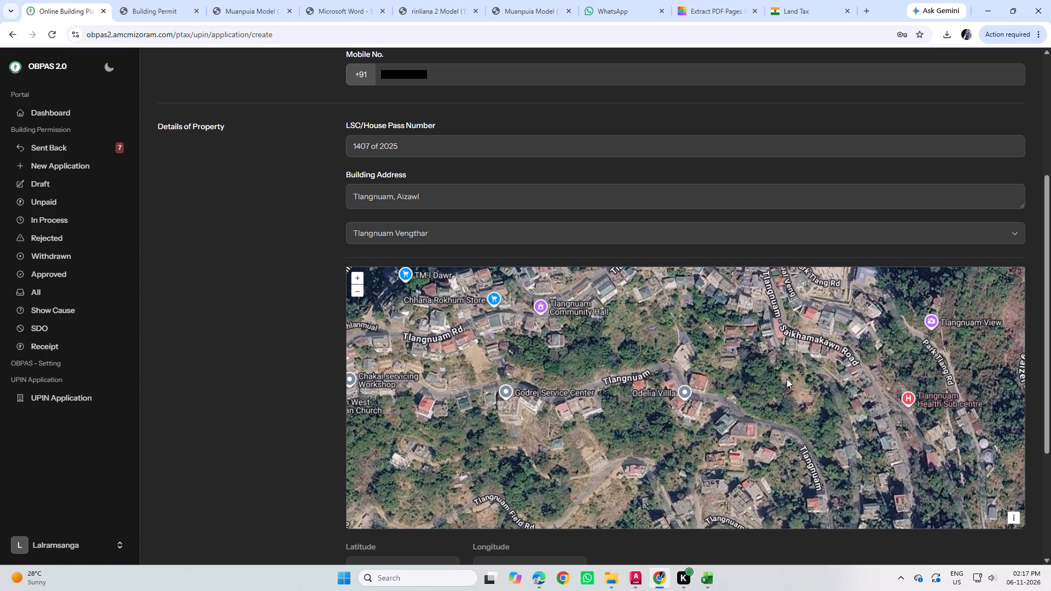
pyautogui.moveTo(844, 458); pyautogui.dragTo(843, 426)
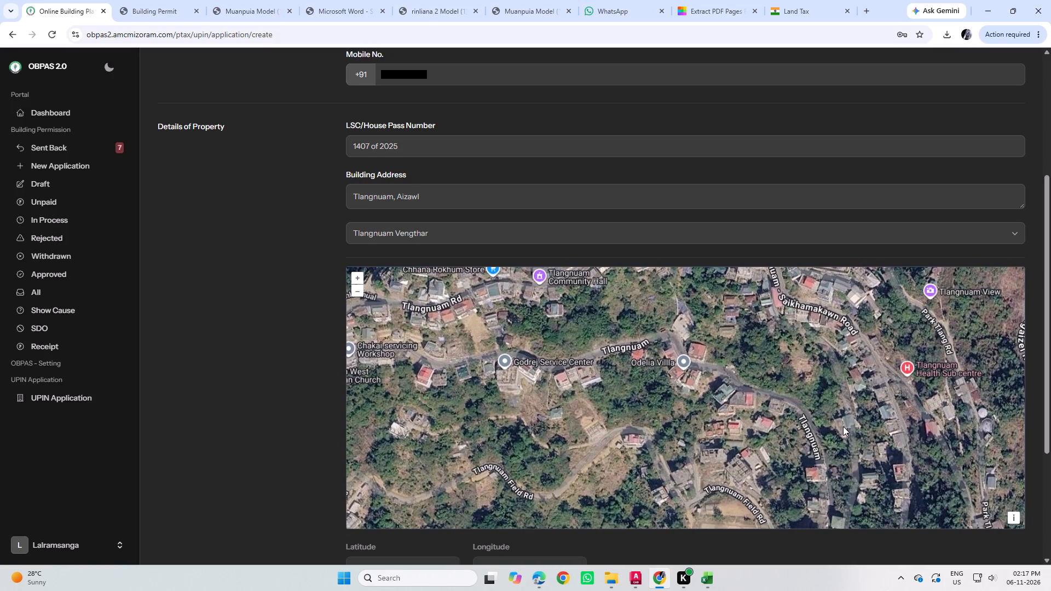
# Examine the map along the Tlangnuam road west to EBC Church Hridaikawn and back east to Odelia Villa for the property's location.
pyautogui.moveTo(843, 426); pyautogui.dragTo(927, 417)
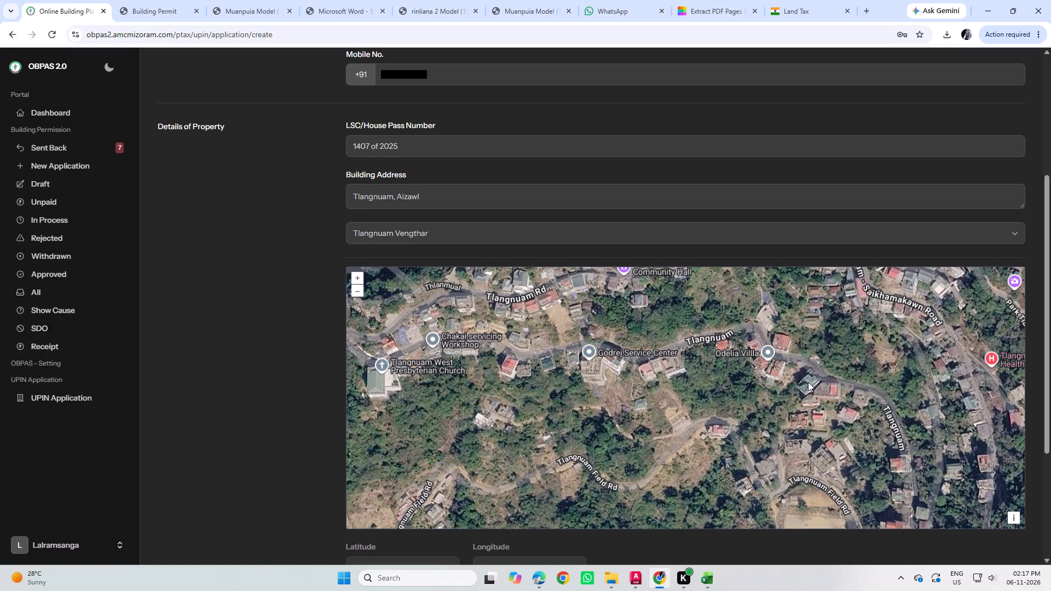
pyautogui.moveTo(716, 386); pyautogui.dragTo(828, 408)
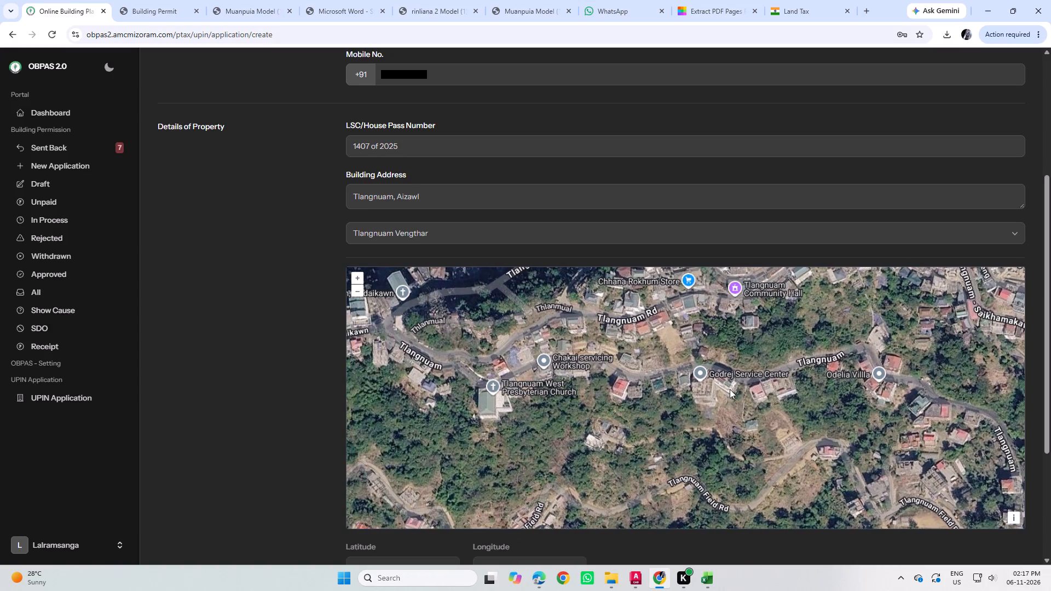
pyautogui.moveTo(662, 384); pyautogui.dragTo(816, 425)
pyautogui.moveTo(528, 404); pyautogui.dragTo(608, 430)
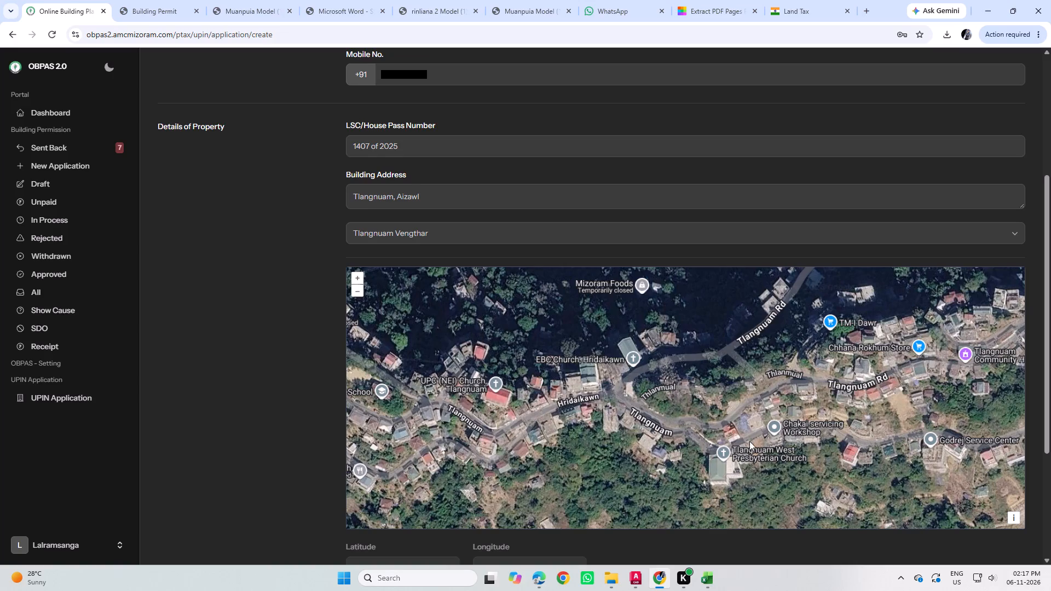
pyautogui.moveTo(889, 424); pyautogui.dragTo(747, 411)
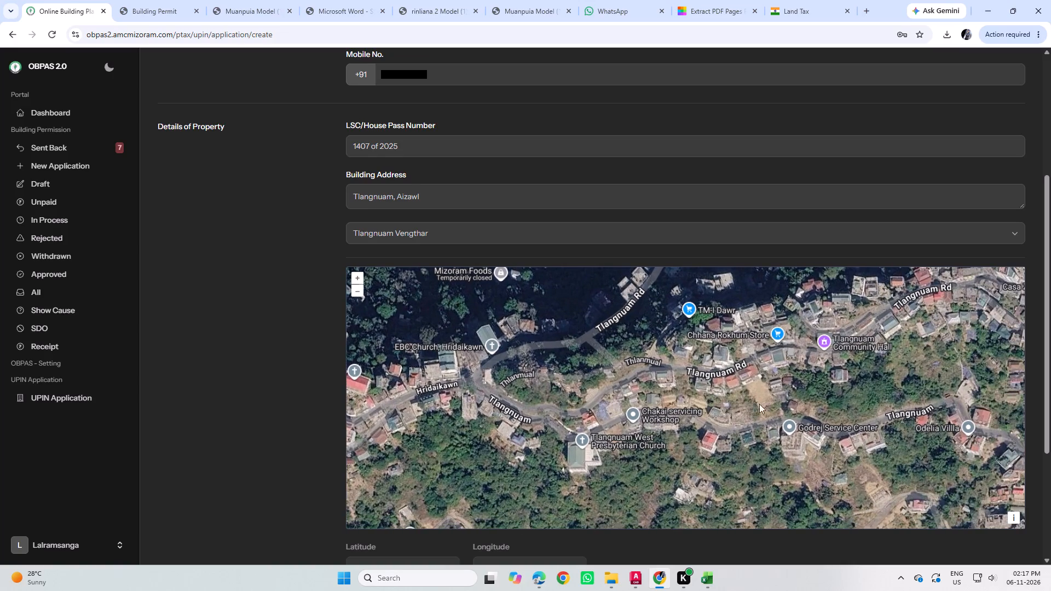
pyautogui.moveTo(833, 430); pyautogui.dragTo(824, 428)
pyautogui.moveTo(824, 428); pyautogui.dragTo(542, 390)
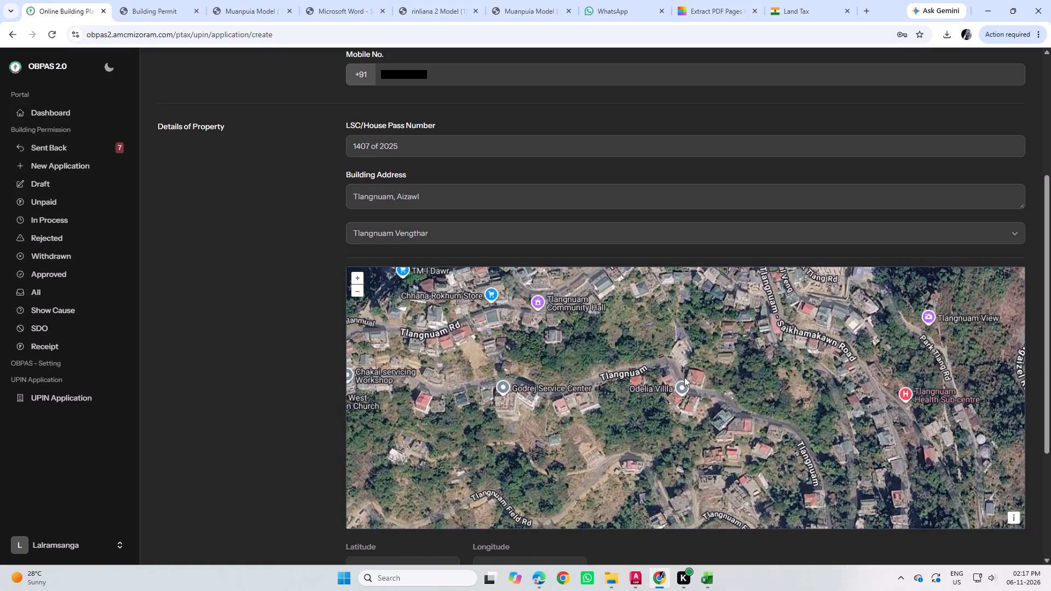
# Examine the map closely along the Tlangnuam road and Tlangnuam Field Road between Tlangnuam Field and Godrej Service Center for the property's location.
pyautogui.moveTo(772, 430); pyautogui.dragTo(612, 323)
pyautogui.scroll(3, 612, 350)
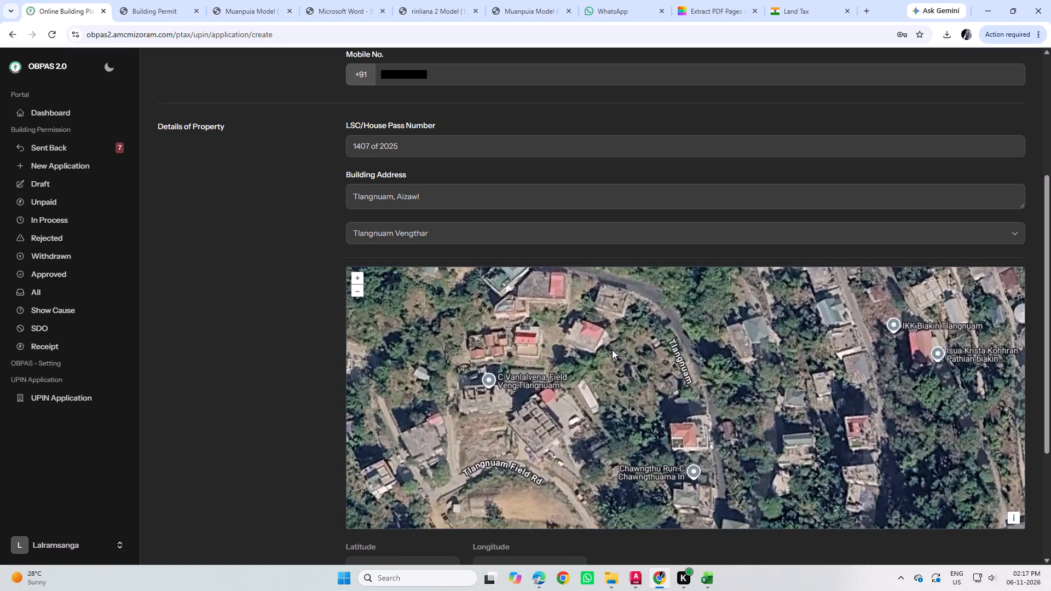
pyautogui.scroll(-1, 614, 351)
pyautogui.moveTo(686, 463); pyautogui.dragTo(699, 401)
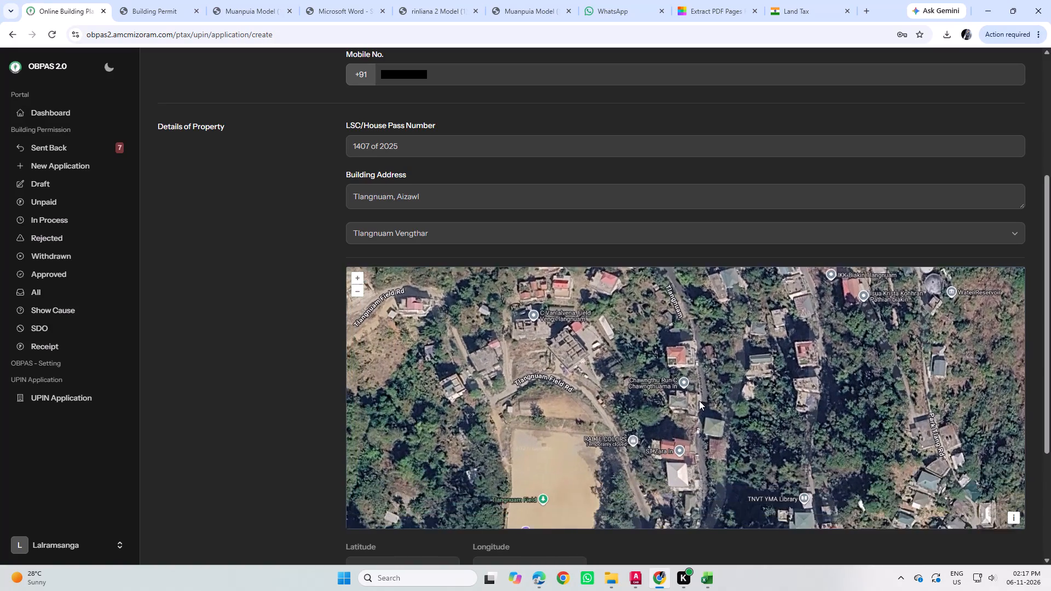
pyautogui.moveTo(699, 401); pyautogui.dragTo(708, 436)
pyautogui.moveTo(700, 336); pyautogui.dragTo(700, 356)
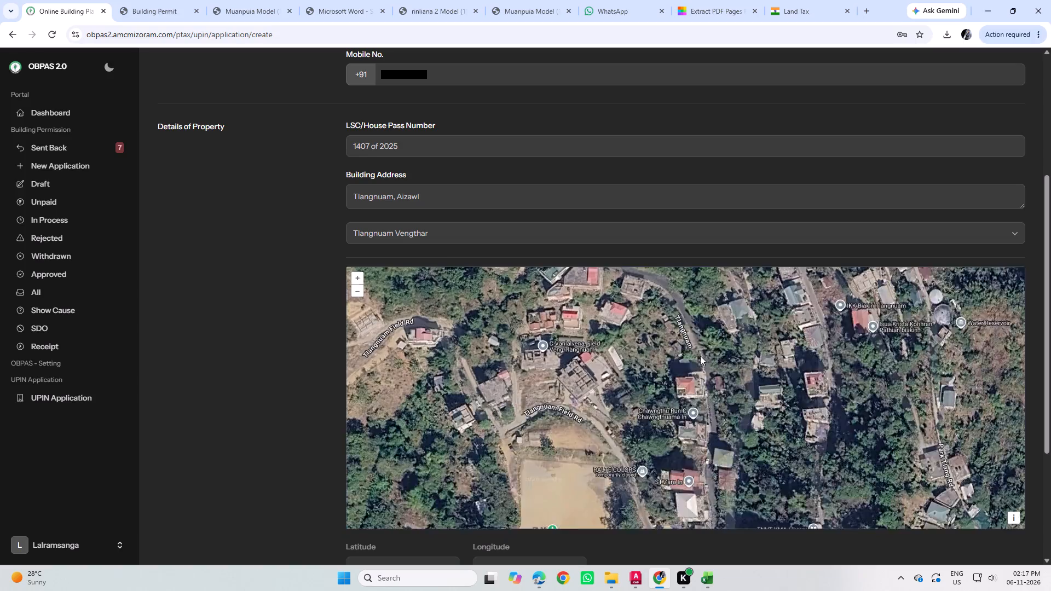
pyautogui.moveTo(700, 356); pyautogui.dragTo(715, 460)
pyautogui.moveTo(646, 393); pyautogui.dragTo(671, 470)
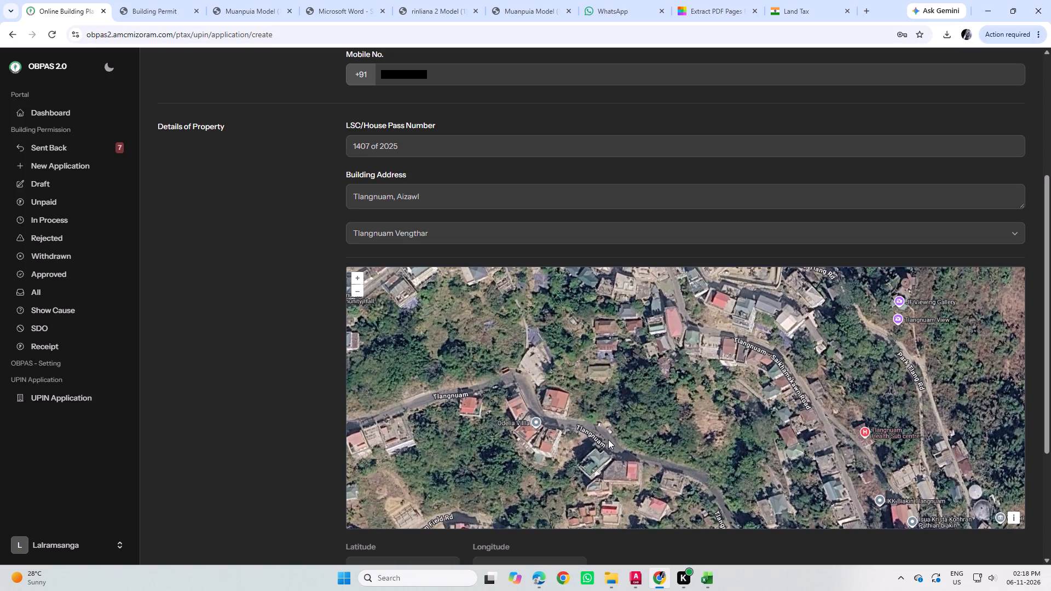
pyautogui.moveTo(608, 439); pyautogui.dragTo(730, 413)
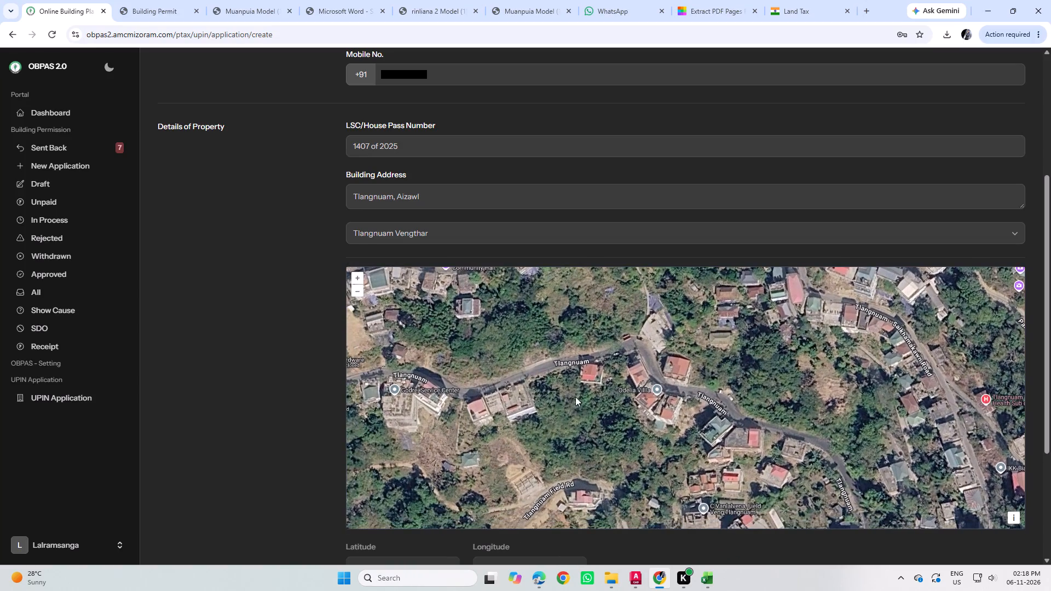
pyautogui.moveTo(550, 421); pyautogui.dragTo(723, 385)
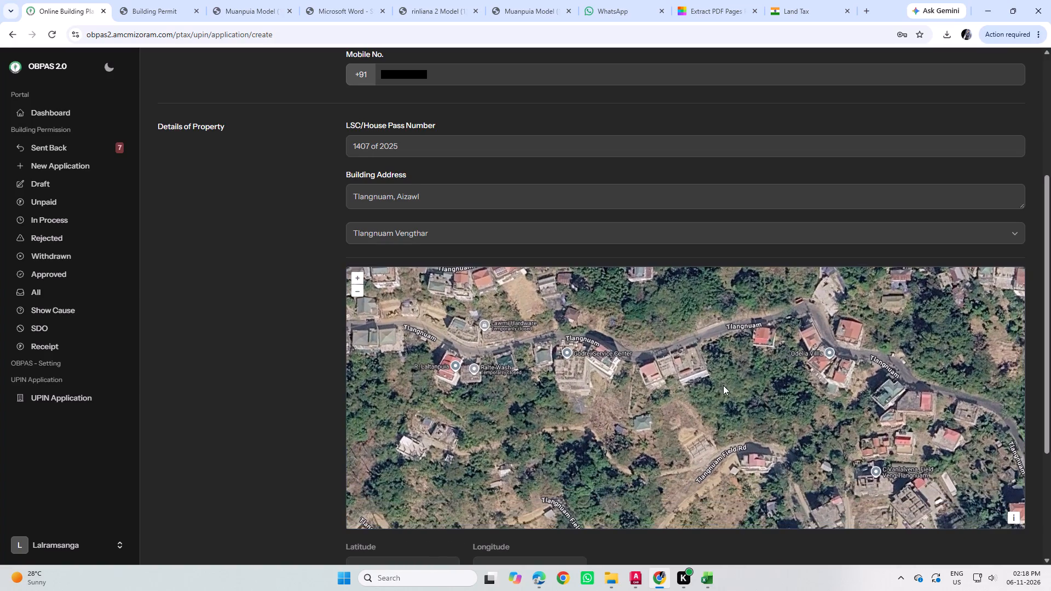
pyautogui.moveTo(723, 385); pyautogui.dragTo(723, 384)
pyautogui.moveTo(723, 463); pyautogui.dragTo(677, 399)
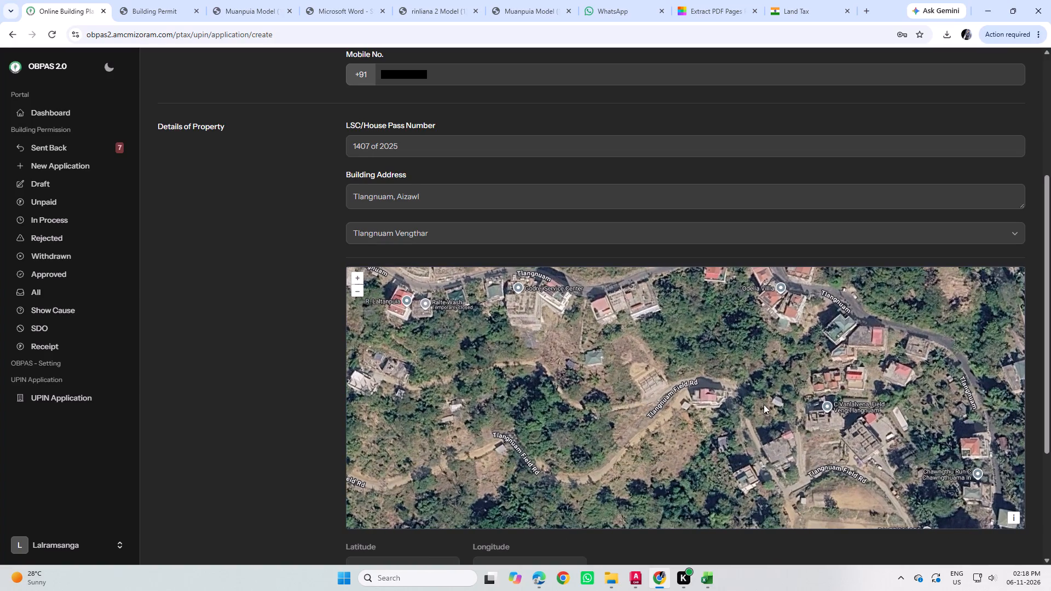
pyautogui.moveTo(858, 447); pyautogui.dragTo(811, 380)
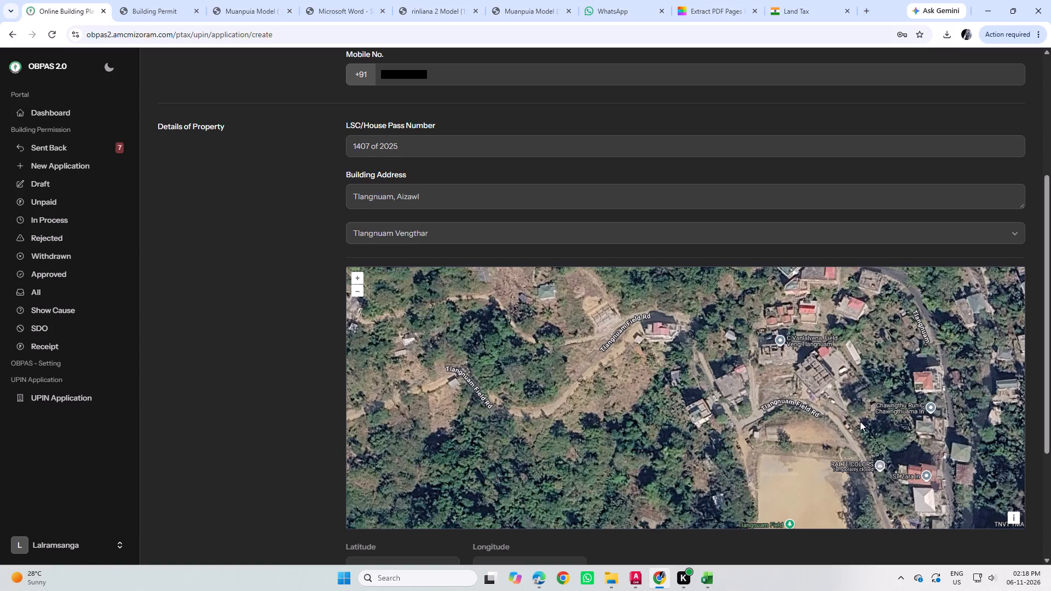
# Examine the map south of Tlangnuam Field, around the road bends near Anganwadi and across to Mualnuam, for the property's location.
pyautogui.moveTo(810, 470); pyautogui.dragTo(777, 283)
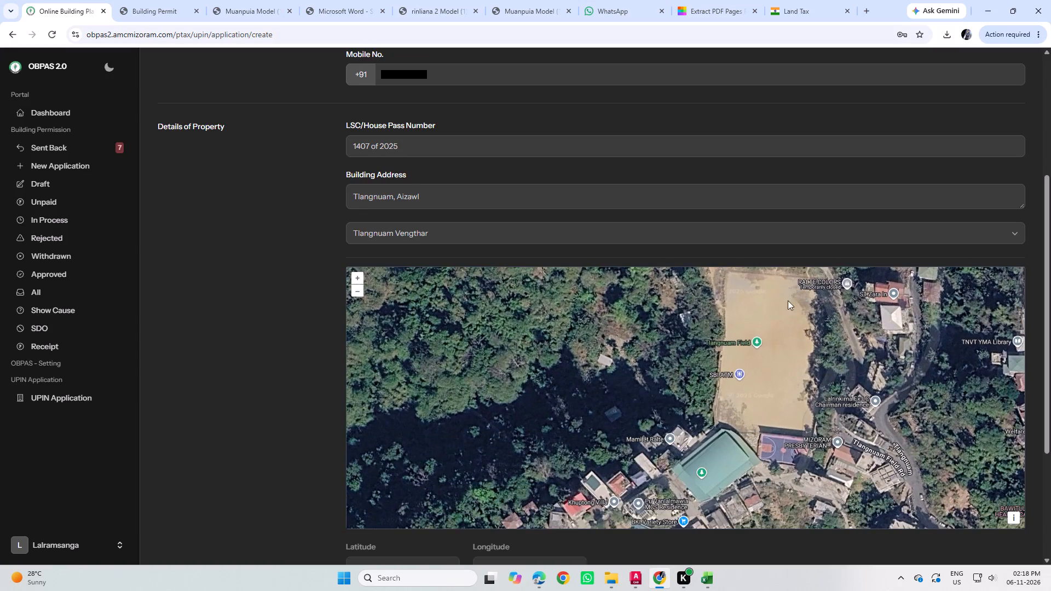
pyautogui.moveTo(873, 465); pyautogui.dragTo(831, 244)
pyautogui.moveTo(905, 404); pyautogui.dragTo(800, 303)
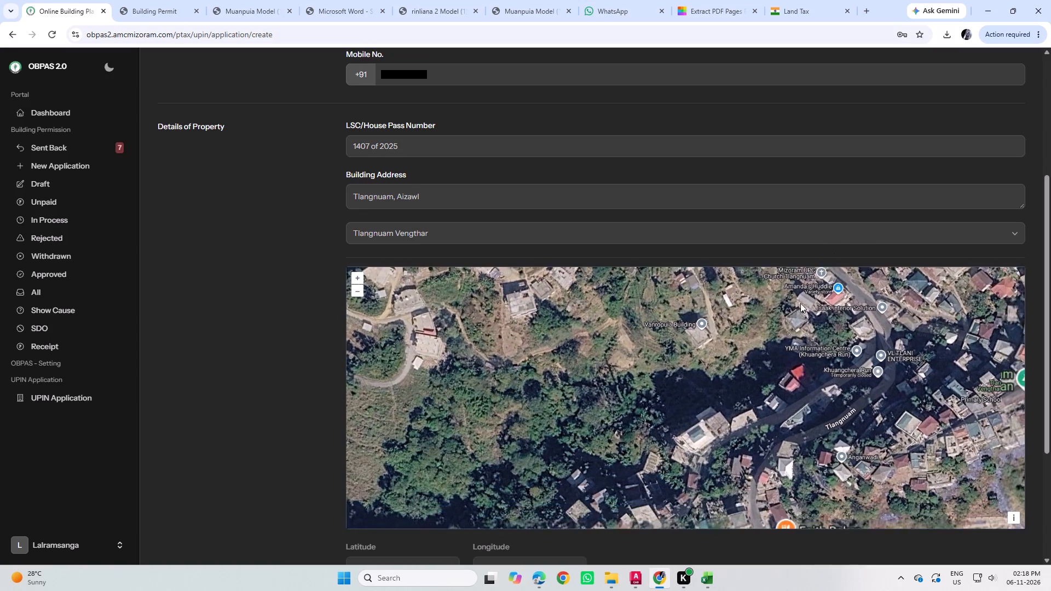
pyautogui.moveTo(800, 303); pyautogui.dragTo(799, 294)
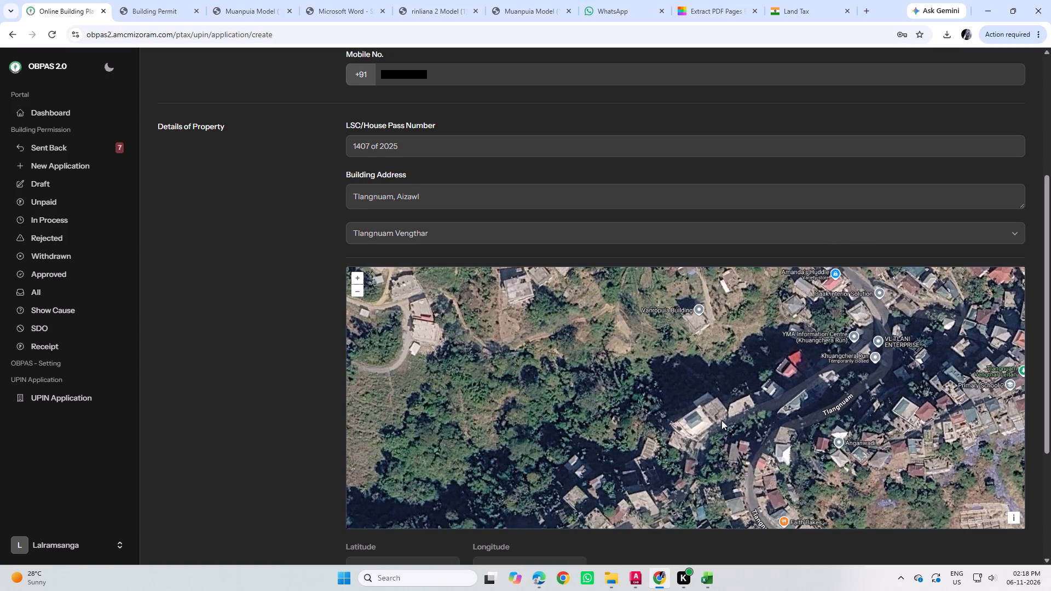
pyautogui.moveTo(712, 443); pyautogui.dragTo(815, 288)
pyautogui.scroll(-2, 818, 308)
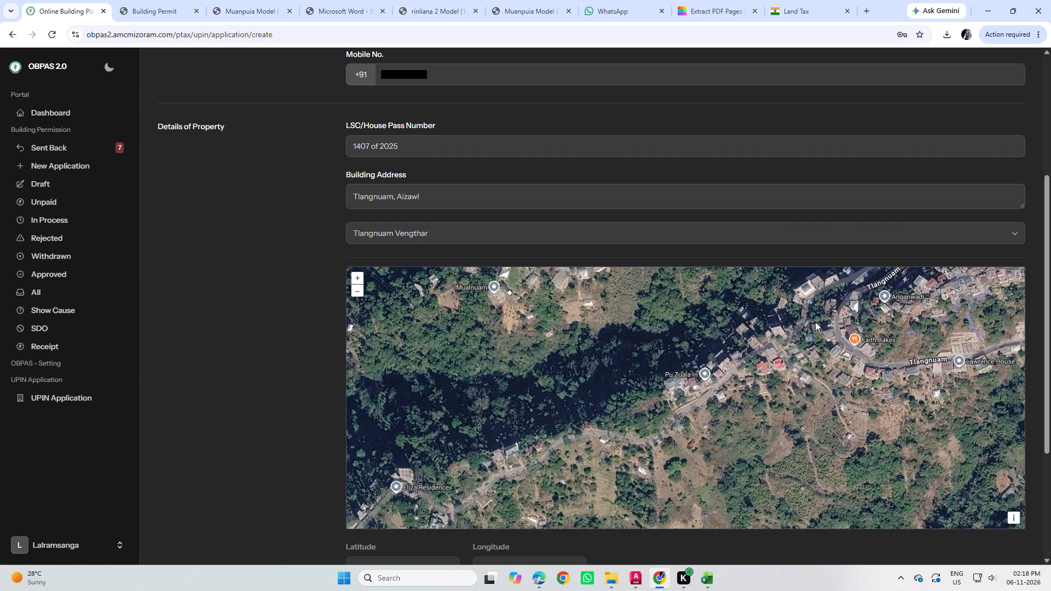
pyautogui.moveTo(815, 314); pyautogui.dragTo(806, 383)
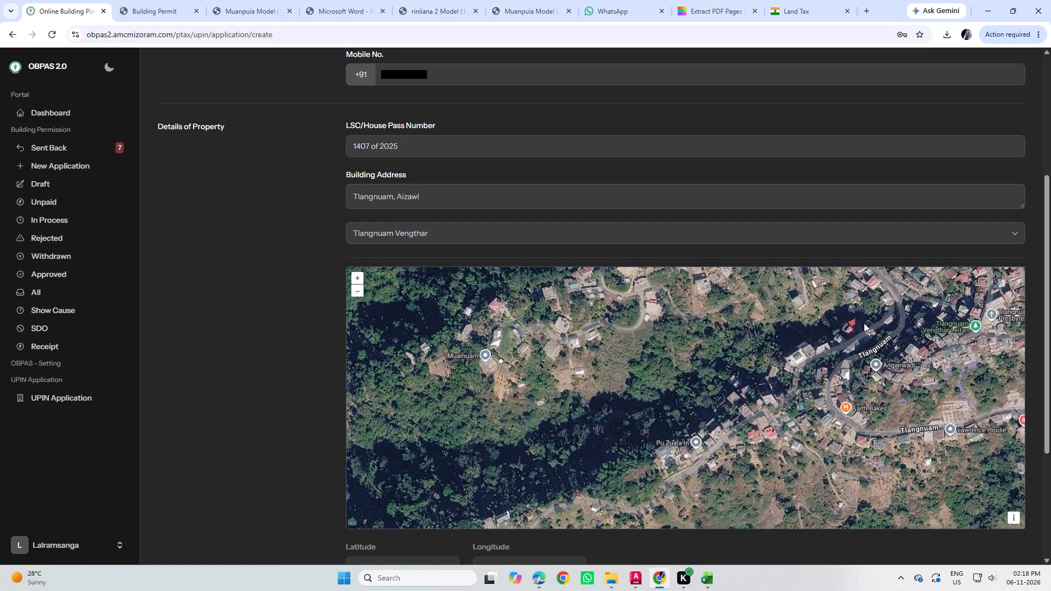
pyautogui.moveTo(867, 312); pyautogui.dragTo(831, 354)
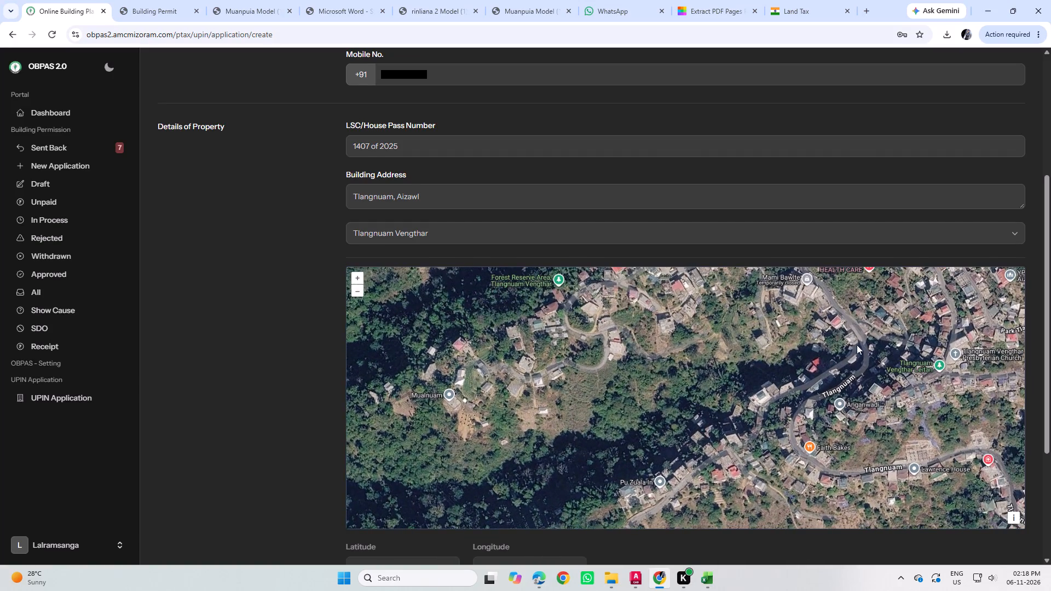
# Examine the map southwest from Anganwadi and Faith Bakes along the road past Eliza Residence to Z&S Villa for the property's location.
pyautogui.moveTo(711, 438); pyautogui.dragTo(833, 311)
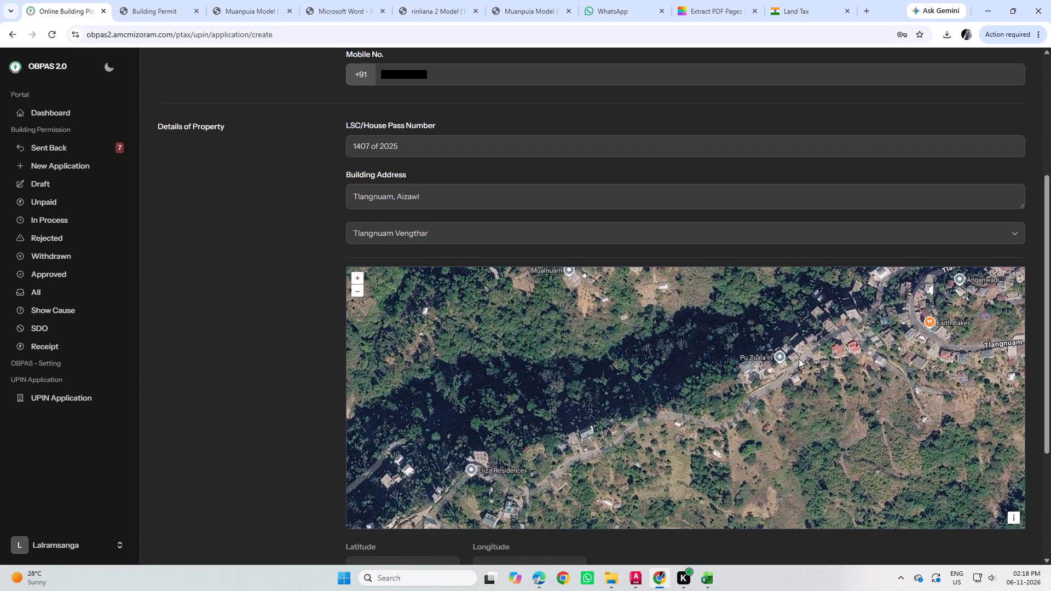
pyautogui.moveTo(605, 419); pyautogui.dragTo(818, 311)
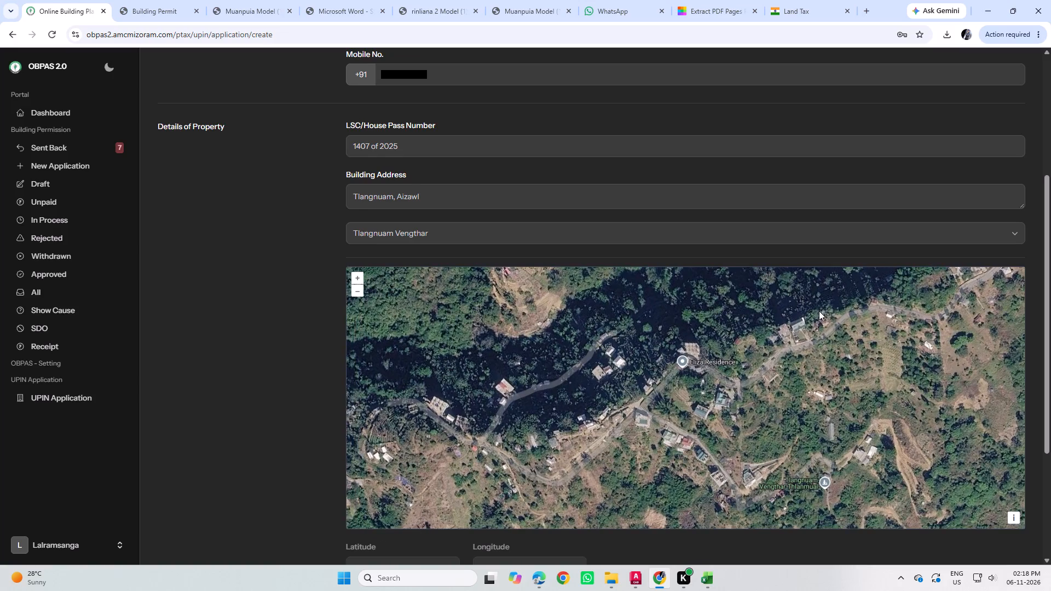
pyautogui.moveTo(525, 450); pyautogui.dragTo(712, 402)
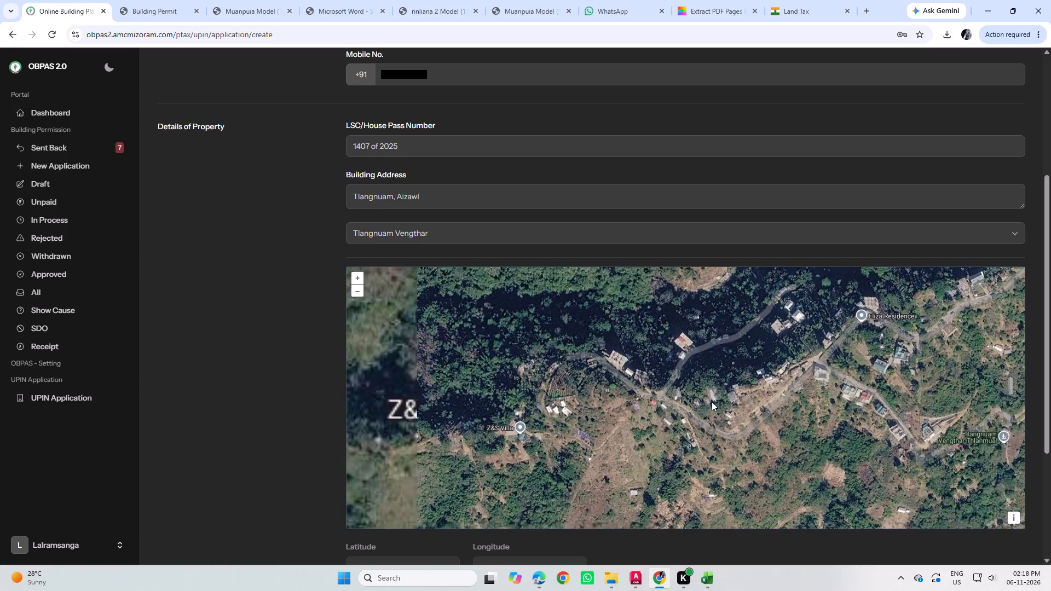
pyautogui.moveTo(712, 402); pyautogui.dragTo(773, 381)
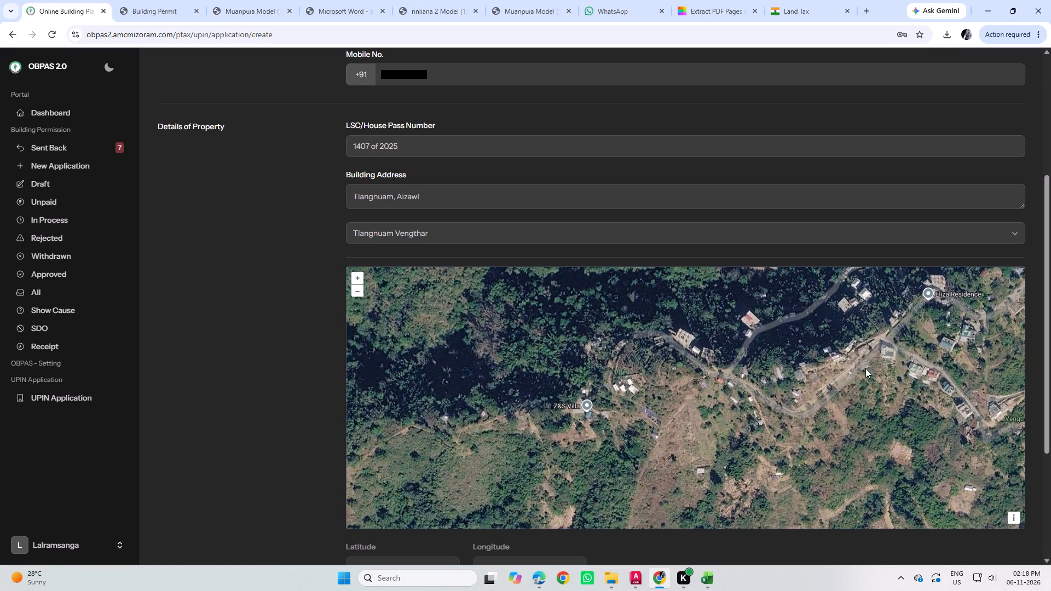
pyautogui.moveTo(933, 315); pyautogui.dragTo(867, 387)
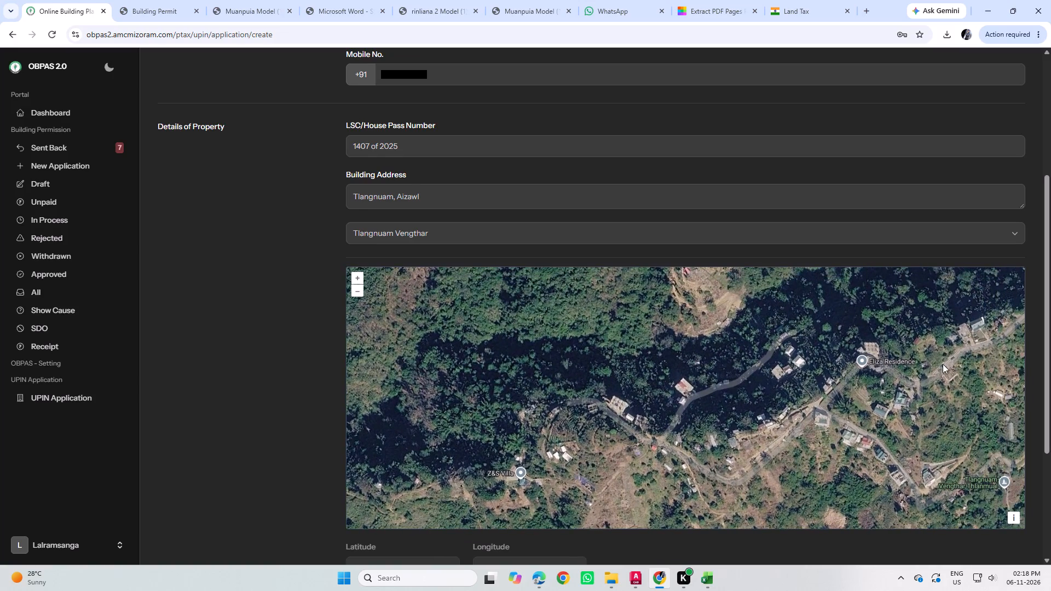
# Examine closely the buildings along the road bends and junction between Eliza Residence and Z&S Villa for the property's location.
pyautogui.scroll(2, 823, 410)
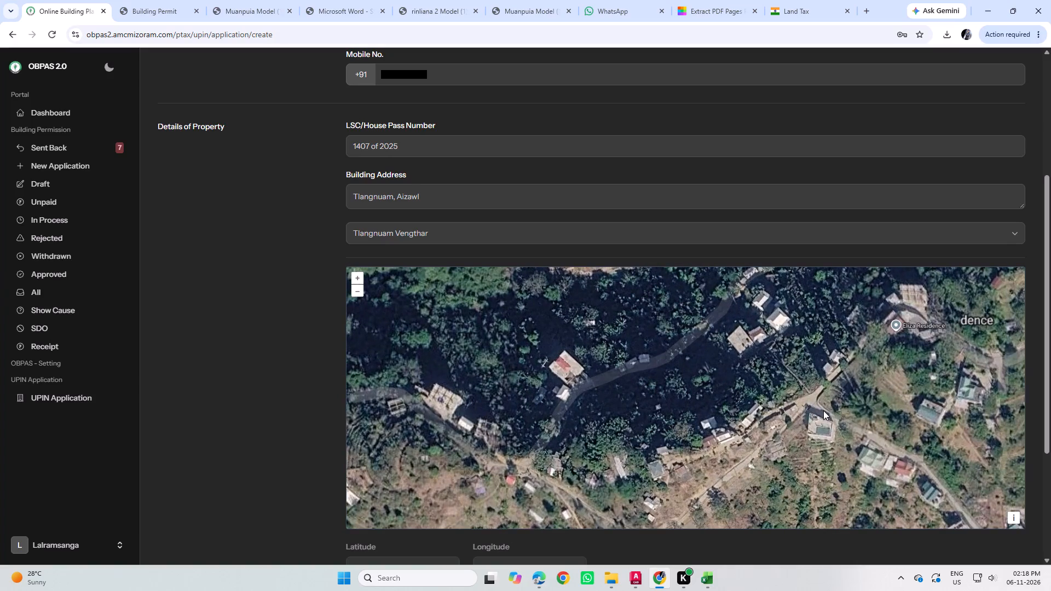
pyautogui.moveTo(754, 480); pyautogui.dragTo(896, 412)
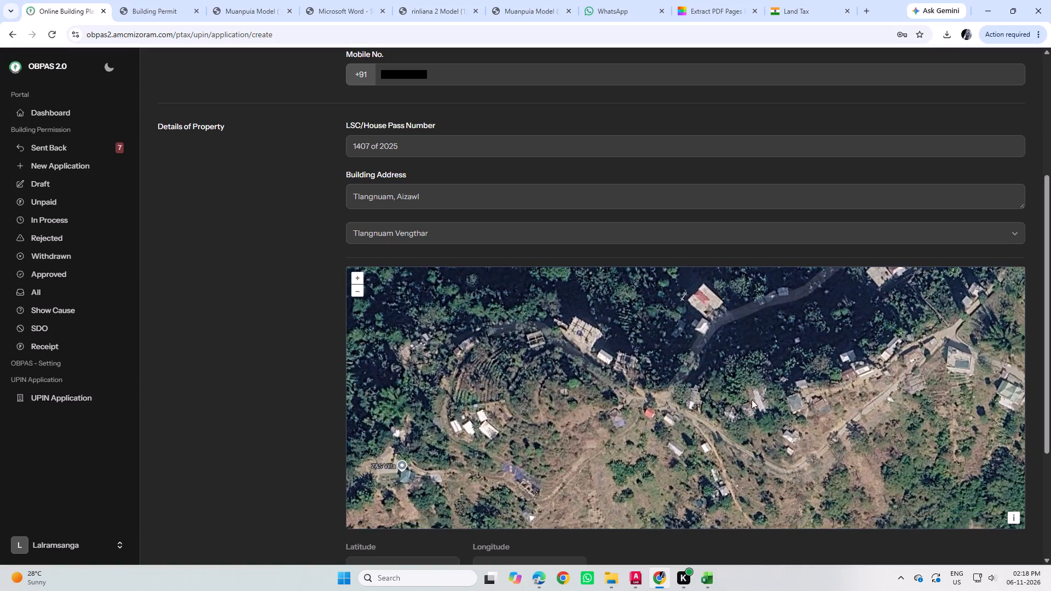
pyautogui.scroll(-1, 698, 387)
pyautogui.scroll(3, 605, 338)
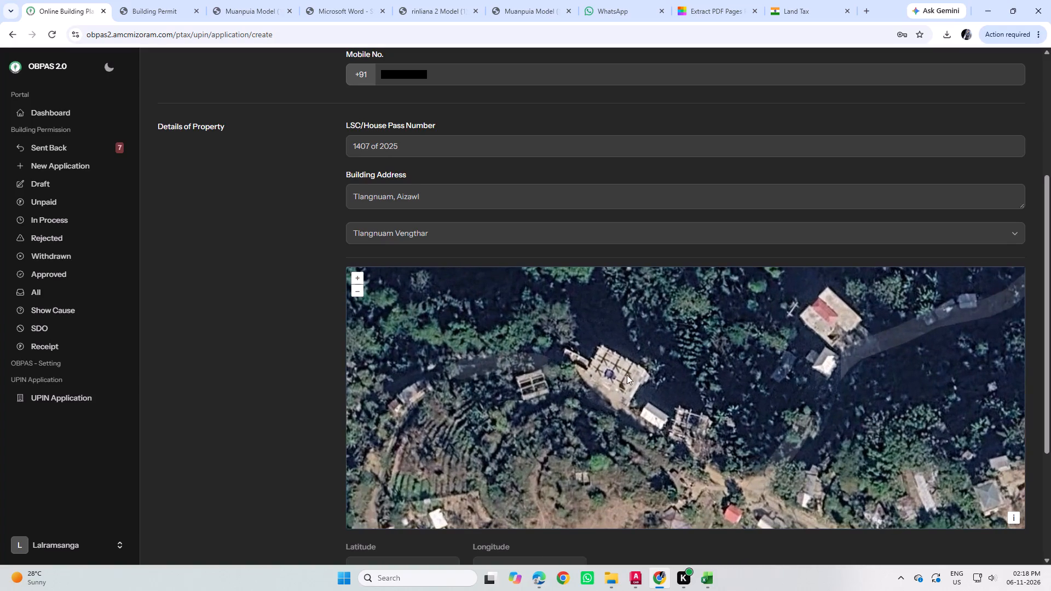
pyautogui.moveTo(516, 389); pyautogui.dragTo(670, 402)
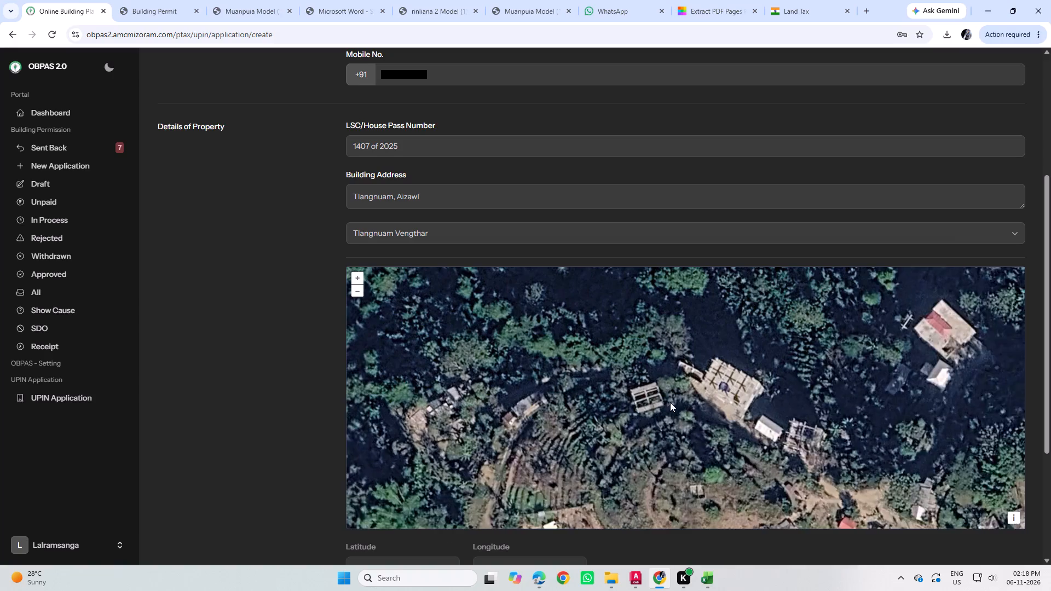
pyautogui.moveTo(670, 402); pyautogui.dragTo(675, 402)
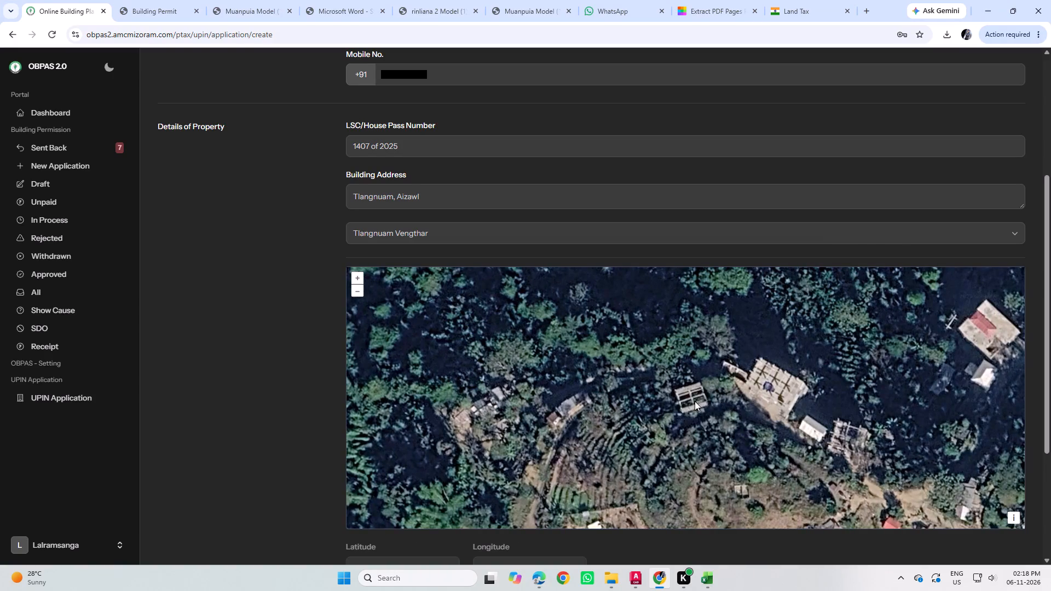
pyautogui.scroll(-2, 695, 401)
pyautogui.moveTo(751, 423); pyautogui.dragTo(718, 401)
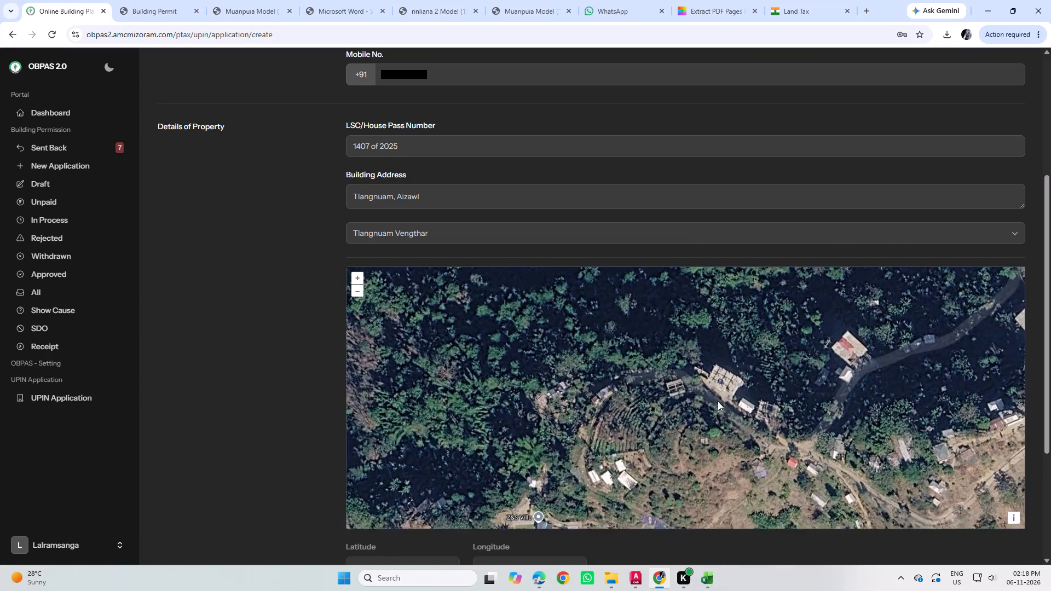
pyautogui.moveTo(718, 401); pyautogui.dragTo(675, 367)
pyautogui.moveTo(792, 401); pyautogui.dragTo(738, 376)
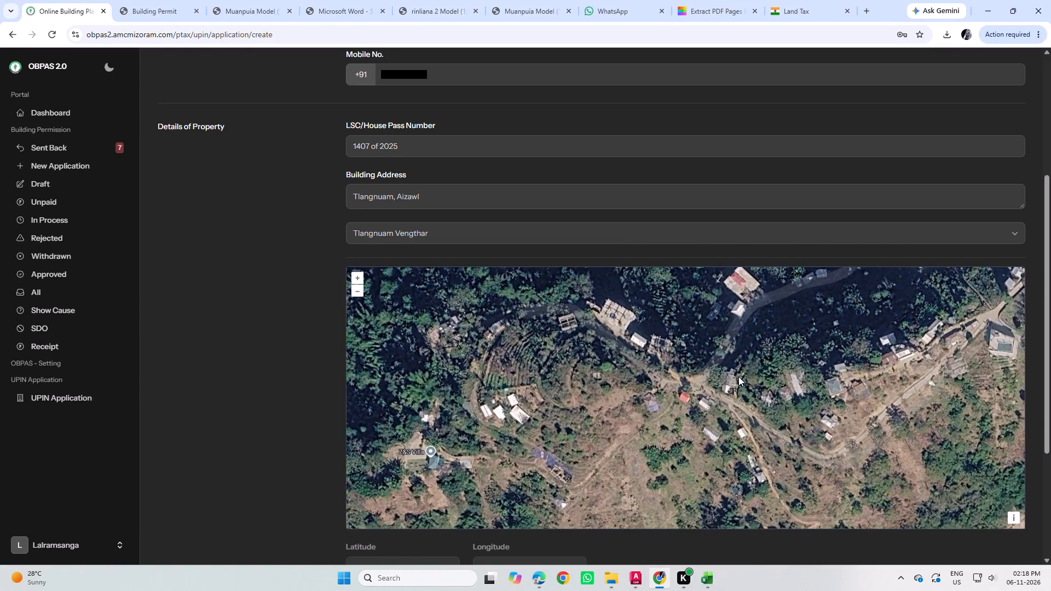
pyautogui.moveTo(738, 376); pyautogui.dragTo(803, 302)
# Examine the map from Z&S Villa east toward Tlangnuam Vengthar Thlanmual and back northeast past Eliza Residence to Faith Bakes for the property's location.
pyautogui.scroll(-3, 827, 385)
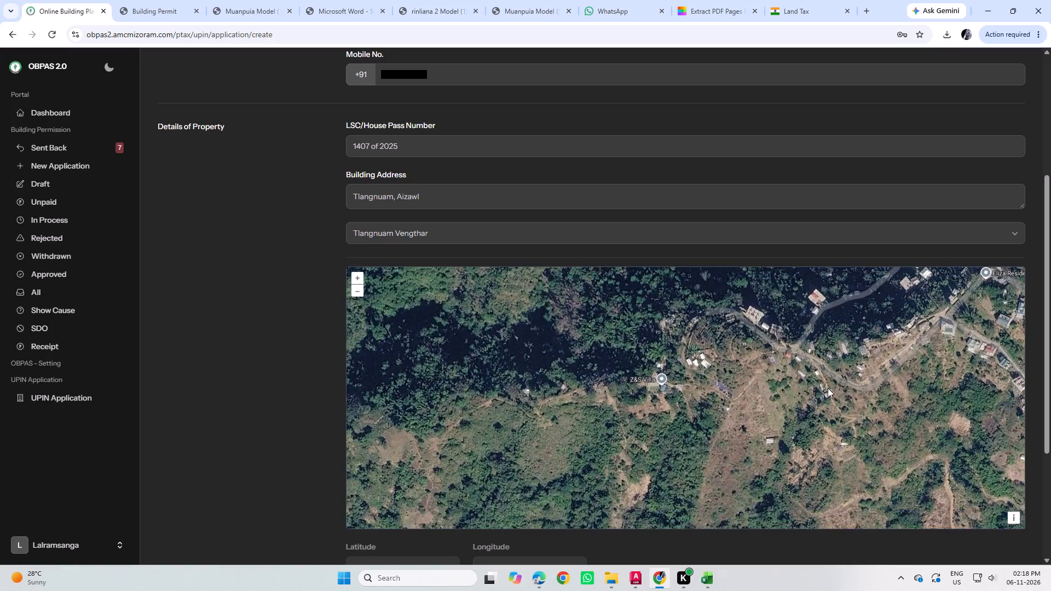
pyautogui.scroll(-2, 828, 388)
pyautogui.scroll(2, 854, 369)
pyautogui.moveTo(968, 382); pyautogui.dragTo(701, 405)
pyautogui.moveTo(890, 426); pyautogui.dragTo(830, 401)
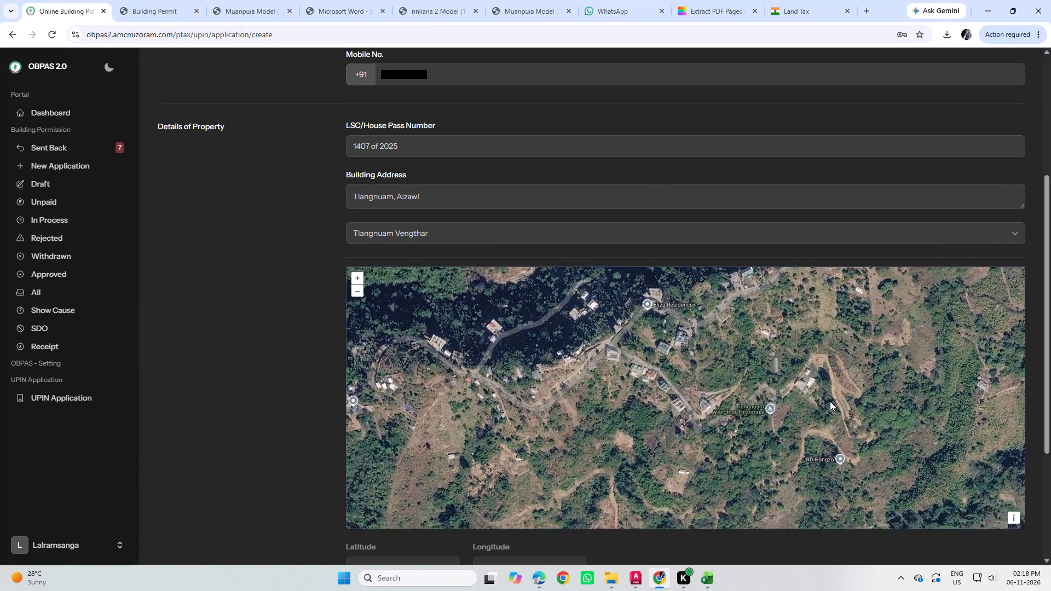
pyautogui.moveTo(830, 401); pyautogui.dragTo(987, 489)
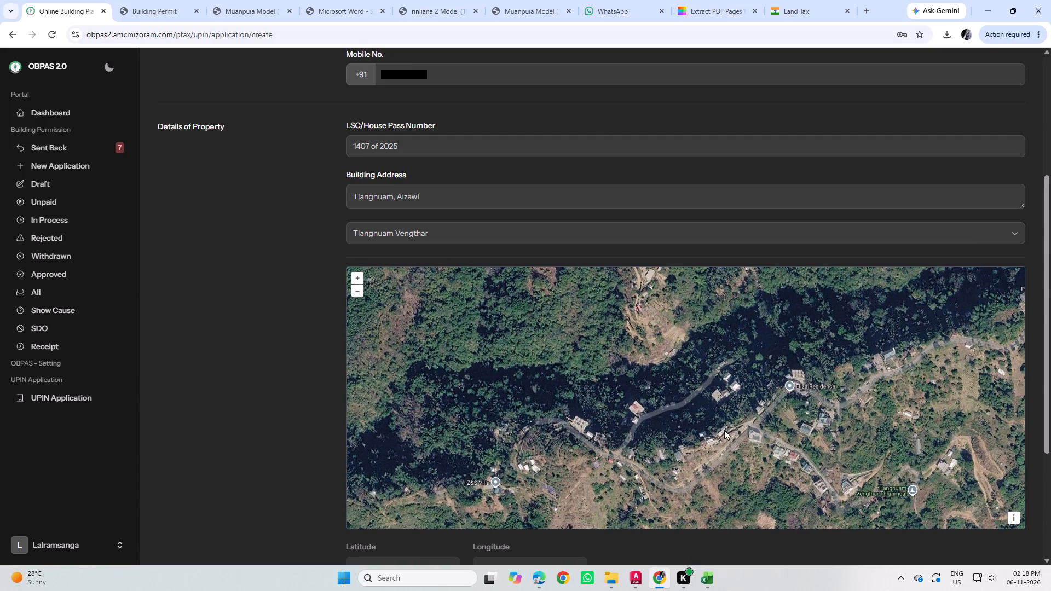
pyautogui.moveTo(934, 391); pyautogui.dragTo(670, 445)
pyautogui.moveTo(924, 339); pyautogui.dragTo(891, 381)
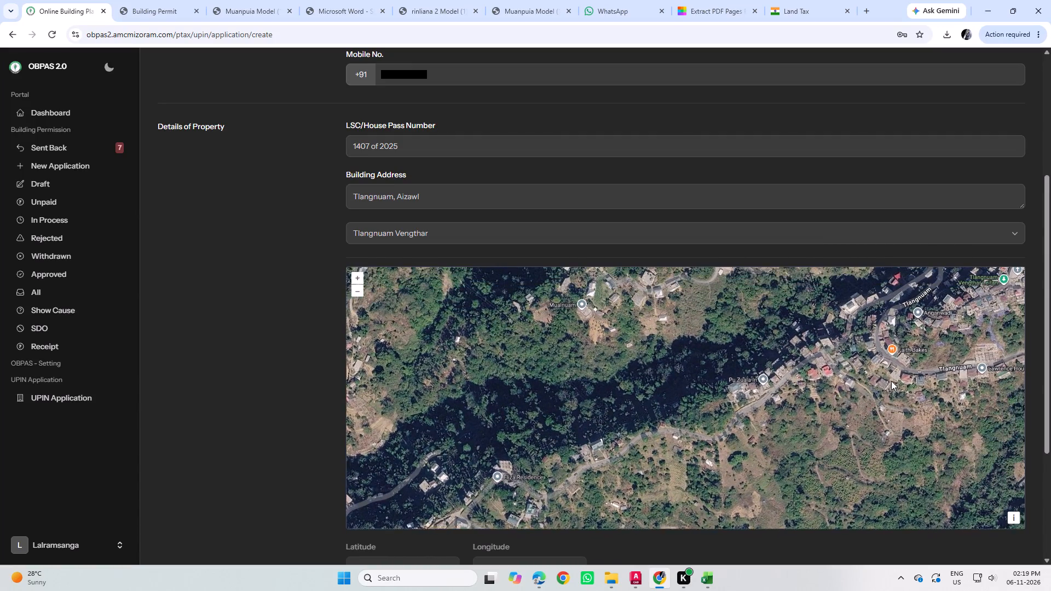
# Examine closely the houses and side road southwest of Faith Bakes on the Tlangnuam road for the property's location.
pyautogui.moveTo(891, 381); pyautogui.dragTo(889, 386)
pyautogui.scroll(2, 880, 380)
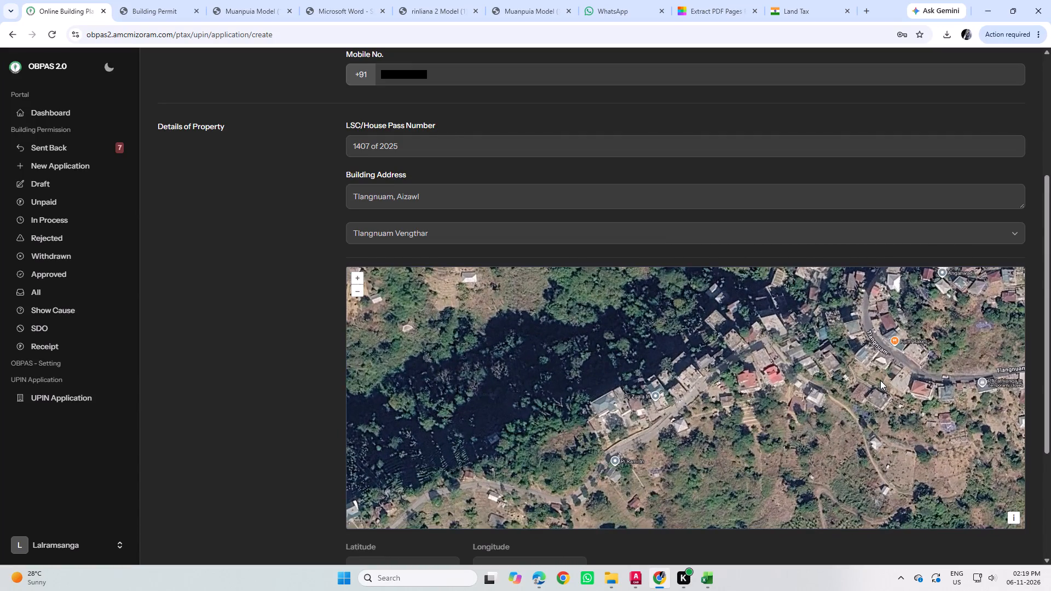
pyautogui.scroll(3, 951, 441)
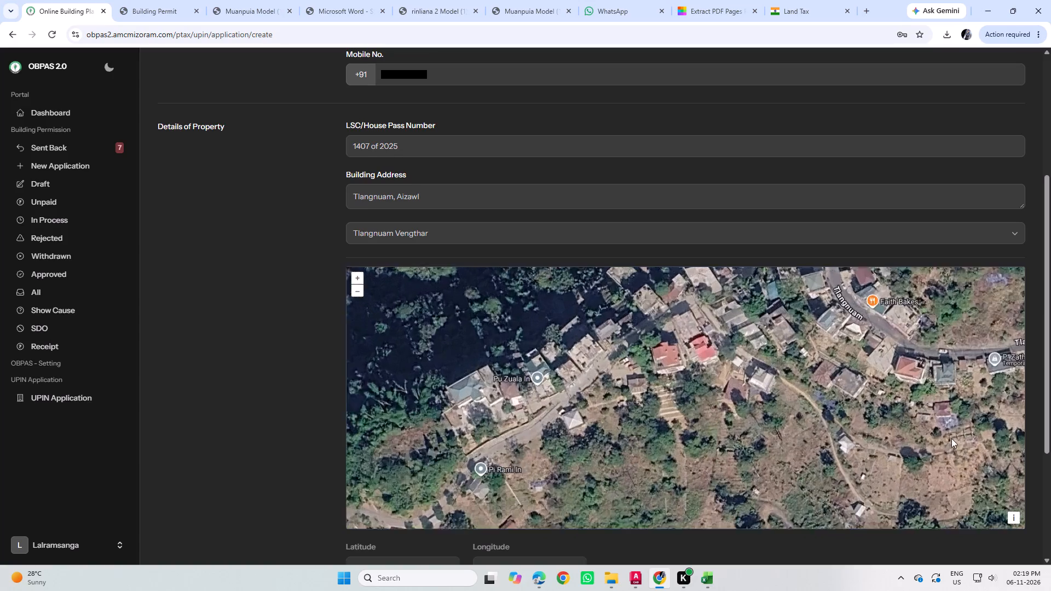
pyautogui.scroll(-3, 908, 416)
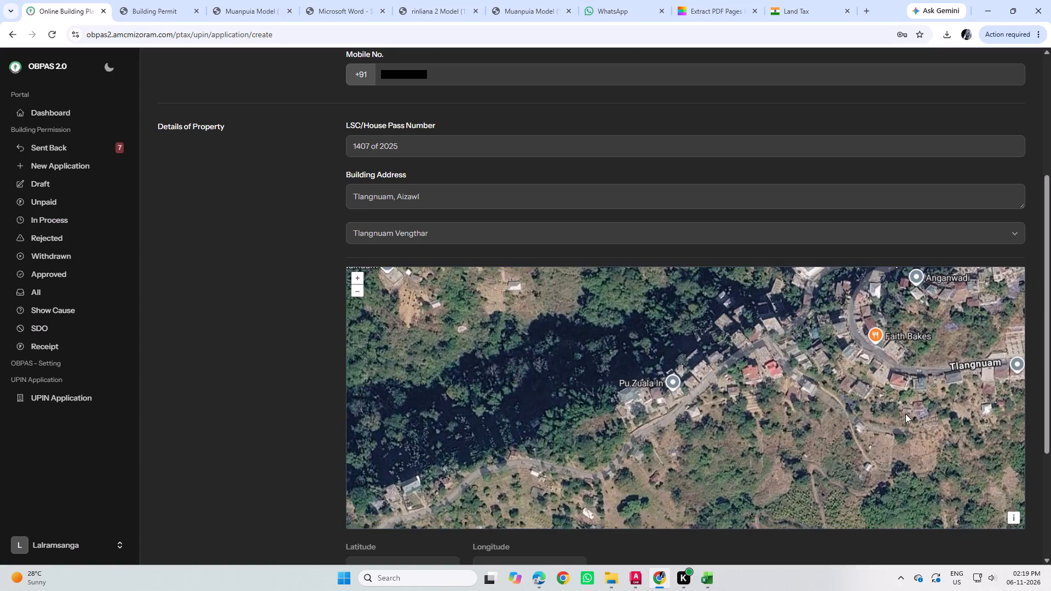
pyautogui.scroll(-3, 905, 414)
# Examine the map around Z&S Villa and the track running west of it for the property's location.
pyautogui.moveTo(577, 473); pyautogui.dragTo(868, 328)
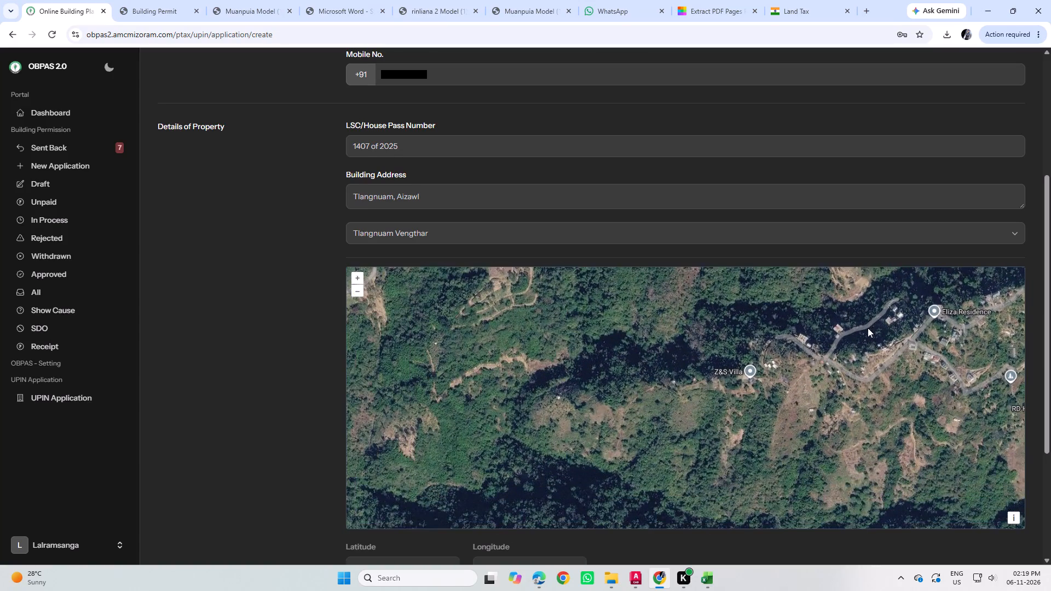
pyautogui.moveTo(868, 328); pyautogui.dragTo(870, 323)
pyautogui.scroll(3, 777, 340)
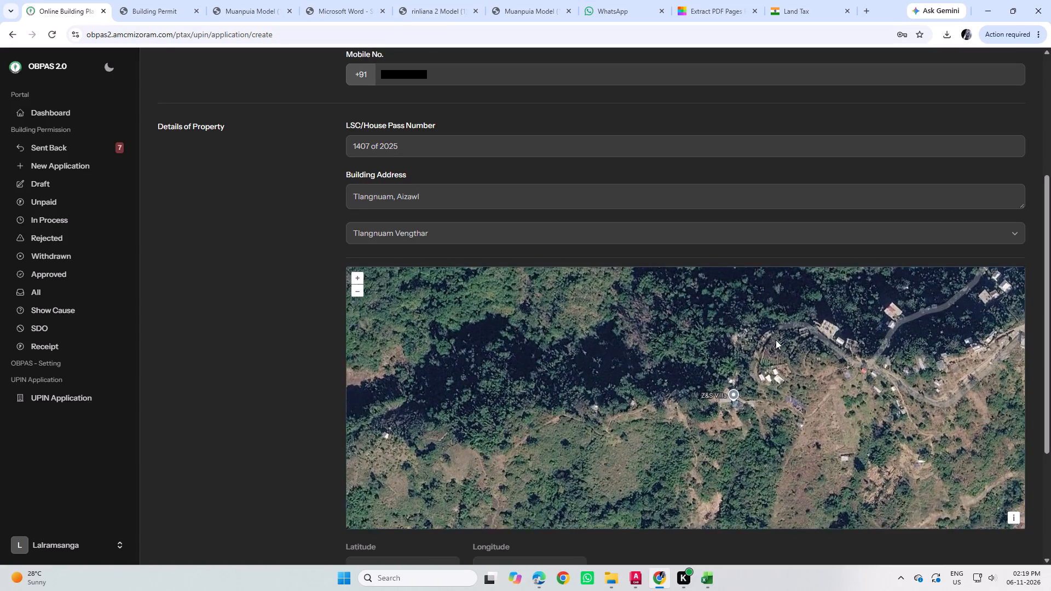
pyautogui.scroll(-1, 776, 340)
pyautogui.scroll(3, 694, 392)
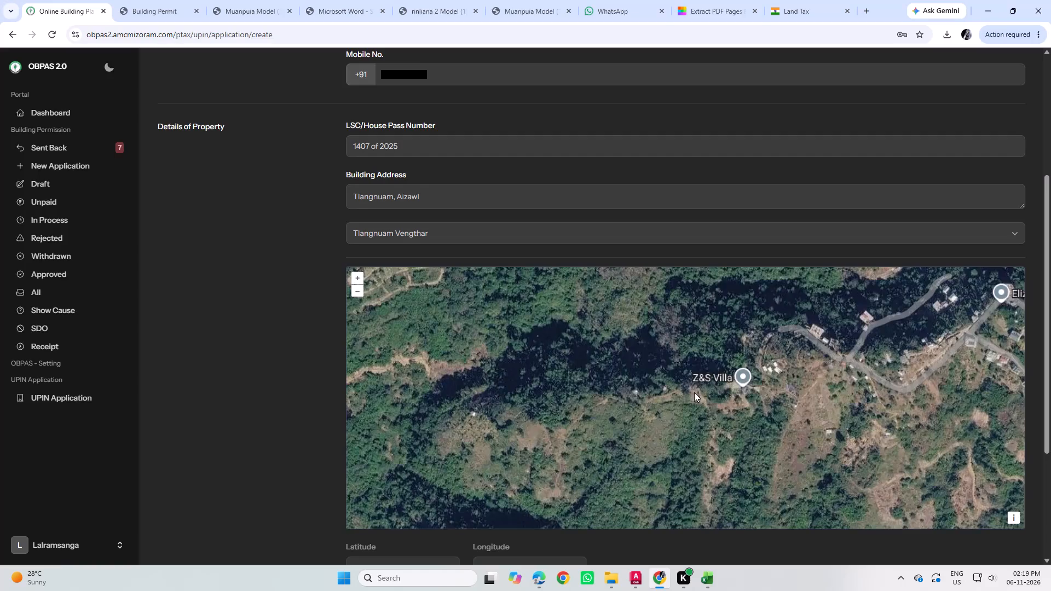
pyautogui.scroll(1, 694, 392)
pyautogui.scroll(1, 812, 384)
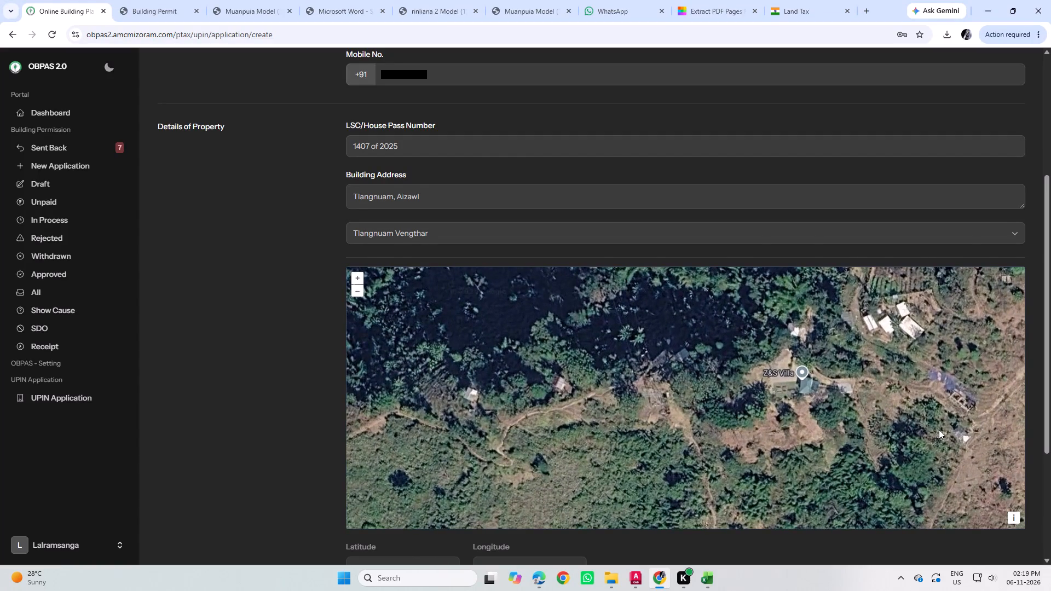
# Place the property's location marker on the small roadside building northeast of Z&S Villa, just west of the large pale-roofed building.
pyautogui.moveTo(939, 430); pyautogui.dragTo(826, 490)
pyautogui.moveTo(784, 325); pyautogui.dragTo(769, 470)
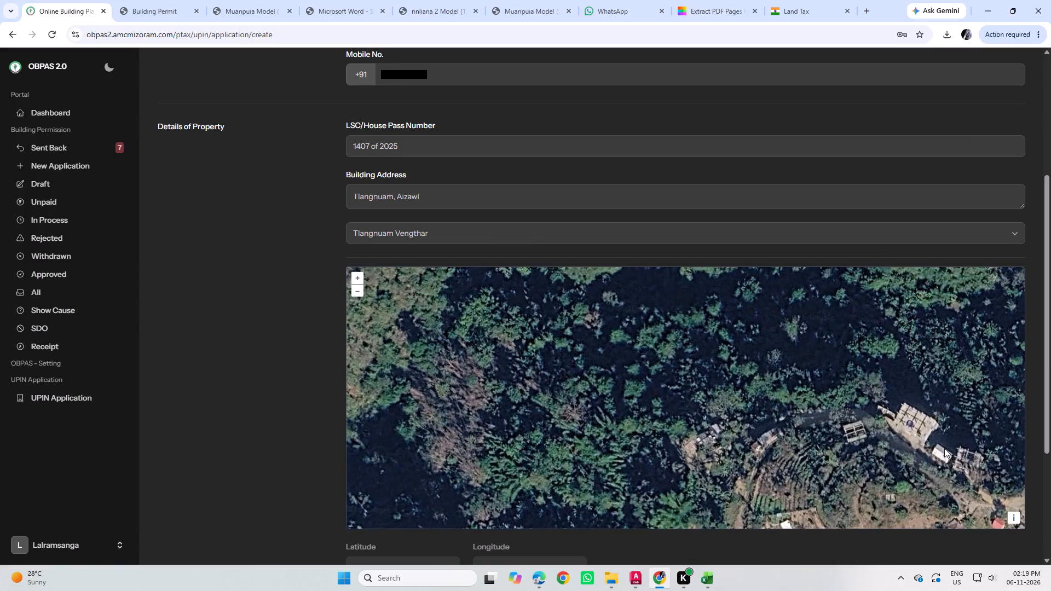
pyautogui.moveTo(944, 448); pyautogui.dragTo(786, 413)
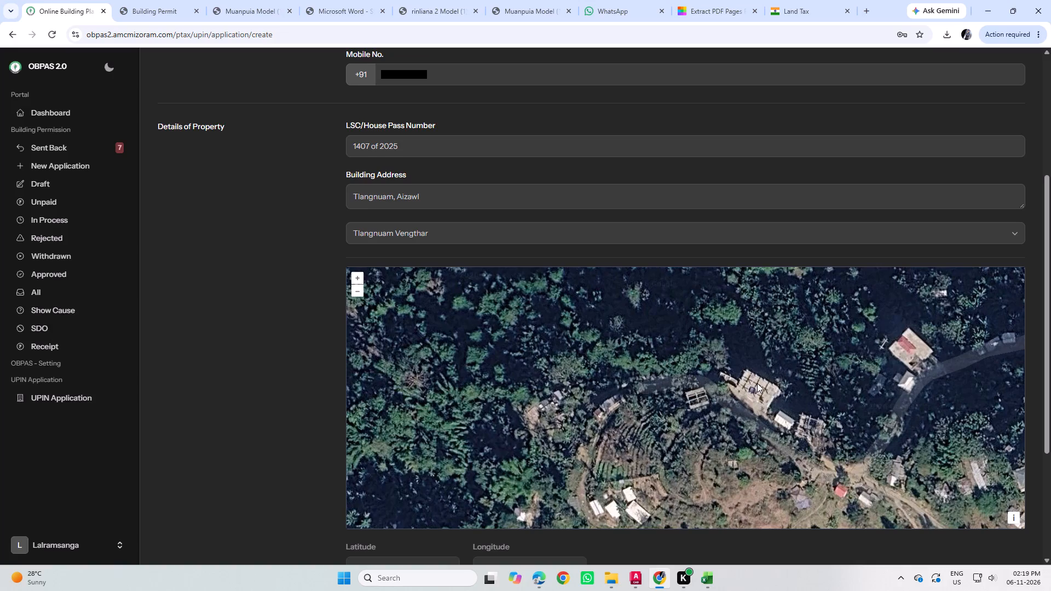
pyautogui.click(698, 397)
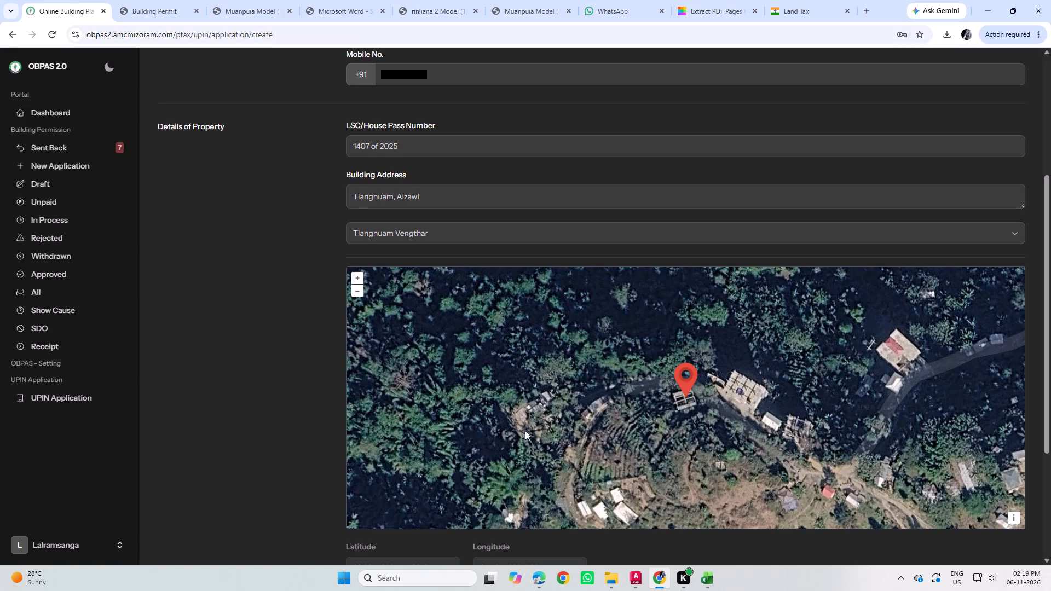
pyautogui.scroll(4, 268, 366)
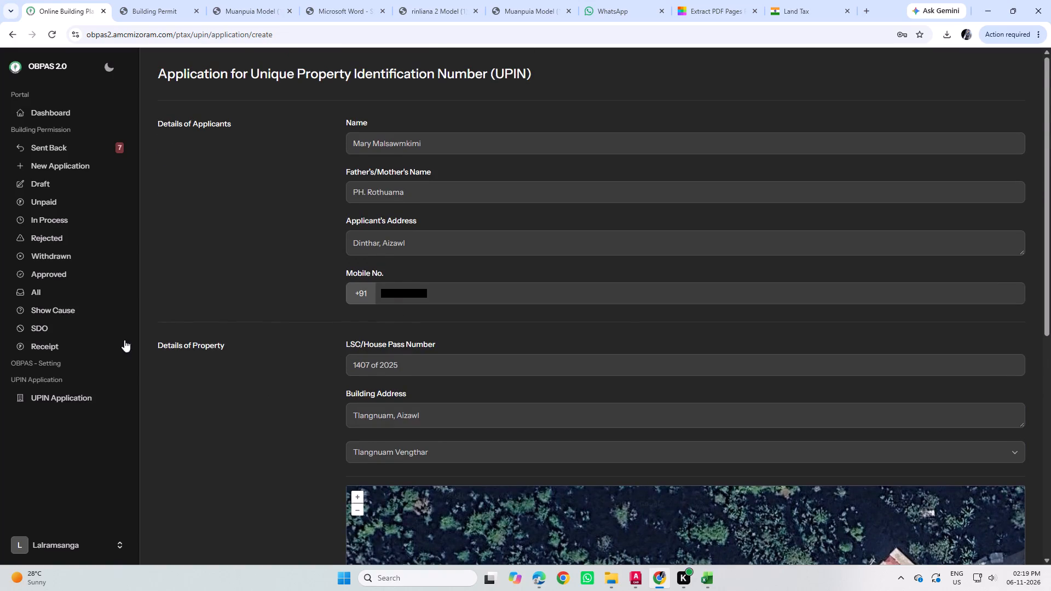
pyautogui.scroll(-1, 278, 341)
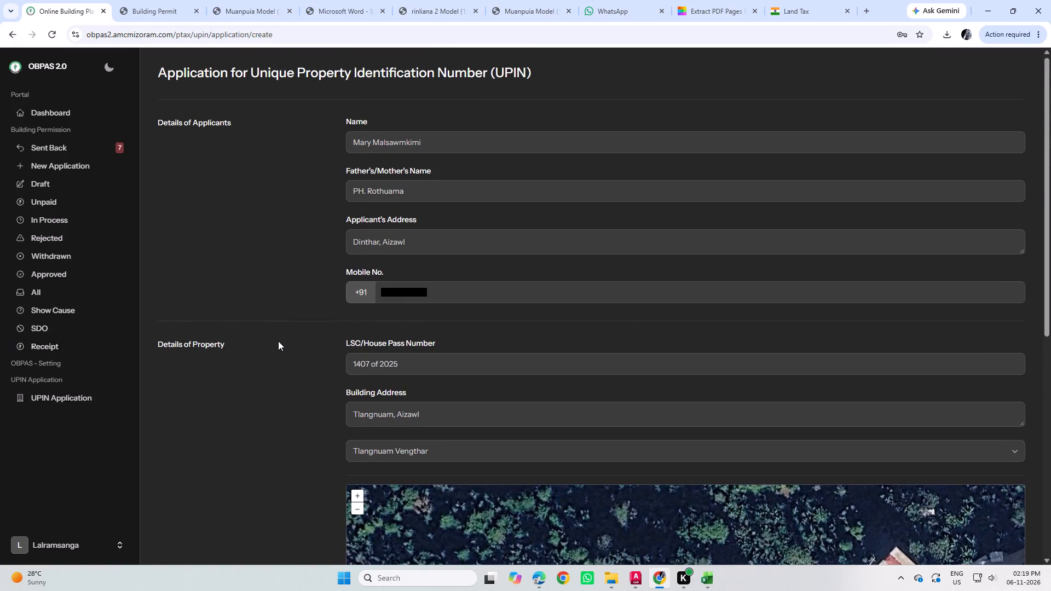
pyautogui.scroll(-10, 278, 341)
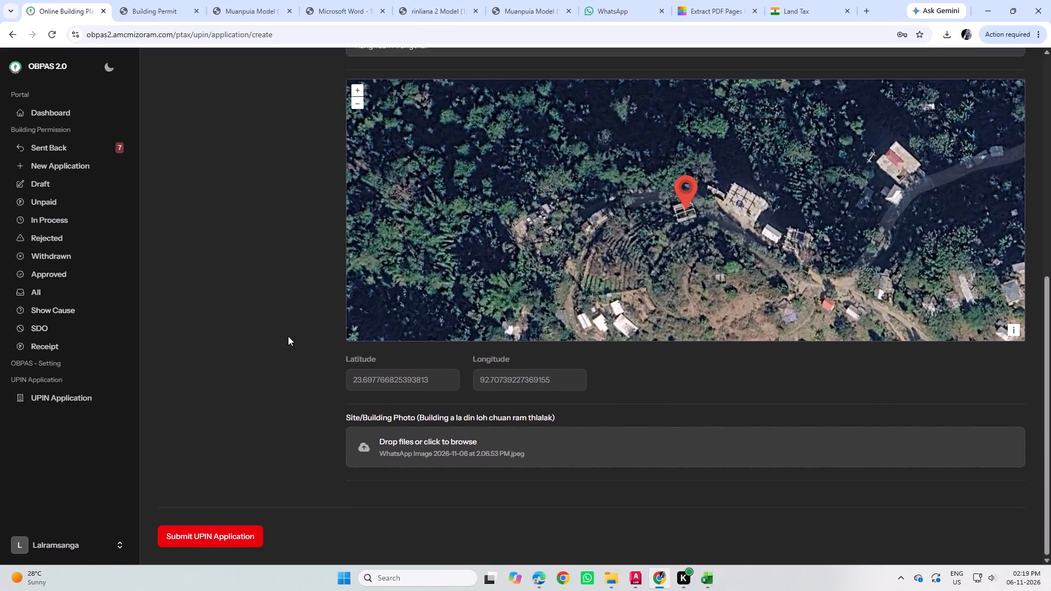
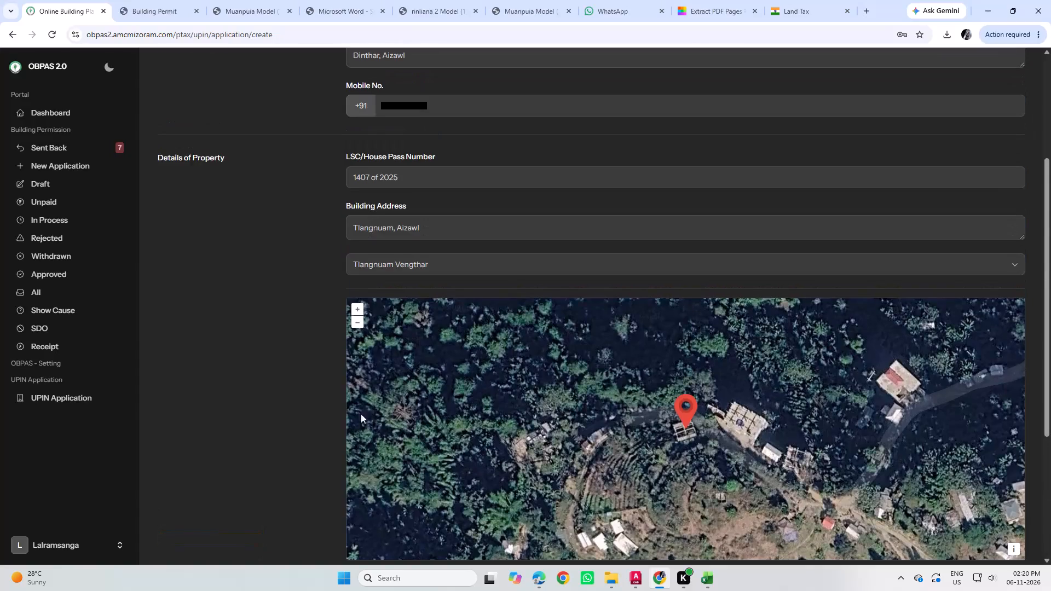
# Review the completed UPIN application form from applicant details to site photo and submit it.
pyautogui.scroll(3, 290, 406)
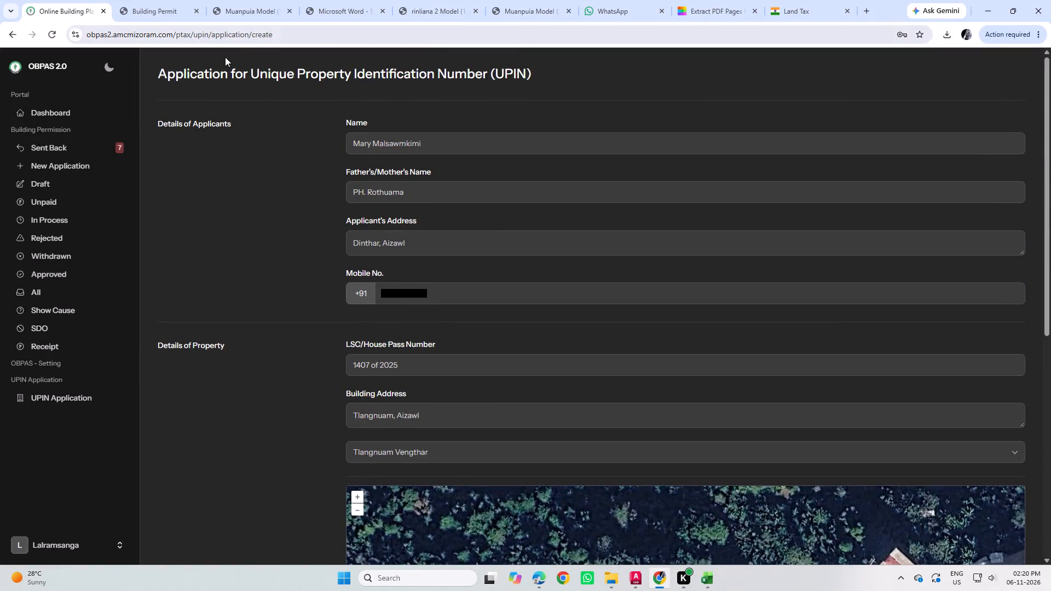
pyautogui.scroll(-8, 294, 289)
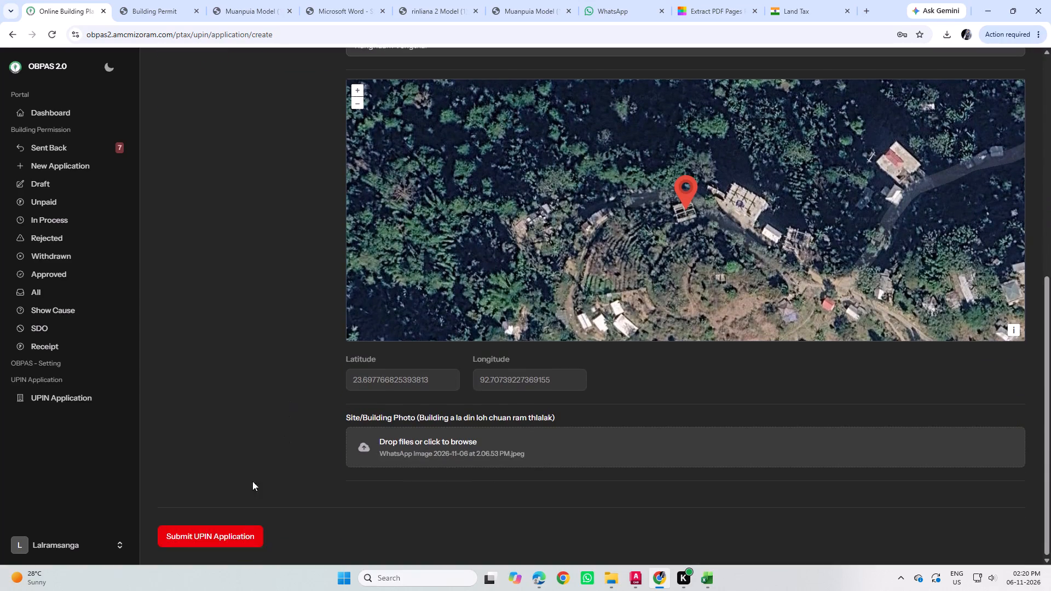
pyautogui.click(209, 537)
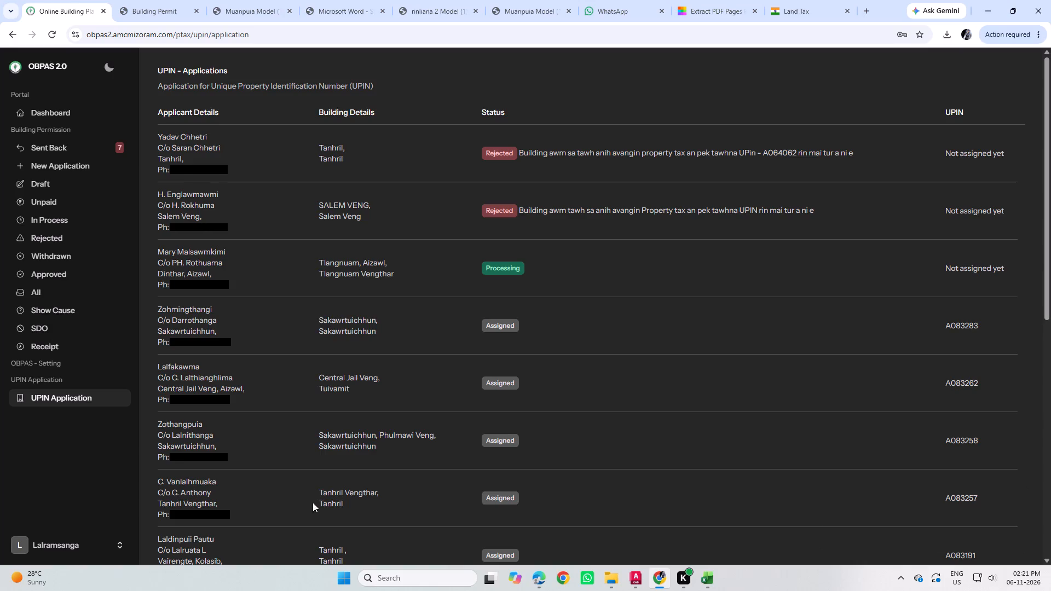
# Reload the UPIN applications list and open the list of building permissions sent back for correction.
pyautogui.click(55, 34)
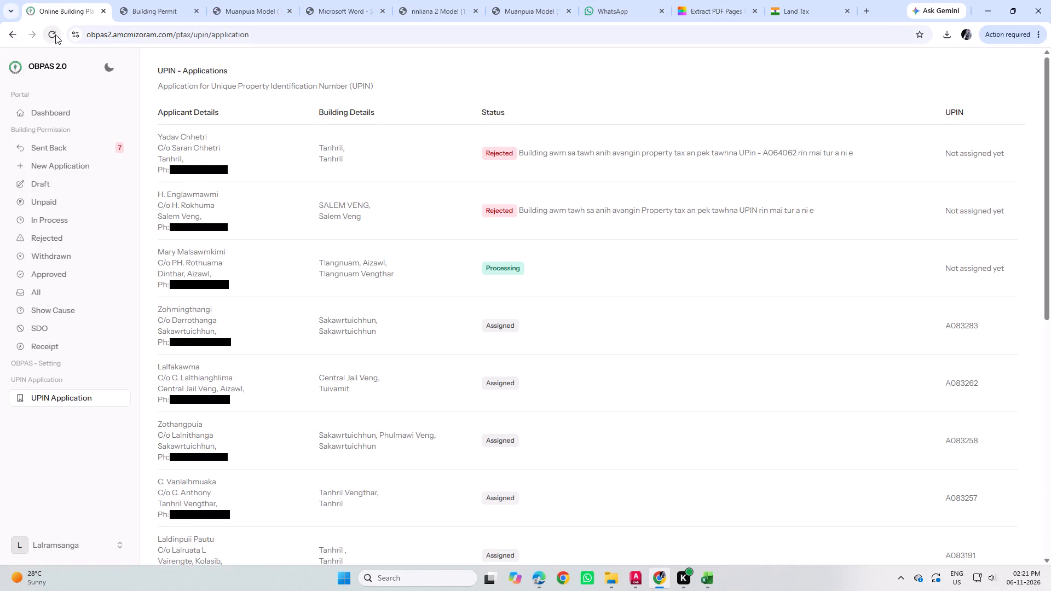
pyautogui.click(77, 155)
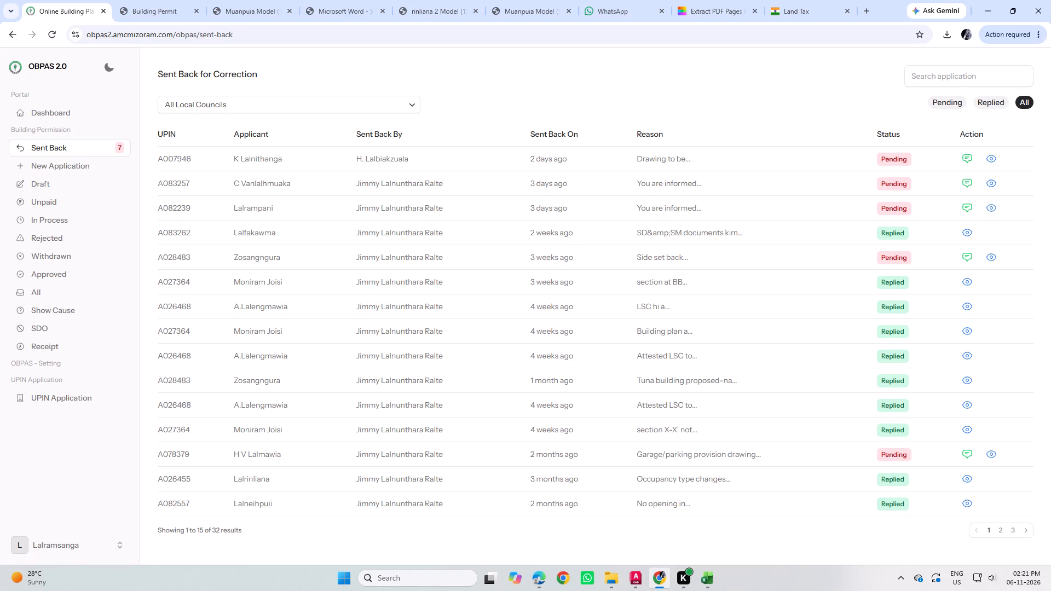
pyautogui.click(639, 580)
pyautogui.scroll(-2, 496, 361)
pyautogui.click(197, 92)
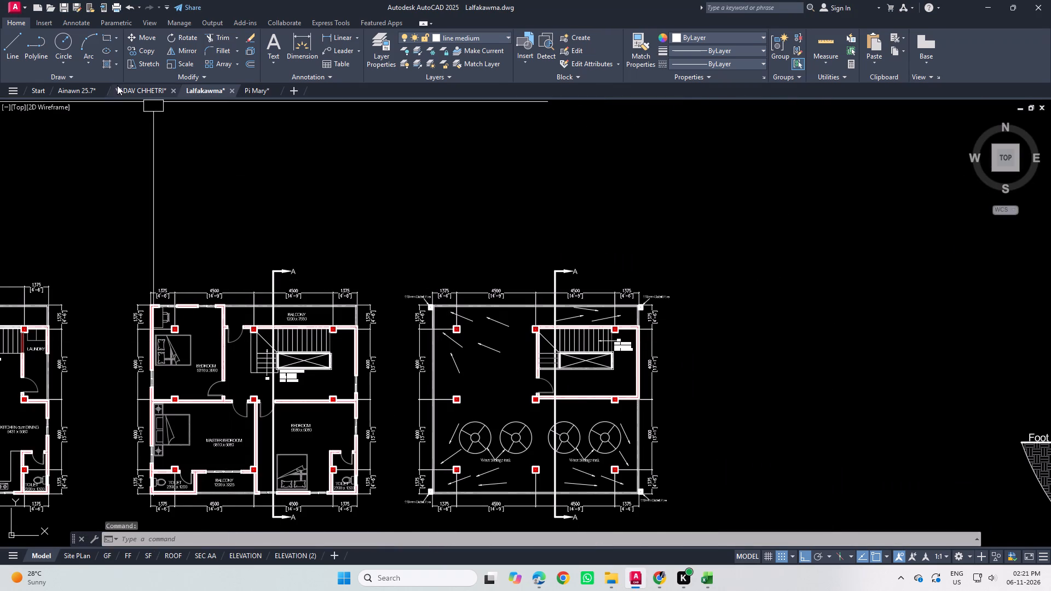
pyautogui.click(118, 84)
# In the Excel estimate workbook, fill the slab section's Ground Floor reference from C234 across to column F and down through row 247.
pyautogui.click(699, 583)
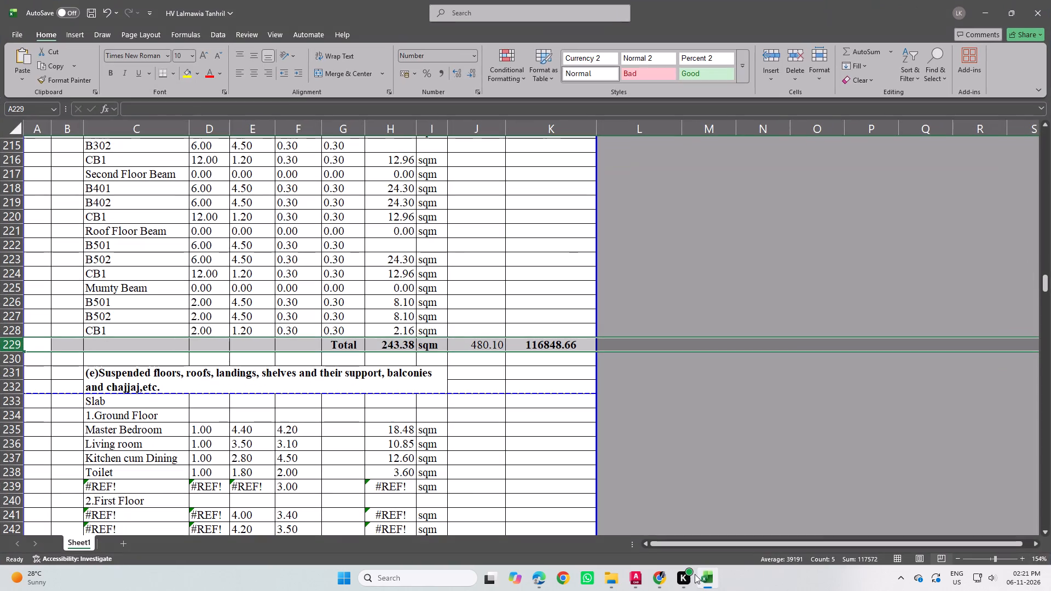
pyautogui.click(638, 449)
pyautogui.scroll(-2, 544, 452)
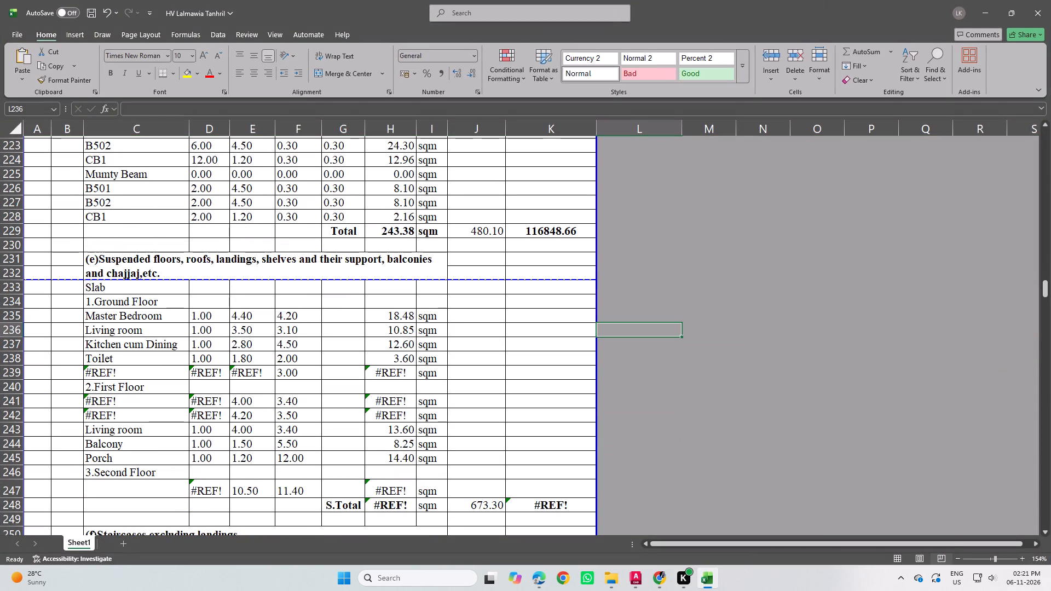
pyautogui.doubleClick(129, 299)
pyautogui.click(372, 326)
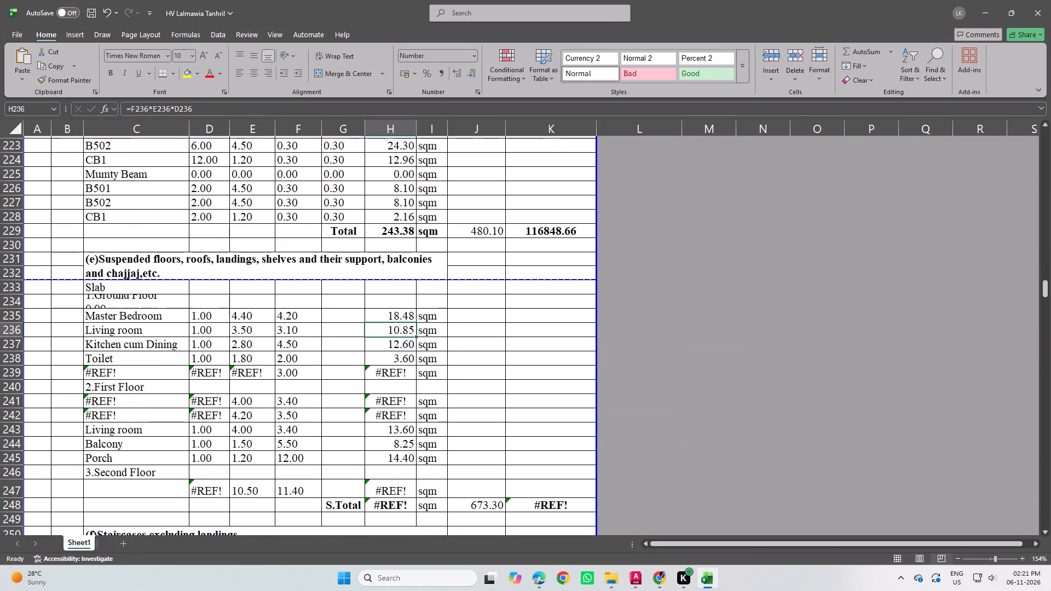
pyautogui.click(181, 302)
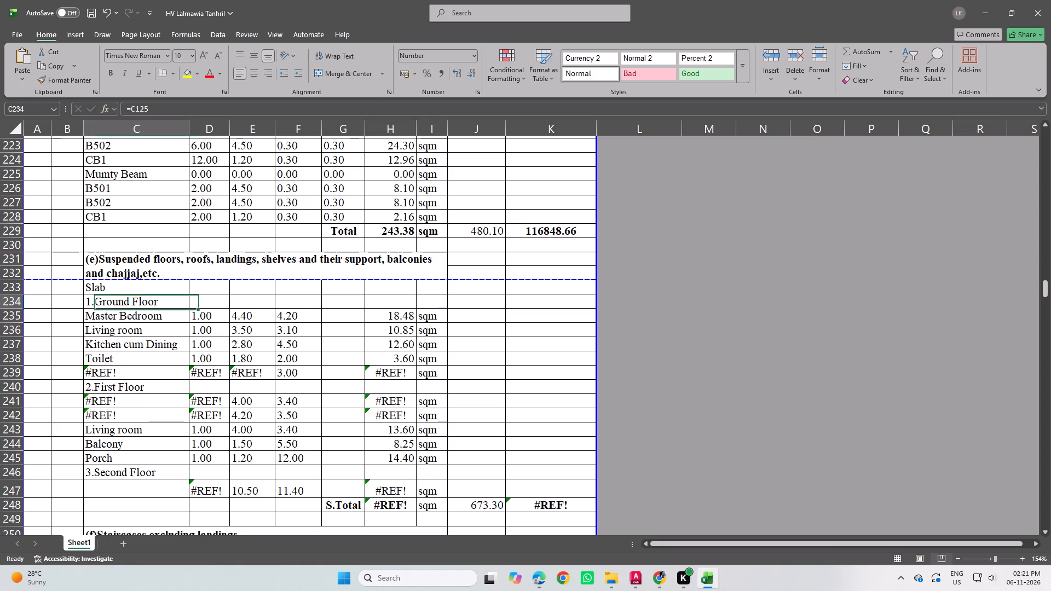
pyautogui.moveTo(190, 308); pyautogui.dragTo(322, 338)
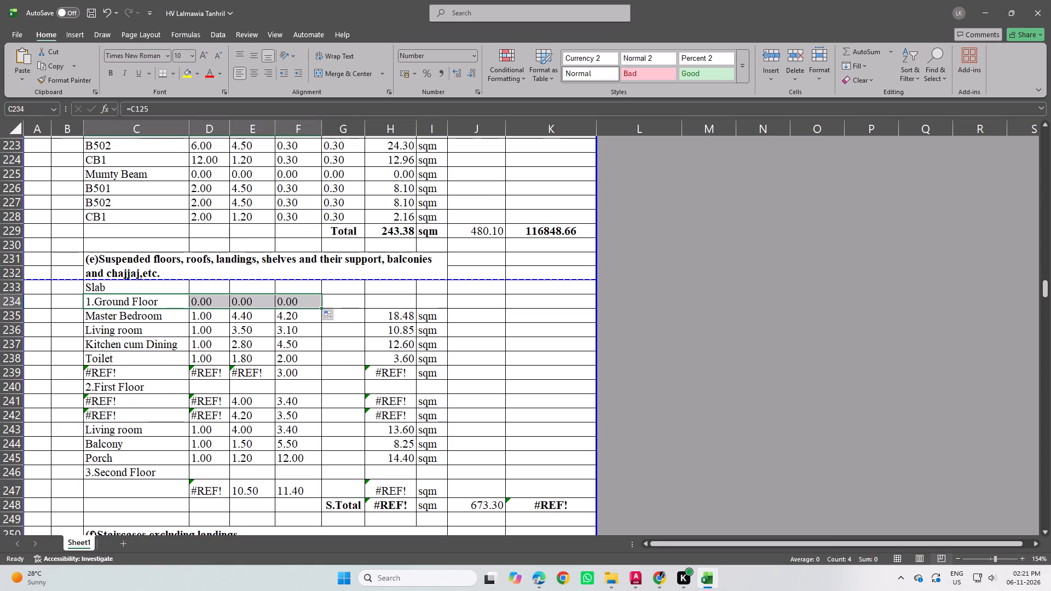
pyautogui.moveTo(320, 308); pyautogui.dragTo(300, 495)
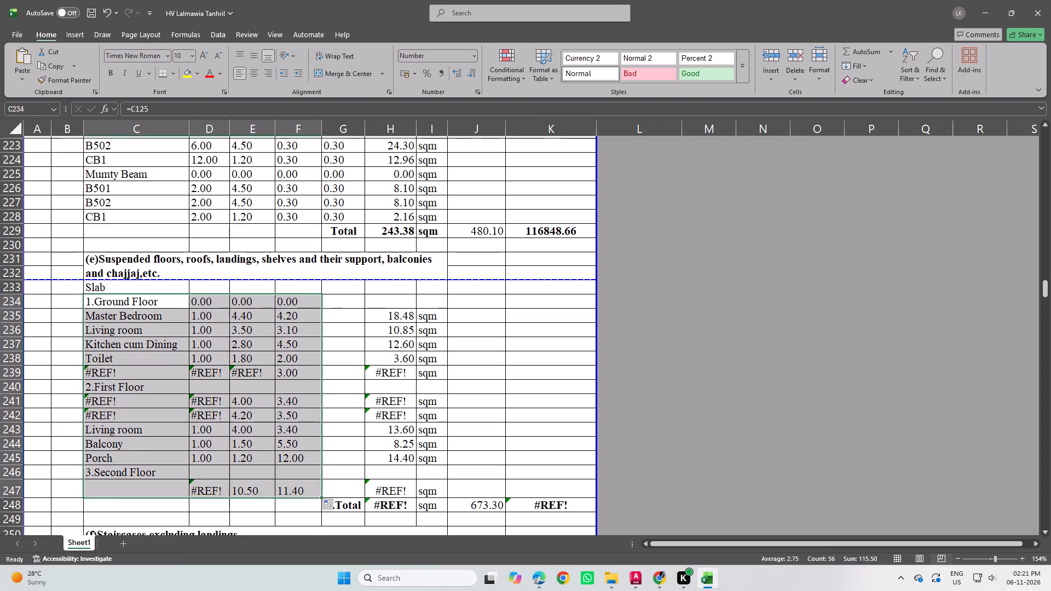
# Insert ten blank rows above the slab section's S.Total row.
pyautogui.scroll(-2, 178, 411)
pyautogui.moveTo(16, 390); pyautogui.dragTo(36, 468)
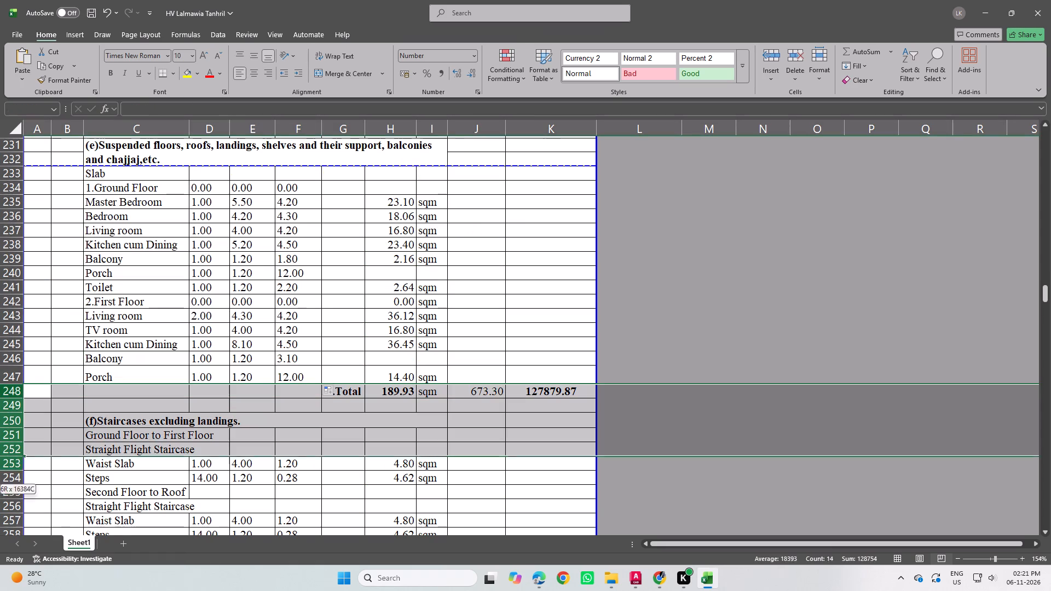
pyautogui.moveTo(36, 468); pyautogui.dragTo(43, 526)
pyautogui.rightClick(37, 467)
pyautogui.click(66, 292)
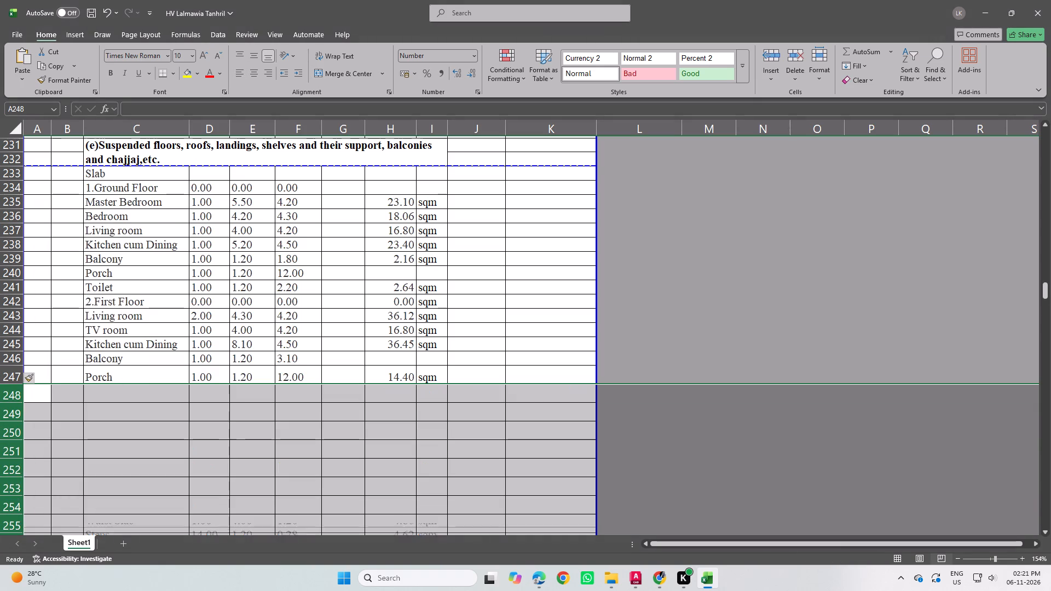
# Fill the Porch row references in C247:F247 down through row 257.
pyautogui.click(90, 188)
pyautogui.moveTo(98, 380); pyautogui.dragTo(319, 387)
pyautogui.moveTo(151, 377); pyautogui.dragTo(299, 383)
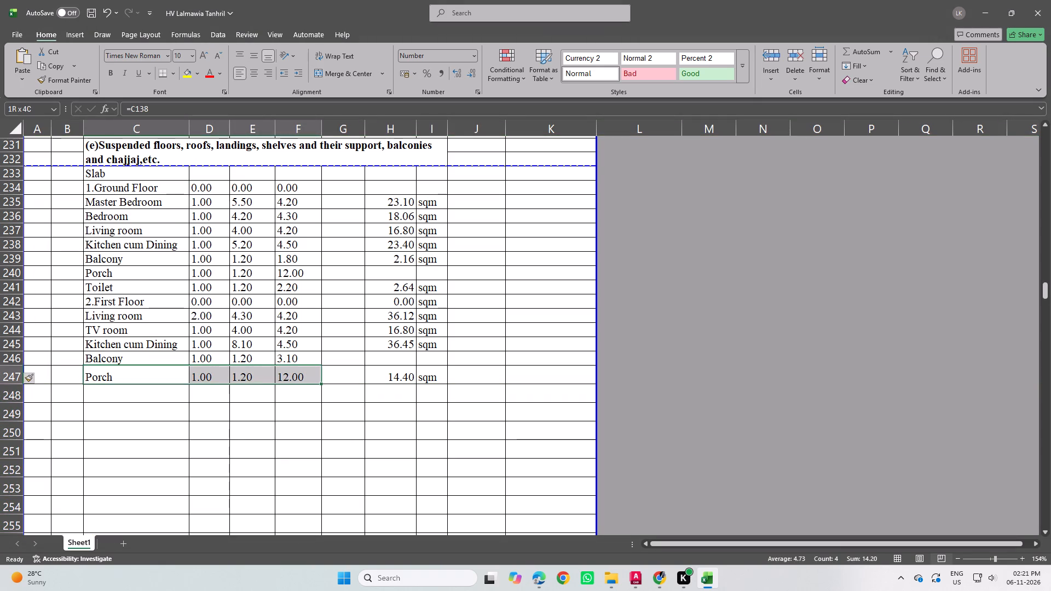
pyautogui.moveTo(299, 383); pyautogui.dragTo(299, 383)
pyautogui.moveTo(322, 384); pyautogui.dragTo(318, 557)
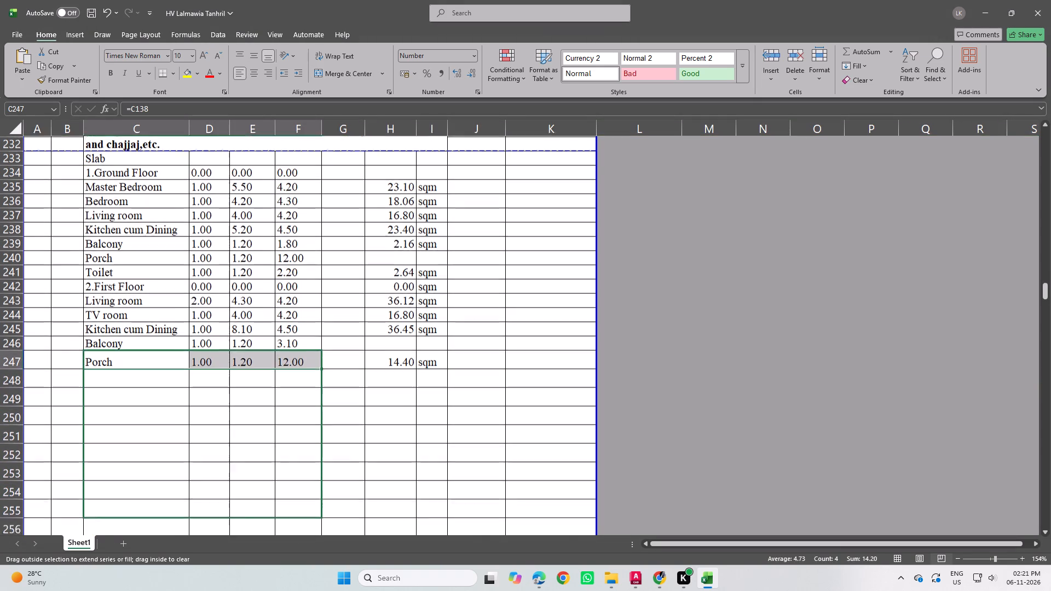
pyautogui.moveTo(318, 557); pyautogui.dragTo(311, 424)
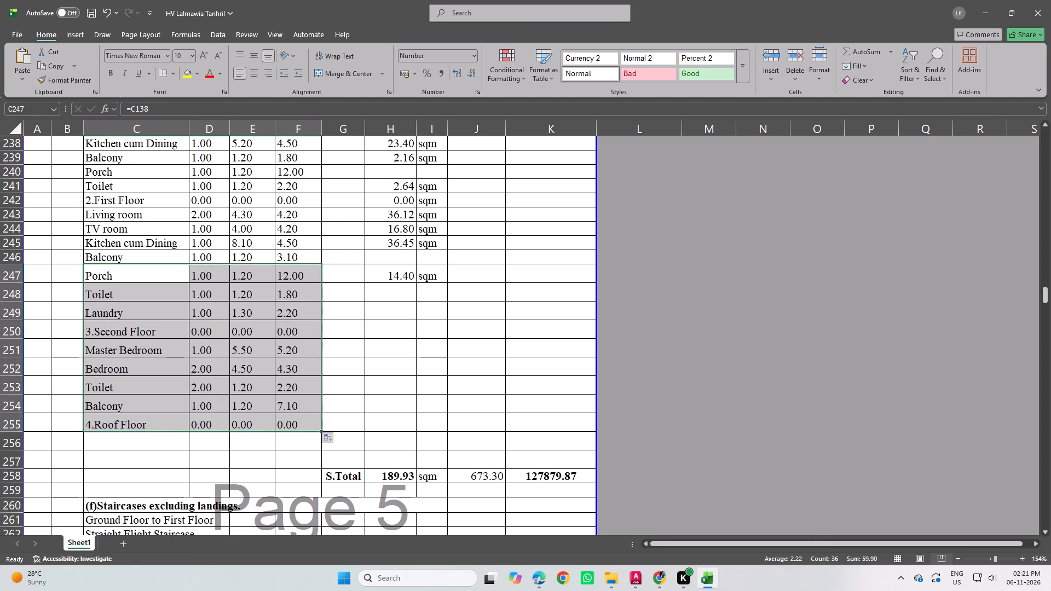
pyautogui.moveTo(320, 430); pyautogui.dragTo(320, 454)
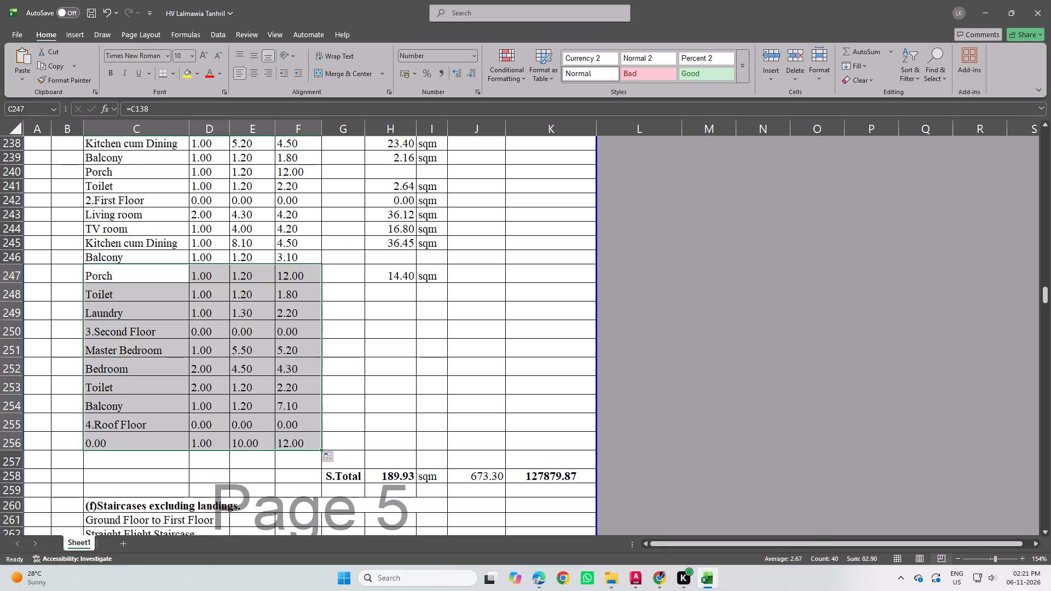
pyautogui.moveTo(320, 450); pyautogui.dragTo(320, 465)
# Insert three more blank rows below the 5.Mumty row, above S.Total.
pyautogui.scroll(-1, 236, 471)
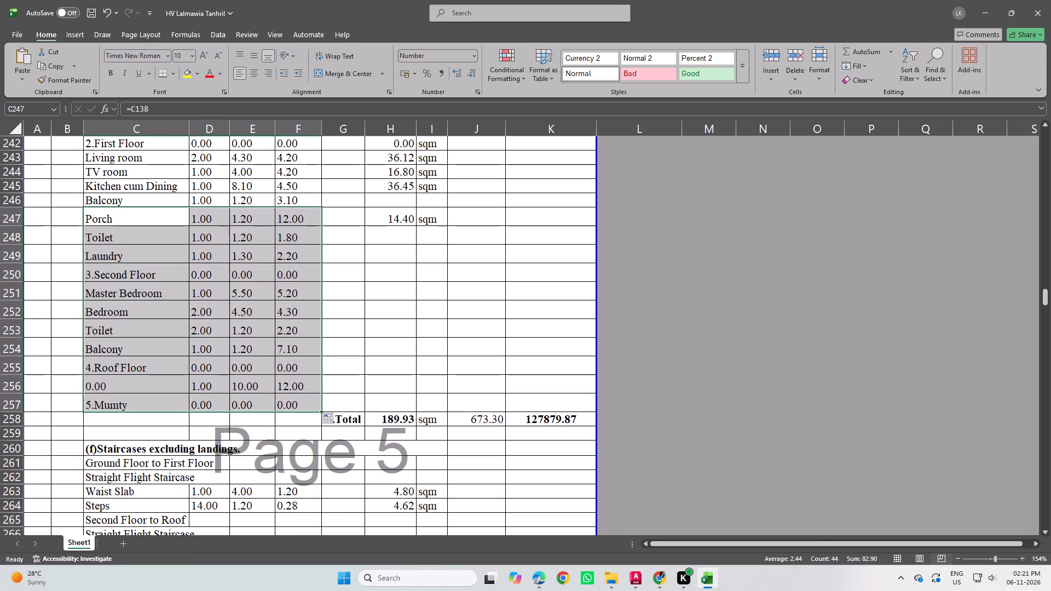
pyautogui.moveTo(16, 420); pyautogui.dragTo(21, 447)
pyautogui.rightClick(23, 446)
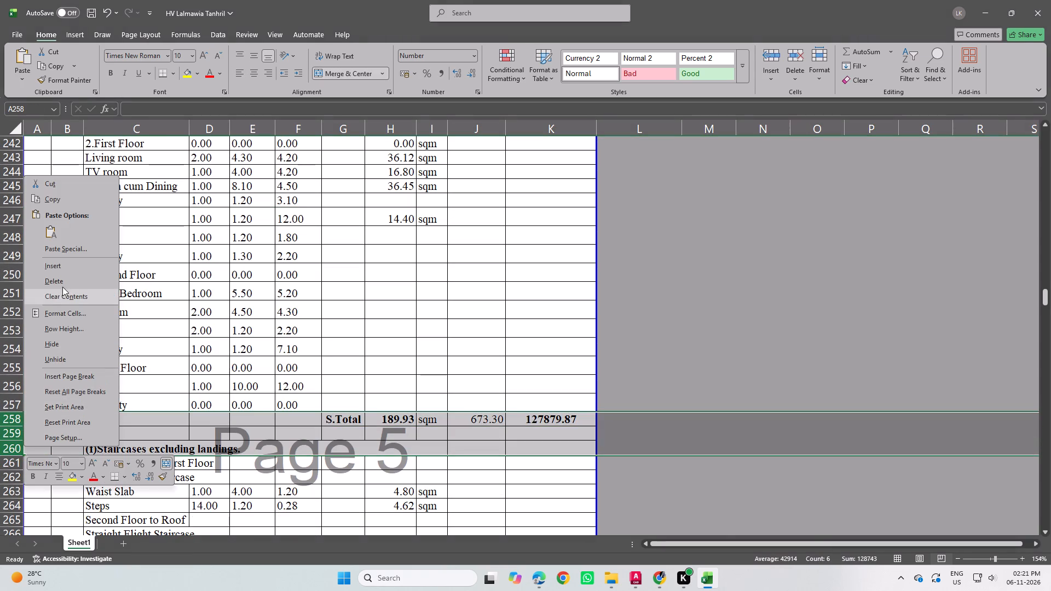
pyautogui.click(63, 268)
# Fill the 5.Mumty row references in C257:F257 down through row 259.
pyautogui.moveTo(102, 399); pyautogui.dragTo(289, 402)
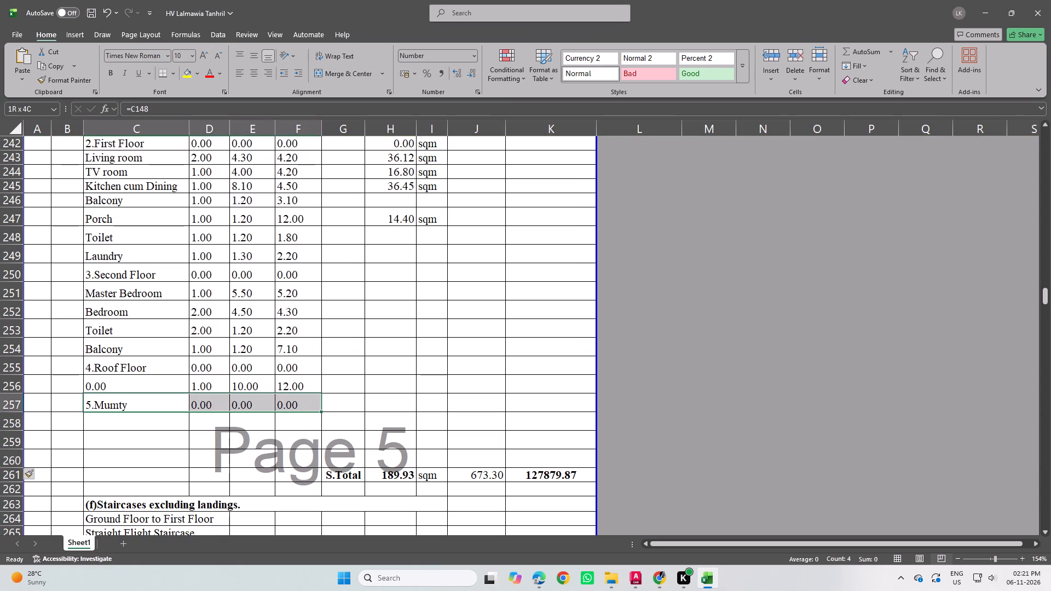
pyautogui.moveTo(289, 402); pyautogui.dragTo(291, 403)
pyautogui.moveTo(322, 411); pyautogui.dragTo(321, 455)
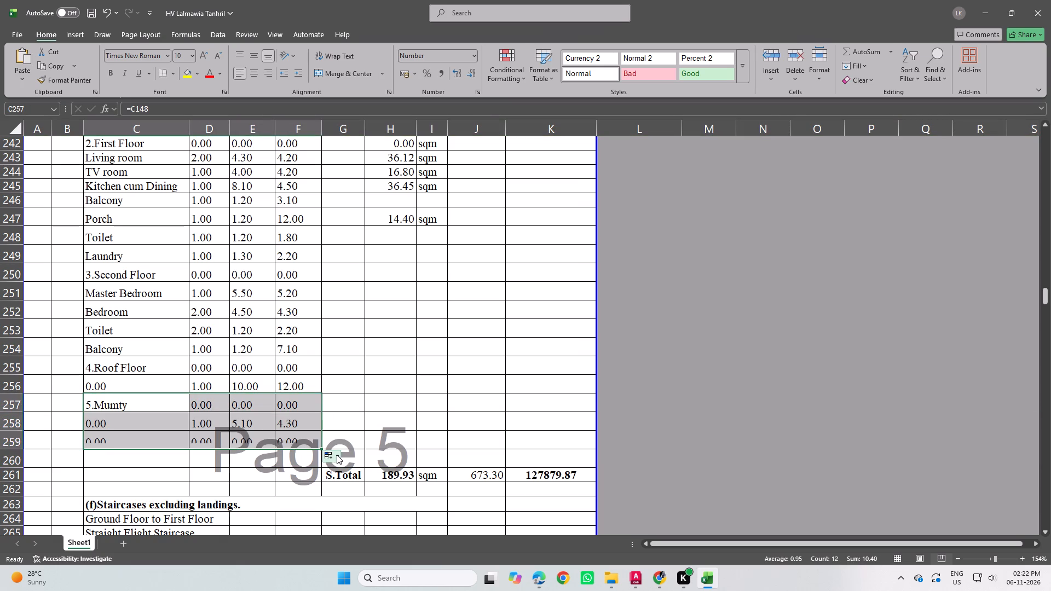
# Delete the surplus rows 259 and 260 above S.Total.
pyautogui.moveTo(9, 438); pyautogui.dragTo(12, 459)
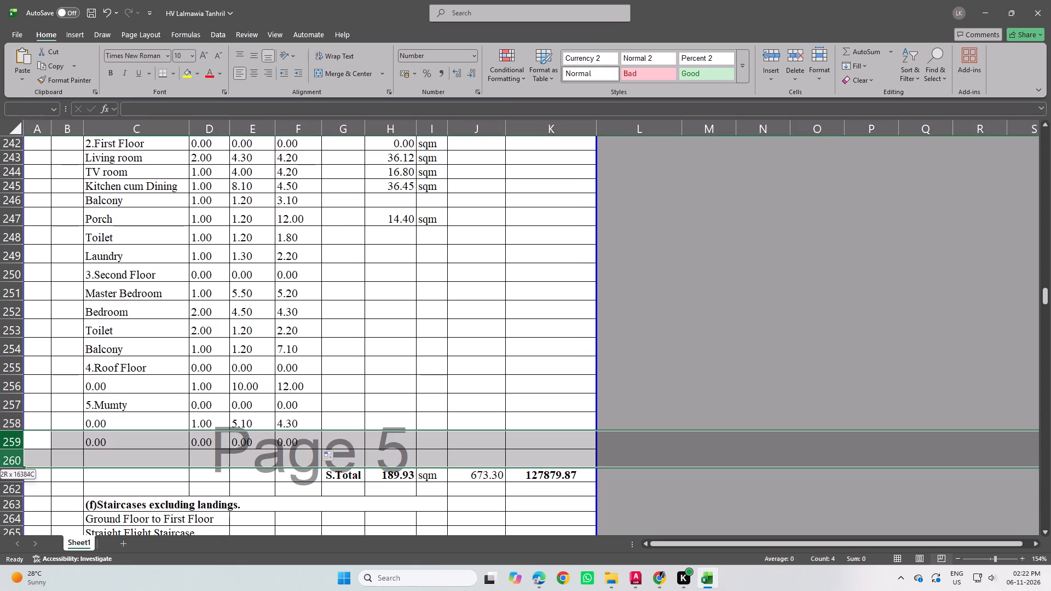
pyautogui.moveTo(12, 459); pyautogui.dragTo(14, 461)
pyautogui.rightClick(14, 461)
pyautogui.click(65, 294)
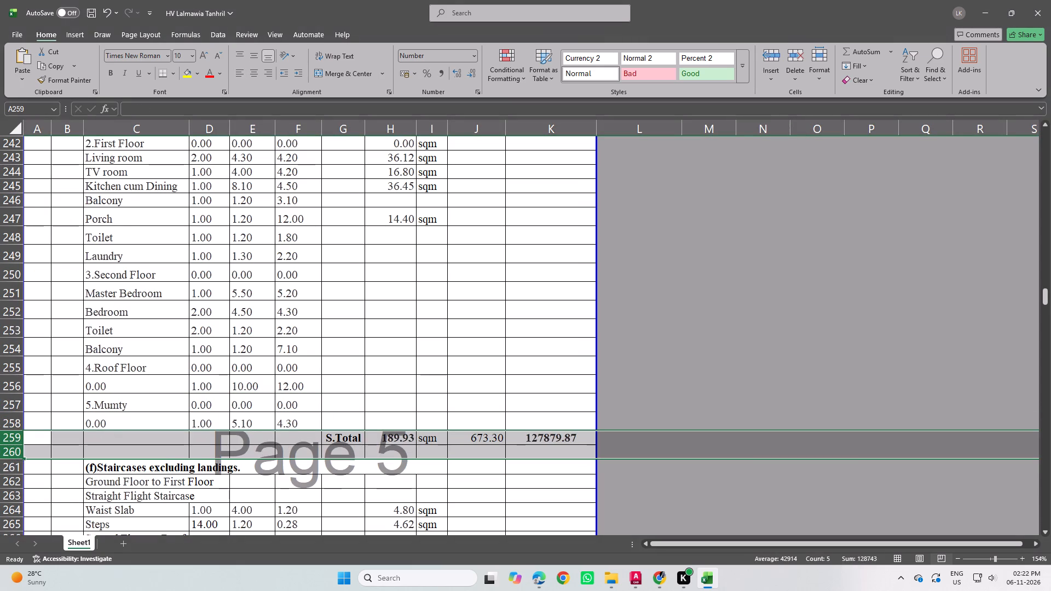
# Clear the 0.00 label in C258 beneath the 5.Mumty heading.
pyautogui.click(136, 423)
pyautogui.press('Delete')
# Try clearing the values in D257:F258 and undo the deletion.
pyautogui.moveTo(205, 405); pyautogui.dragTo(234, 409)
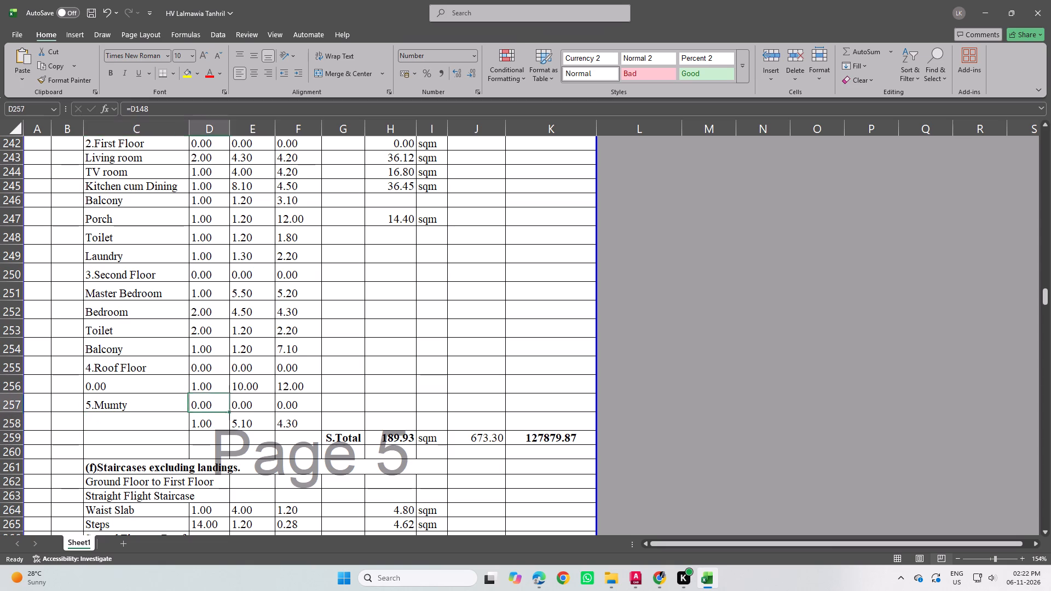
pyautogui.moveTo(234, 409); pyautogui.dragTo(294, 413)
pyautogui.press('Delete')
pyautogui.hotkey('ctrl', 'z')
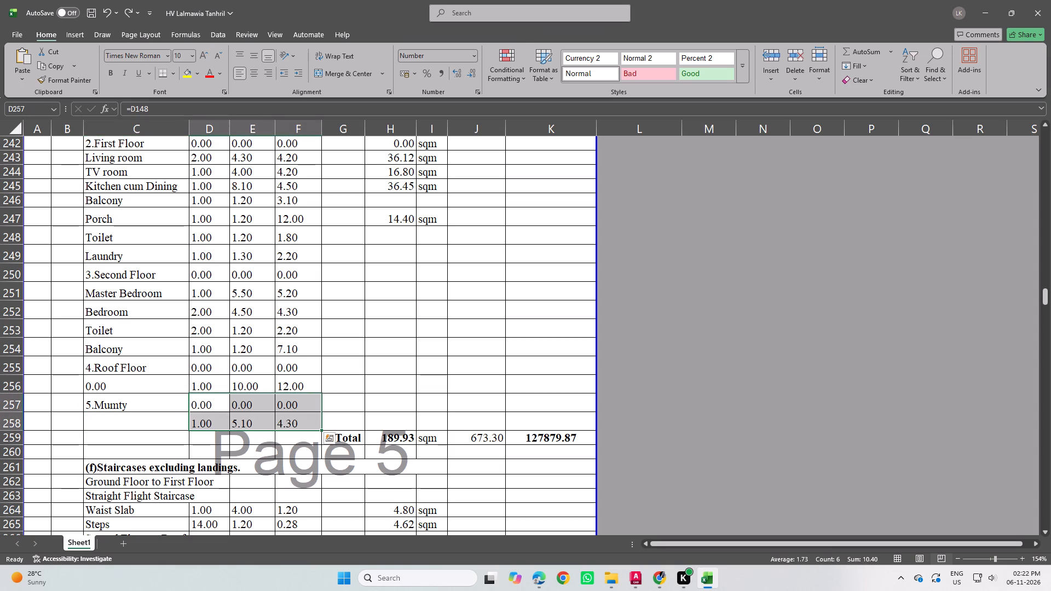
# Clear the zero values in columns D to F of the Mumty, Roof, Second, First and Ground Floor heading rows.
pyautogui.moveTo(195, 402); pyautogui.dragTo(293, 409)
pyautogui.press('Delete')
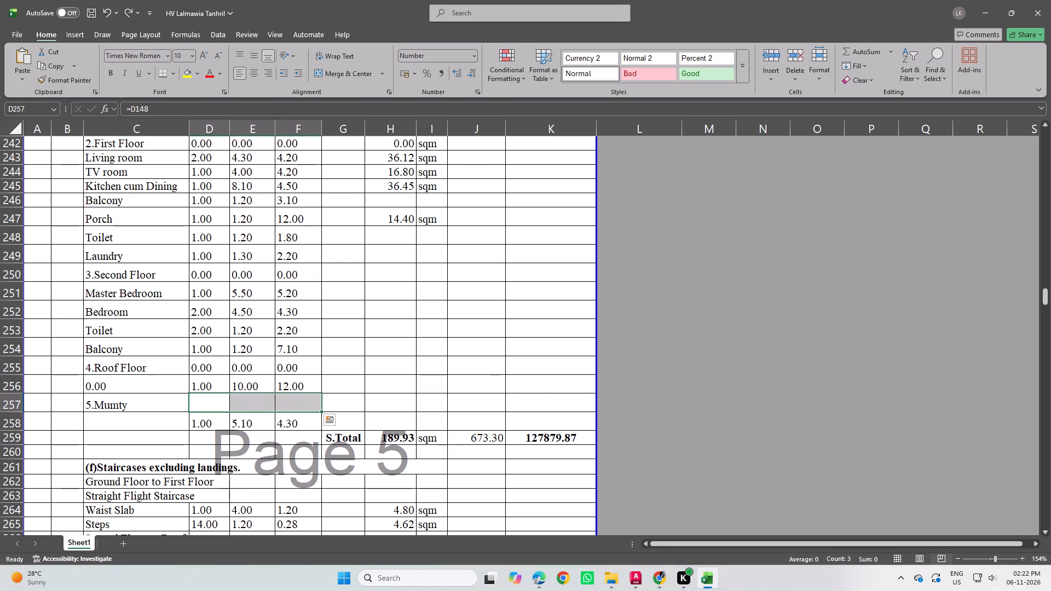
pyautogui.moveTo(205, 368); pyautogui.dragTo(292, 373)
pyautogui.press('Delete')
pyautogui.moveTo(209, 274); pyautogui.dragTo(276, 283)
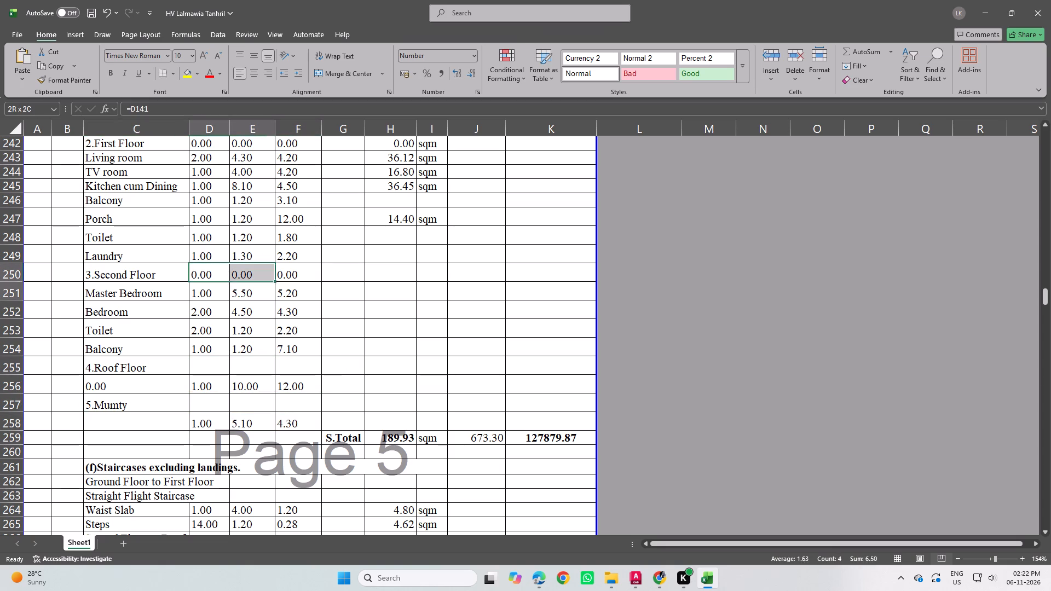
pyautogui.moveTo(276, 283); pyautogui.dragTo(291, 274)
pyautogui.press('Delete')
pyautogui.scroll(2, 259, 242)
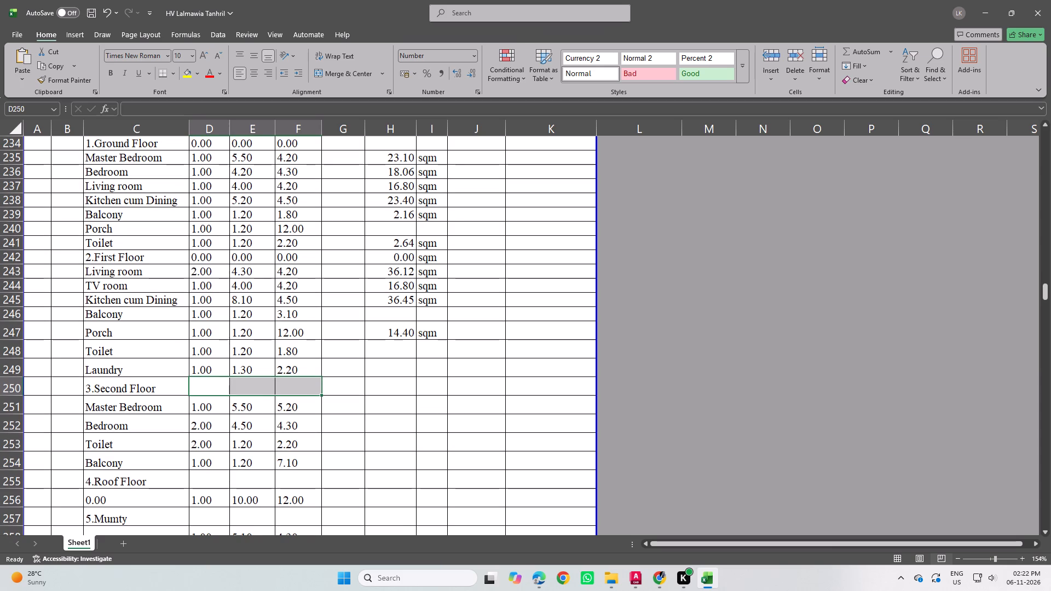
pyautogui.moveTo(207, 256); pyautogui.dragTo(286, 257)
pyautogui.press('Delete')
pyautogui.scroll(2, 261, 228)
pyautogui.moveTo(213, 257); pyautogui.dragTo(283, 257)
pyautogui.press('Delete')
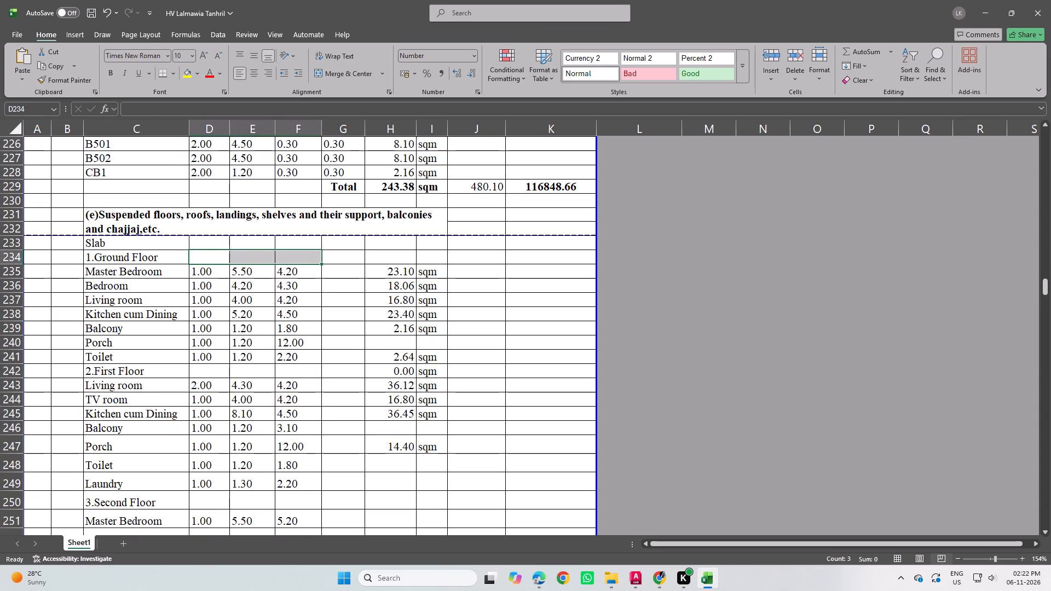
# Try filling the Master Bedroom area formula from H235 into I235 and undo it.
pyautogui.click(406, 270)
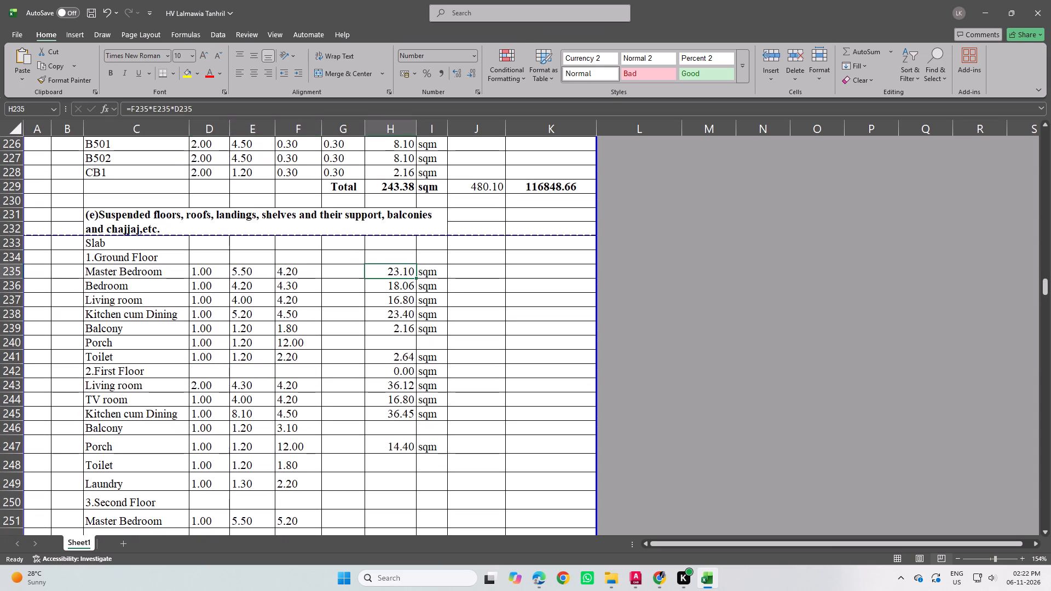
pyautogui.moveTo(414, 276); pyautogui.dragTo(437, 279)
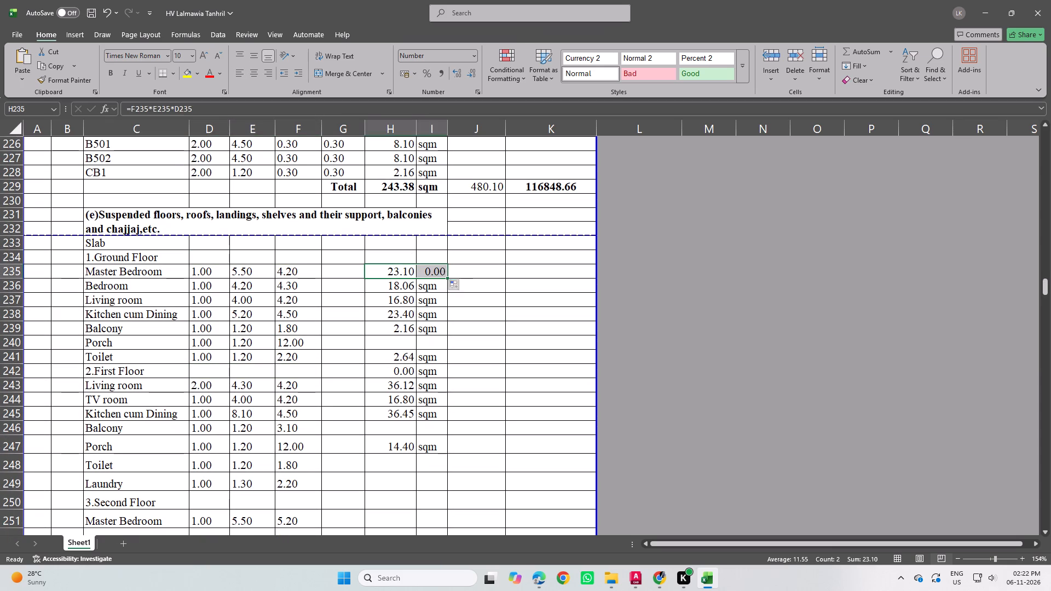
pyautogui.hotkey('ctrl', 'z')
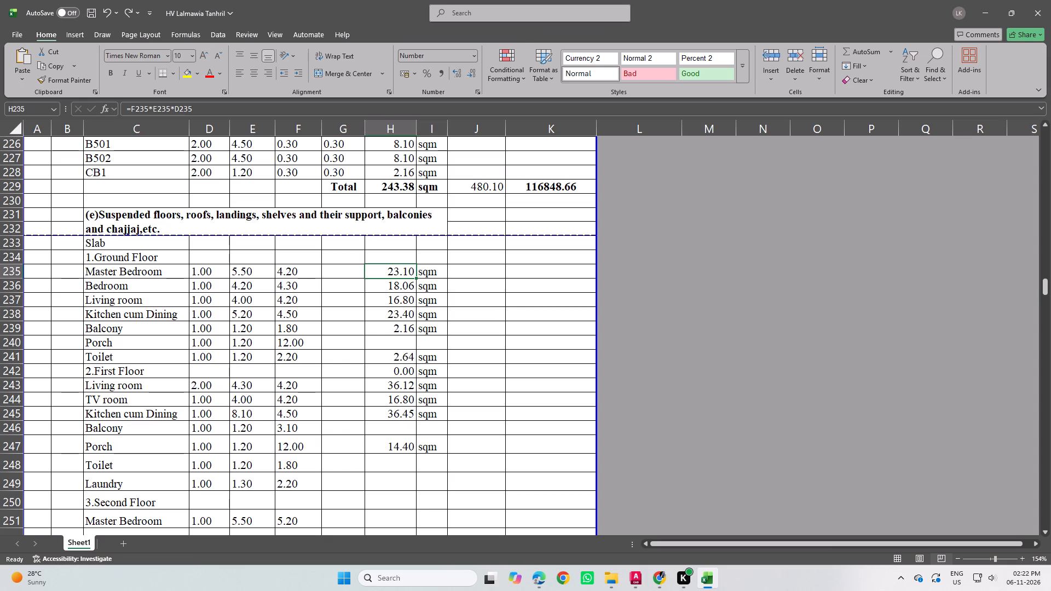
# Fill the area formula and sqm unit from H235:I235 down through row 258 of the slab section.
pyautogui.click(436, 264)
pyautogui.moveTo(394, 273); pyautogui.dragTo(437, 271)
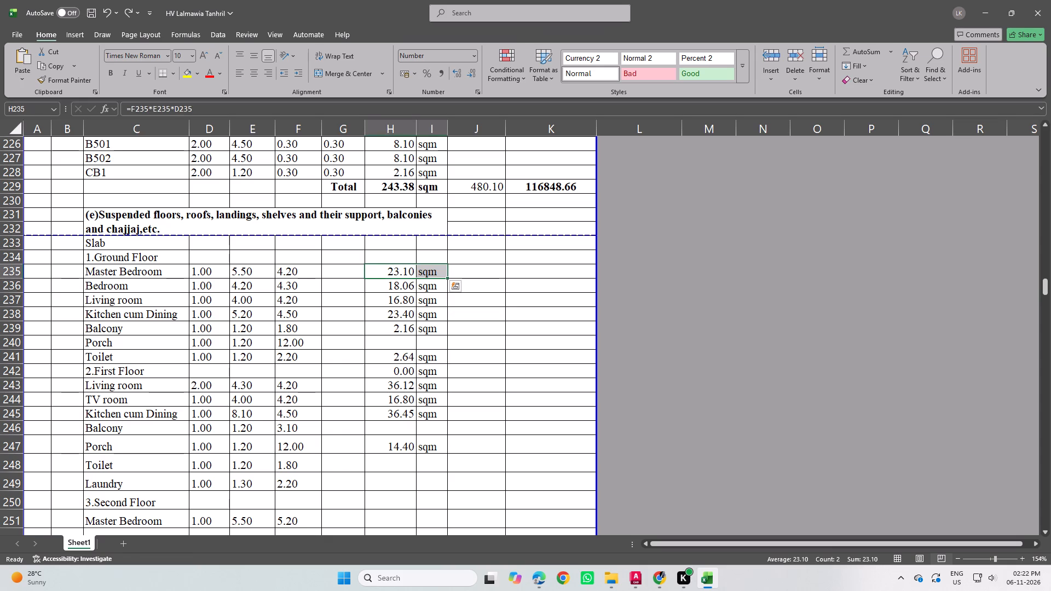
pyautogui.moveTo(447, 277); pyautogui.dragTo(442, 502)
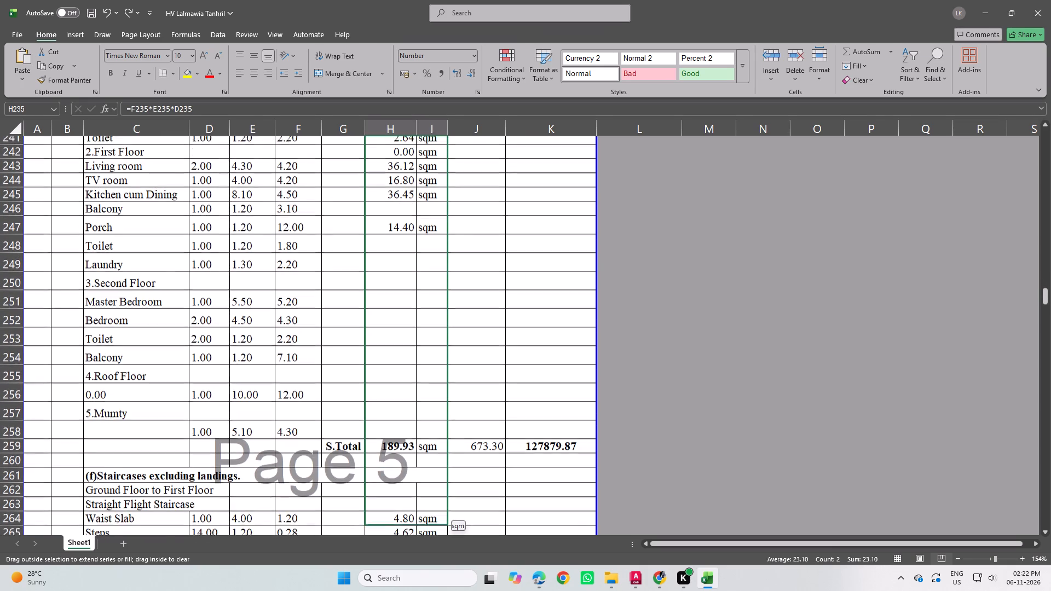
pyautogui.moveTo(442, 502); pyautogui.dragTo(430, 432)
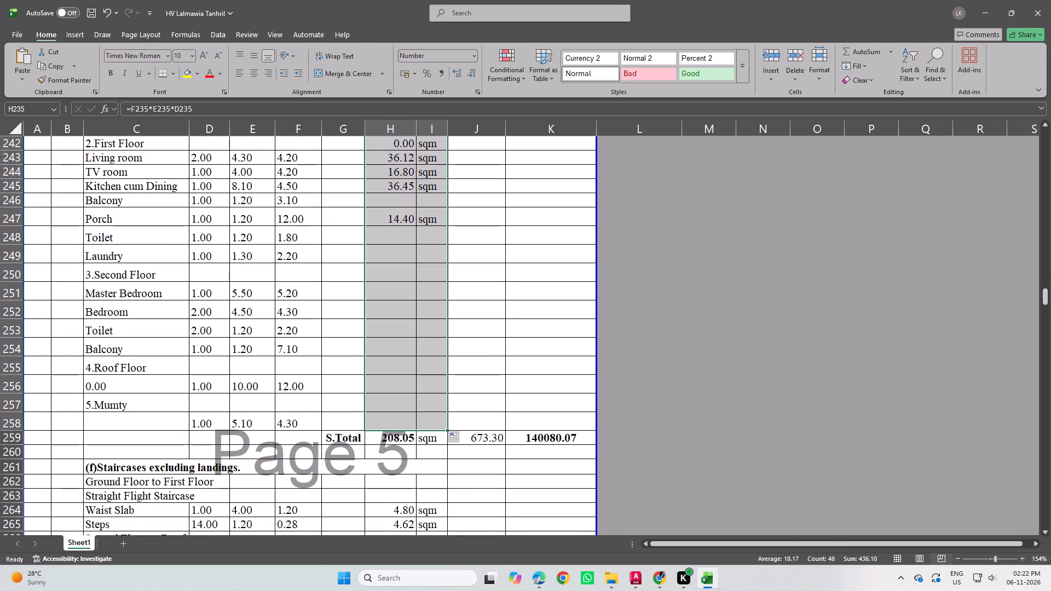
# Clear the 0.00 label in C256 beneath the 4.Roof Floor heading.
pyautogui.click(138, 381)
pyautogui.press('Delete')
# Clear the zero areas and sqm units in columns H and I of the Mumty, Roof, Second and First Floor heading rows.
pyautogui.moveTo(386, 405); pyautogui.dragTo(428, 400)
pyautogui.press('Delete')
pyautogui.moveTo(392, 362); pyautogui.dragTo(437, 367)
pyautogui.press('Delete')
pyautogui.press('Delete')
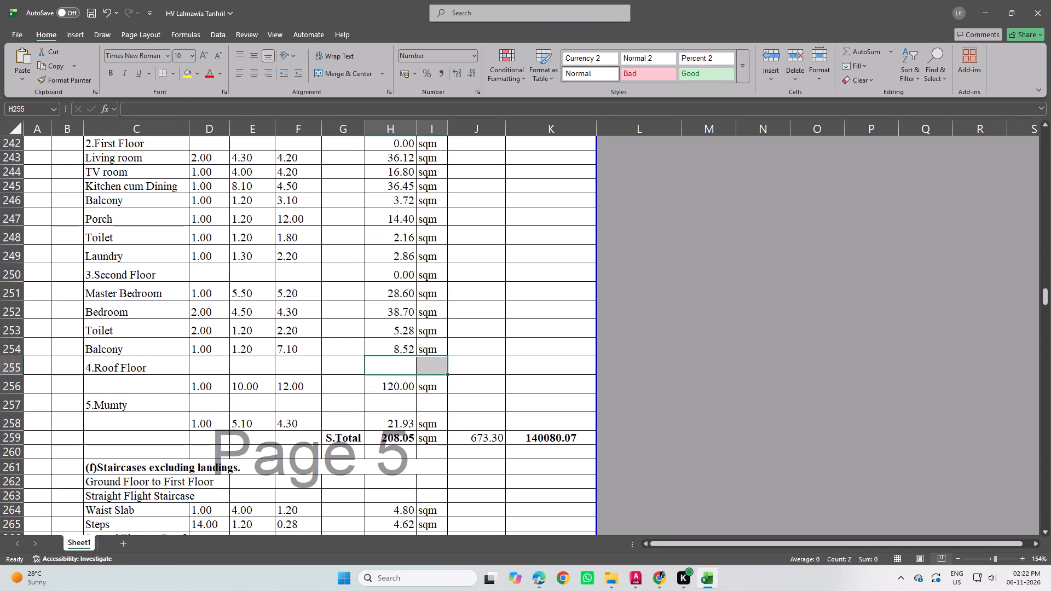
pyautogui.moveTo(390, 278); pyautogui.dragTo(424, 277)
pyautogui.press('Delete')
pyautogui.scroll(2, 420, 276)
pyautogui.press('Delete')
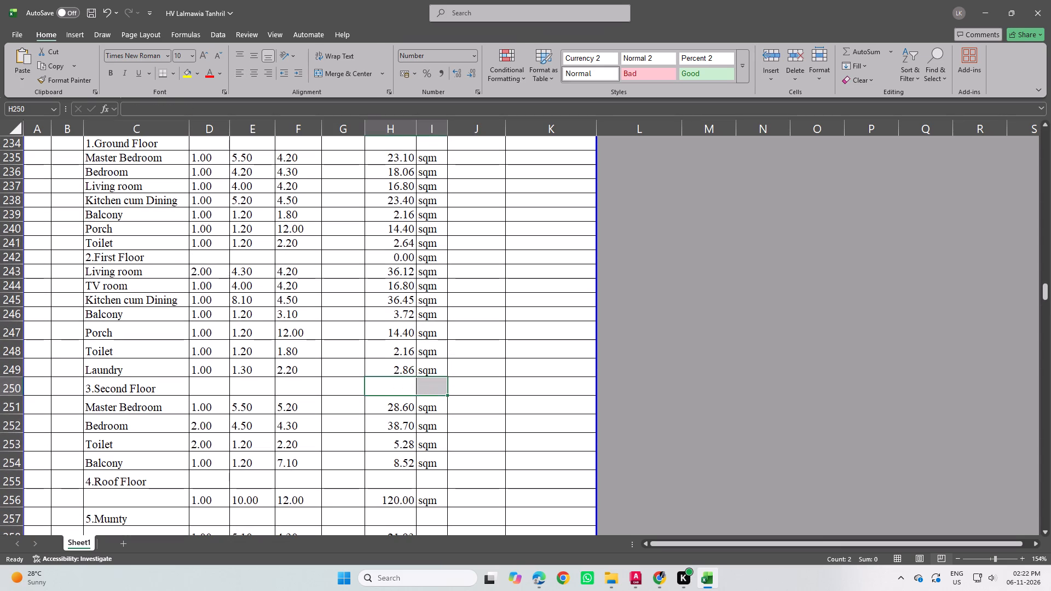
pyautogui.moveTo(396, 257); pyautogui.dragTo(437, 262)
pyautogui.press('Delete')
pyautogui.scroll(1, 421, 195)
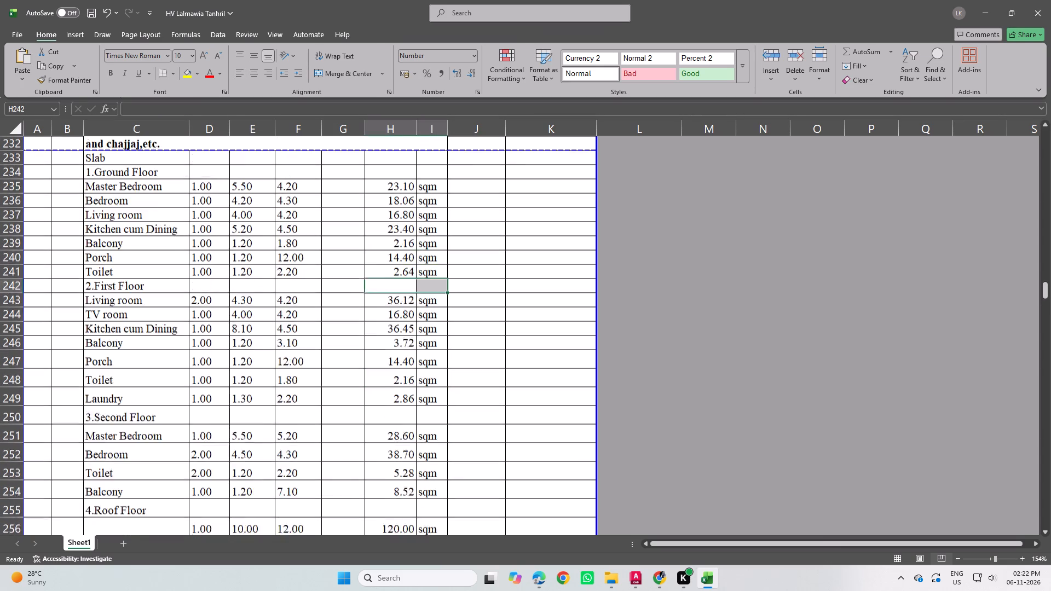
# Extend the slab S.Total formula in H259 so it sums the areas from H234 through row 258.
pyautogui.scroll(-2, 441, 243)
pyautogui.scroll(-1, 463, 315)
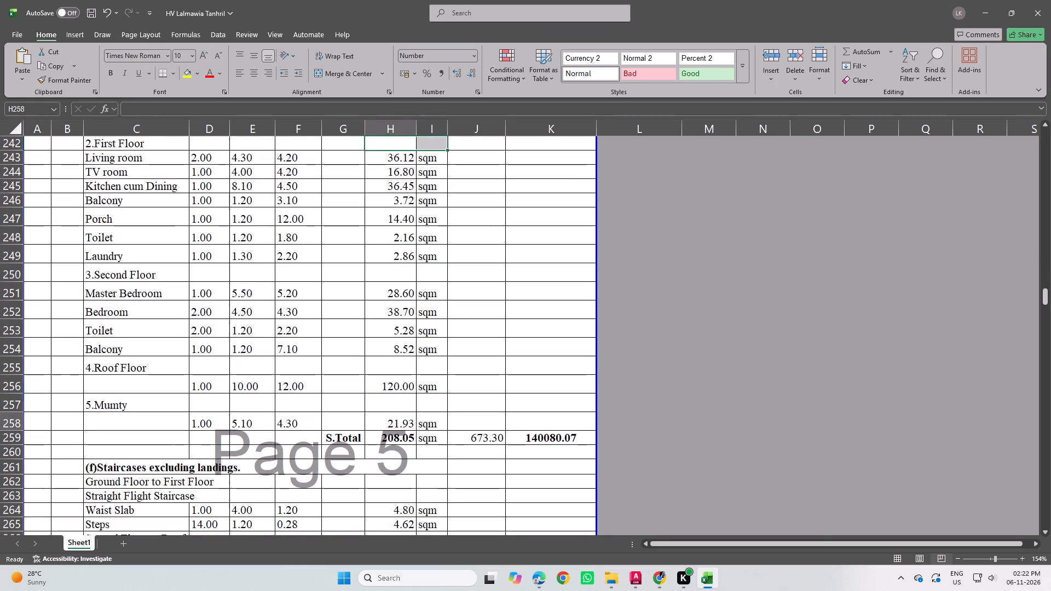
pyautogui.doubleClick(405, 420)
pyautogui.press('Escape')
pyautogui.doubleClick(406, 438)
pyautogui.scroll(2, 440, 418)
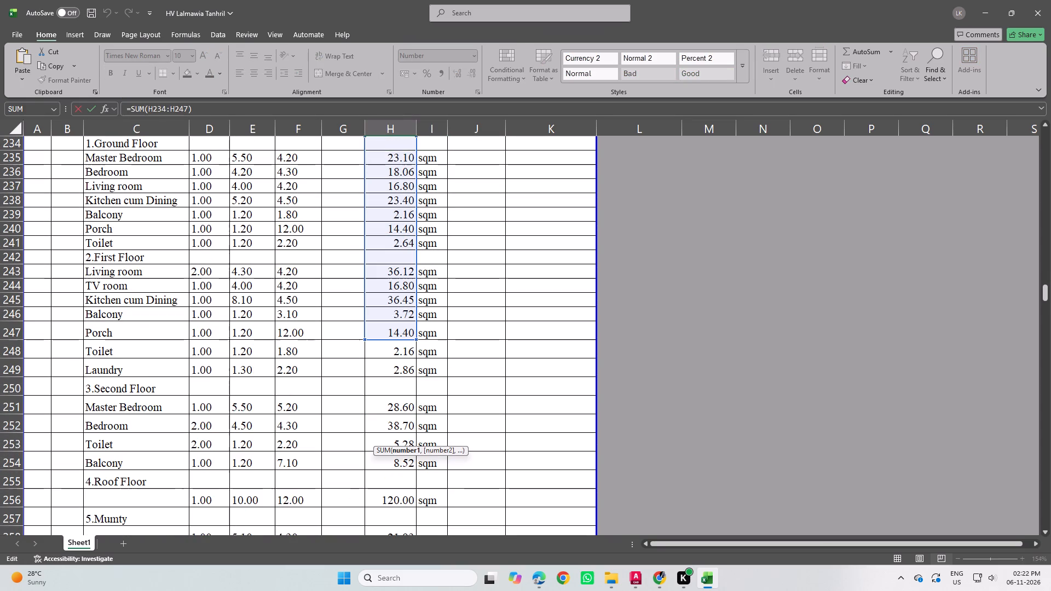
pyautogui.moveTo(417, 339); pyautogui.dragTo(426, 531)
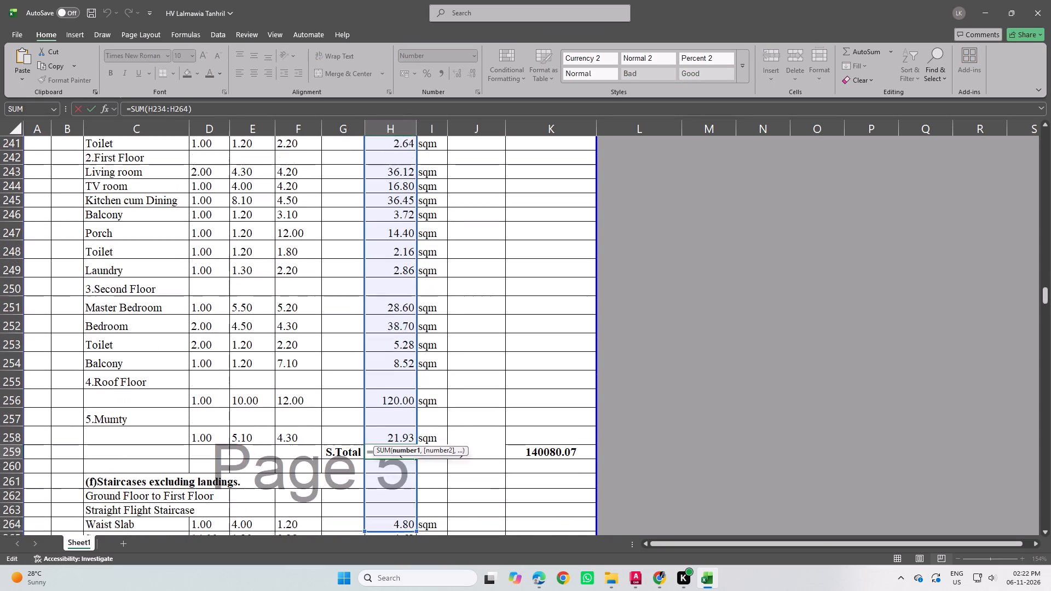
pyautogui.moveTo(426, 531); pyautogui.dragTo(426, 428)
pyautogui.press('Return')
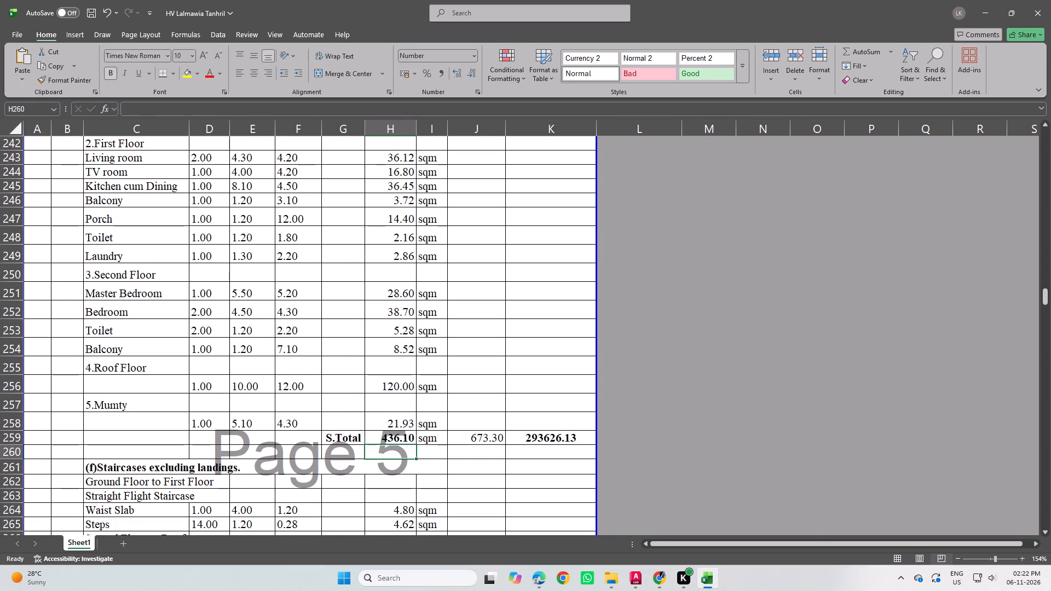
# Delete rows 152 to 155, the Ground Floor to First Floor flight, from the concrete Staircases section.
pyautogui.scroll(-2, 468, 450)
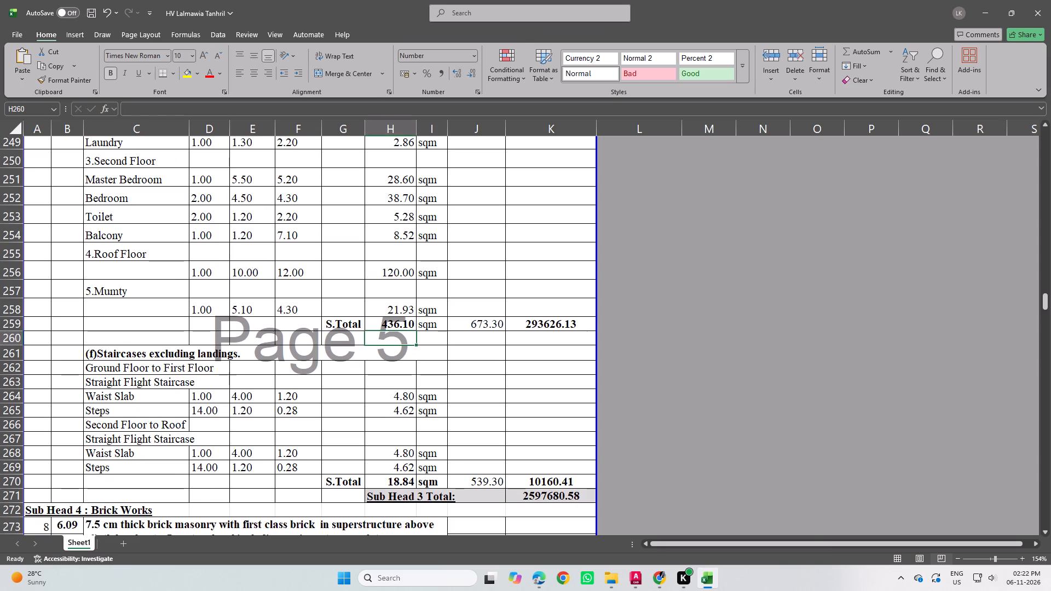
pyautogui.scroll(-1, 441, 462)
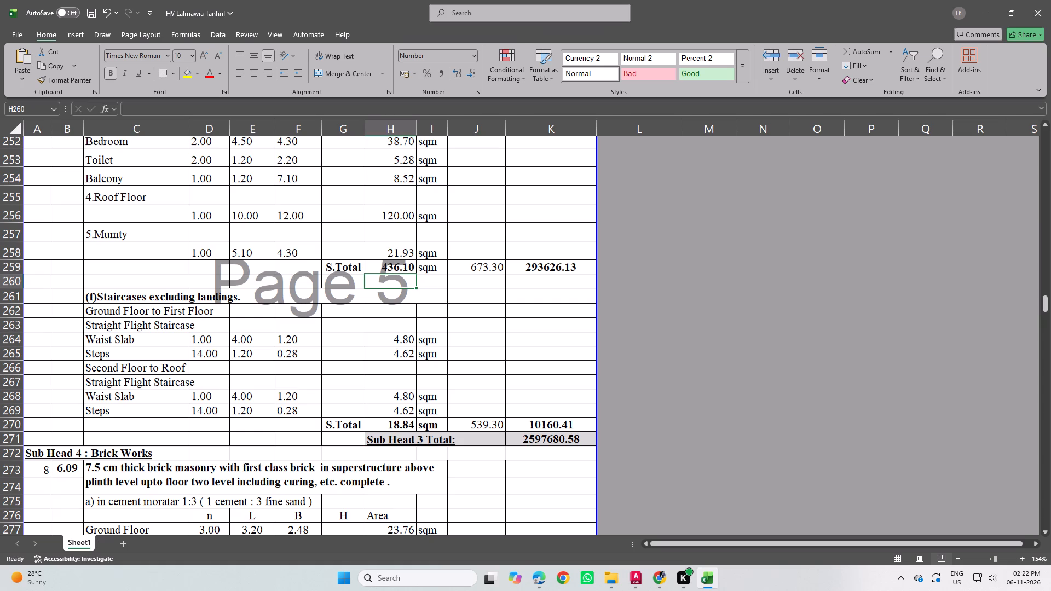
pyautogui.scroll(14, 396, 401)
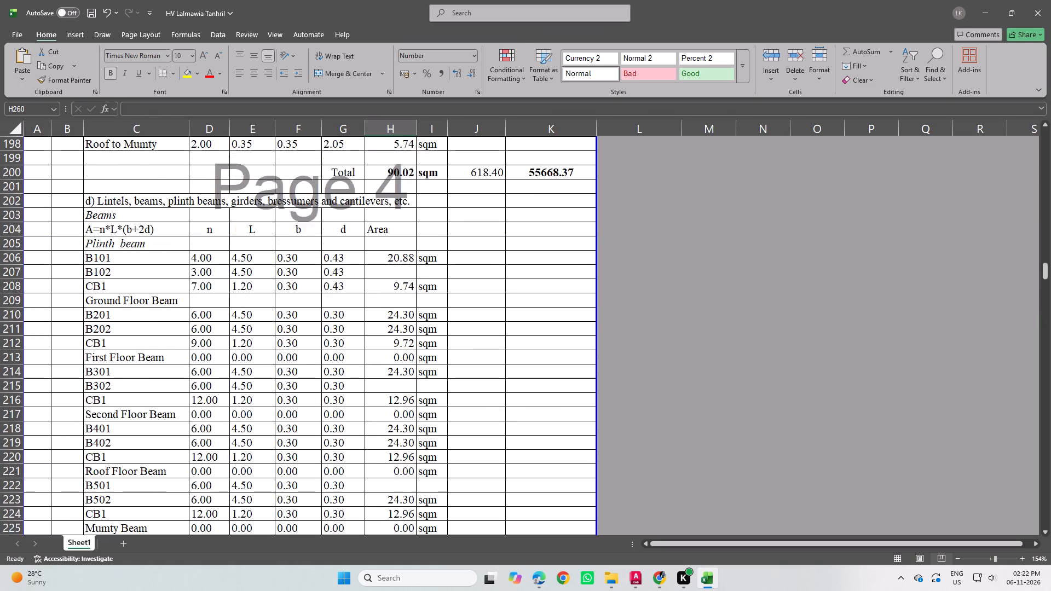
pyautogui.scroll(12, 396, 401)
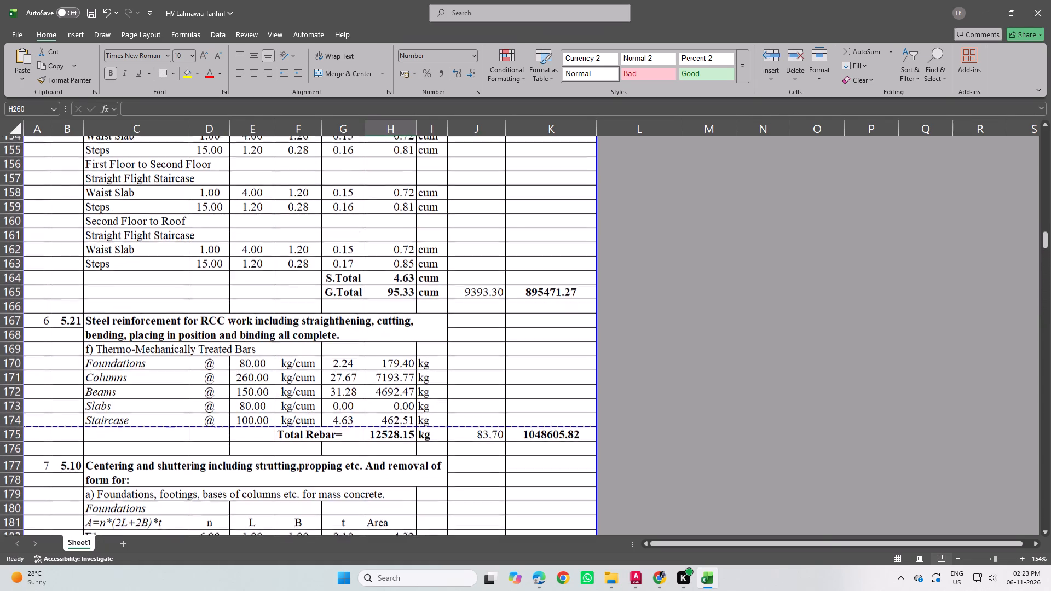
pyautogui.scroll(3, 397, 399)
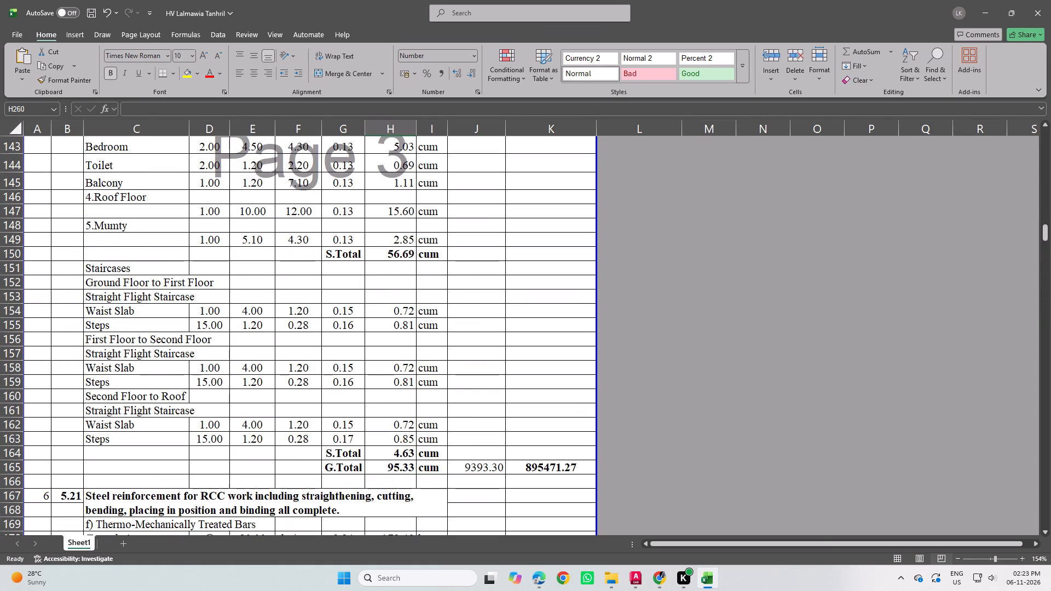
pyautogui.moveTo(13, 283); pyautogui.dragTo(18, 327)
pyautogui.rightClick(19, 327)
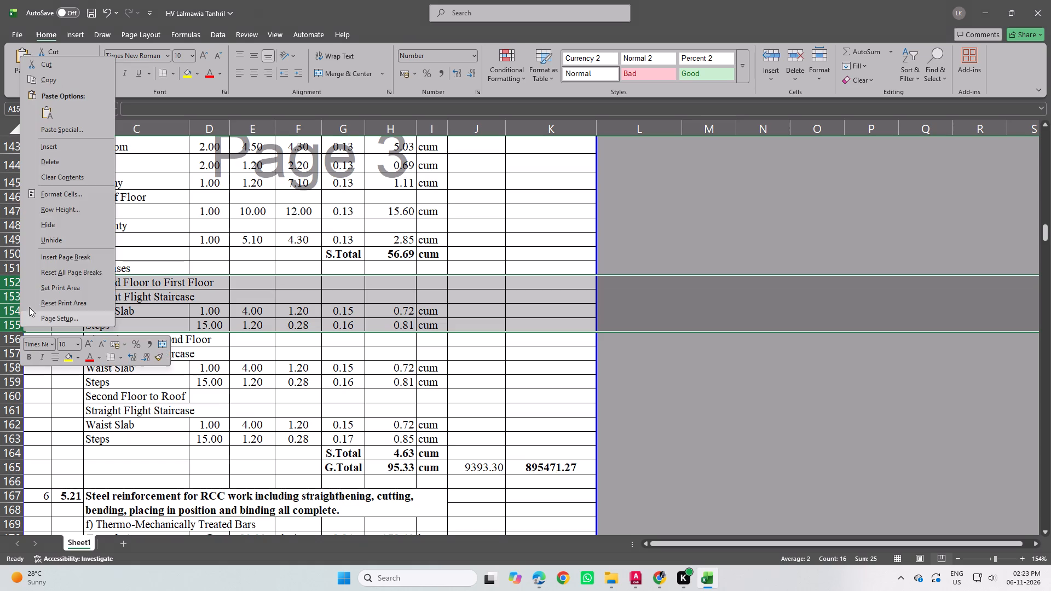
pyautogui.click(76, 163)
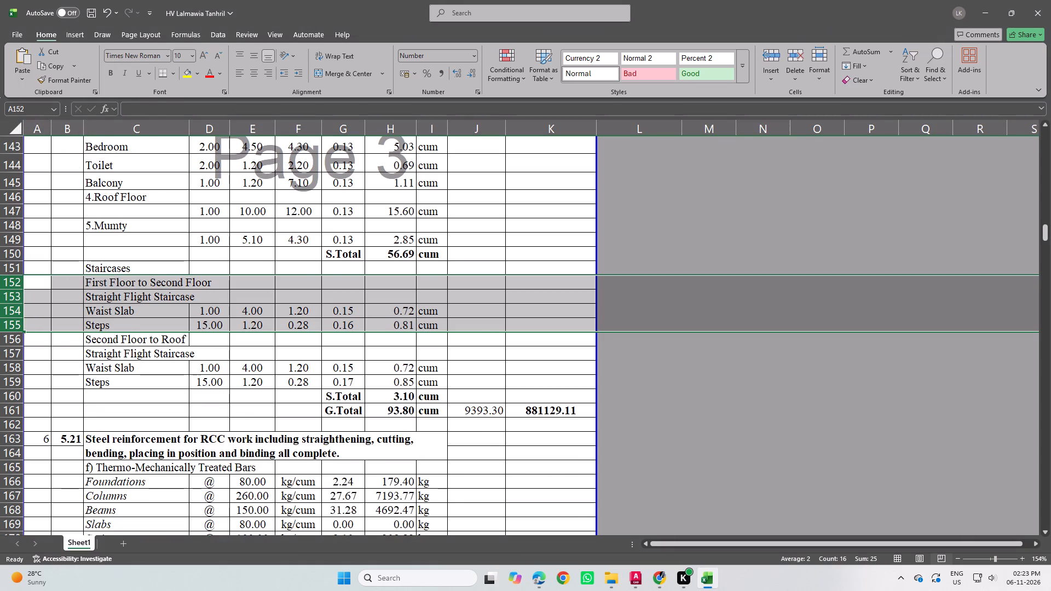
# Link C258 under (f) Staircases excluding landings to the Staircases heading in C151.
pyautogui.scroll(-20, 331, 356)
pyautogui.scroll(-4, 331, 356)
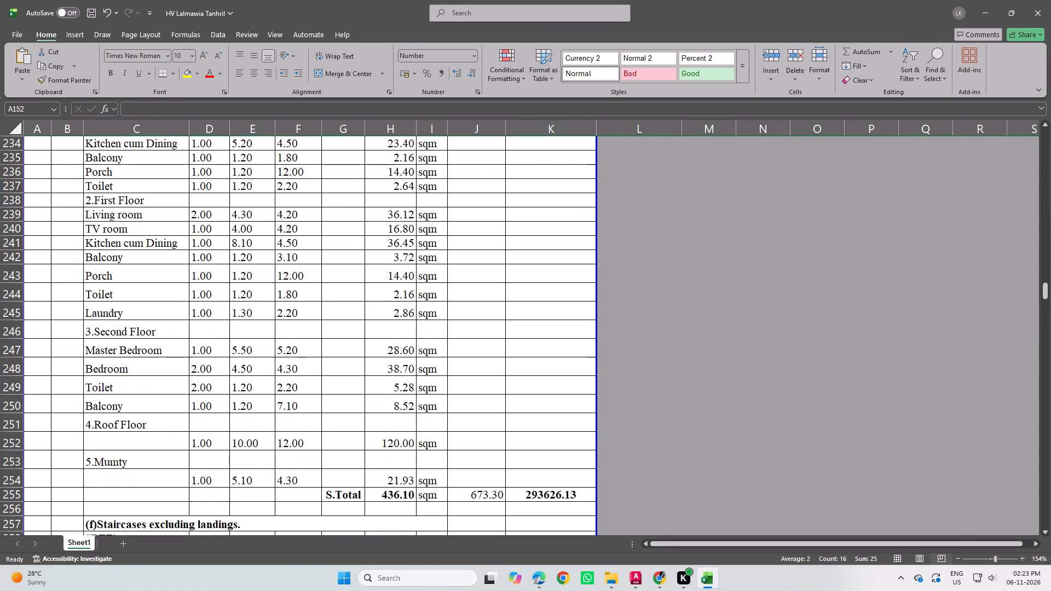
pyautogui.scroll(-4, 324, 357)
pyautogui.click(129, 314)
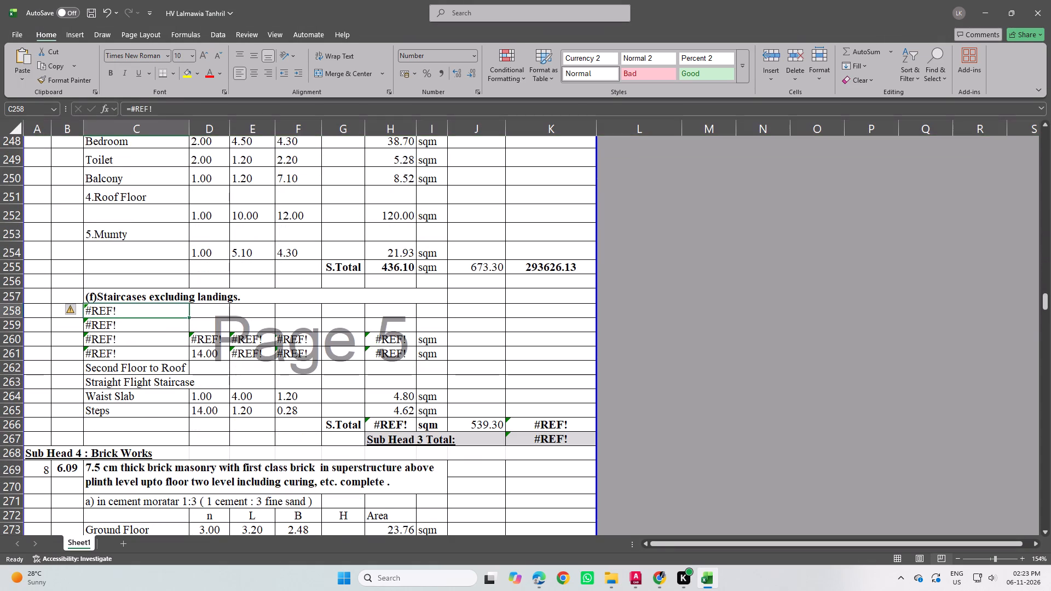
pyautogui.press('=')
pyautogui.scroll(19, 141, 309)
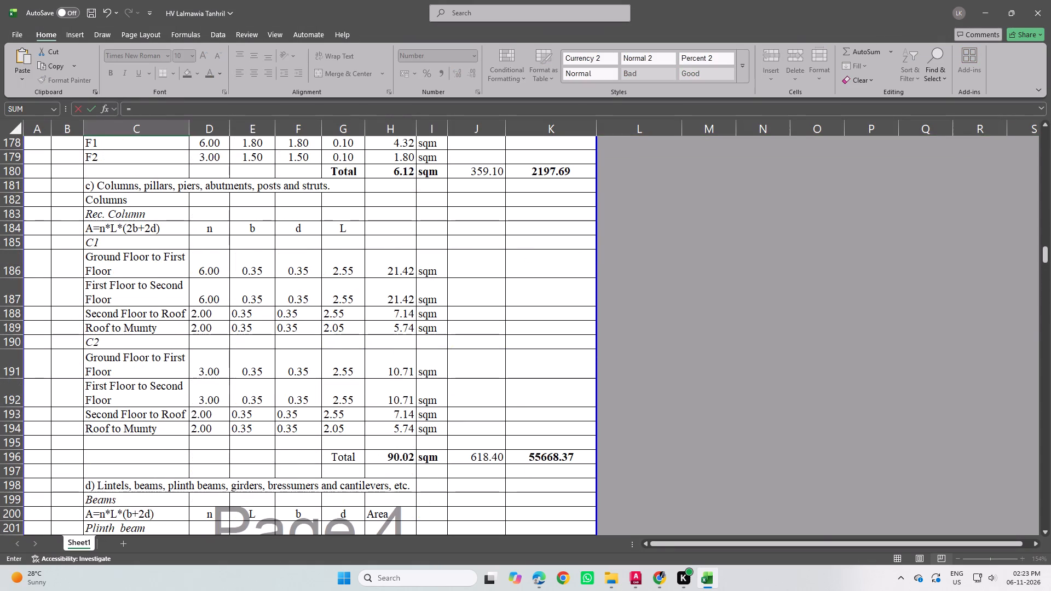
pyautogui.scroll(7, 147, 286)
pyautogui.click(123, 157)
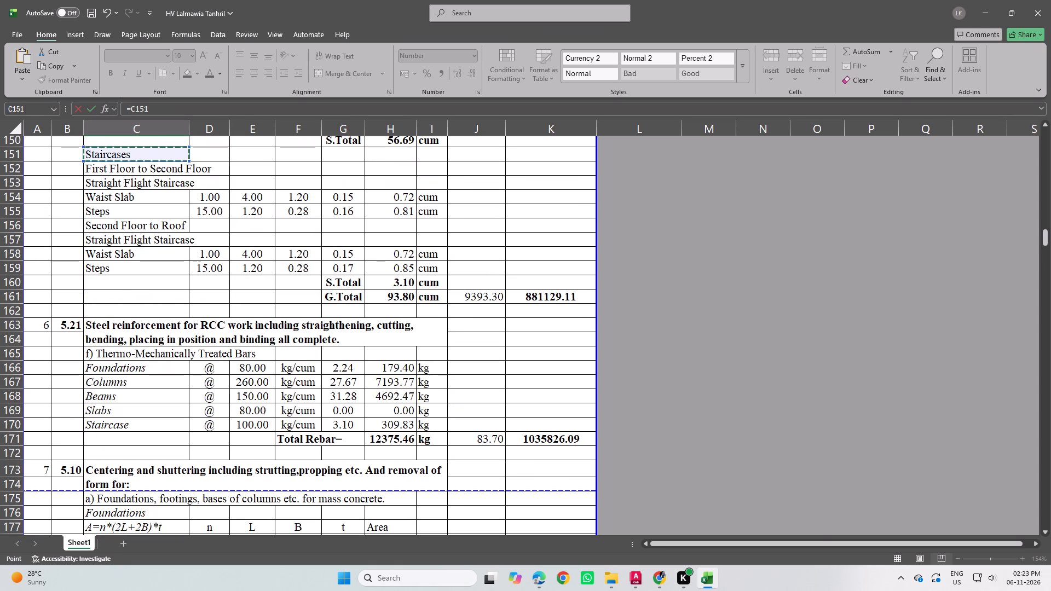
pyautogui.press('Return')
pyautogui.scroll(-3, 221, 334)
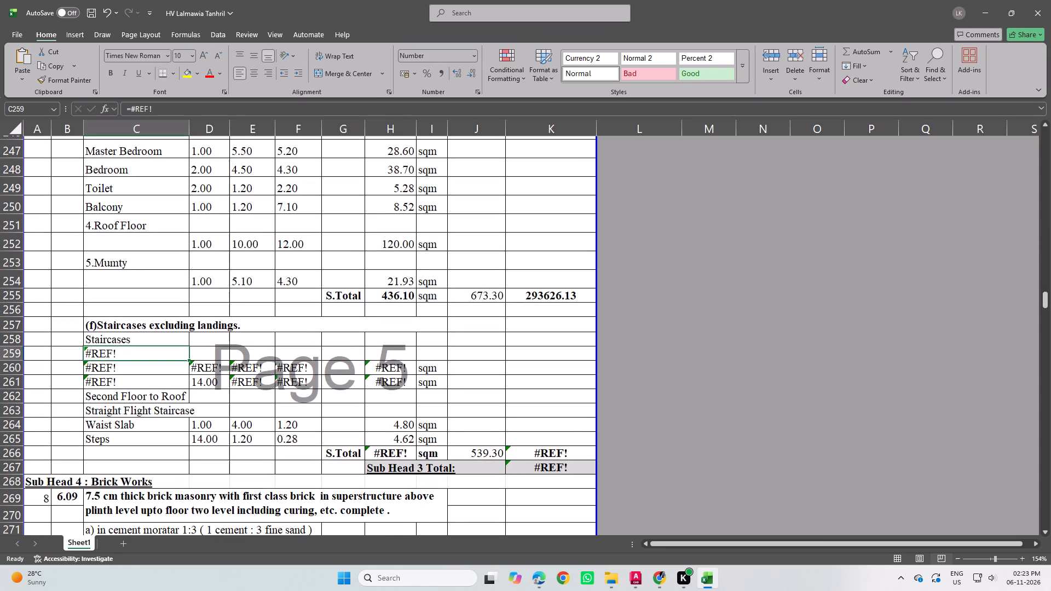
# Fill the linked formula from C258 across to column F and down through row 265.
pyautogui.click(126, 337)
pyautogui.moveTo(189, 344); pyautogui.dragTo(405, 351)
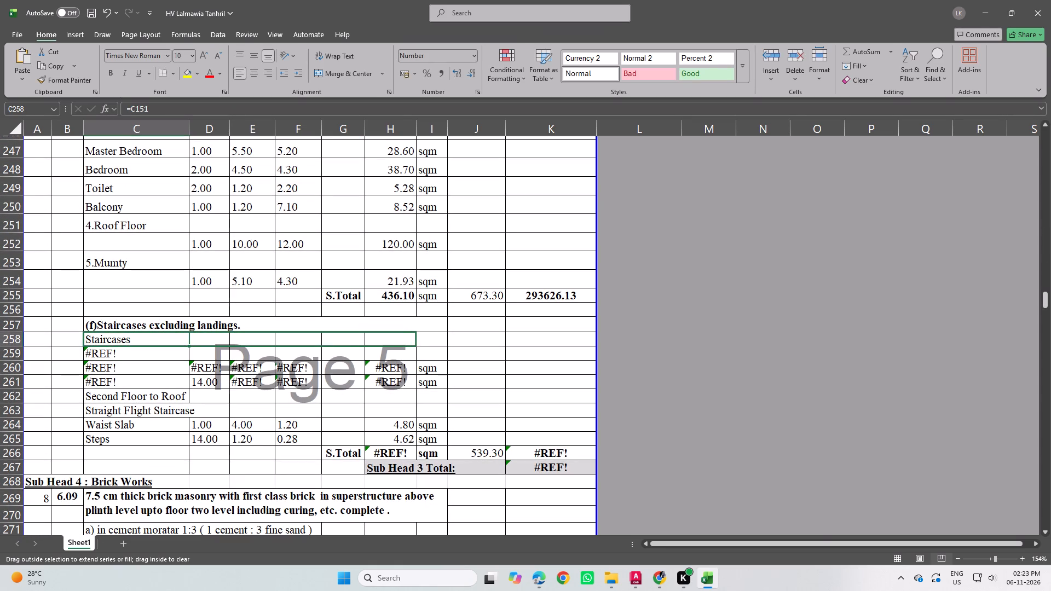
pyautogui.moveTo(405, 351); pyautogui.dragTo(321, 344)
pyautogui.moveTo(320, 344); pyautogui.dragTo(320, 349)
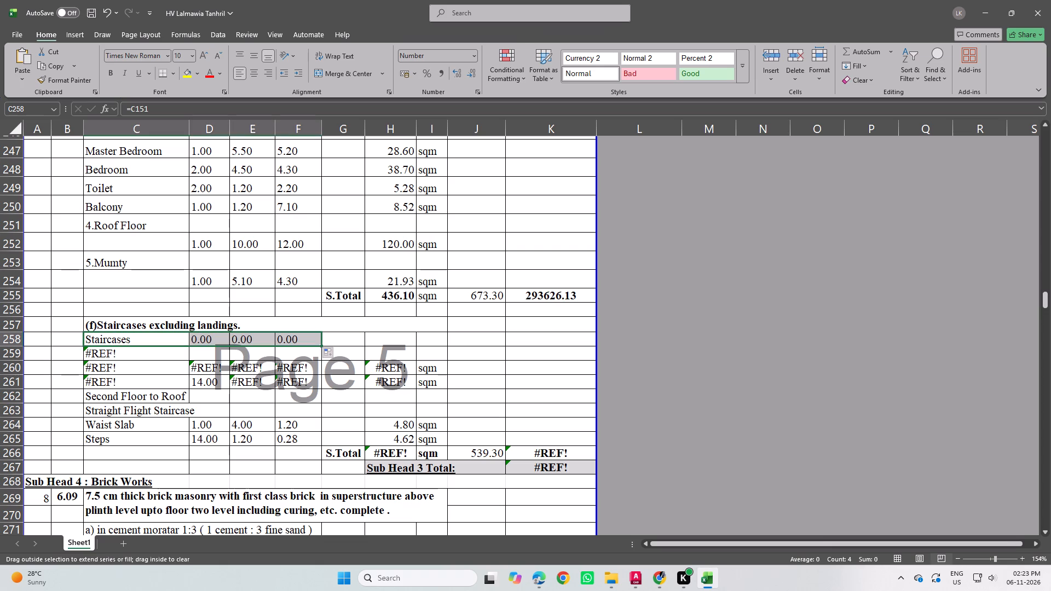
pyautogui.moveTo(320, 349); pyautogui.dragTo(313, 444)
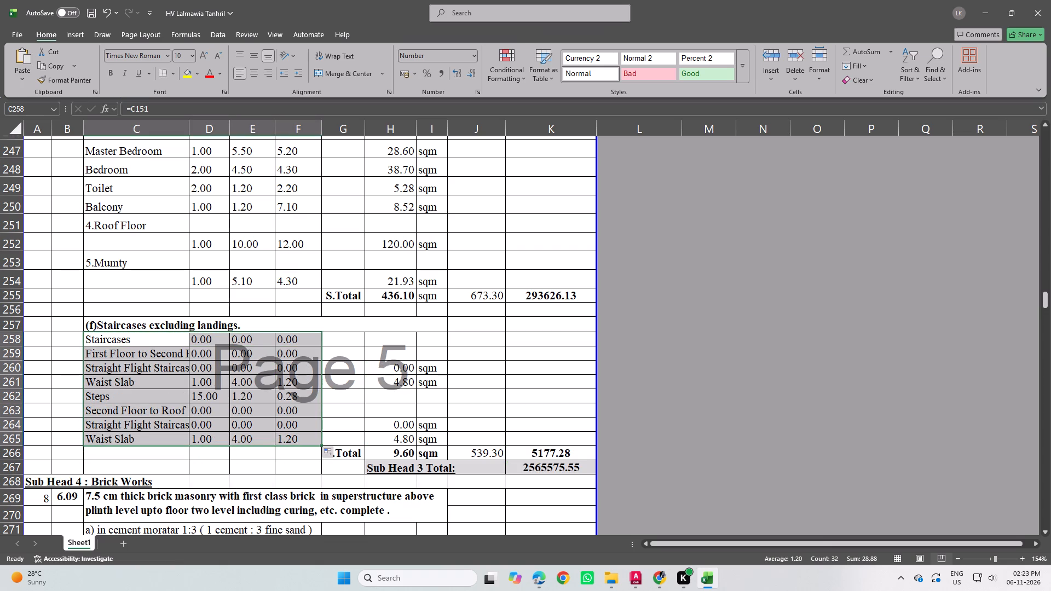
# Insert two rows above the staircase S.Total and fill the C265:F265 links down through row 267.
pyautogui.moveTo(15, 451); pyautogui.dragTo(19, 472)
pyautogui.rightClick(19, 472)
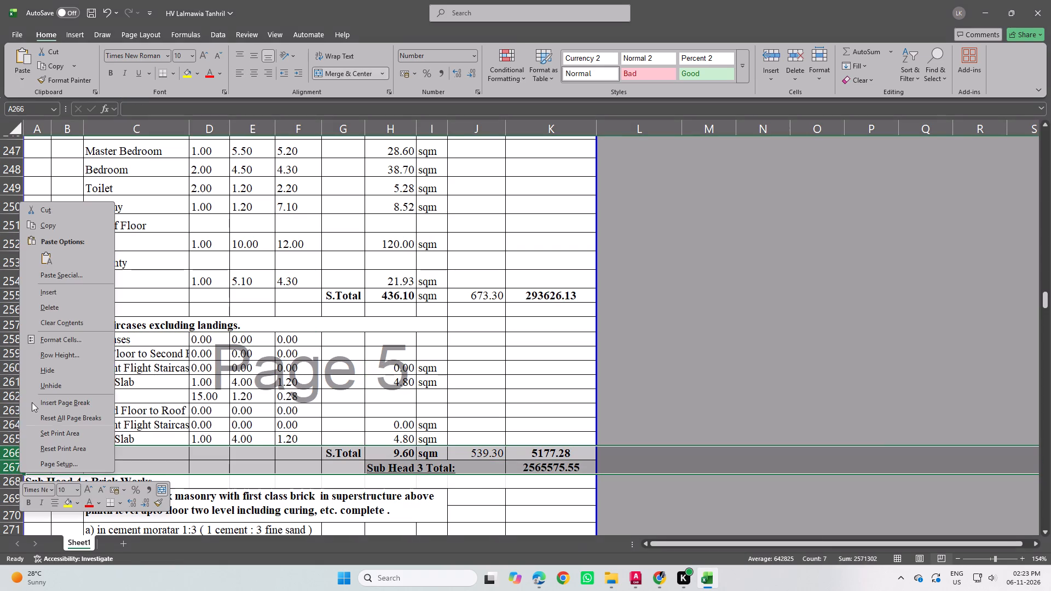
pyautogui.click(53, 295)
pyautogui.moveTo(106, 439); pyautogui.dragTo(265, 445)
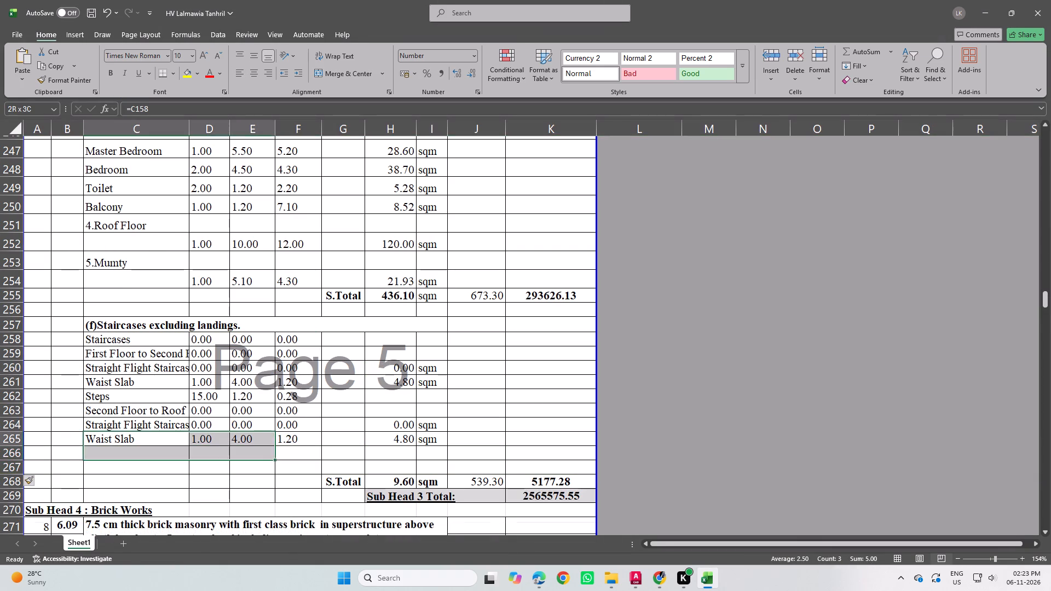
pyautogui.moveTo(265, 445); pyautogui.dragTo(315, 442)
pyautogui.moveTo(320, 446); pyautogui.dragTo(320, 477)
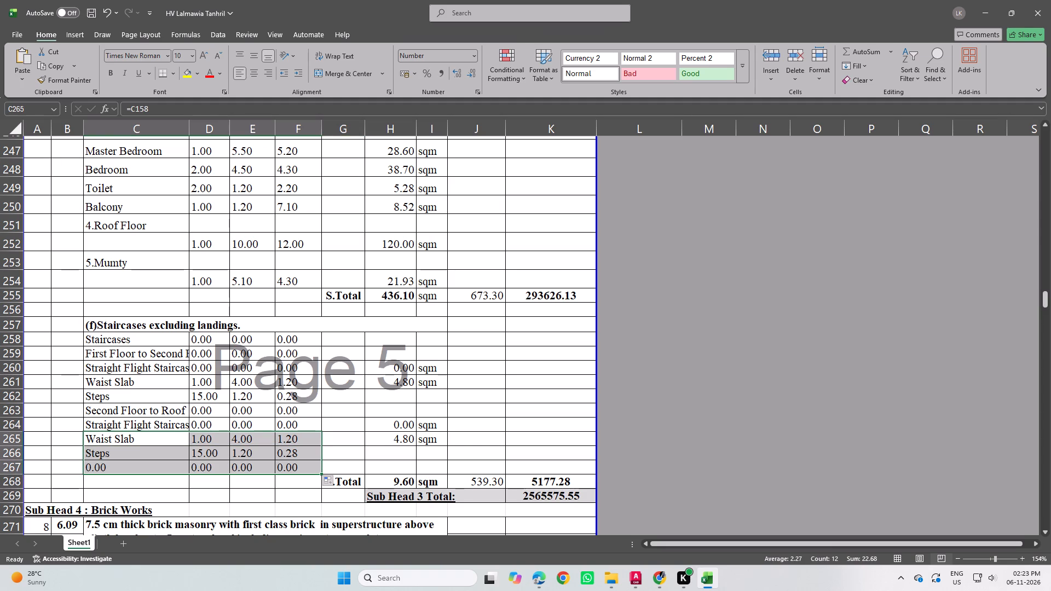
# Delete the surplus zero row 267 directly above the staircase S.Total.
pyautogui.click(9, 467)
pyautogui.rightClick(9, 467)
pyautogui.click(70, 300)
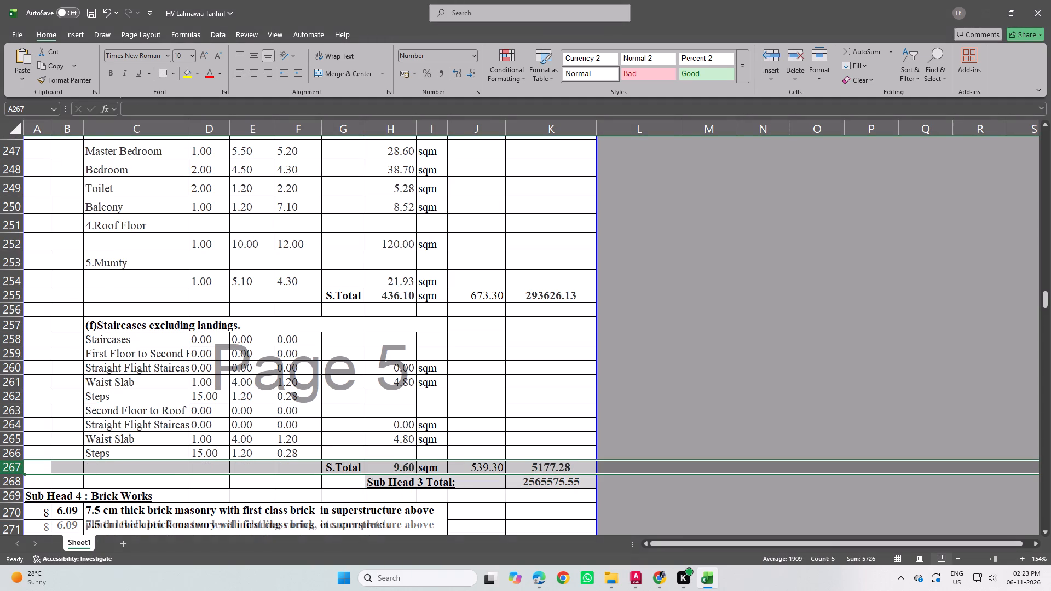
# Clear the zero dimensions from the staircase heading rows in D263:F264 and D258:F259.
pyautogui.moveTo(205, 422); pyautogui.dragTo(280, 412)
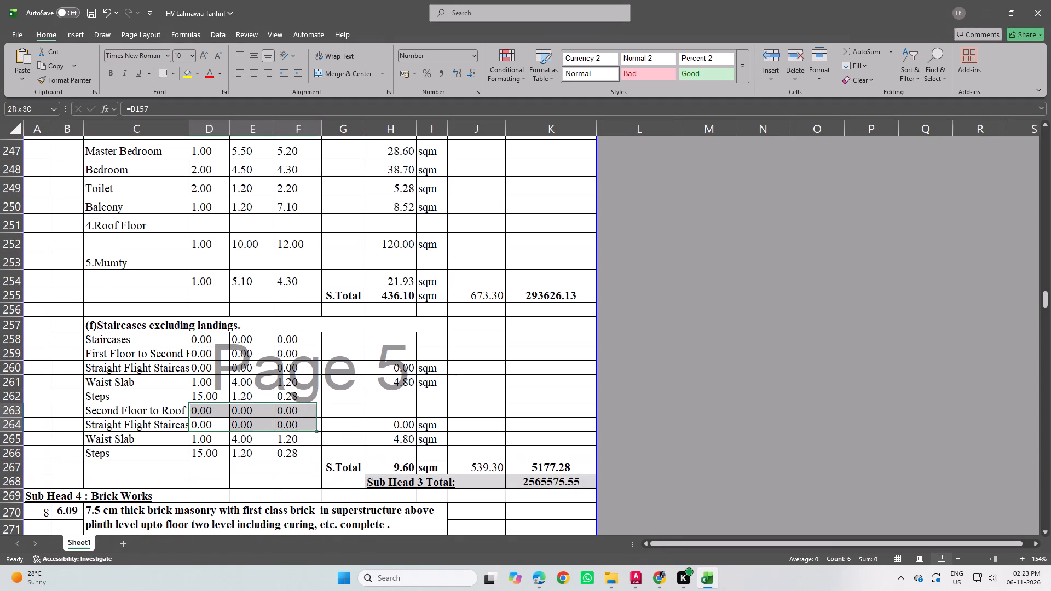
pyautogui.moveTo(280, 412); pyautogui.dragTo(297, 411)
pyautogui.press('Delete')
pyautogui.click(202, 363)
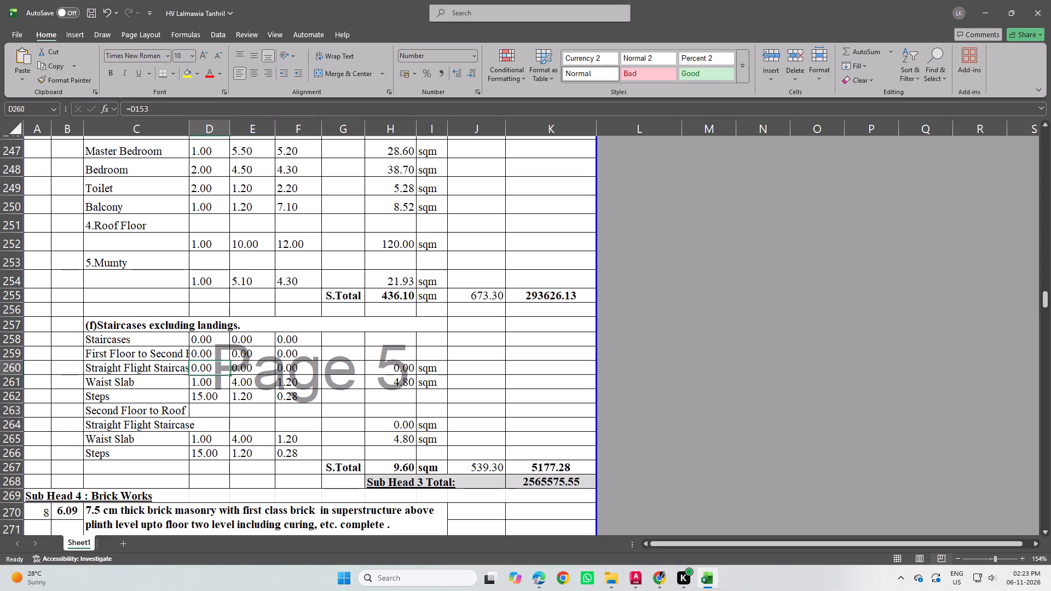
pyautogui.click(205, 352)
pyautogui.moveTo(207, 339); pyautogui.dragTo(208, 339)
pyautogui.moveTo(208, 339); pyautogui.dragTo(291, 346)
pyautogui.press('Delete')
# Clear the dimensions, area and unit from the first Straight Flight Staircase heading row: D260:F260, H260 and I260.
pyautogui.click(379, 401)
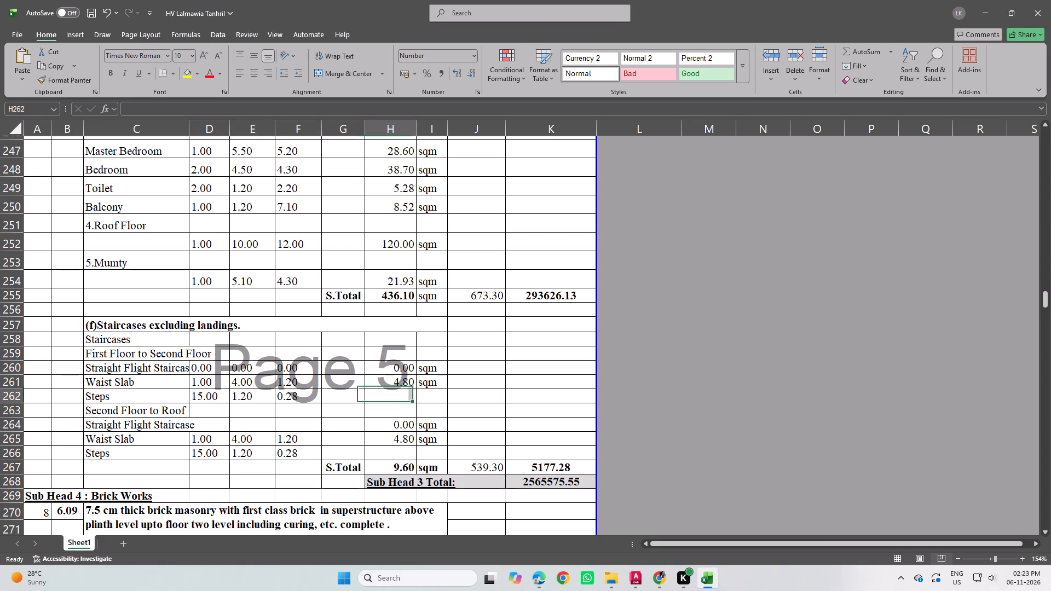
pyautogui.click(413, 365)
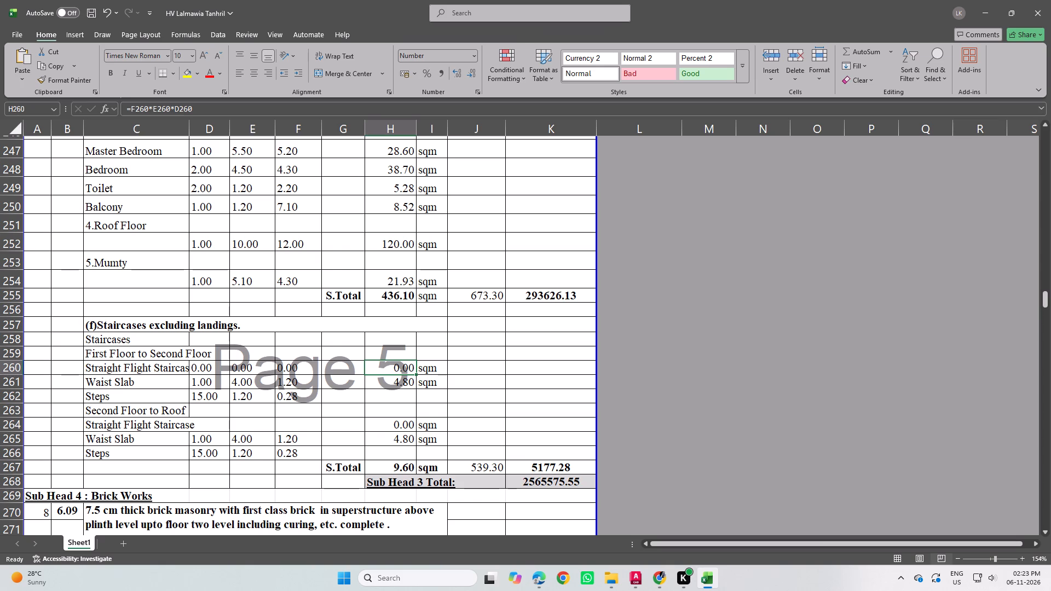
pyautogui.click(214, 367)
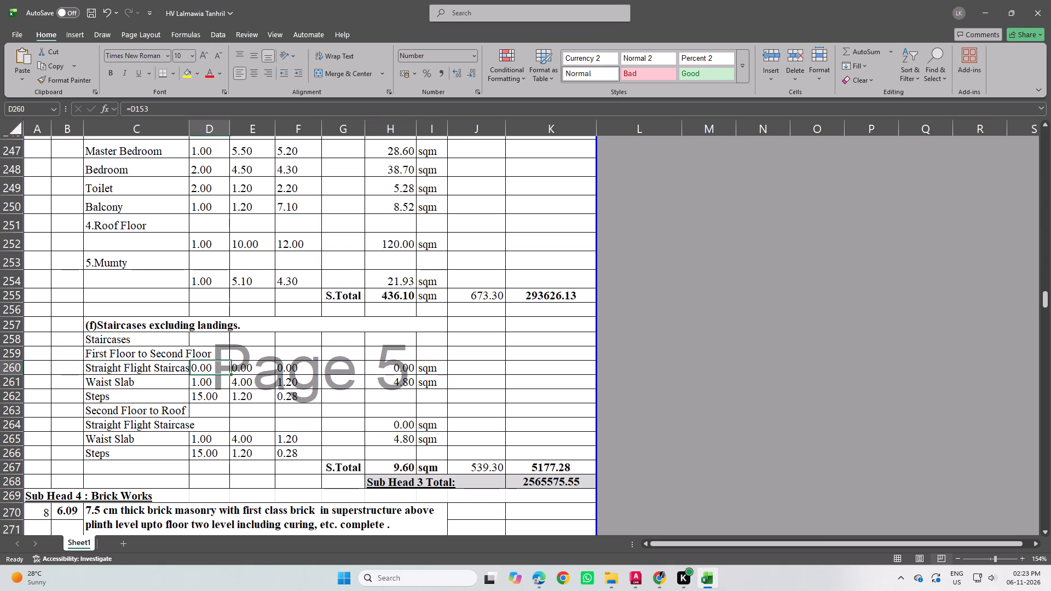
pyautogui.click(284, 395)
pyautogui.moveTo(205, 368); pyautogui.dragTo(289, 372)
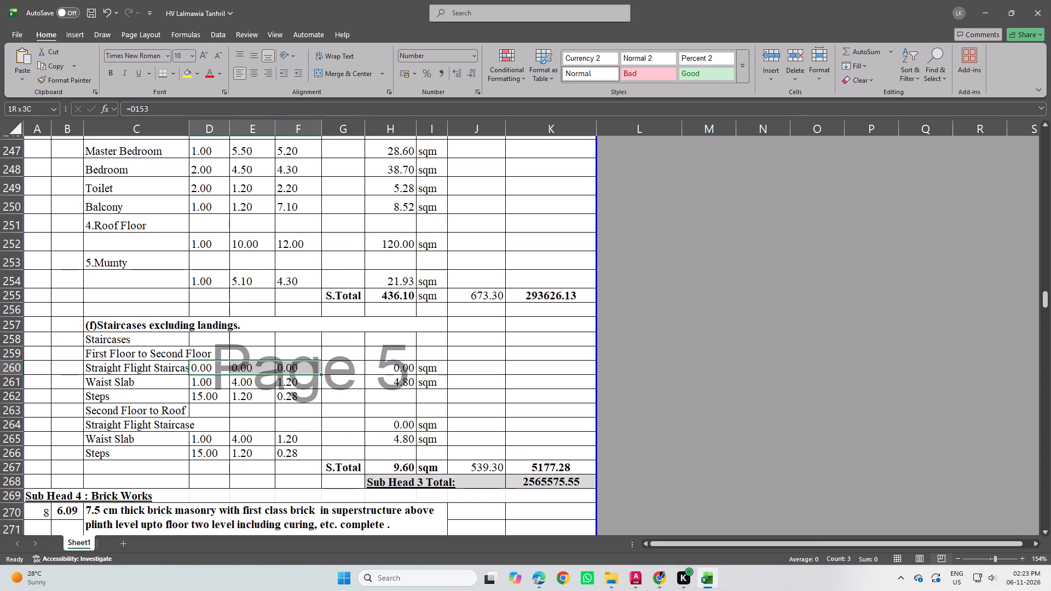
pyautogui.moveTo(289, 372); pyautogui.dragTo(300, 372)
pyautogui.press('Delete')
pyautogui.click(290, 432)
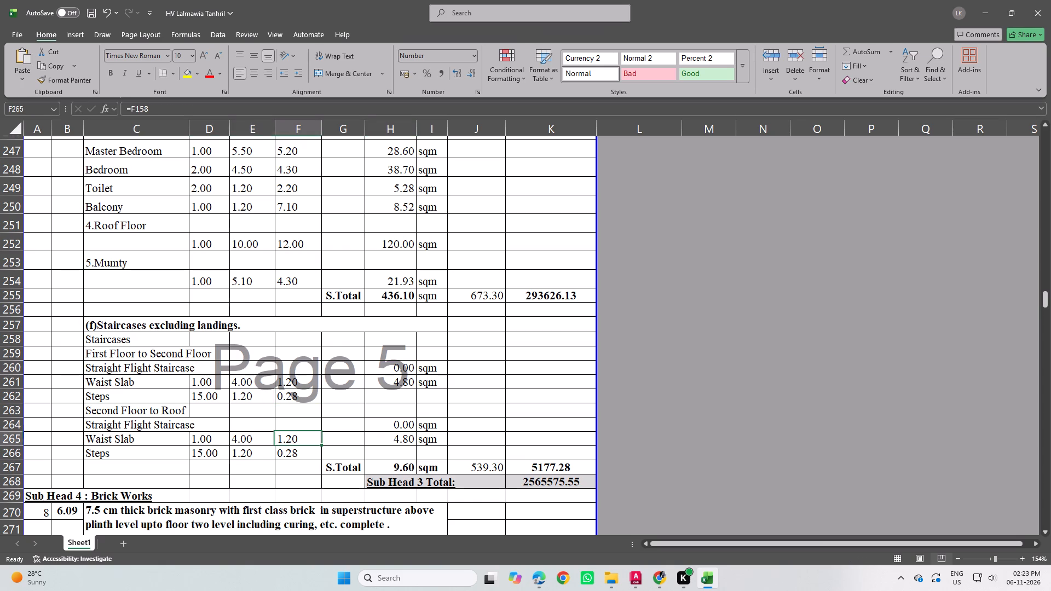
pyautogui.click(401, 367)
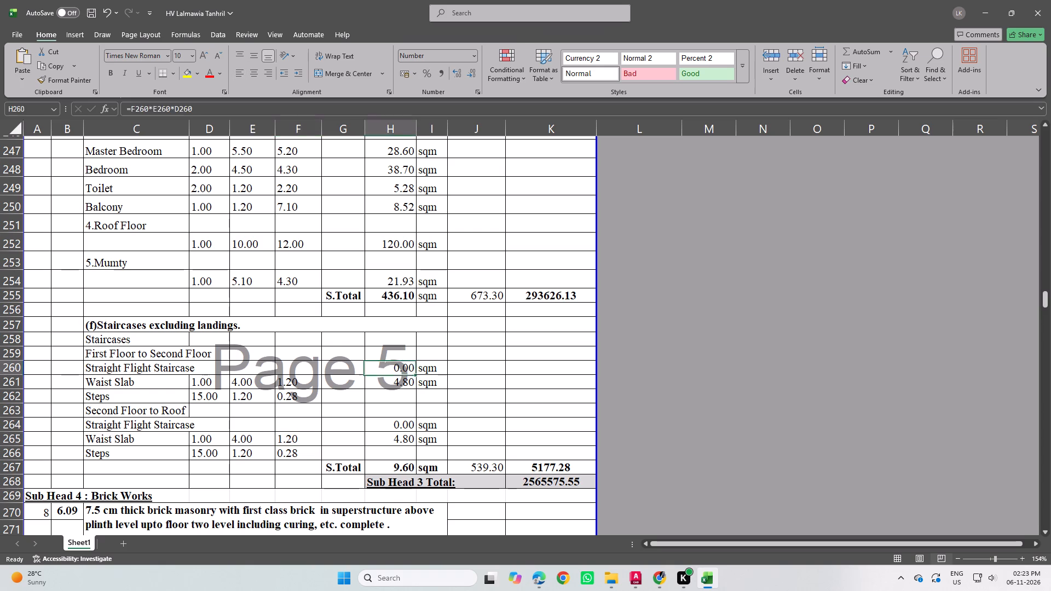
pyautogui.press('Delete')
pyautogui.click(407, 384)
pyautogui.click(425, 371)
pyautogui.press('Delete')
# Fill the Waist Slab area formula in H261 down through H266.
pyautogui.doubleClick(411, 381)
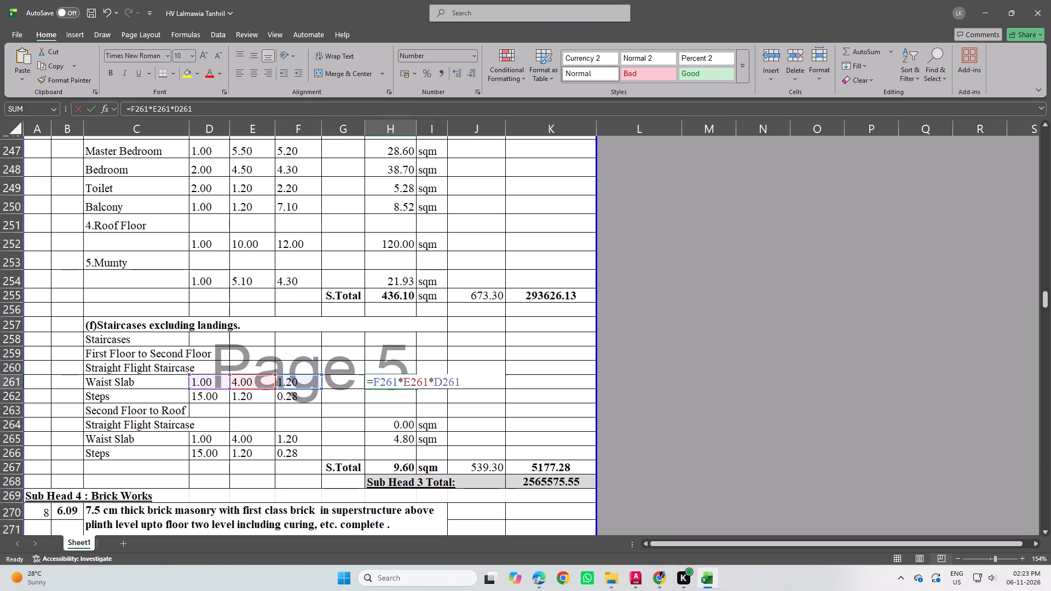
pyautogui.press('Escape')
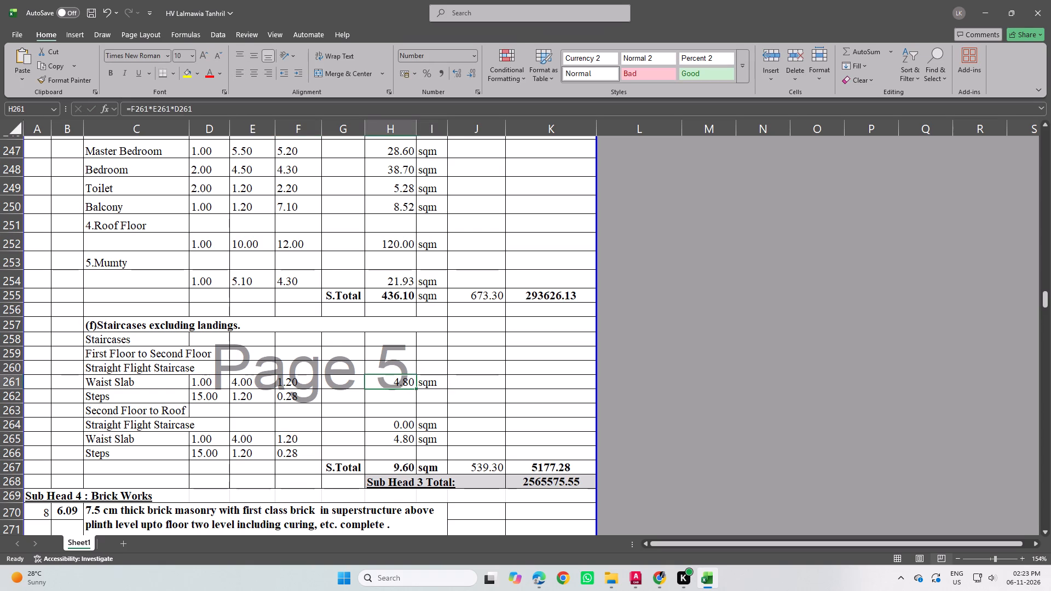
pyautogui.moveTo(414, 389); pyautogui.dragTo(415, 460)
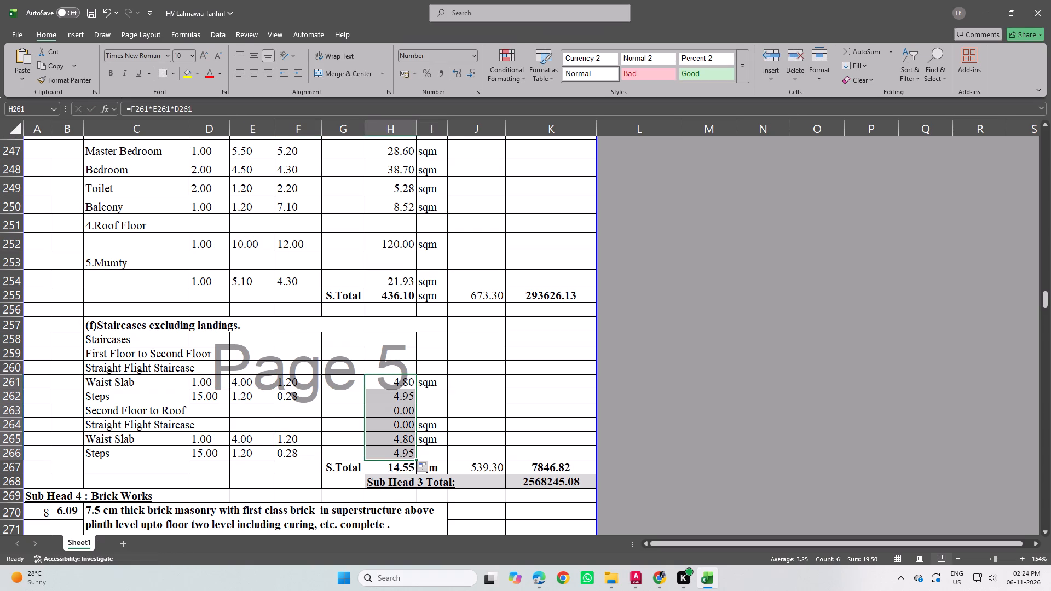
# Clear the area and unit cells H263:I264 beside the Second Floor to Roof and second Straight Flight Staircase headings.
pyautogui.click(406, 407)
pyautogui.moveTo(406, 418); pyautogui.dragTo(427, 423)
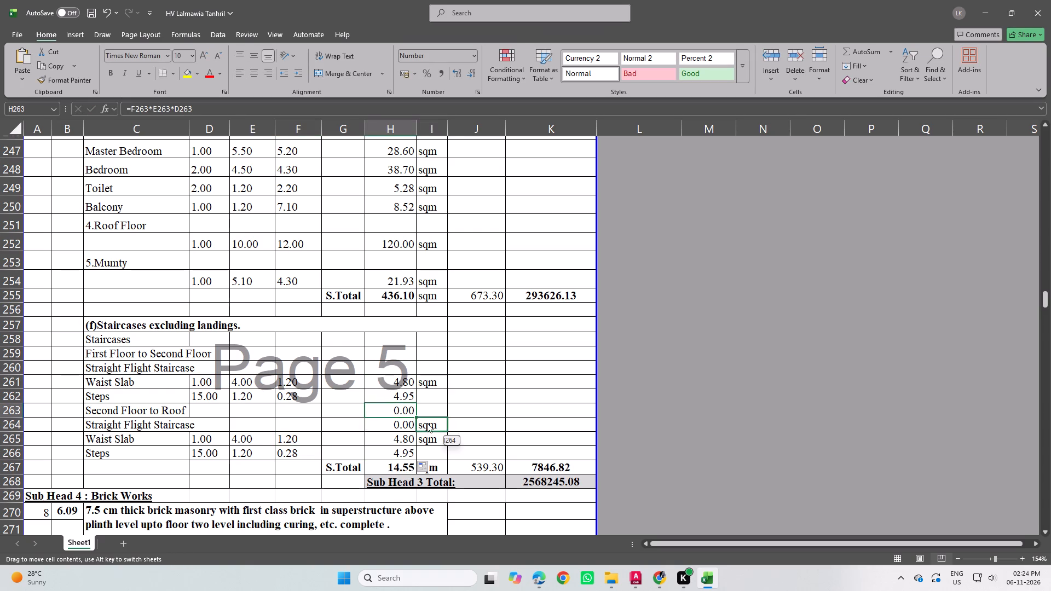
pyautogui.moveTo(427, 423); pyautogui.dragTo(423, 419)
pyautogui.click(622, 236)
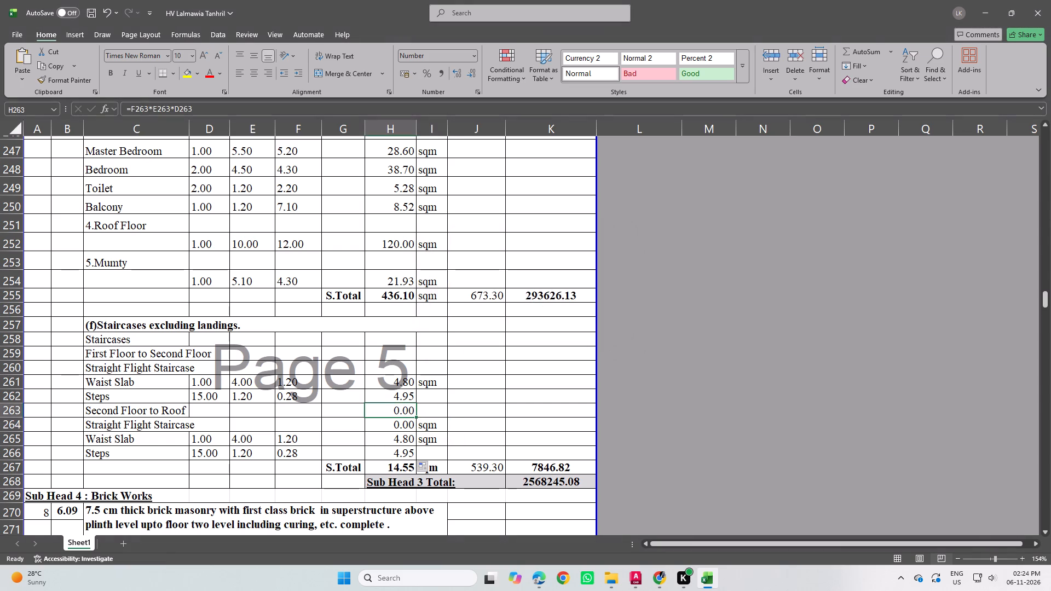
pyautogui.moveTo(407, 406); pyautogui.dragTo(432, 419)
pyautogui.press('Delete')
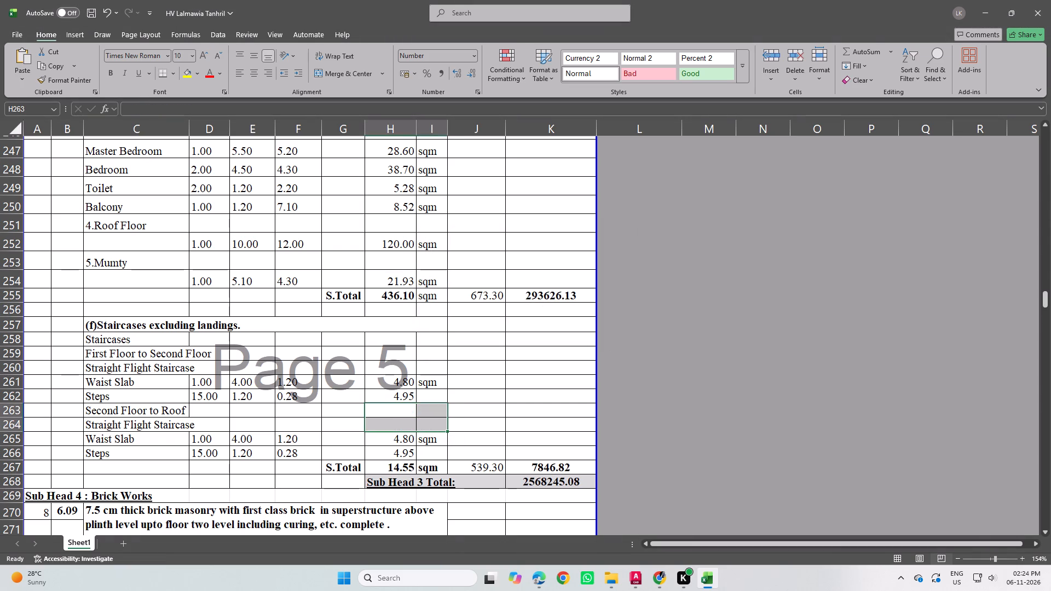
# Fill the sqm unit from each Waist Slab row into the Steps row below, in I262 and I266.
pyautogui.click(442, 381)
pyautogui.moveTo(448, 387); pyautogui.dragTo(448, 404)
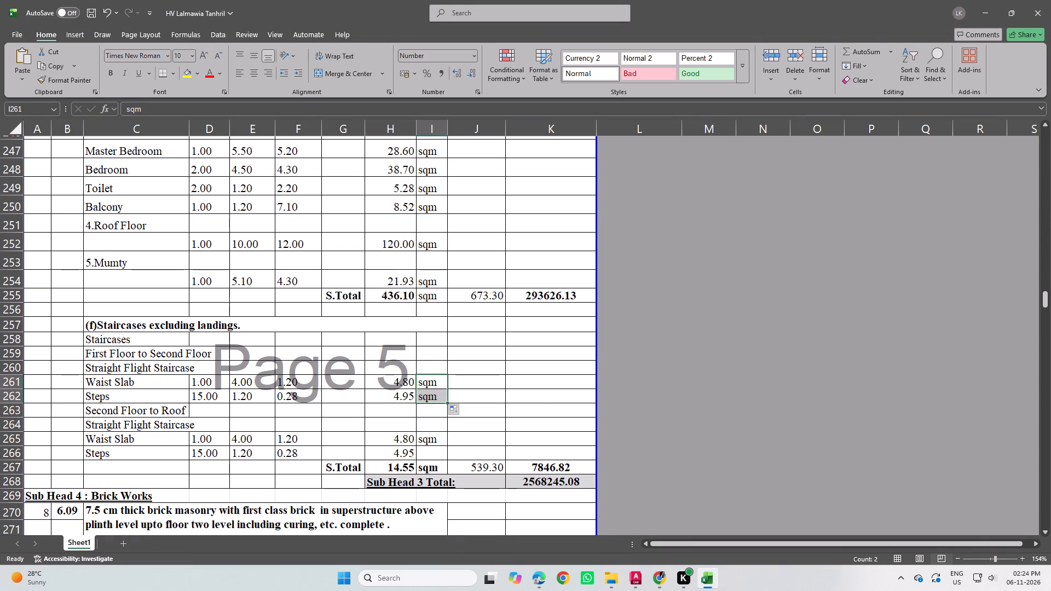
pyautogui.click(442, 449)
pyautogui.click(437, 436)
pyautogui.moveTo(446, 444); pyautogui.dragTo(448, 455)
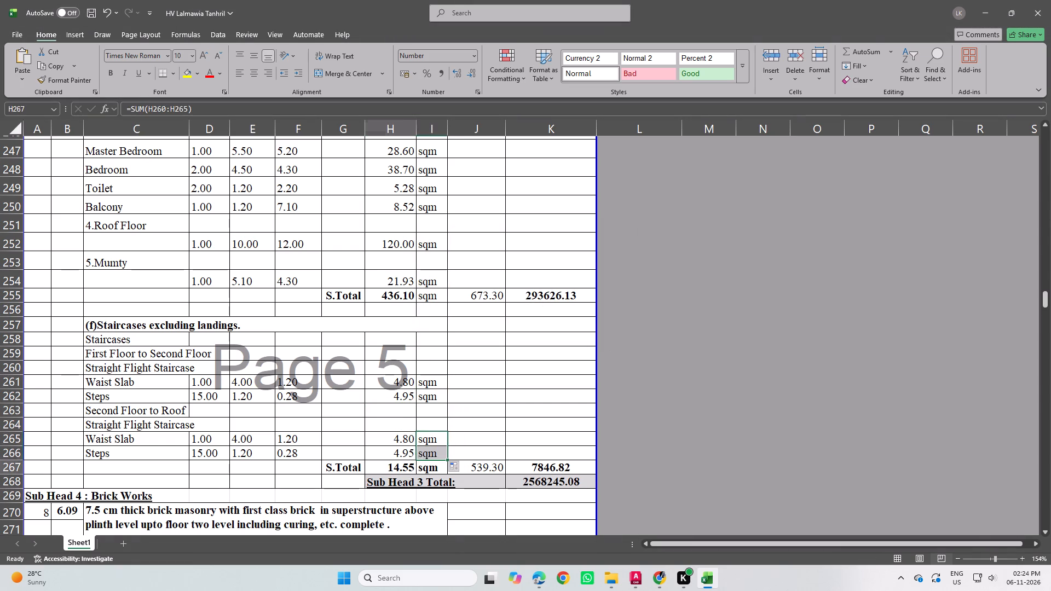
# Extend the staircase S.Total formula in H267 to sum H260:H266.
pyautogui.doubleClick(410, 468)
pyautogui.moveTo(416, 447); pyautogui.dragTo(416, 459)
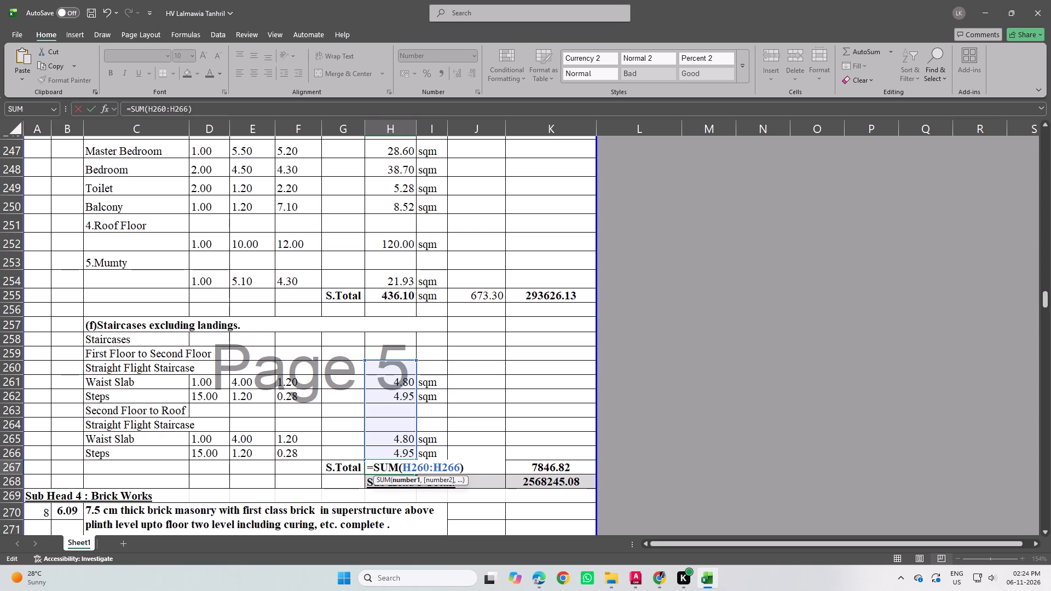
pyautogui.press('Return')
# Delete blank row 279 between the Ground Floor and First Floor brickwork entries under Sub Head 4.
pyautogui.scroll(-3, 477, 469)
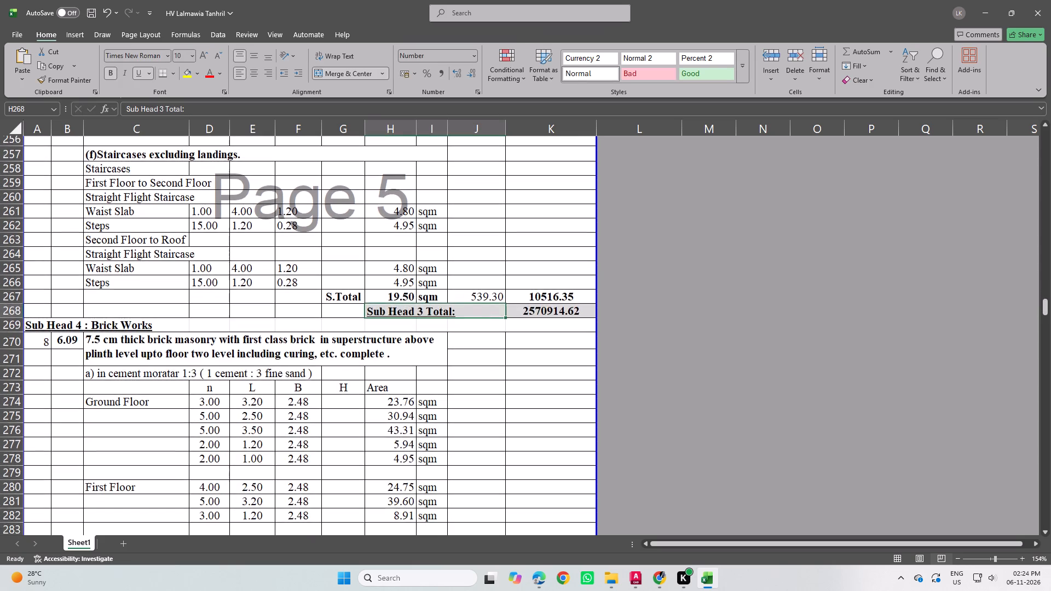
pyautogui.scroll(-3, 503, 437)
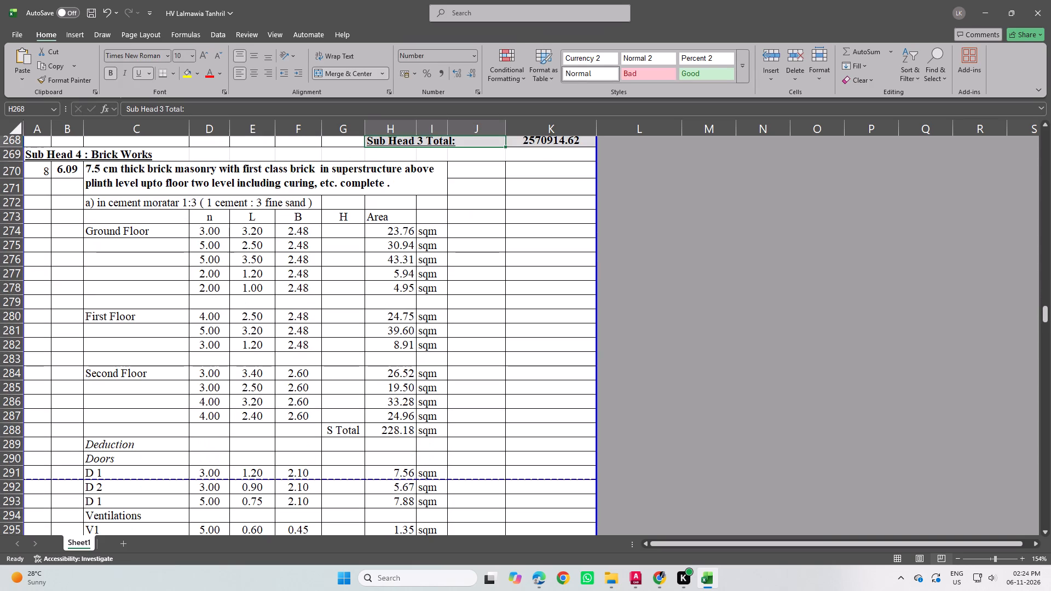
pyautogui.click(12, 302)
pyautogui.rightClick(12, 302)
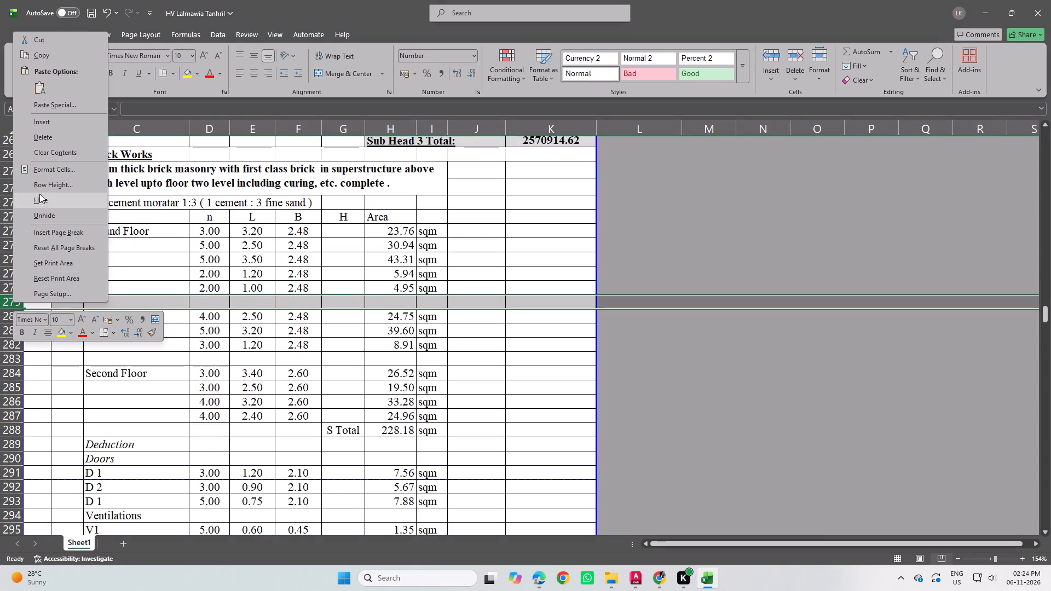
pyautogui.click(51, 135)
# Link C403 under Floors in vitrified tile item 23 to the Slab heading in C229.
pyautogui.scroll(-2, 358, 349)
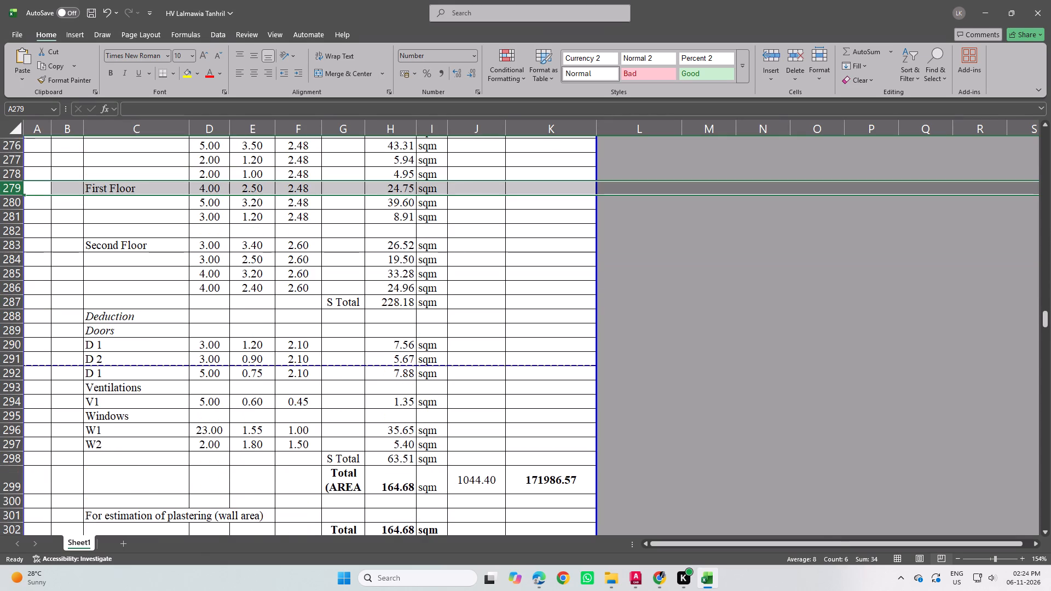
pyautogui.scroll(-5, 367, 346)
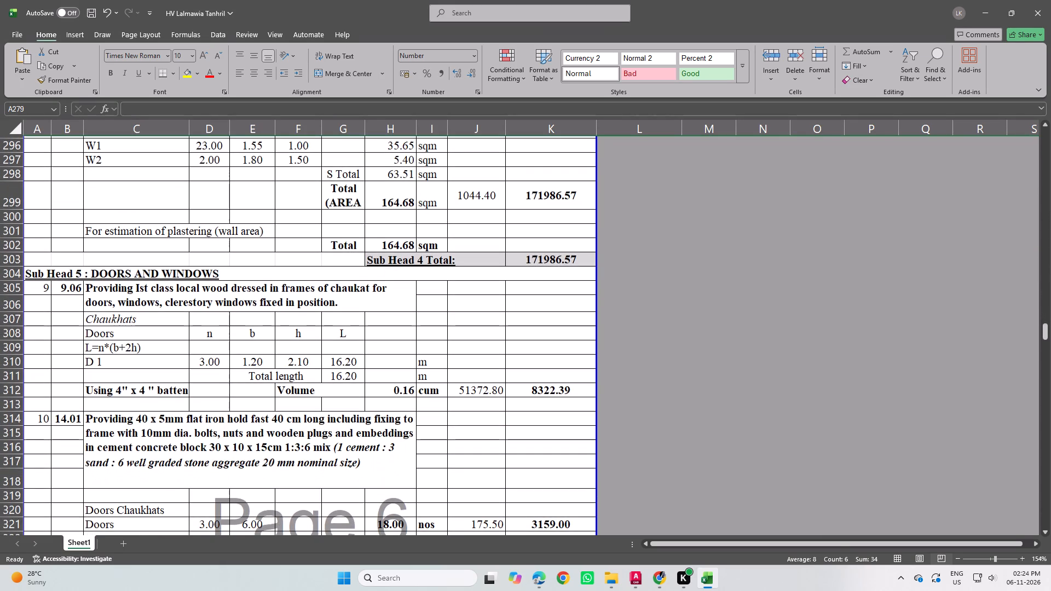
pyautogui.scroll(-4, 370, 349)
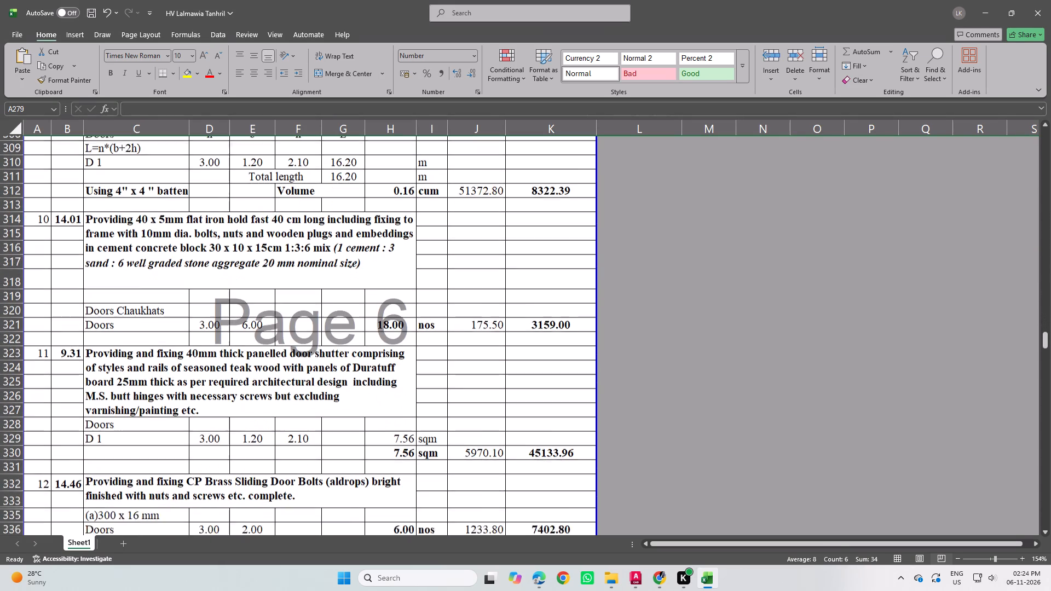
pyautogui.scroll(-20, 371, 350)
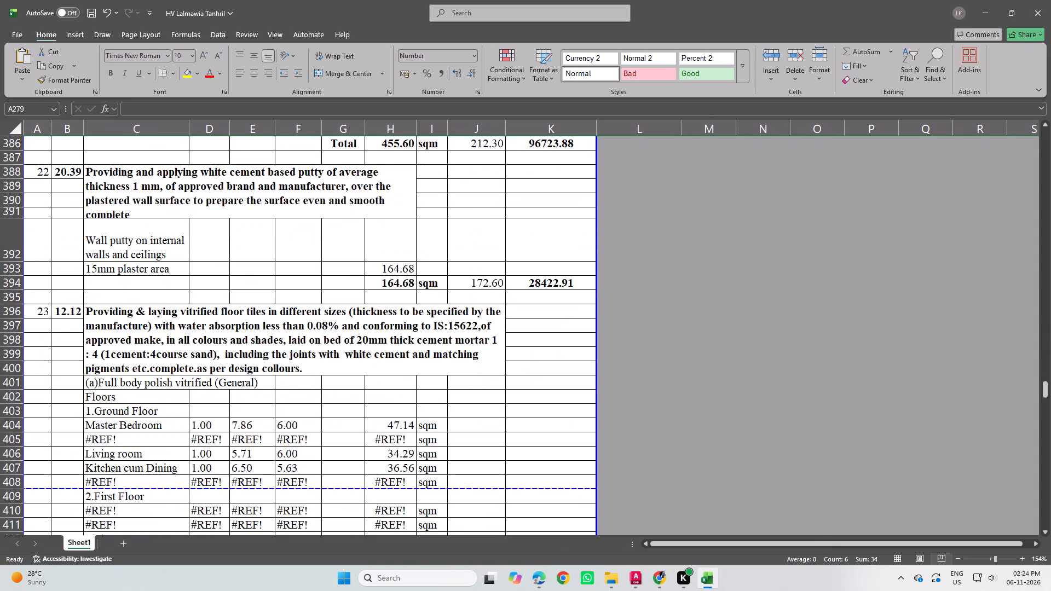
pyautogui.scroll(-4, 372, 350)
pyautogui.scroll(2, 175, 317)
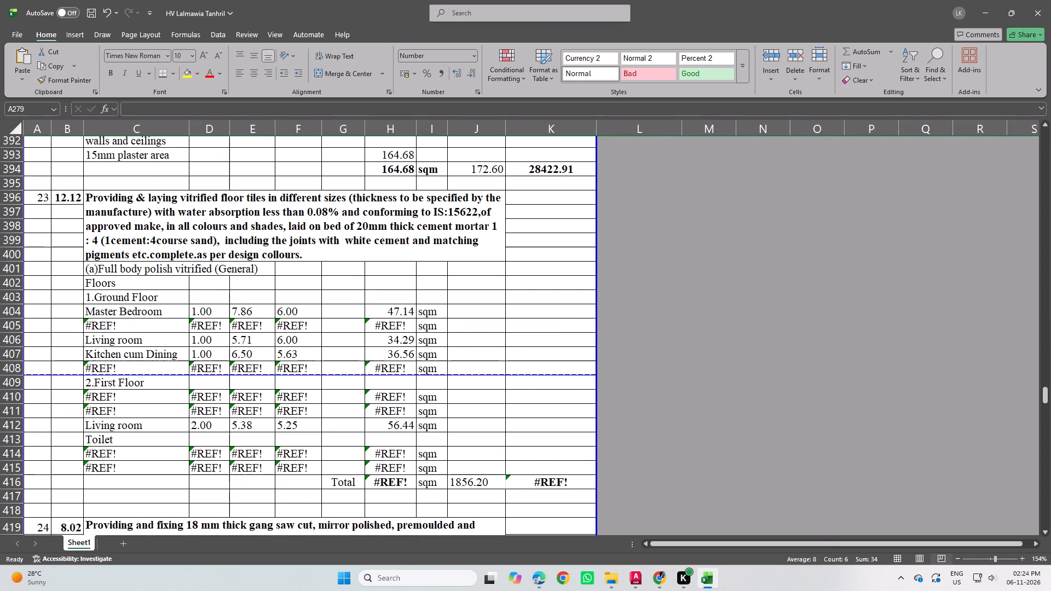
pyautogui.click(145, 299)
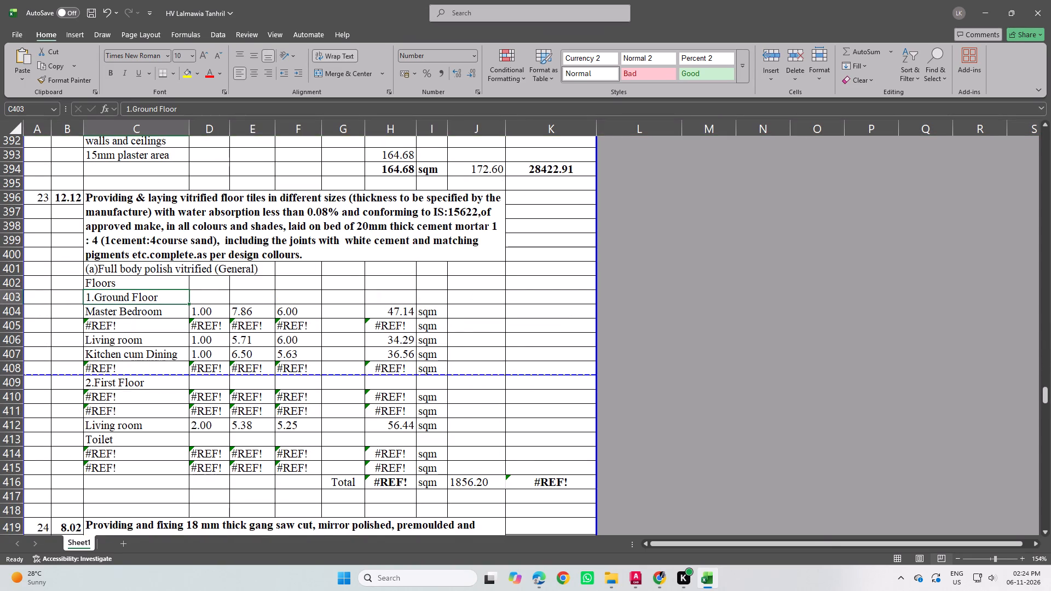
pyautogui.press('=')
pyautogui.scroll(5, 175, 303)
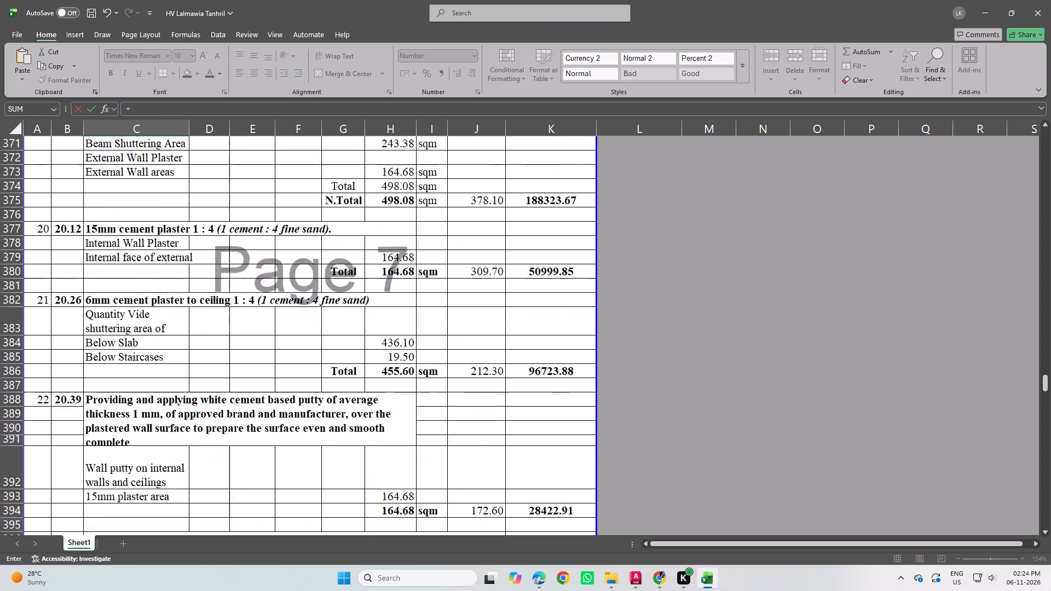
pyautogui.scroll(20, 180, 305)
pyautogui.scroll(3, 180, 305)
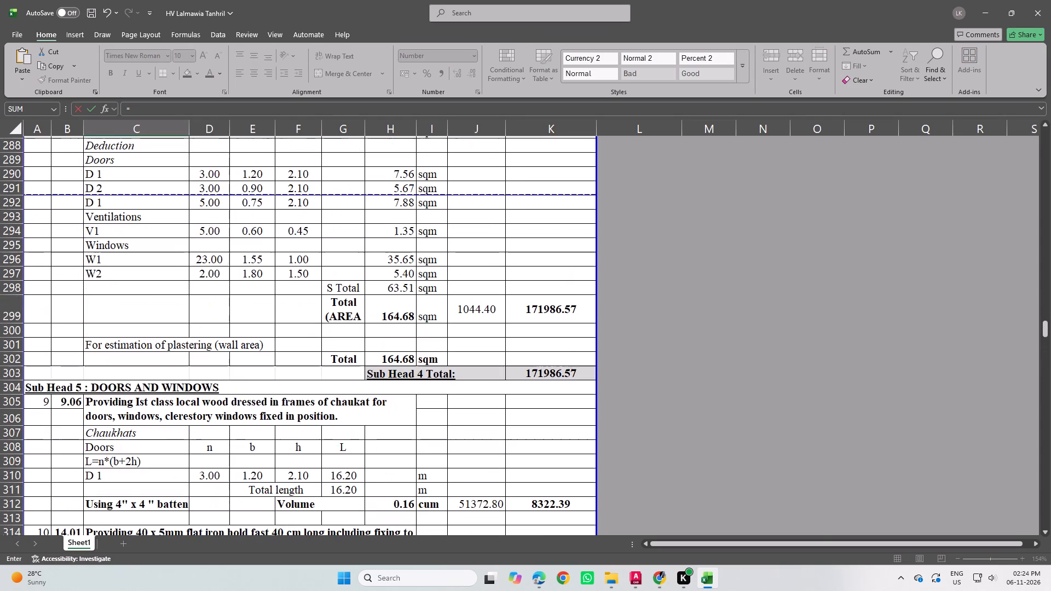
pyautogui.scroll(12, 190, 311)
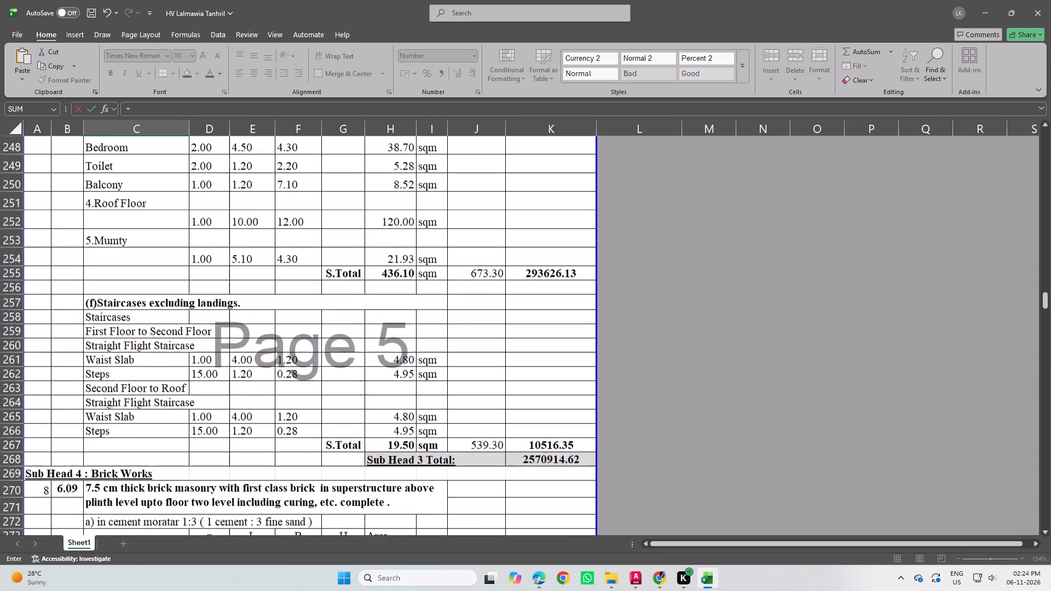
pyautogui.scroll(5, 193, 320)
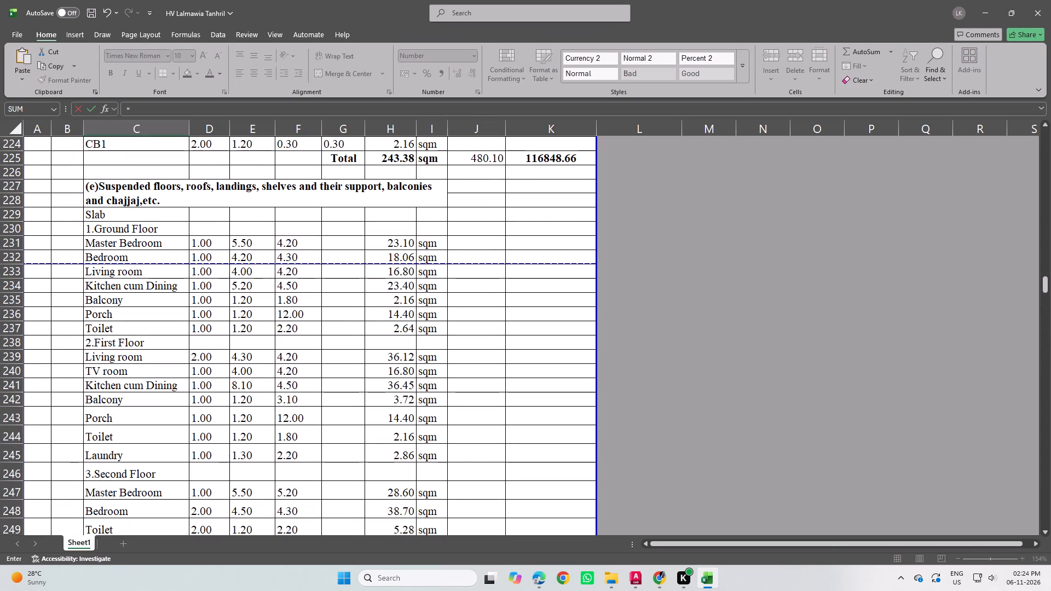
pyautogui.click(125, 228)
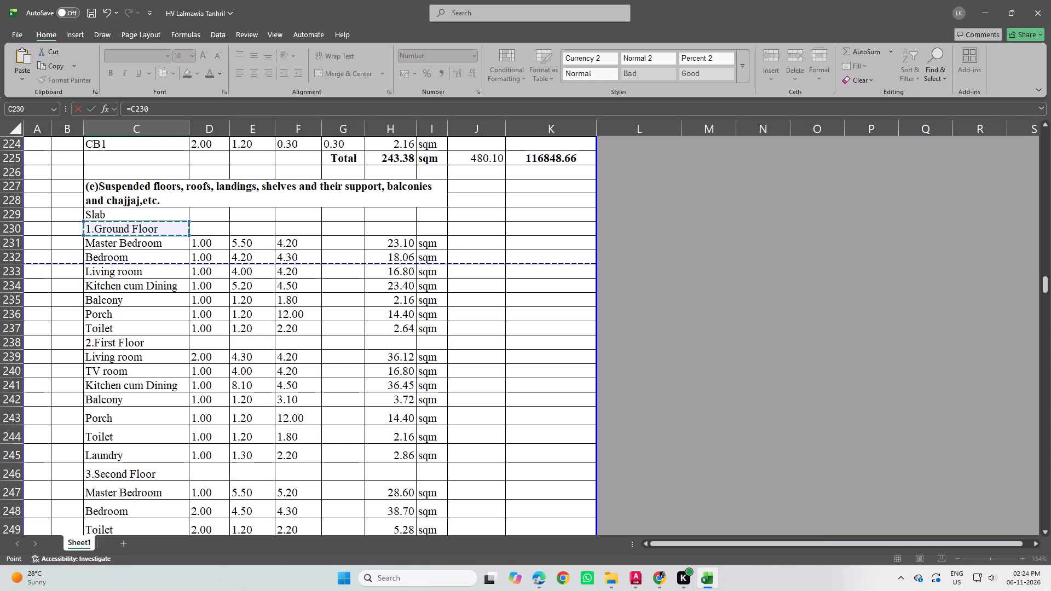
pyautogui.click(131, 219)
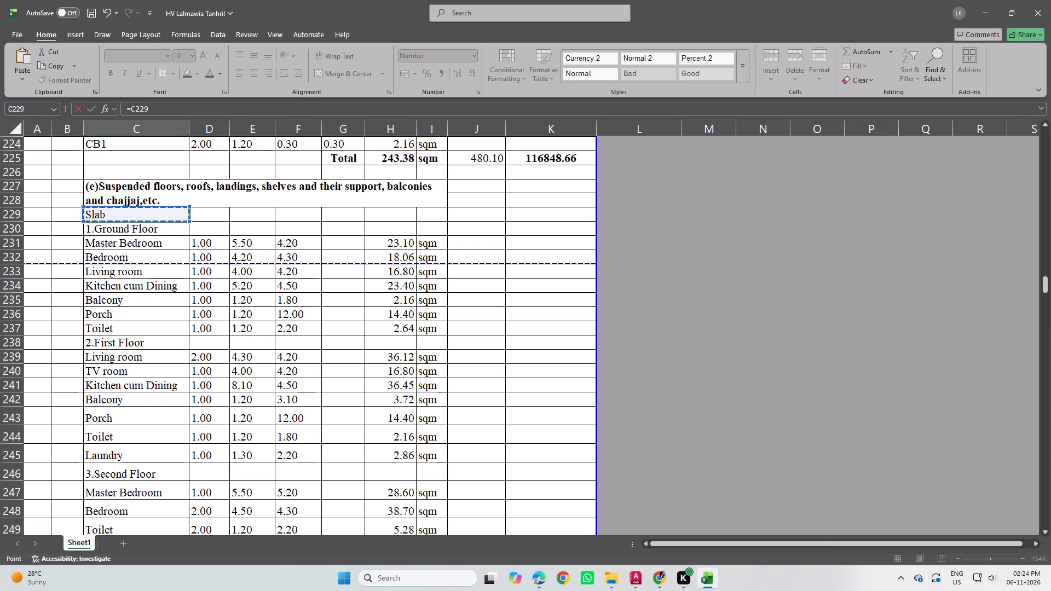
pyautogui.press('Return')
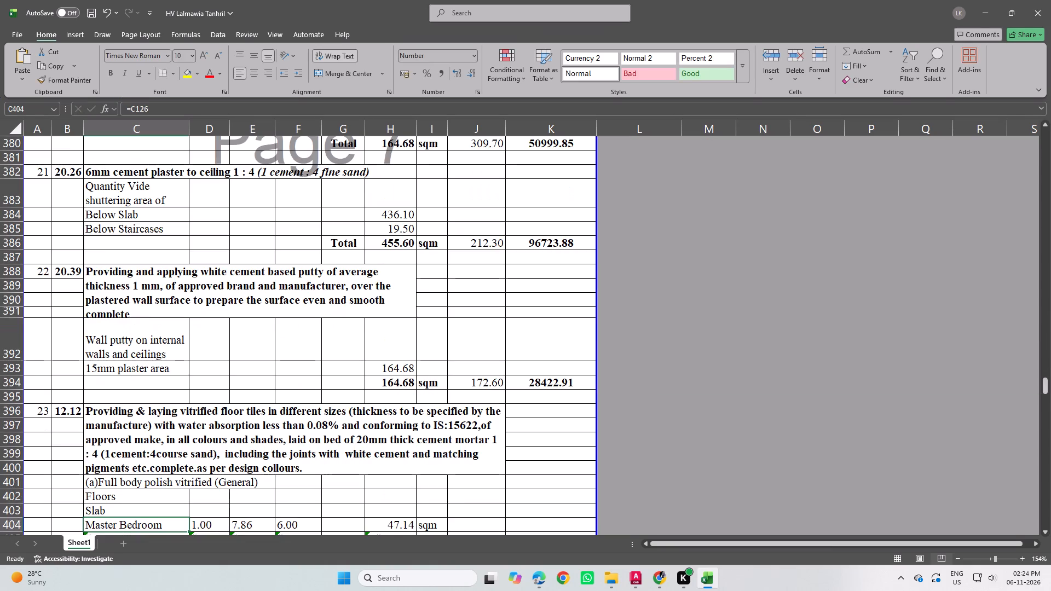
pyautogui.scroll(-5, 169, 286)
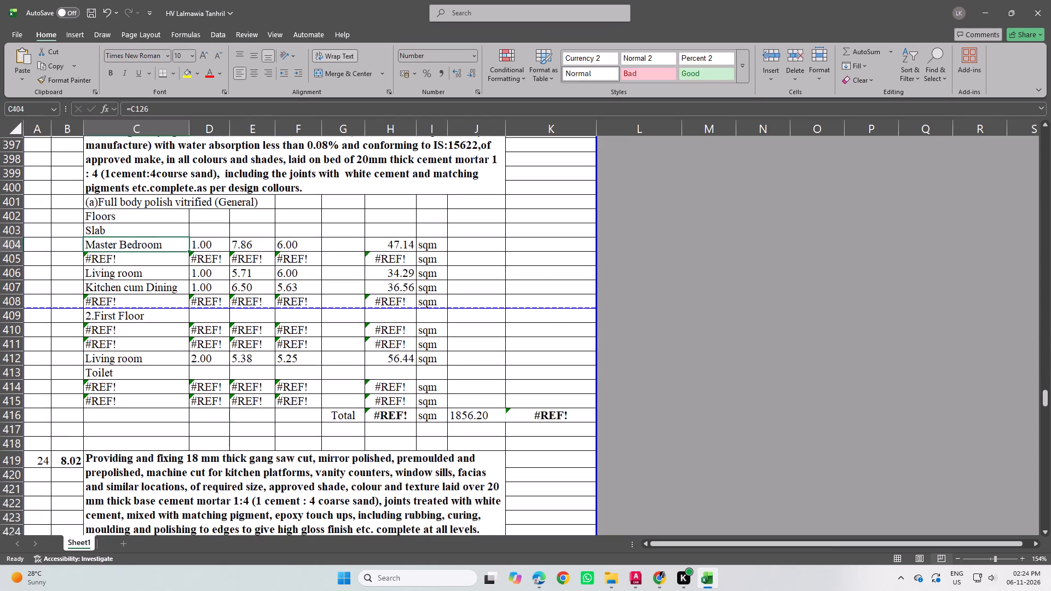
# Insert 21 blank rows at rows 404 to 424, beneath the Slab heading in C403 of vitrified tile item 23.
pyautogui.moveTo(15, 240); pyautogui.dragTo(18, 259)
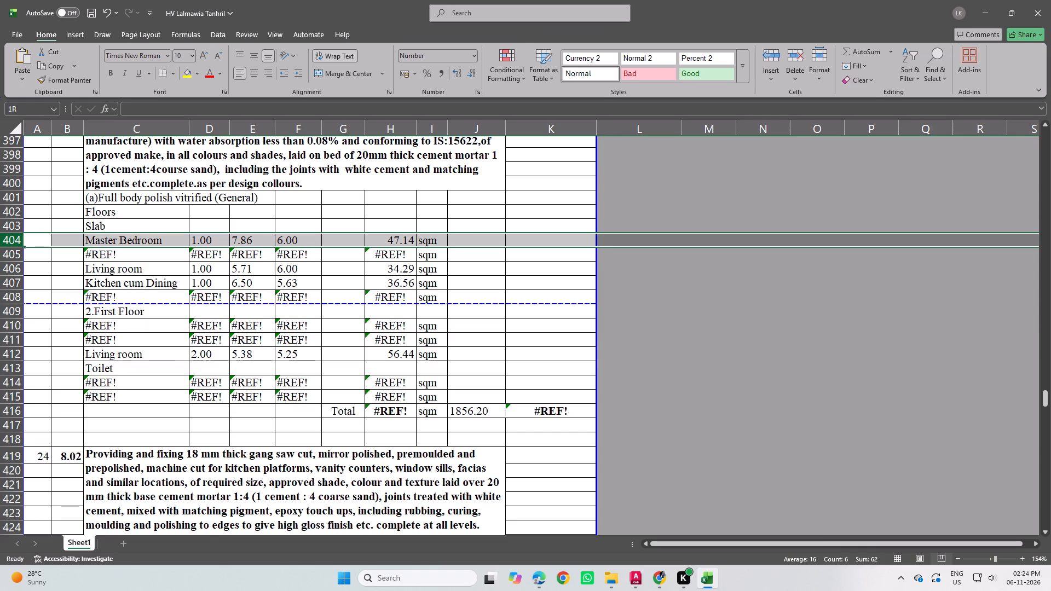
pyautogui.moveTo(18, 259); pyautogui.dragTo(28, 520)
pyautogui.moveTo(8, 412); pyautogui.dragTo(8, 397, button='right')
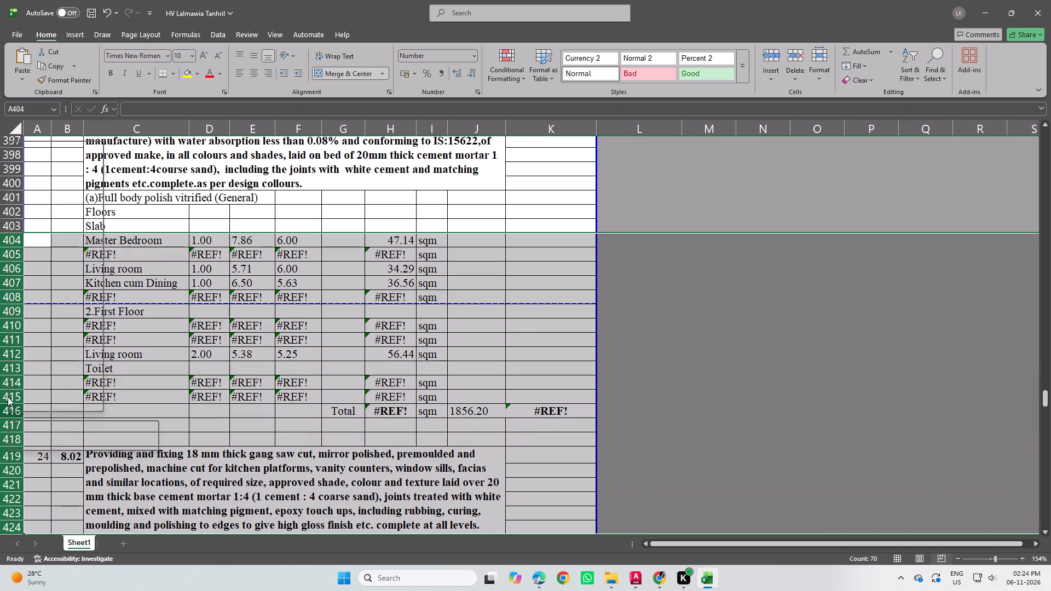
pyautogui.moveTo(8, 397); pyautogui.dragTo(8, 392, button='right')
pyautogui.click(70, 230)
pyautogui.click(119, 225)
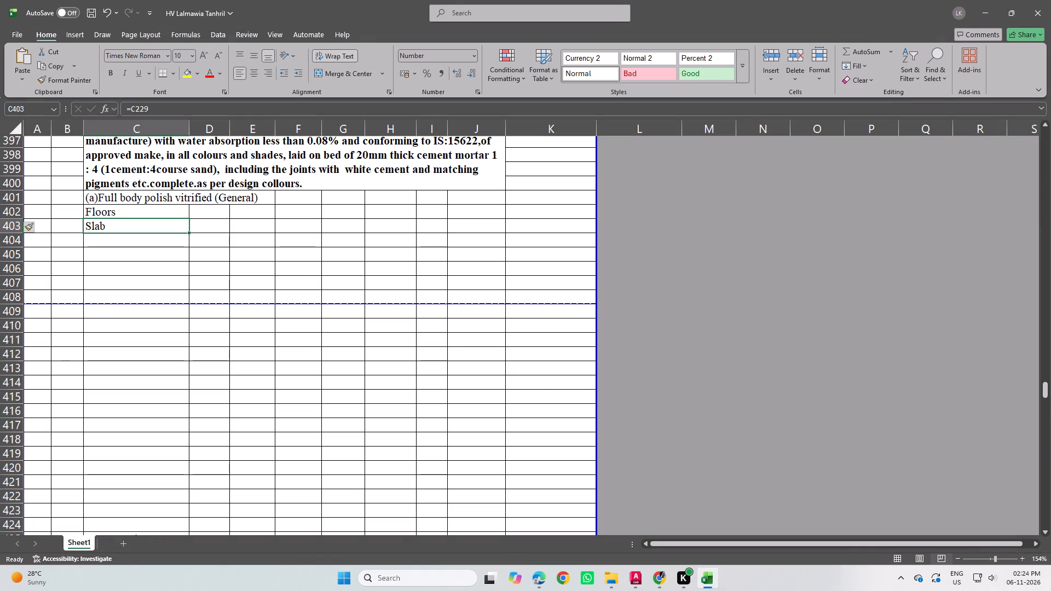
# Fill the Slab link in C403 across to column I and down to row 436, linking the slab schedule's items, dimensions, areas and units.
pyautogui.moveTo(189, 231); pyautogui.dragTo(446, 231)
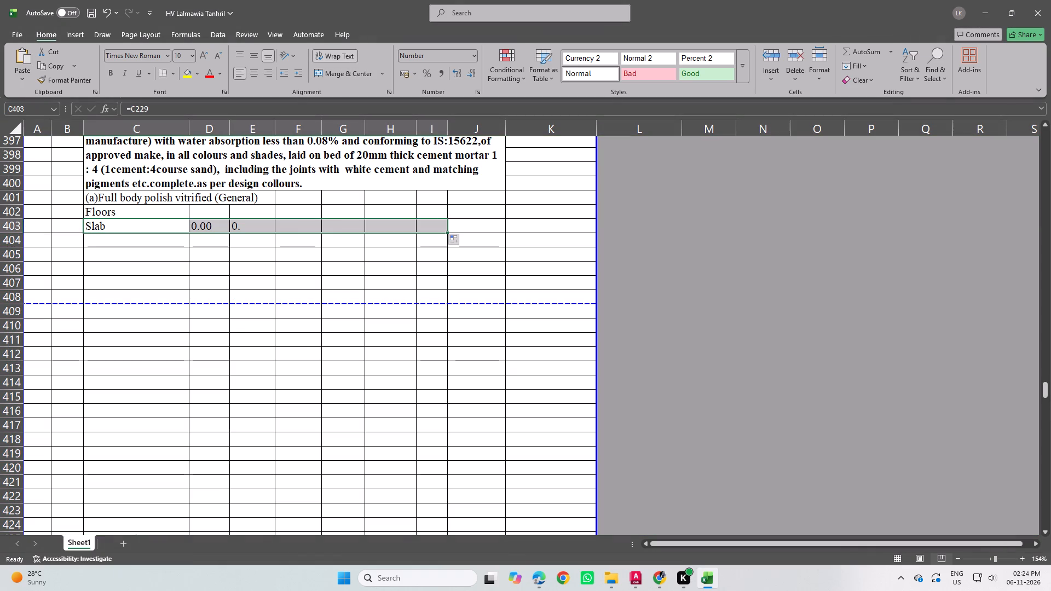
pyautogui.moveTo(446, 232); pyautogui.dragTo(446, 248)
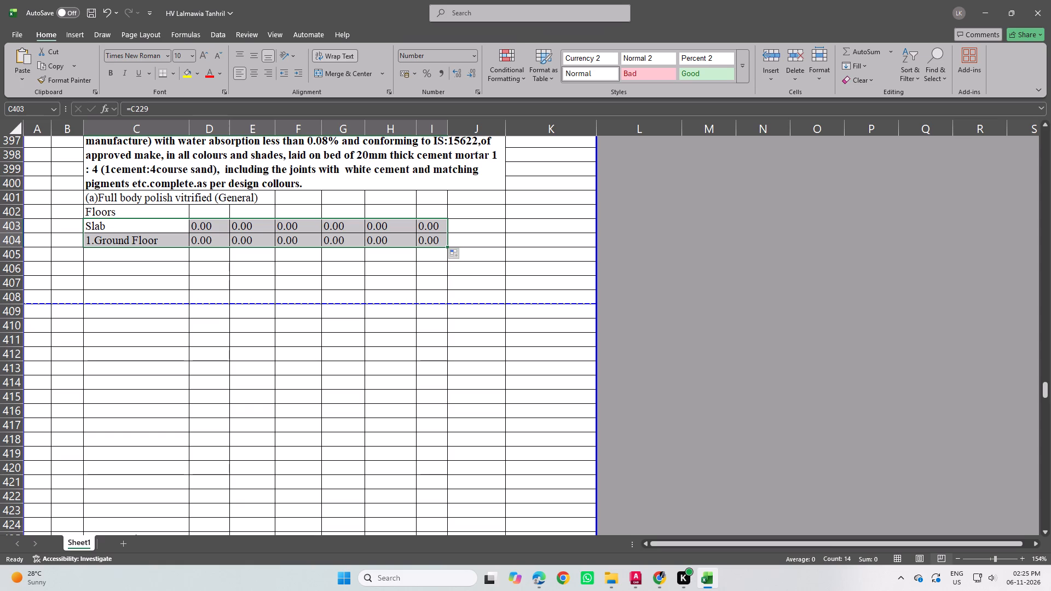
pyautogui.moveTo(448, 245); pyautogui.dragTo(448, 260)
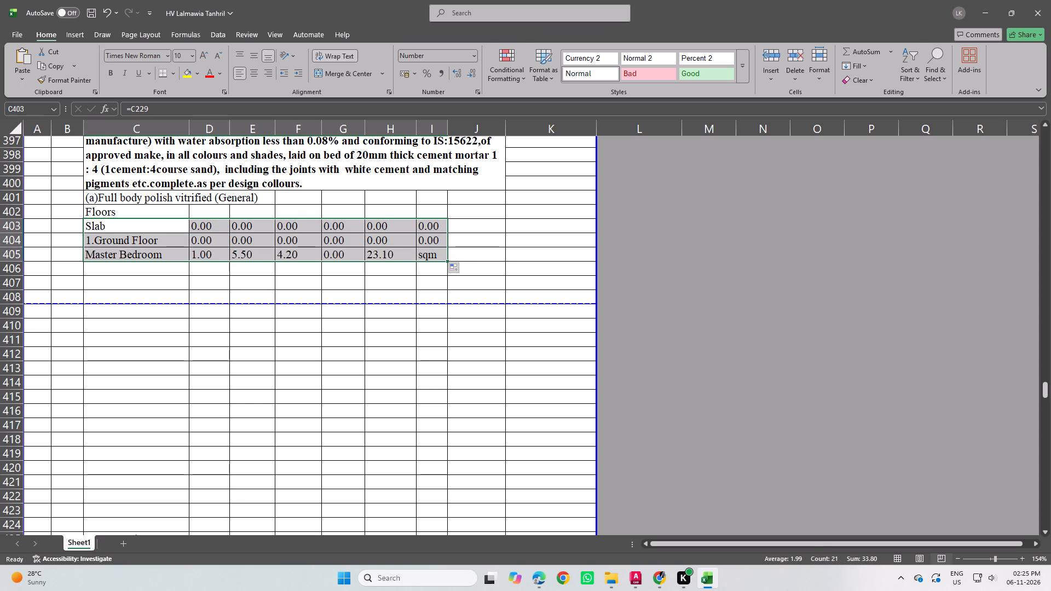
pyautogui.moveTo(445, 259); pyautogui.dragTo(461, 203)
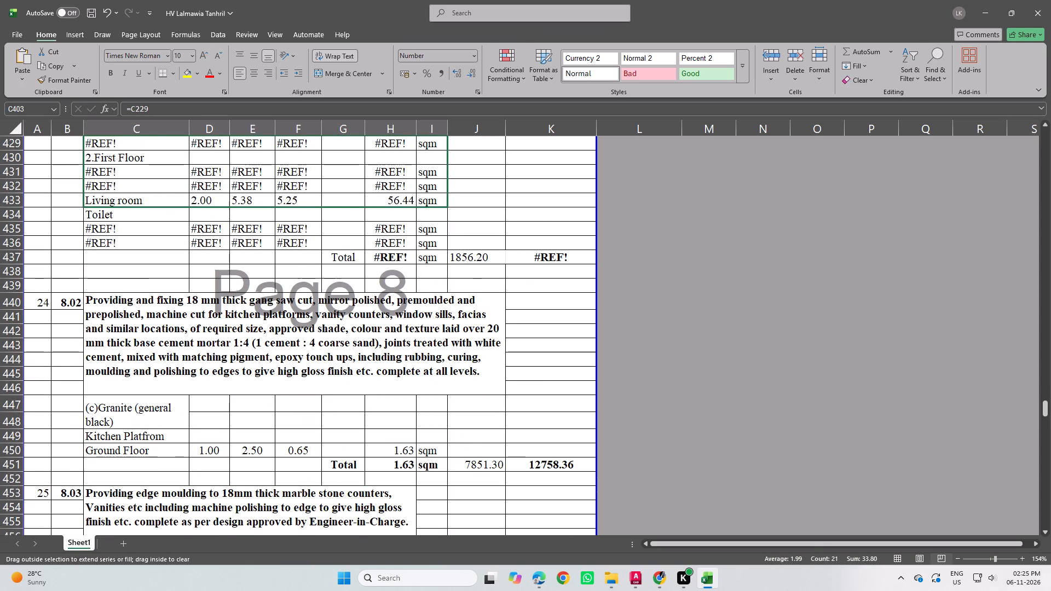
pyautogui.moveTo(461, 203); pyautogui.dragTo(449, 248)
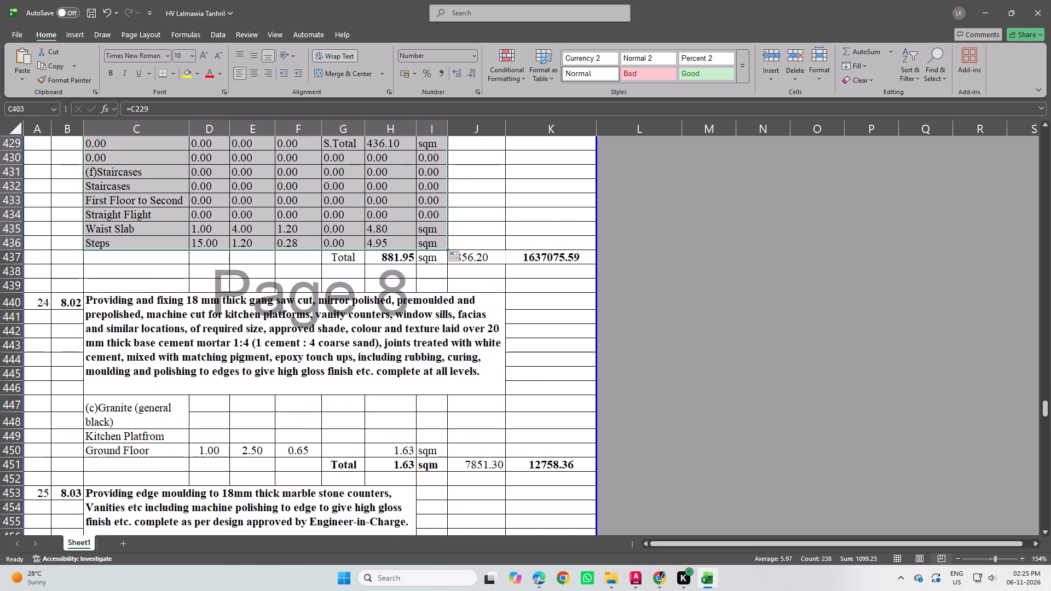
# Delete rows 429 to 436 holding the linked S.Total and staircase entries above item 23's Total.
pyautogui.scroll(2, 325, 327)
pyautogui.scroll(1, 223, 348)
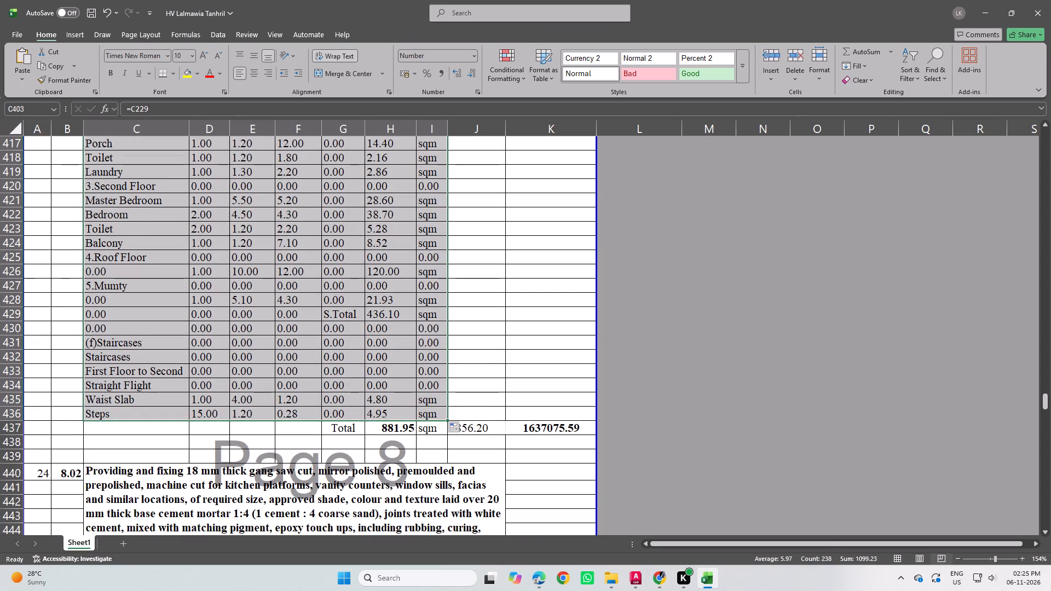
pyautogui.moveTo(10, 312); pyautogui.dragTo(30, 344)
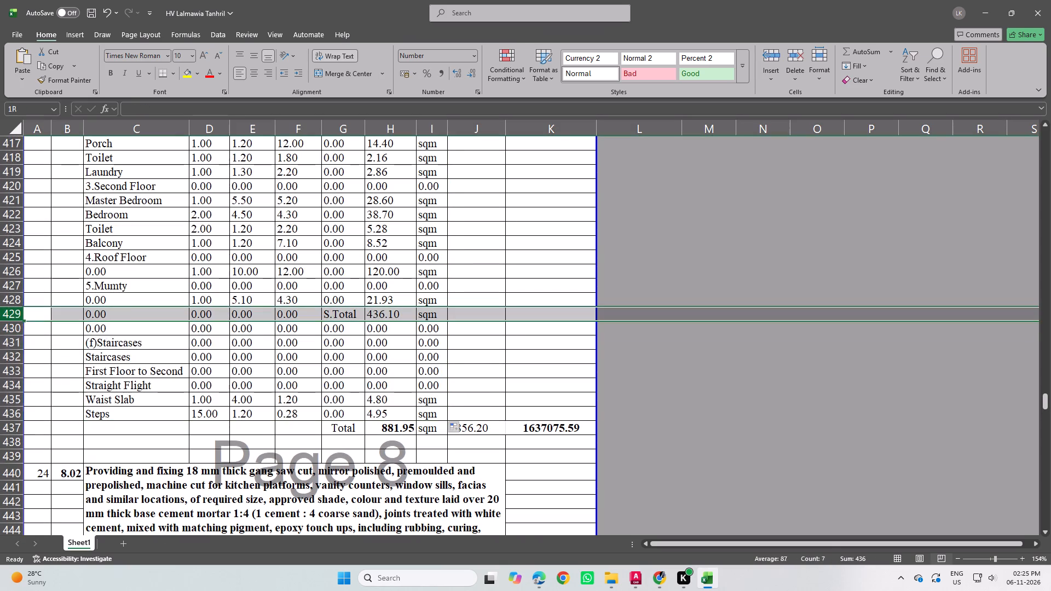
pyautogui.moveTo(30, 344); pyautogui.dragTo(110, 420)
pyautogui.rightClick(4, 356)
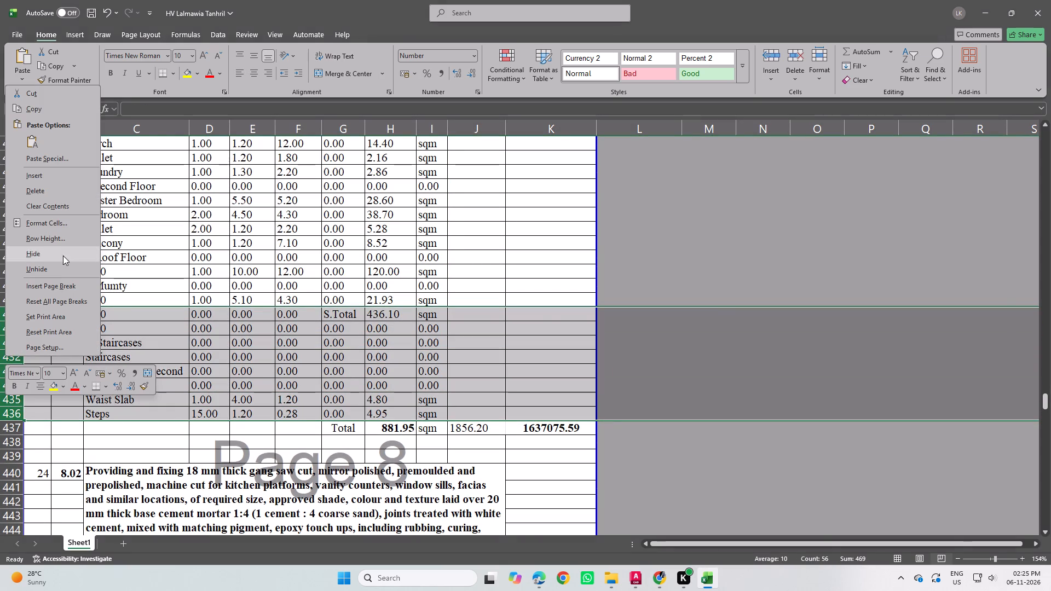
pyautogui.click(56, 193)
pyautogui.click(426, 320)
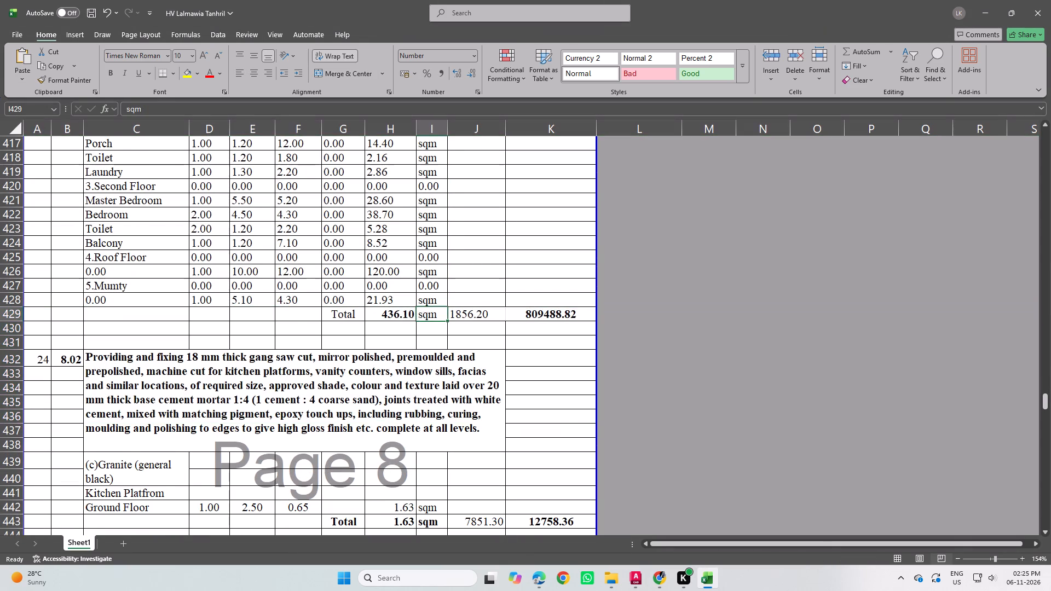
# Clear the zeros beside the Mumty and Roof Floor headings in D427:I427 and D425:I425, and in description cells C426 and C428.
pyautogui.scroll(1, 441, 353)
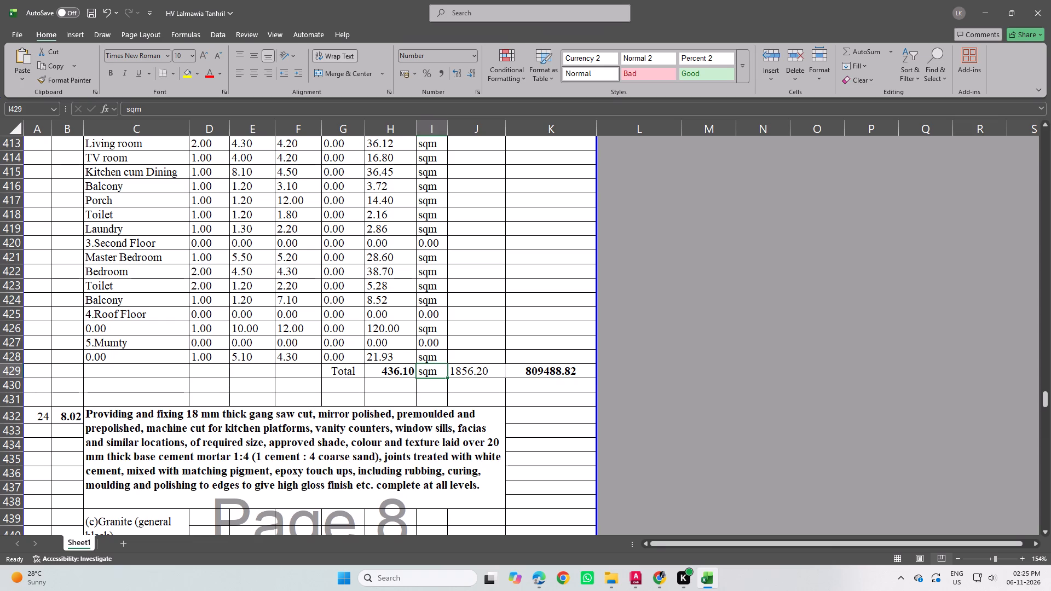
pyautogui.moveTo(203, 338); pyautogui.dragTo(432, 344)
pyautogui.press('Delete')
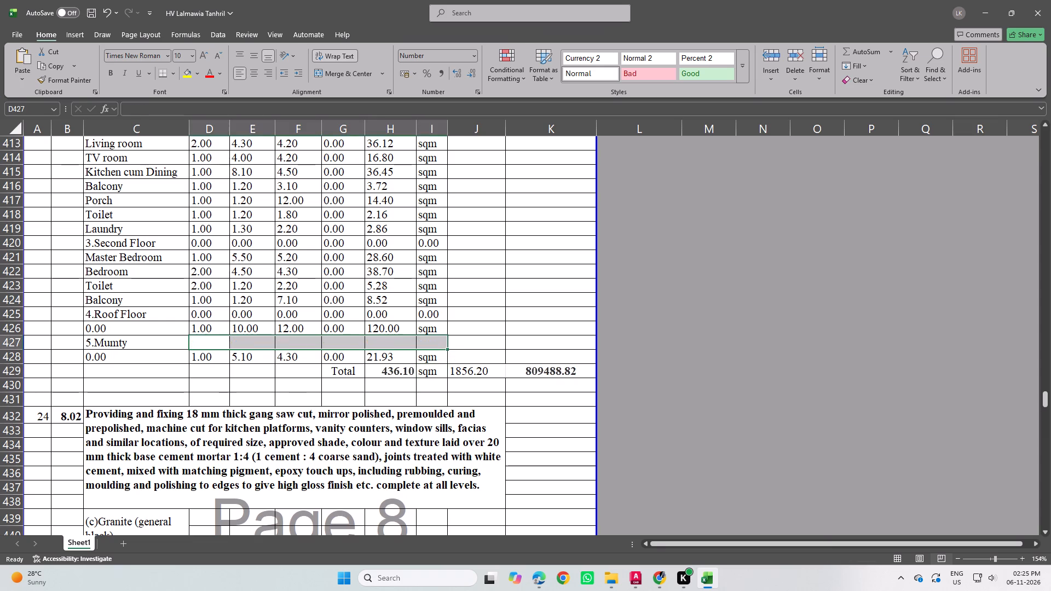
pyautogui.moveTo(216, 311); pyautogui.dragTo(432, 318)
pyautogui.press('Delete')
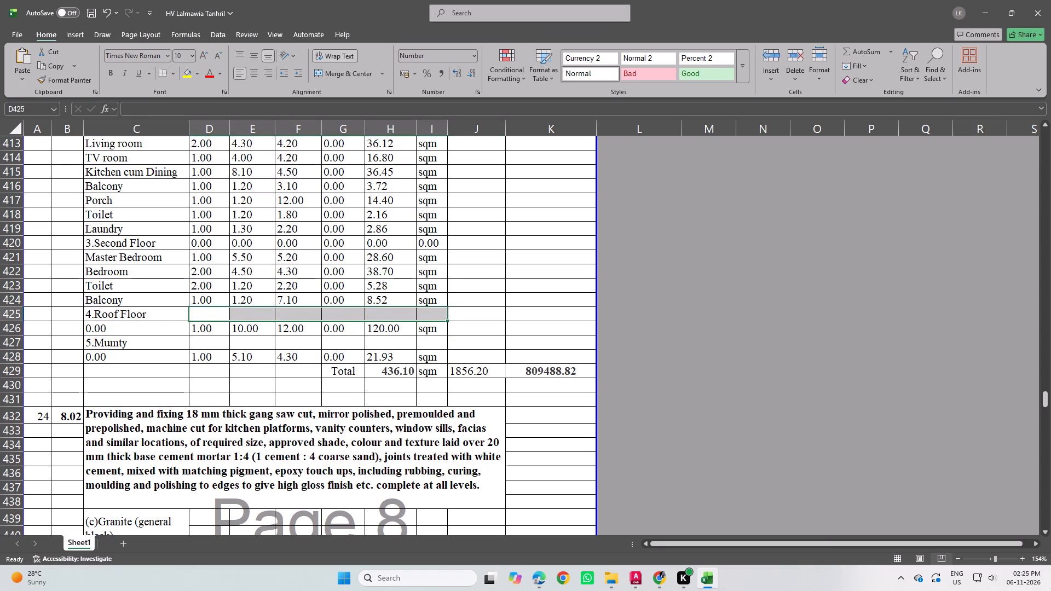
pyautogui.click(138, 328)
pyautogui.press('Delete')
pyautogui.click(137, 358)
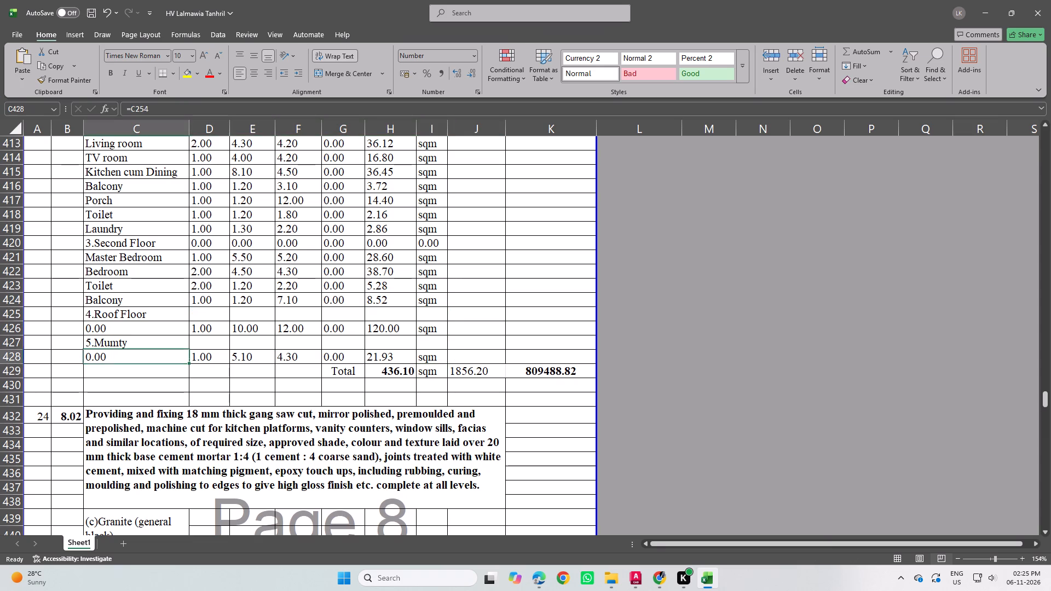
pyautogui.press('Delete')
pyautogui.click(140, 332)
pyautogui.press('Delete')
# Clear the zeros beside item 23's Second Floor, First Floor, Ground Floor and Slab headings in rows 420, 412, 404 and 403.
pyautogui.moveTo(206, 241); pyautogui.dragTo(457, 245)
pyautogui.press('Delete')
pyautogui.scroll(1, 328, 241)
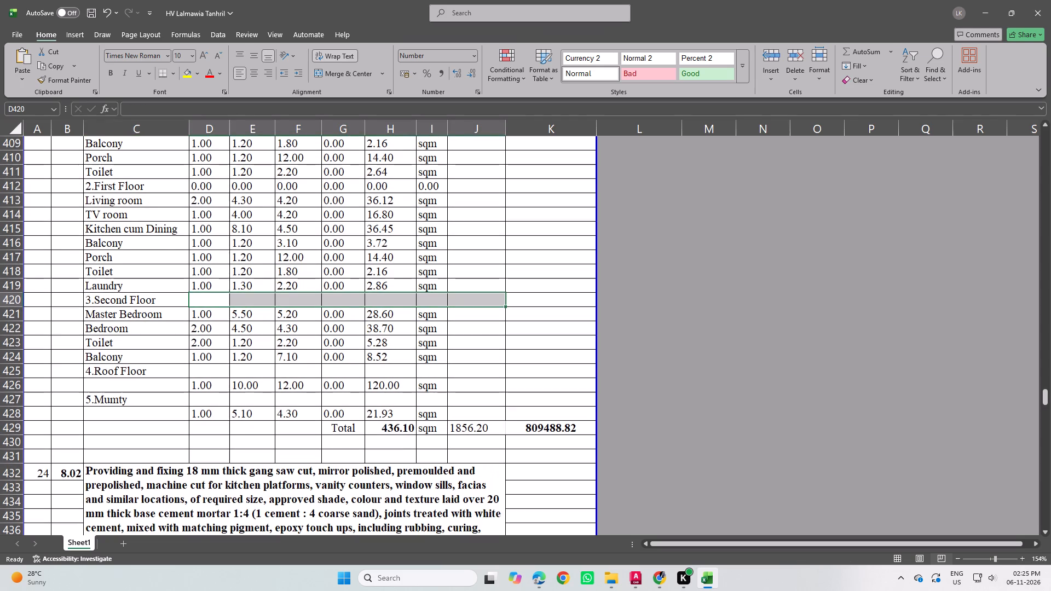
pyautogui.scroll(1, 223, 237)
pyautogui.moveTo(203, 241); pyautogui.dragTo(425, 244)
pyautogui.press('Delete')
pyautogui.scroll(2, 351, 250)
pyautogui.moveTo(206, 229); pyautogui.dragTo(449, 242)
pyautogui.press('Delete')
pyautogui.click(529, 361)
# Inspect the vitrified flooring Total formula in H429.
pyautogui.scroll(-4, 529, 419)
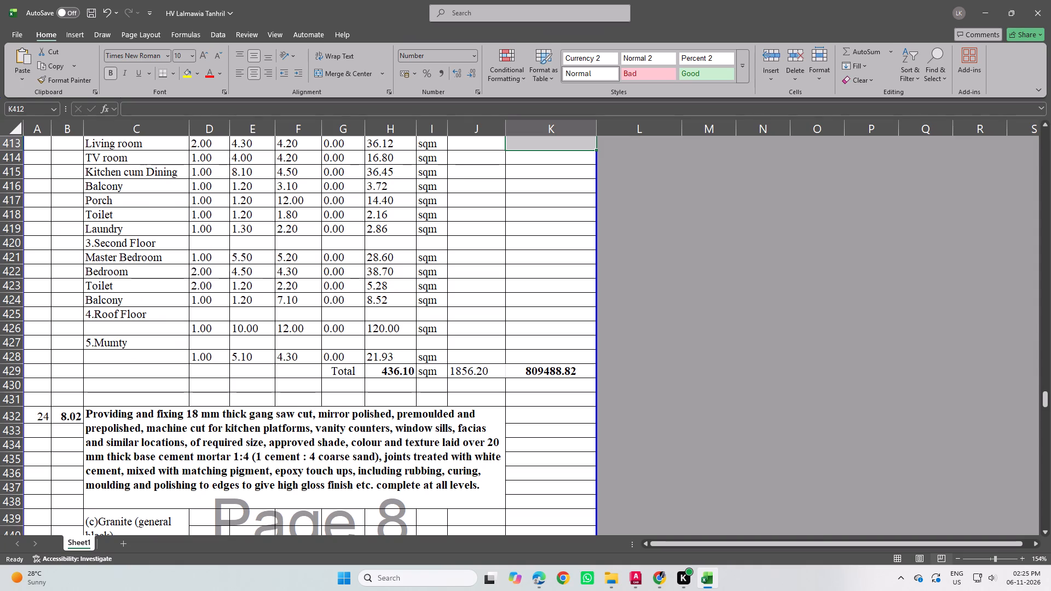
pyautogui.doubleClick(380, 372)
pyautogui.press('Escape')
# Delete blank row 431 above item 24, blank row 437 below its description, and blank row 446 below item 25's description.
pyautogui.scroll(-2, 443, 440)
pyautogui.moveTo(16, 288); pyautogui.dragTo(16, 275)
pyautogui.click(10, 288)
pyautogui.rightClick(10, 288)
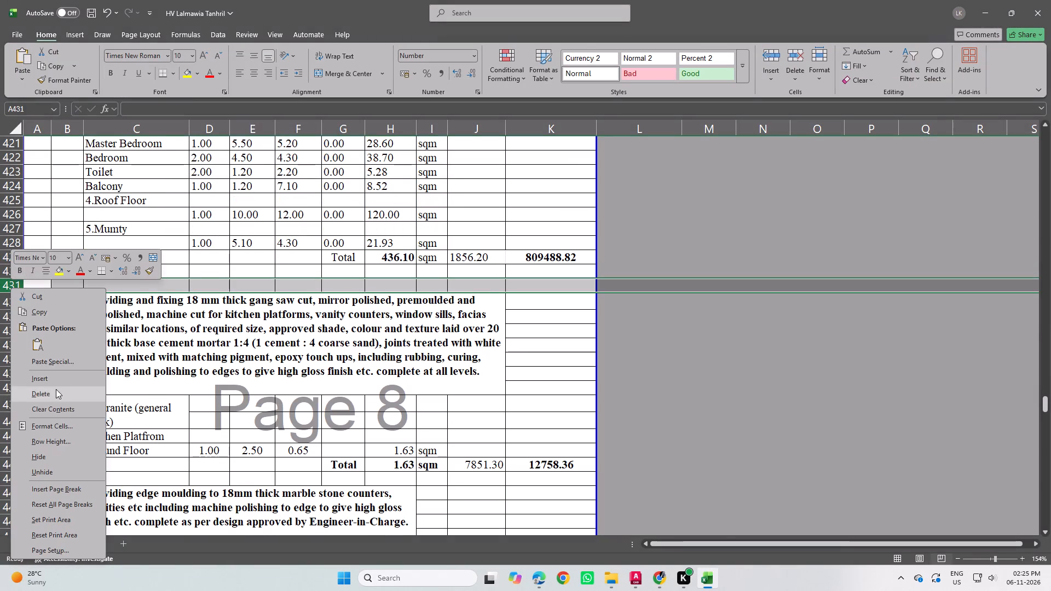
pyautogui.click(56, 389)
pyautogui.scroll(-2, 326, 421)
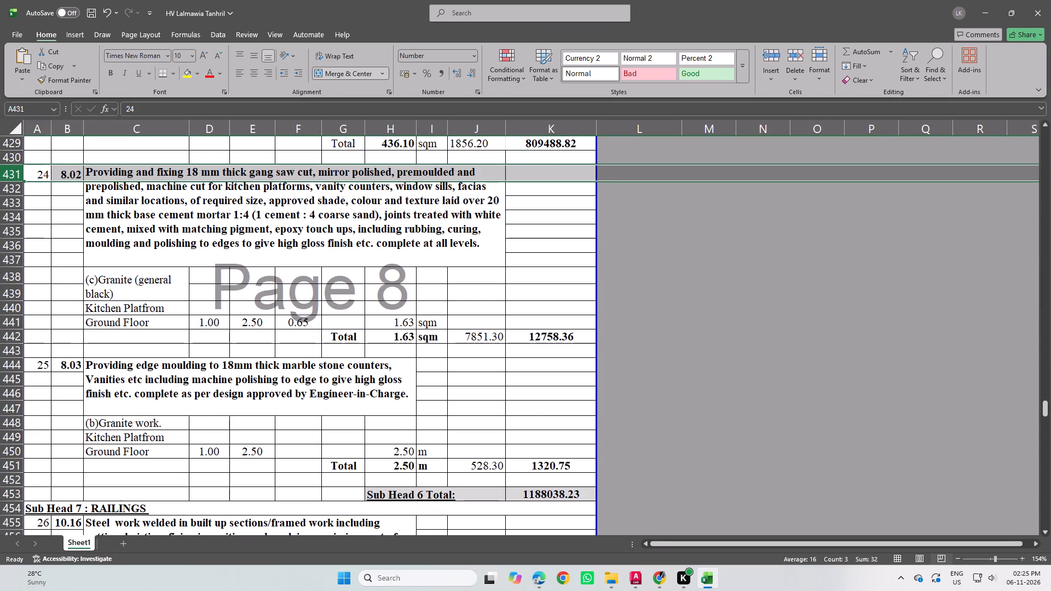
pyautogui.click(15, 263)
pyautogui.rightClick(15, 263)
pyautogui.click(60, 372)
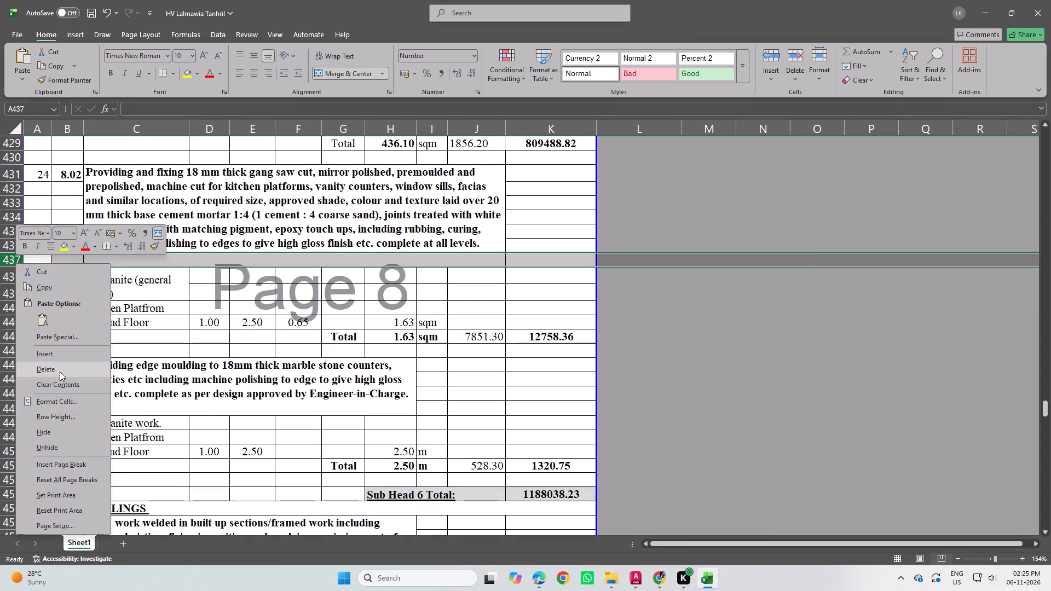
pyautogui.scroll(-1, 379, 401)
pyautogui.click(18, 335)
pyautogui.rightClick(18, 336)
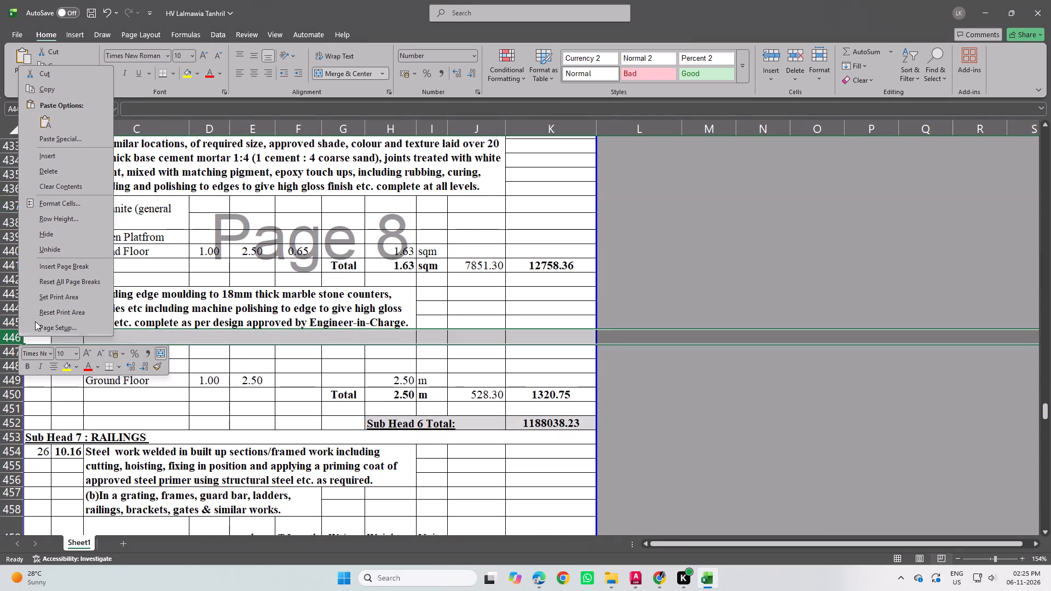
pyautogui.click(61, 173)
# Review the railings and painting sub heads down to the estimate's grand total and the Say amount.
pyautogui.scroll(-2, 421, 359)
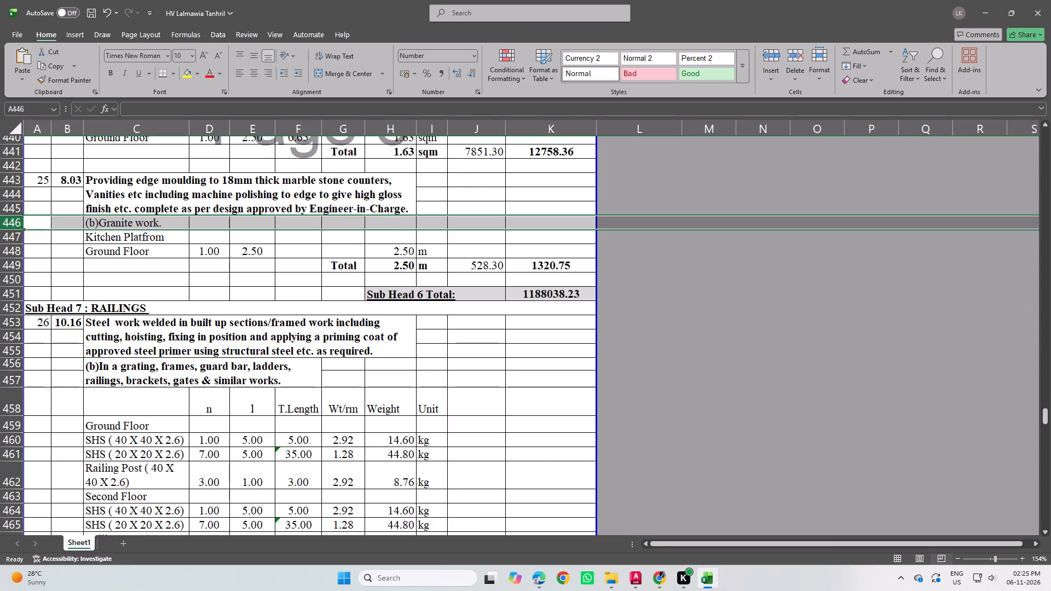
pyautogui.scroll(-6, 428, 362)
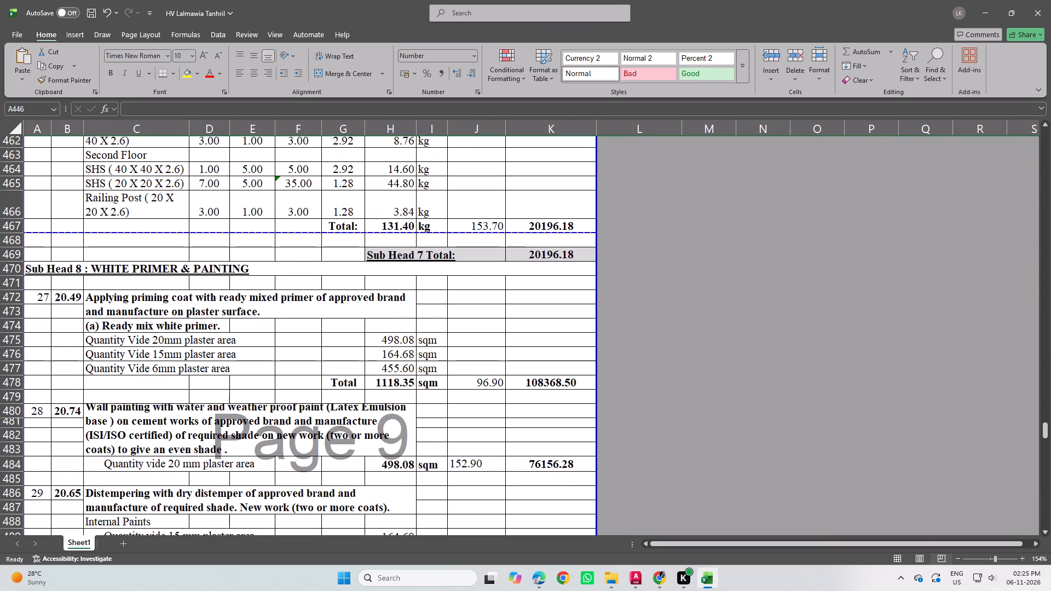
pyautogui.scroll(-7, 441, 366)
pyautogui.scroll(2, 443, 367)
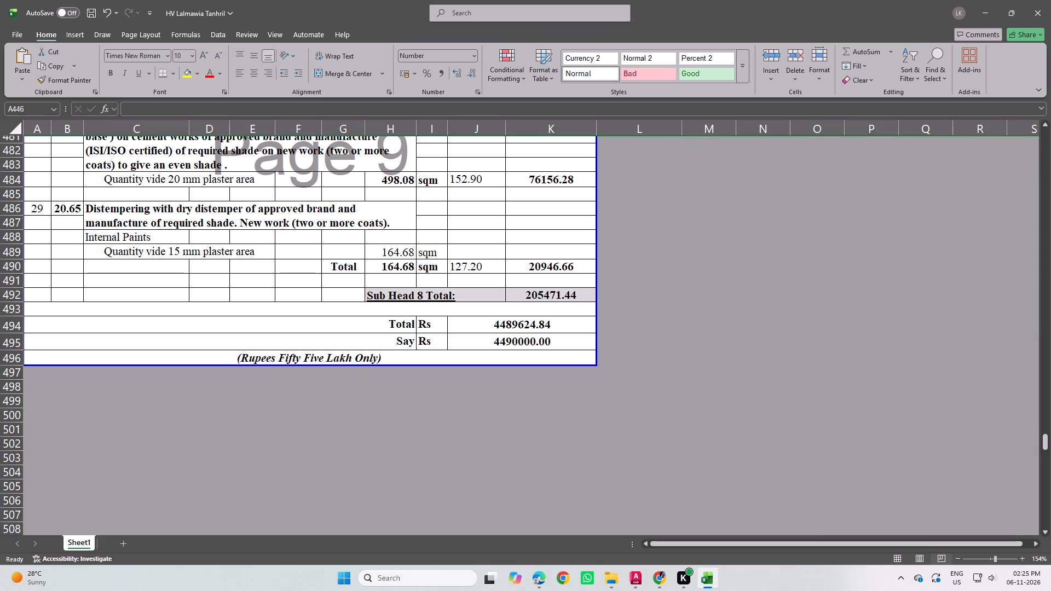
# Review the estimate back from the grand total through flooring, plaster, doors, windows and brickwork to the slab shuttering entries in Sub Head 3.
pyautogui.scroll(2, 241, 340)
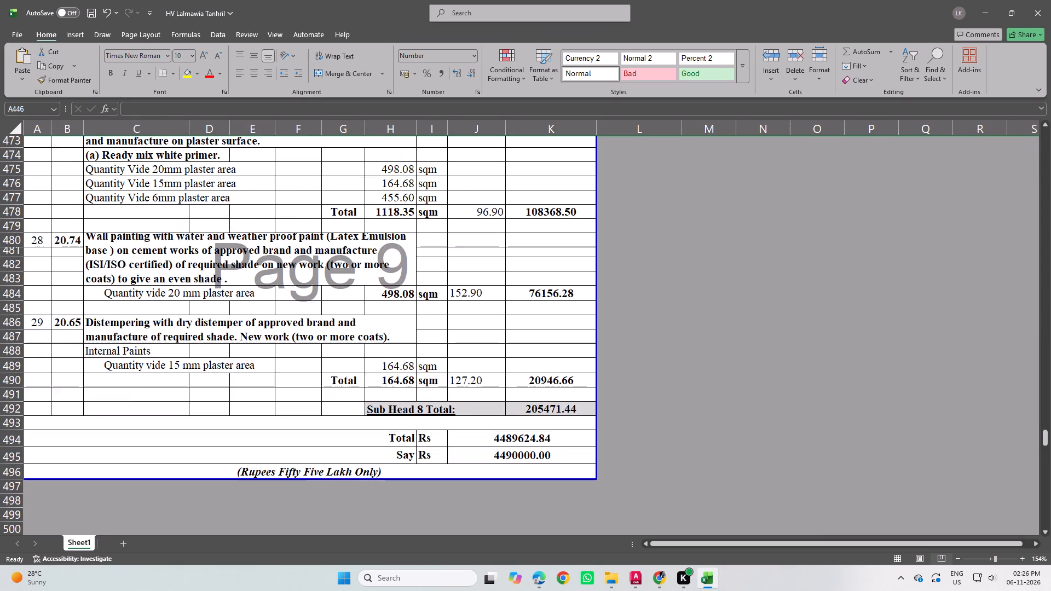
pyautogui.scroll(6, 246, 346)
pyautogui.scroll(5, 299, 393)
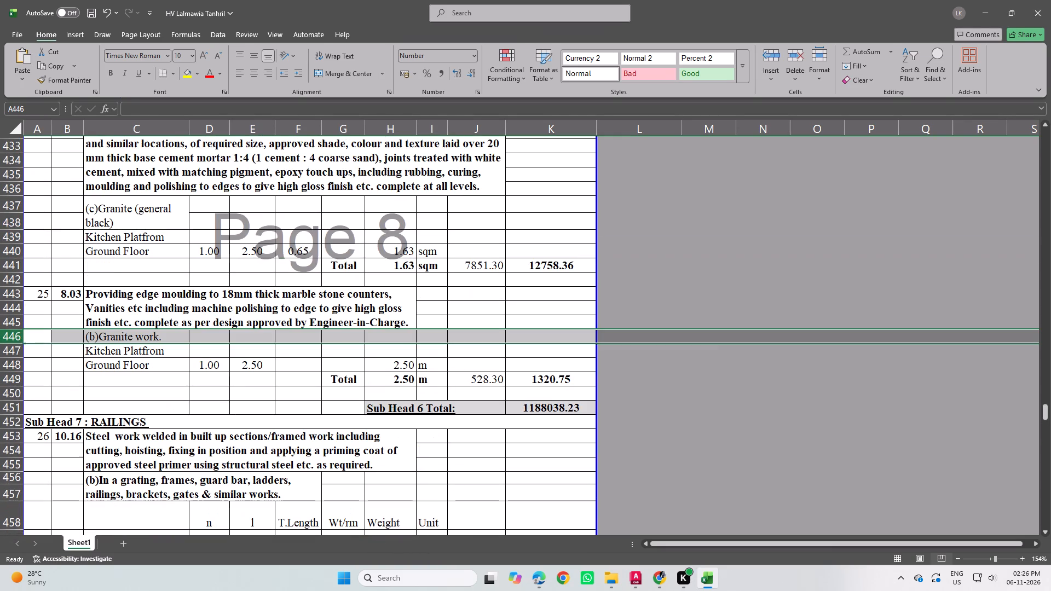
pyautogui.click(618, 473)
pyautogui.scroll(6, 457, 434)
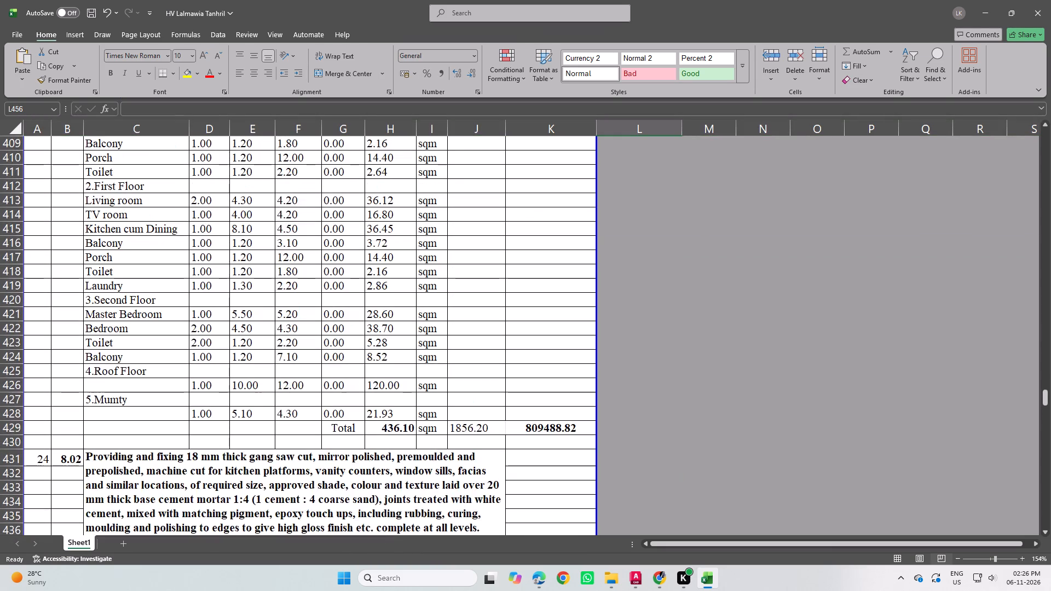
pyautogui.scroll(9, 456, 439)
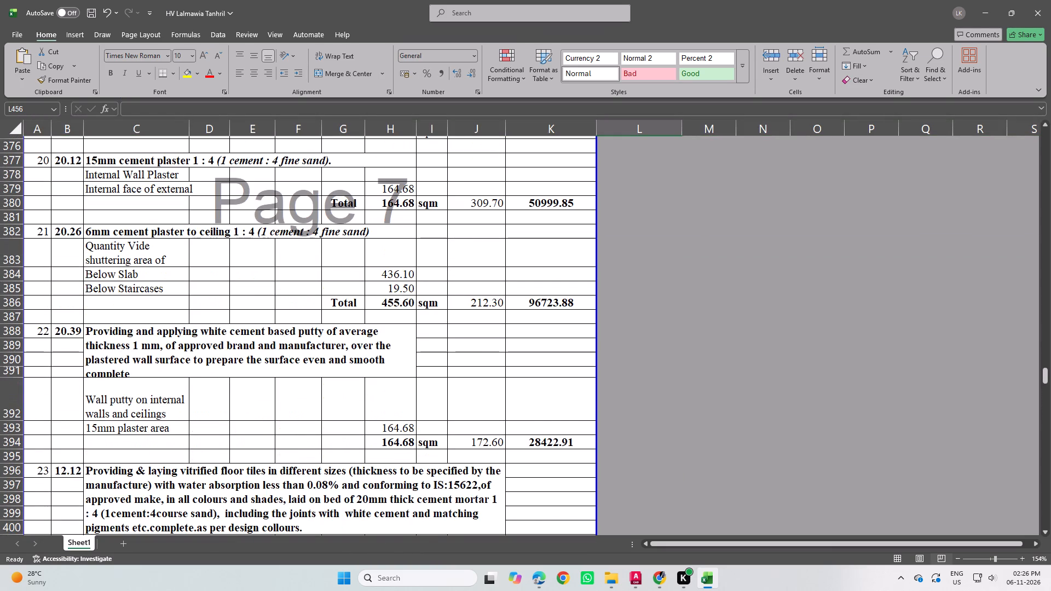
pyautogui.scroll(11, 458, 442)
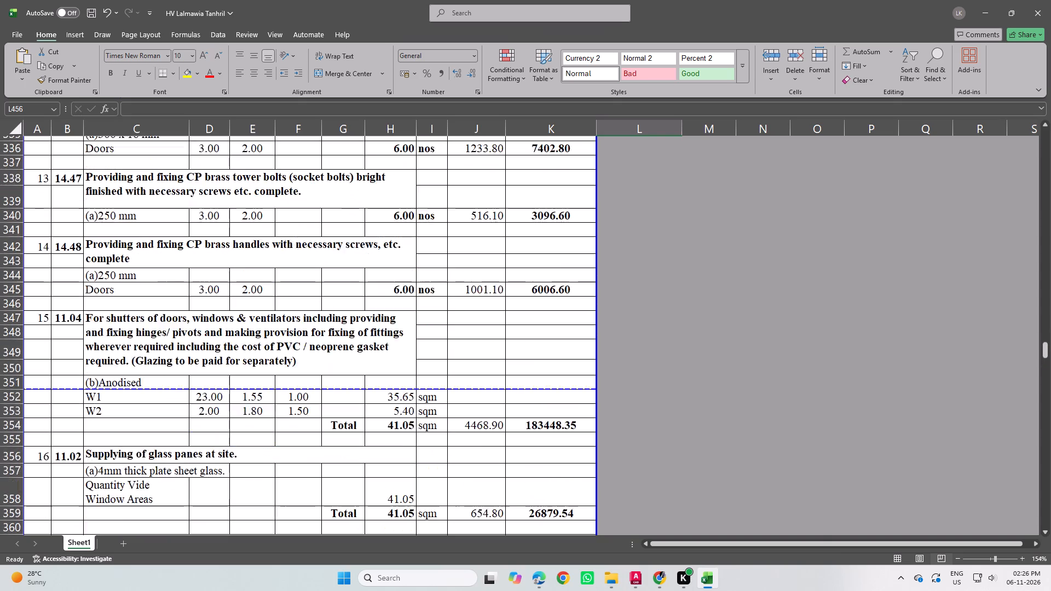
pyautogui.scroll(6, 459, 443)
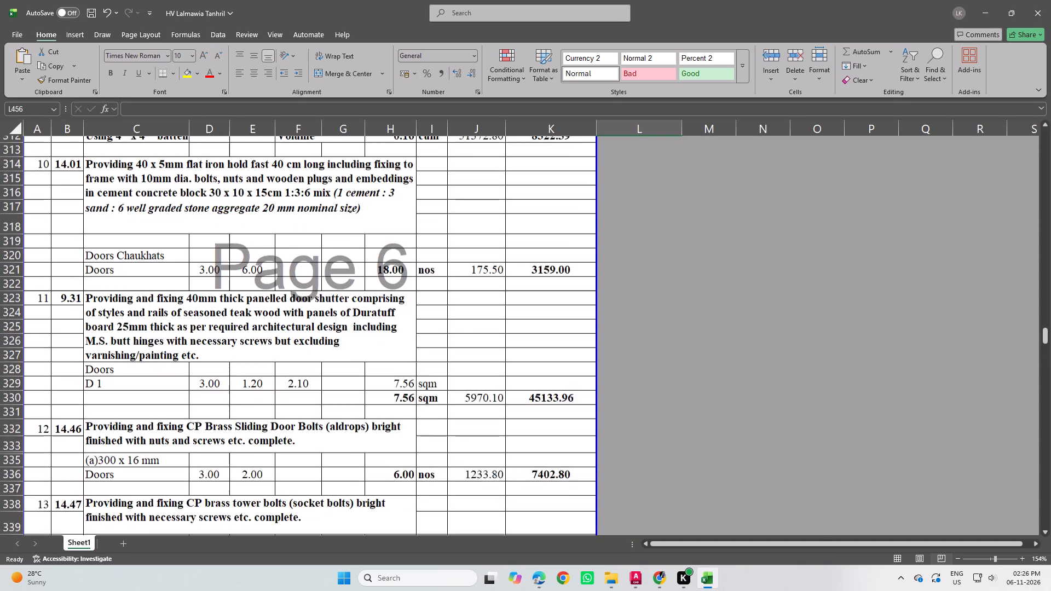
pyautogui.scroll(10, 460, 445)
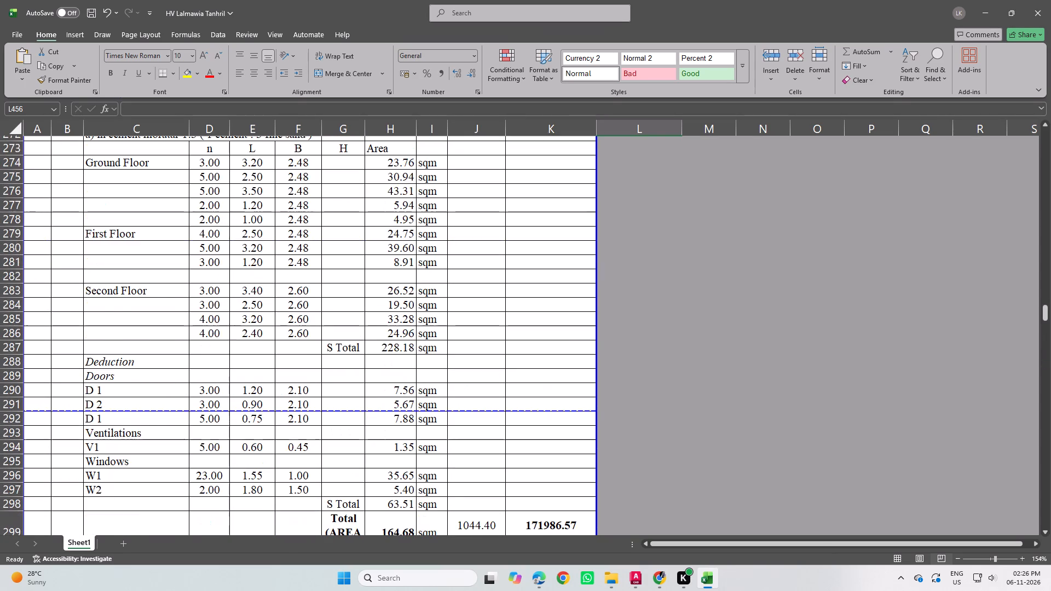
pyautogui.scroll(6, 461, 447)
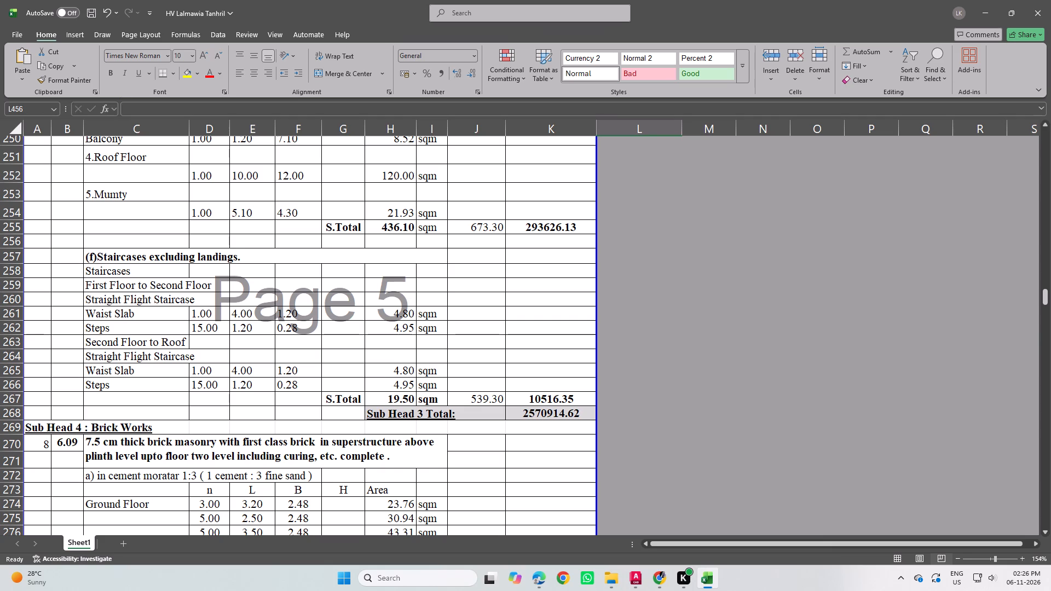
pyautogui.scroll(2, 493, 458)
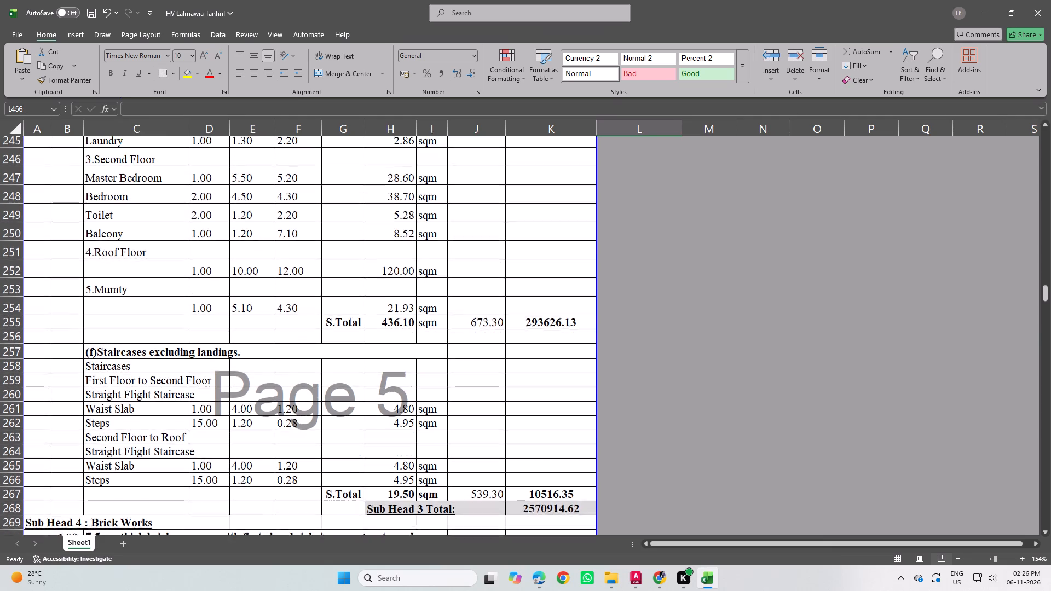
pyautogui.scroll(3, 498, 458)
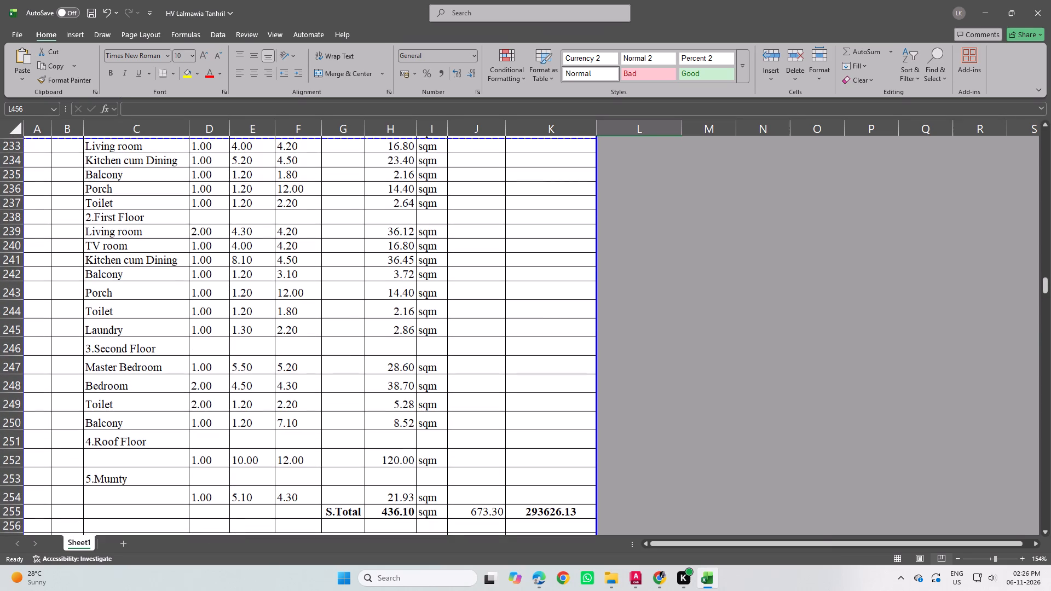
# Delete blank row 195 between the Roof to Mumty entry and the Total of the column shuttering section.
pyautogui.scroll(4, 498, 458)
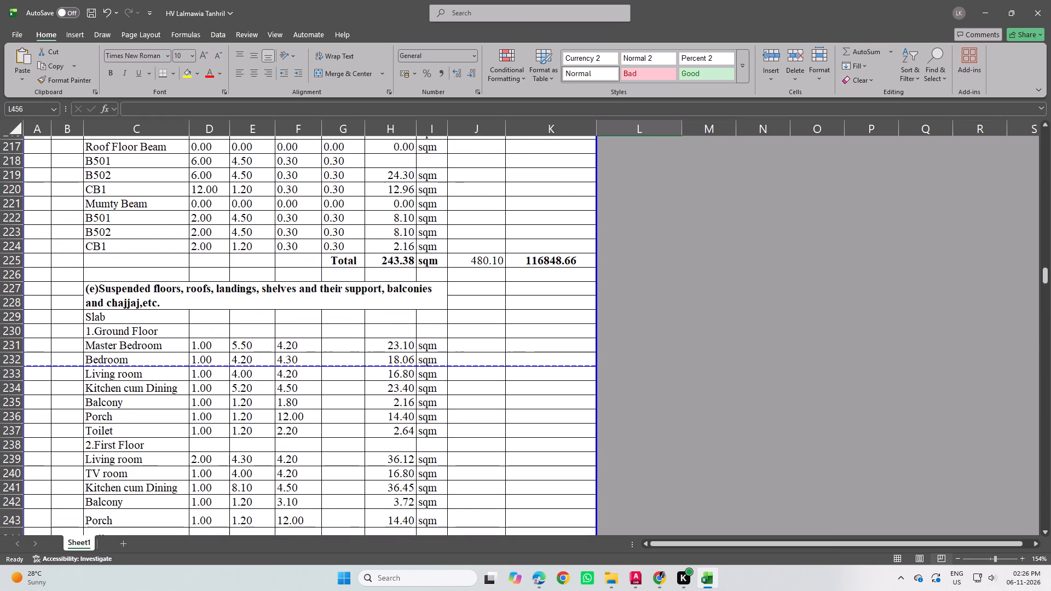
pyautogui.scroll(-4, 500, 458)
pyautogui.scroll(2, 501, 459)
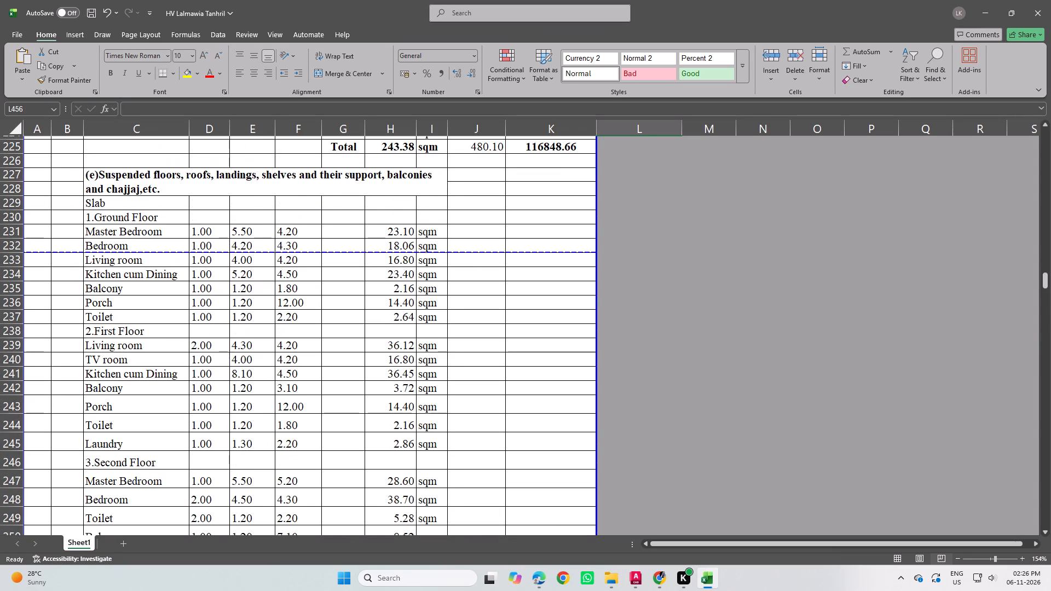
pyautogui.scroll(9, 511, 479)
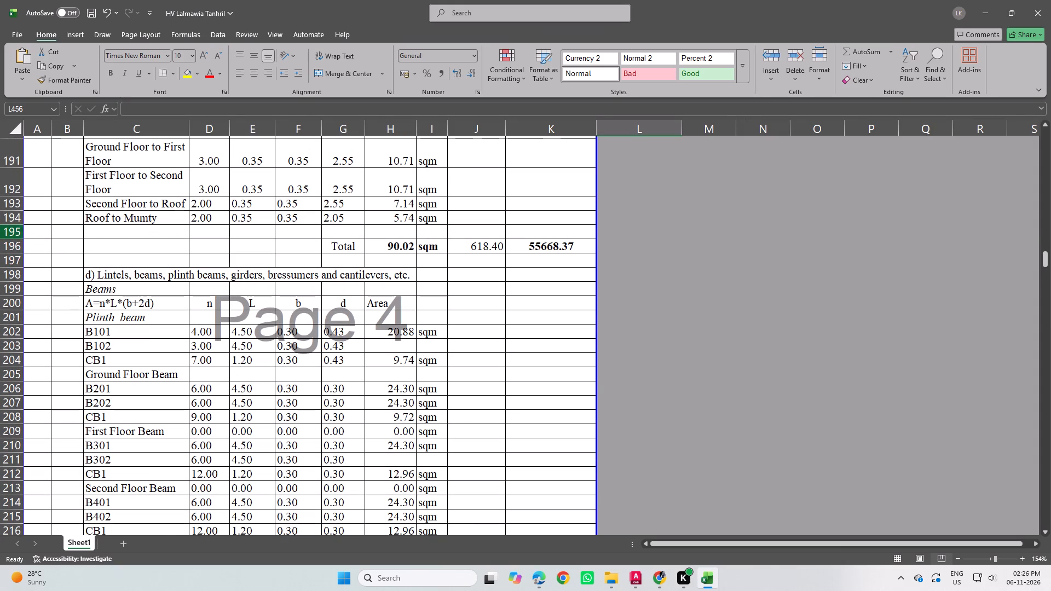
pyautogui.click(11, 233)
pyautogui.rightClick(11, 233)
pyautogui.click(51, 341)
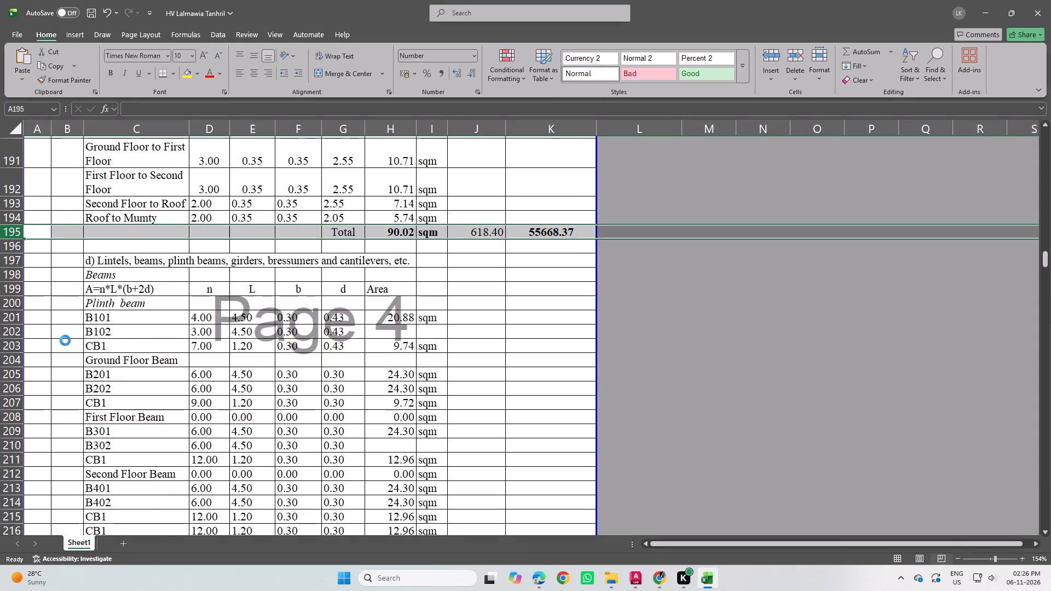
# Fit the height of row 133, the 2.First Floor heading in the slab concrete section, to its contents.
pyautogui.scroll(3, 366, 349)
pyautogui.scroll(1, 432, 392)
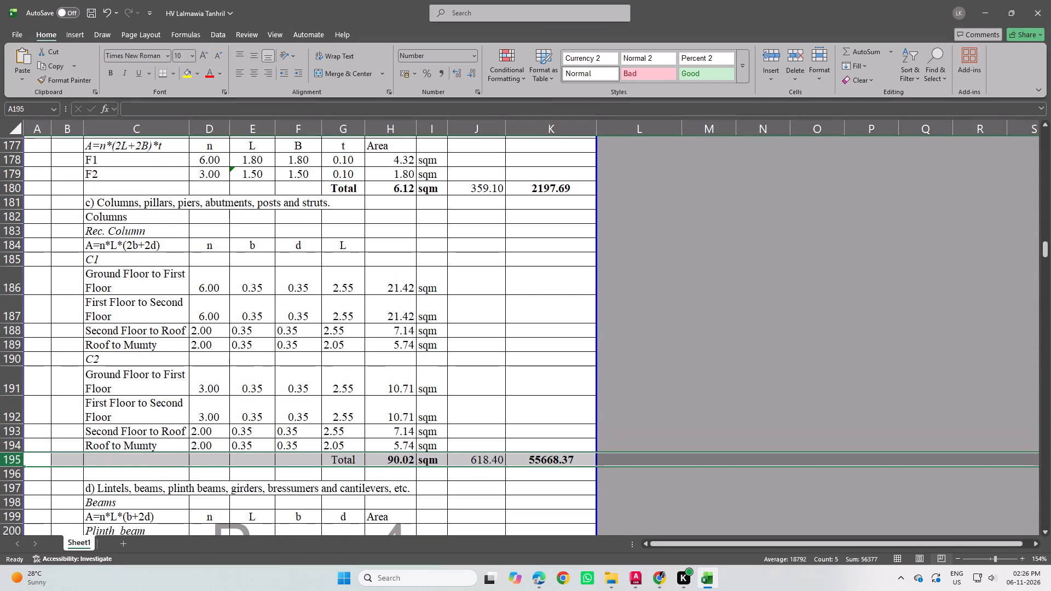
pyautogui.click(772, 393)
pyautogui.scroll(2, 565, 409)
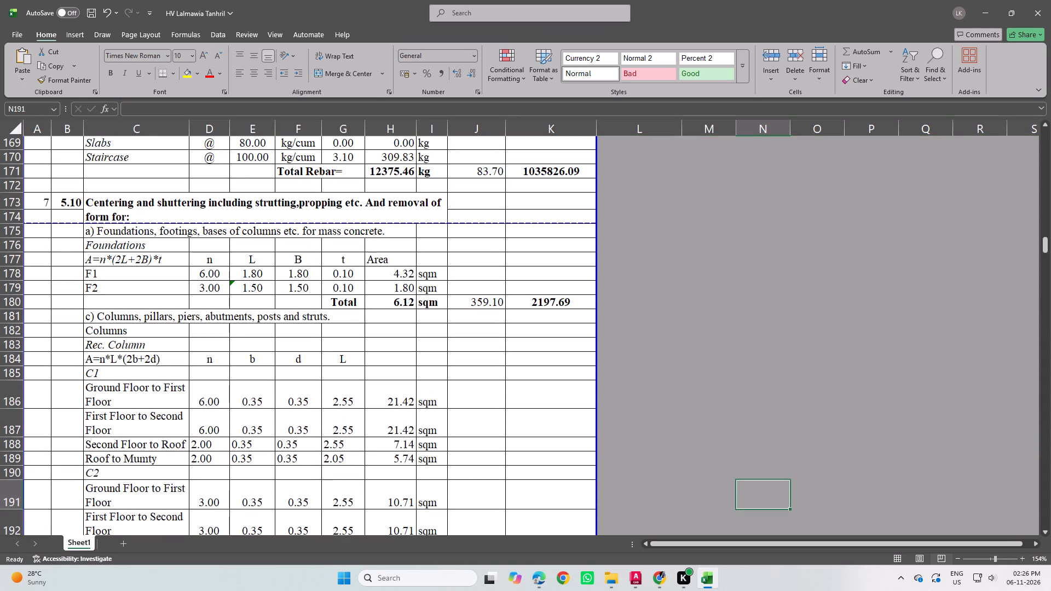
pyautogui.scroll(3, 486, 434)
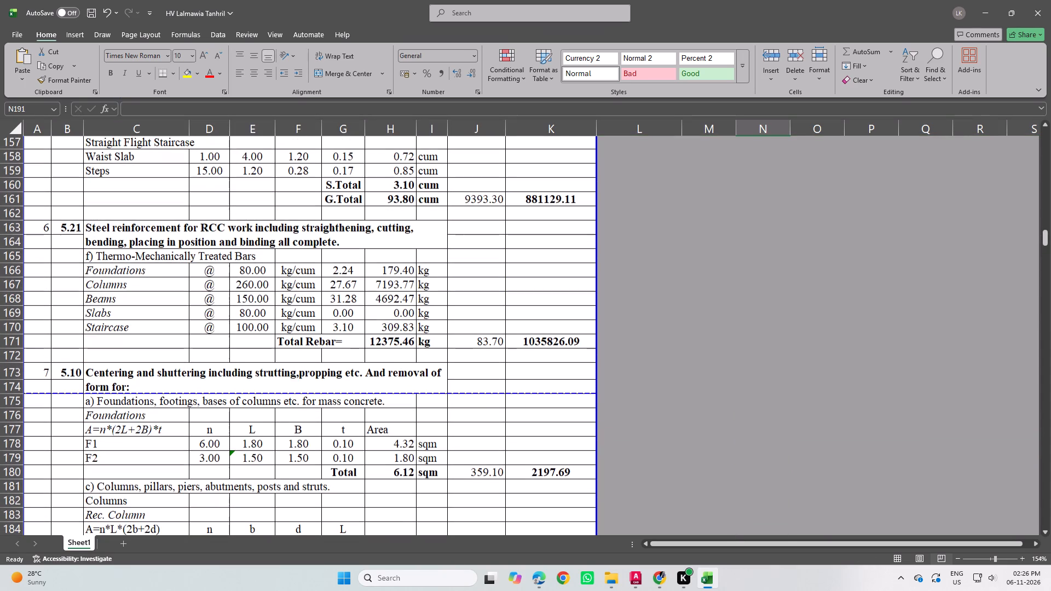
pyautogui.scroll(2, 422, 451)
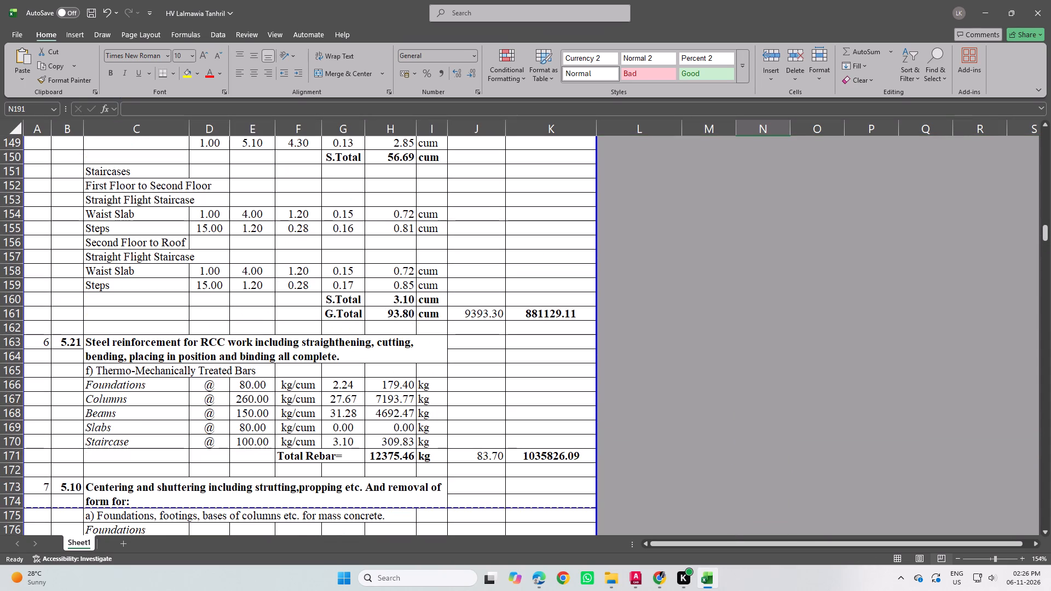
pyautogui.scroll(6, 376, 447)
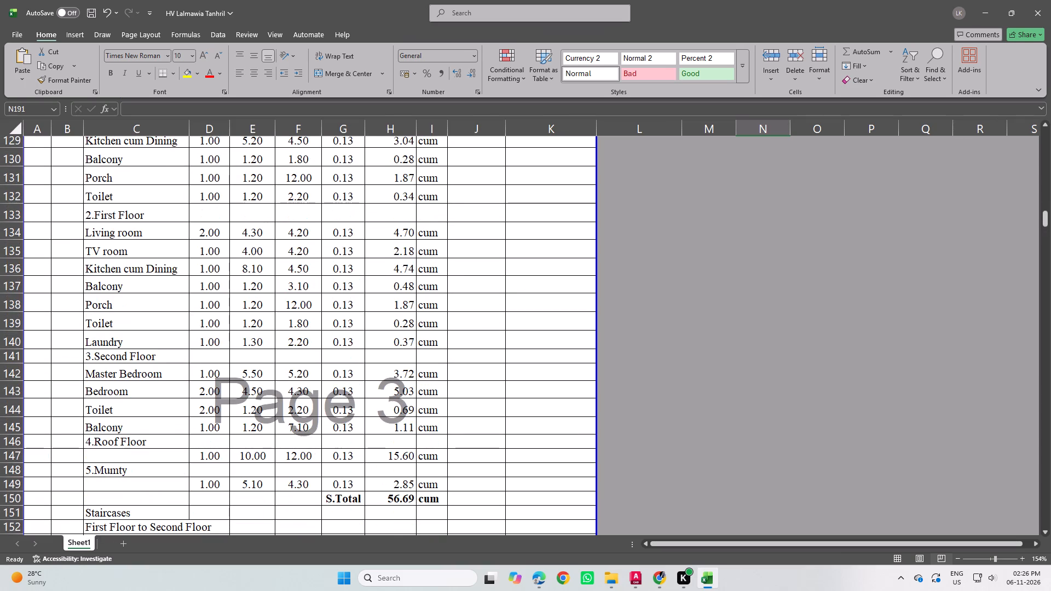
pyautogui.scroll(1, 376, 447)
pyautogui.doubleClick(12, 279)
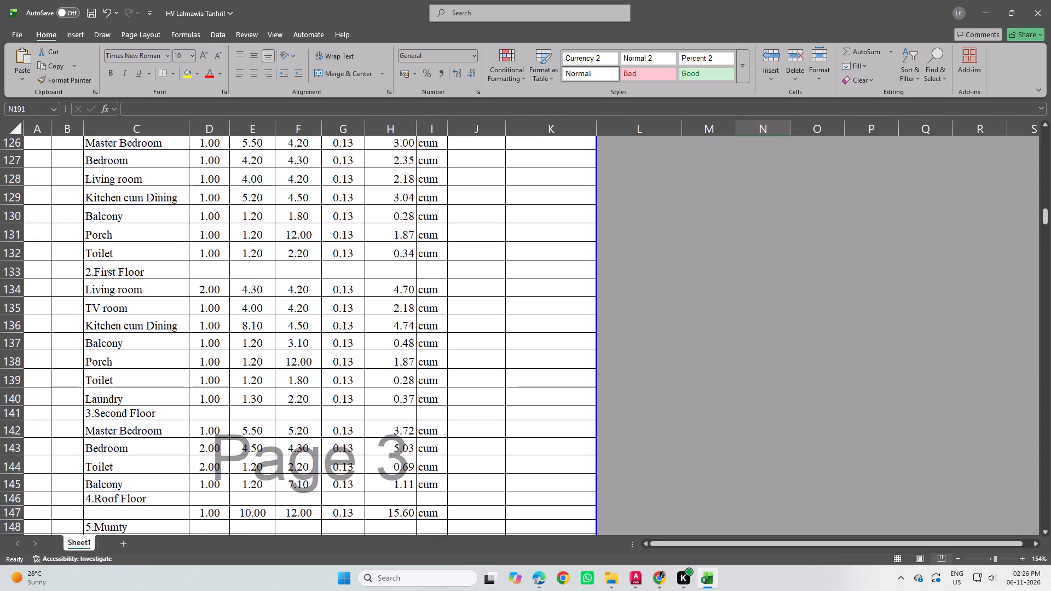
# Rename the Mumty Beam entries in C120 and C121 of the concrete beams section as B601 and B602.
pyautogui.scroll(4, 111, 325)
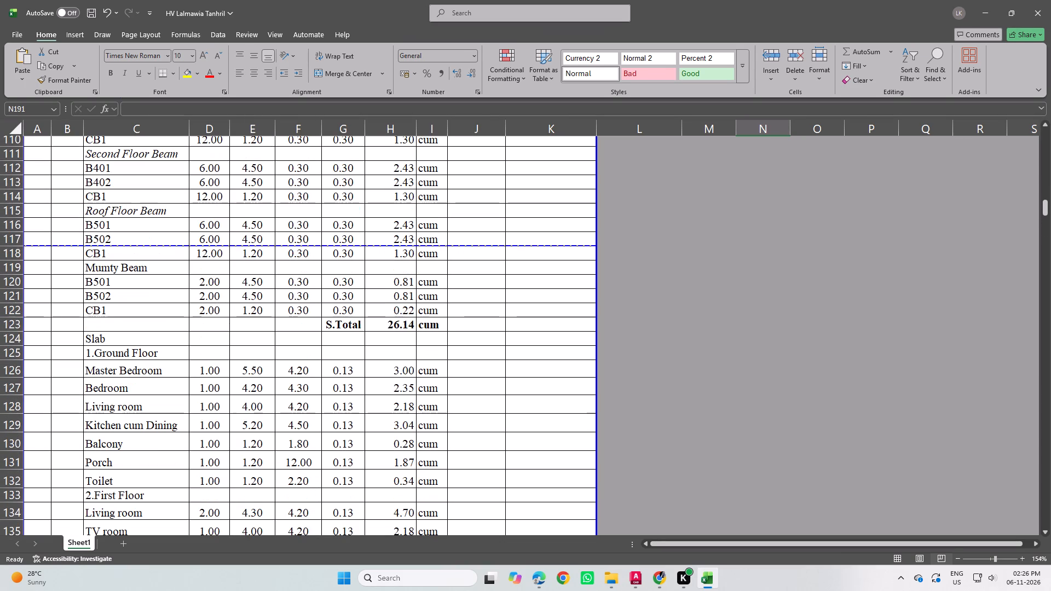
pyautogui.scroll(2, 133, 331)
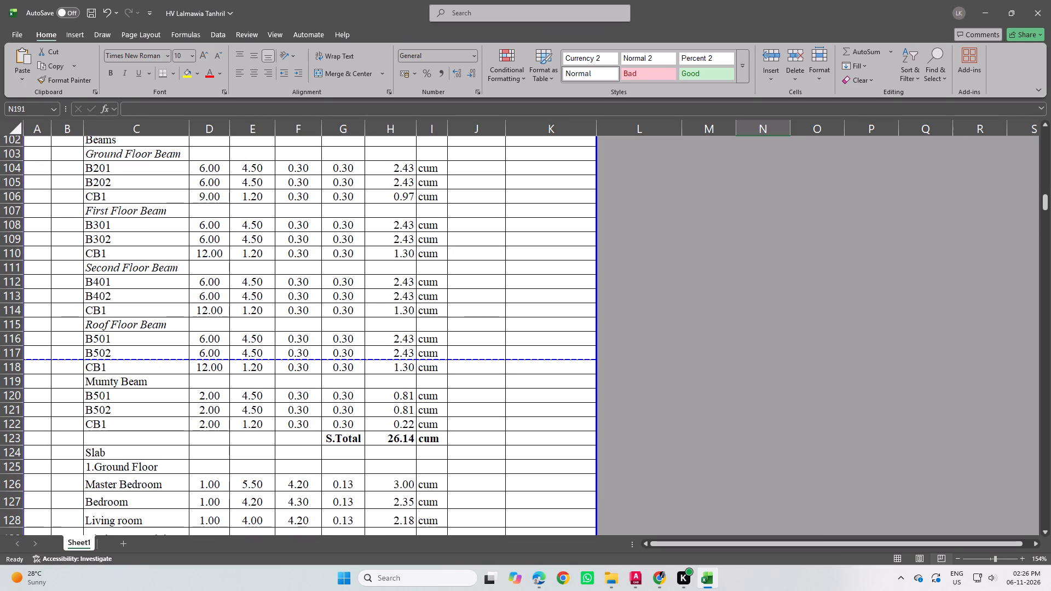
pyautogui.doubleClick(95, 395)
pyautogui.click(101, 390)
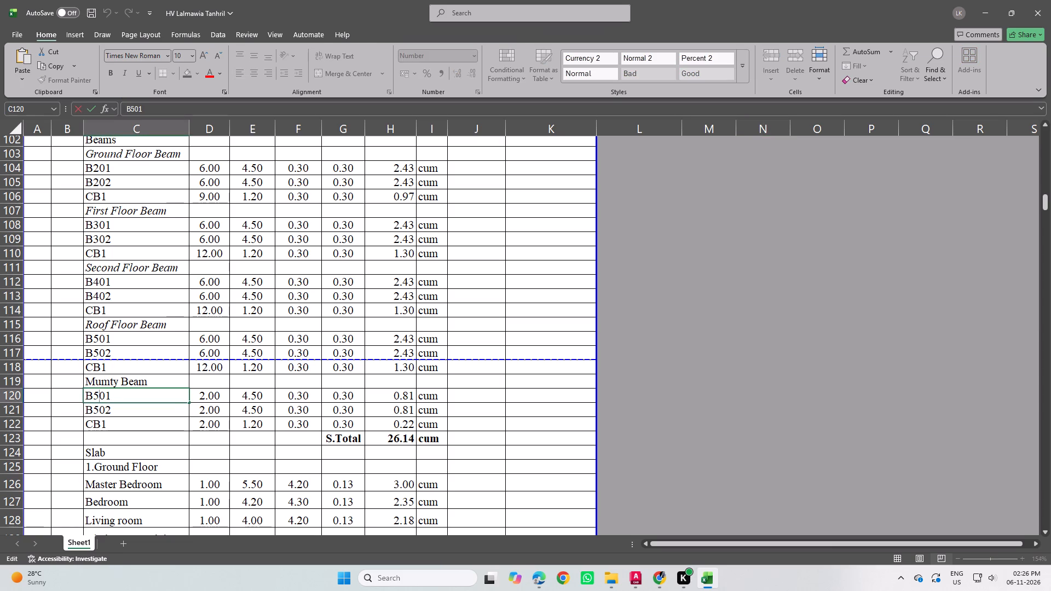
pyautogui.press('BackSpace')
pyautogui.press('6')
pyautogui.doubleClick(96, 409)
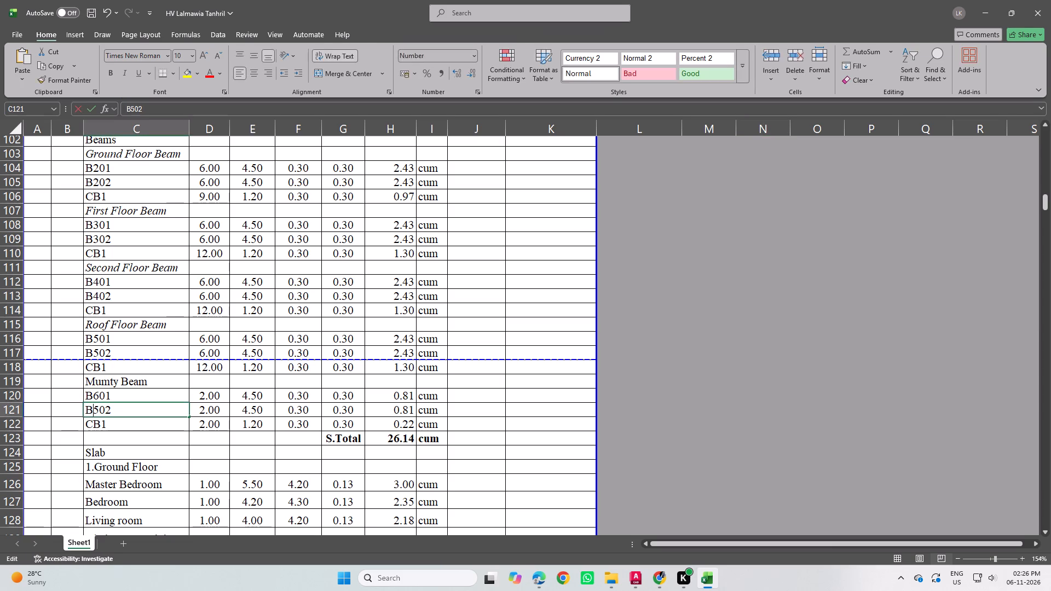
pyautogui.click(95, 410)
pyautogui.click(98, 408)
pyautogui.press('BackSpace')
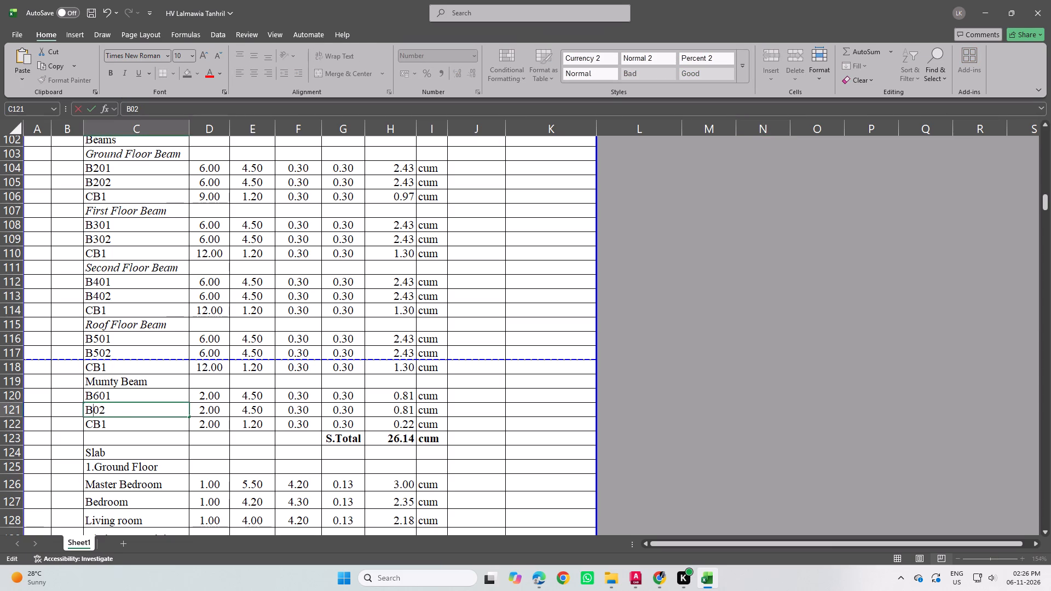
pyautogui.press('6')
pyautogui.click(890, 506)
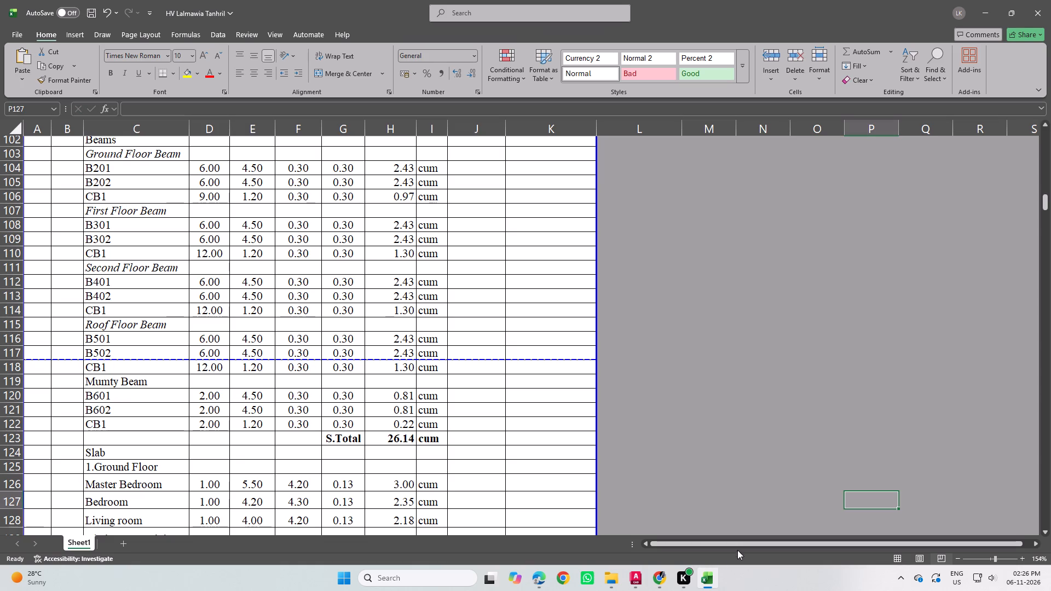
pyautogui.click(652, 580)
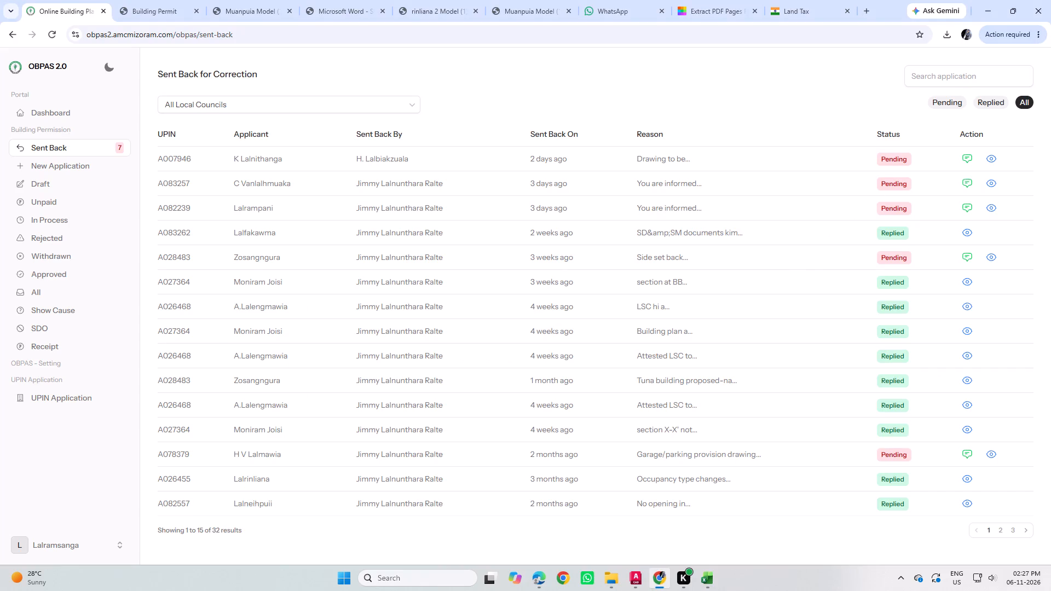